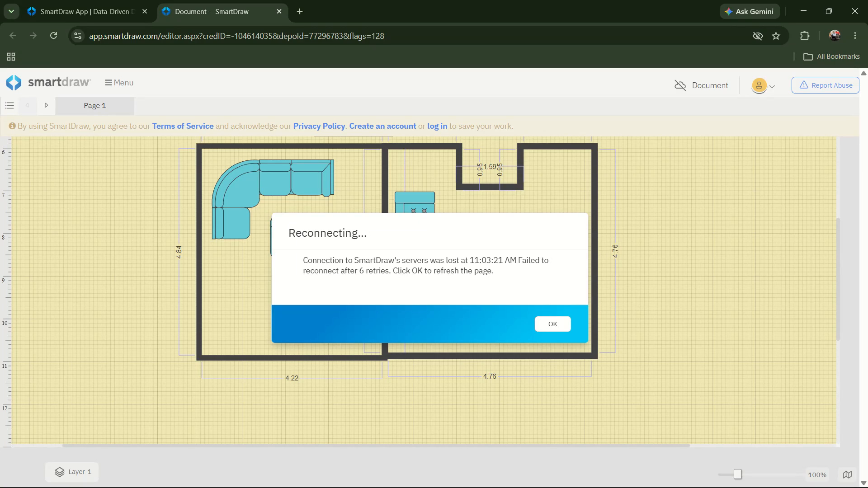
Accept the page refresh to reload the floor plan document and restore its server connection.
{"action": "left_click", "coordinate": [561, 324]}
{"action": "left_click", "coordinate": [561, 324]}
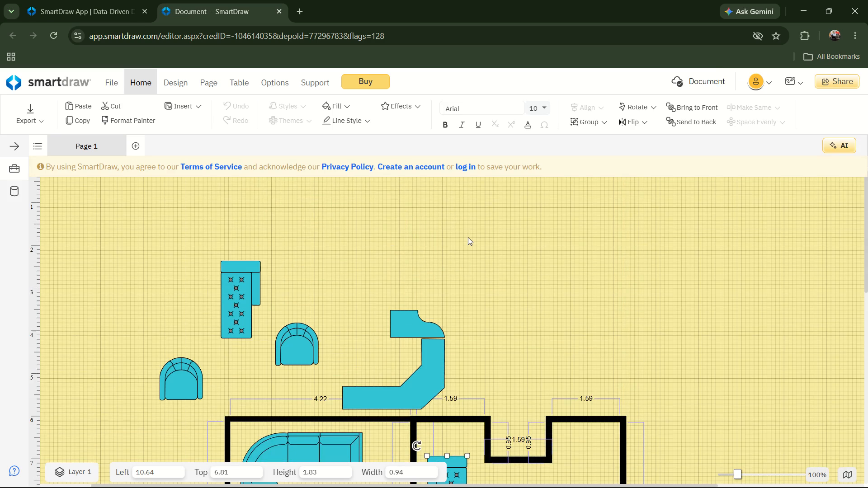
Move the small curved-edge desk piece above the floor plan against the angled desk's outer side, at about Left 11.08, Top 4.07.
{"action": "scroll", "coordinate": [468, 237], "scroll_direction": "down", "scroll_amount": 1}
{"action": "left_click", "coordinate": [407, 229]}
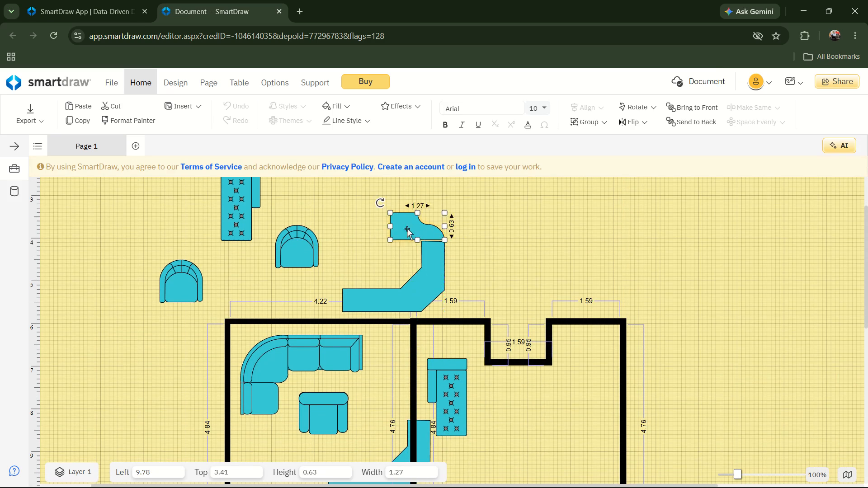
{"action": "left_click_drag", "start_coordinate": [407, 229], "coordinate": [465, 253]}
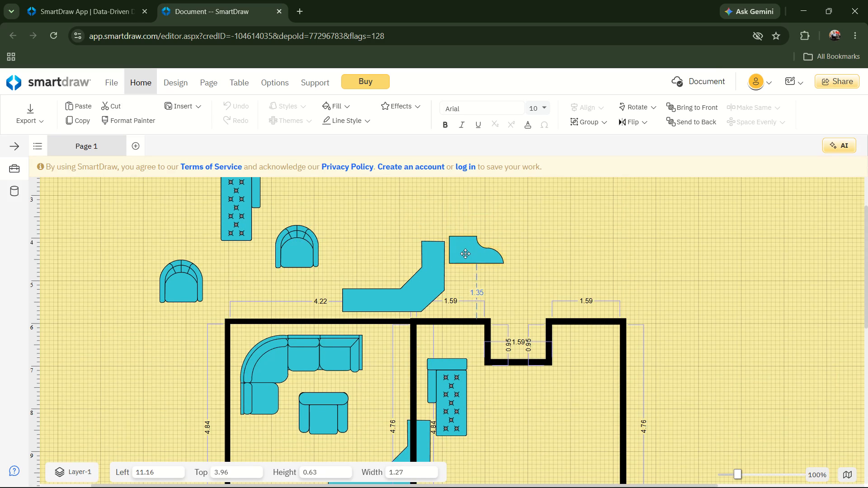
{"action": "left_click_drag", "start_coordinate": [465, 253], "coordinate": [463, 256]}
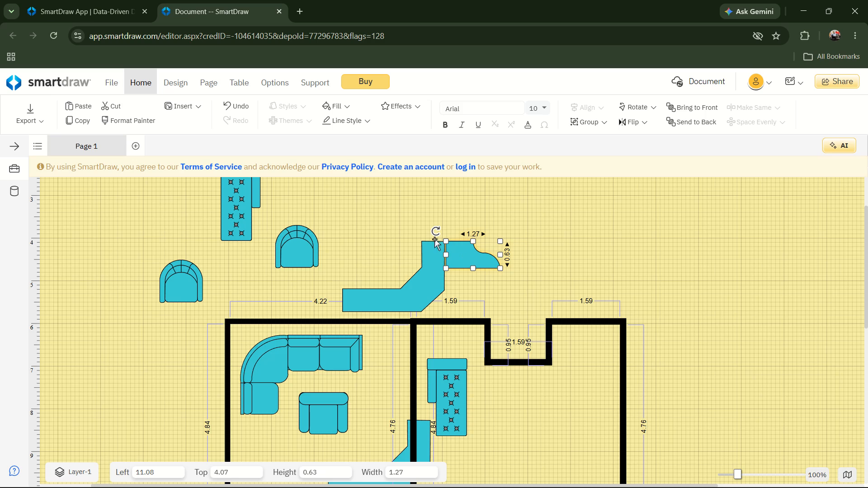
Move the rounded armchair nearest the angled desk above the plan into the desk's inner corner, at about Left 8.61, Top 4.07.
{"action": "left_click", "coordinate": [283, 250]}
{"action": "left_click_drag", "start_coordinate": [283, 250], "coordinate": [340, 257]}
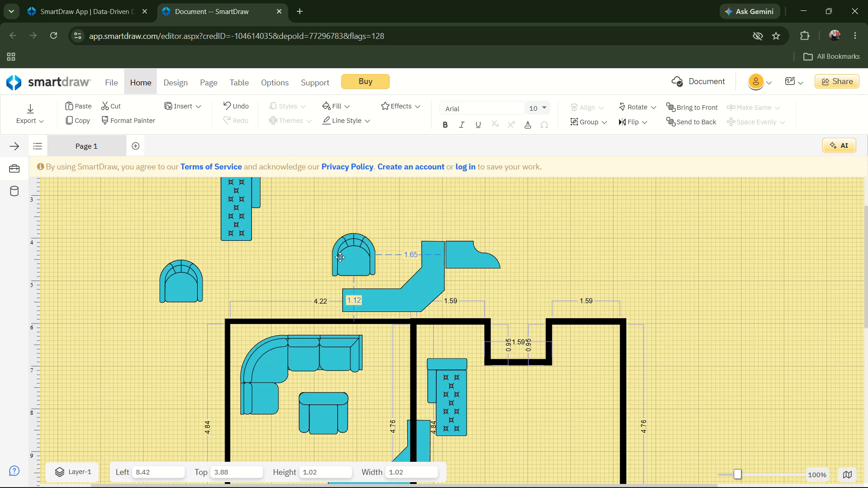
{"action": "left_click_drag", "start_coordinate": [340, 257], "coordinate": [348, 269]}
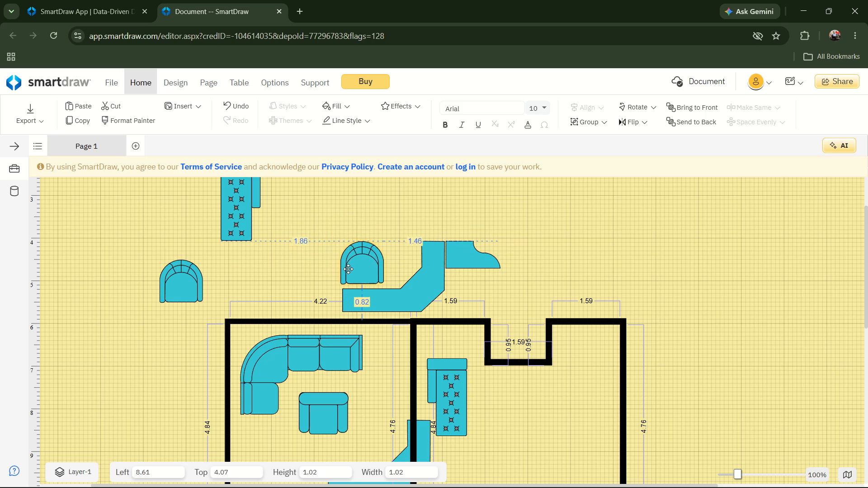
{"action": "left_click_drag", "start_coordinate": [348, 269], "coordinate": [348, 265]}
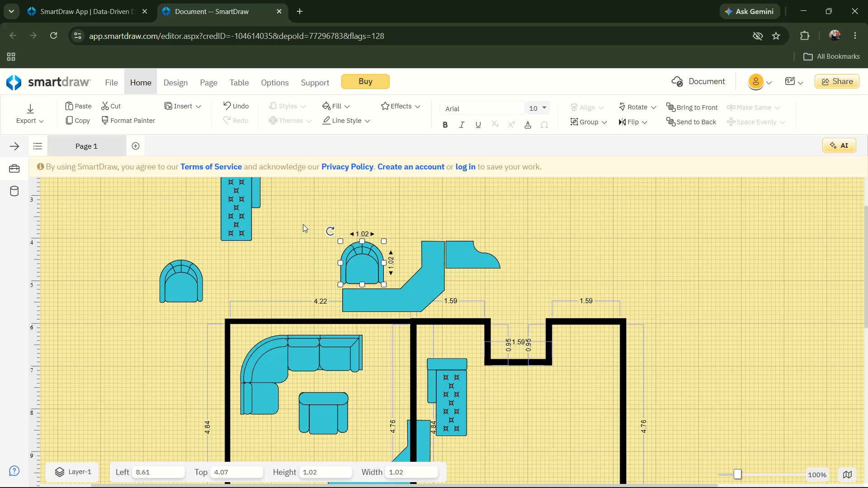
{"action": "left_click", "coordinate": [303, 224]}
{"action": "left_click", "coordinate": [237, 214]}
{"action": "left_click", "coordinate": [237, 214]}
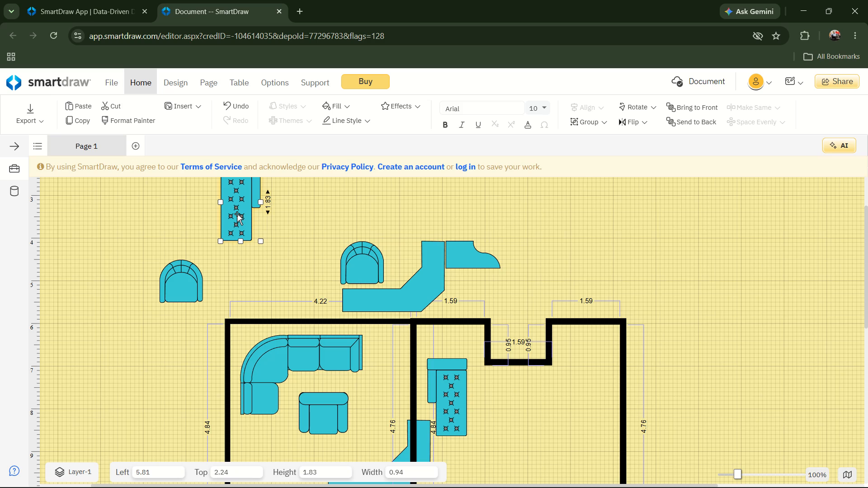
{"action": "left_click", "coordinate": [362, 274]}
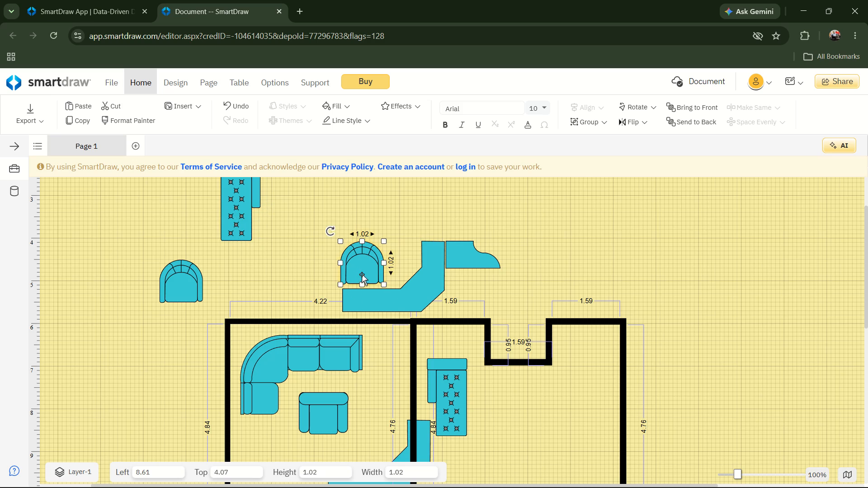
Move the angled desk that overlaps the dividing wall into the lower part of the 4.76-wide room, clear of the walls.
{"action": "scroll", "coordinate": [499, 300], "scroll_direction": "down", "scroll_amount": 1}
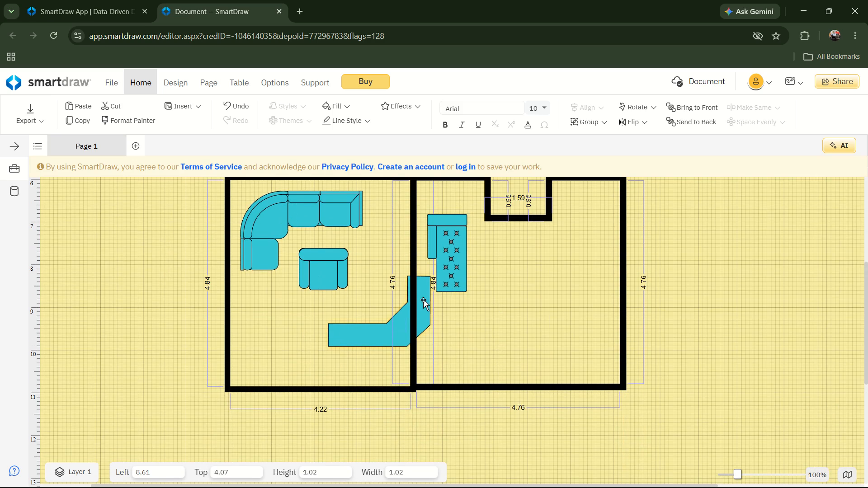
{"action": "left_click", "coordinate": [422, 300]}
{"action": "left_click_drag", "start_coordinate": [422, 300], "coordinate": [549, 333]}
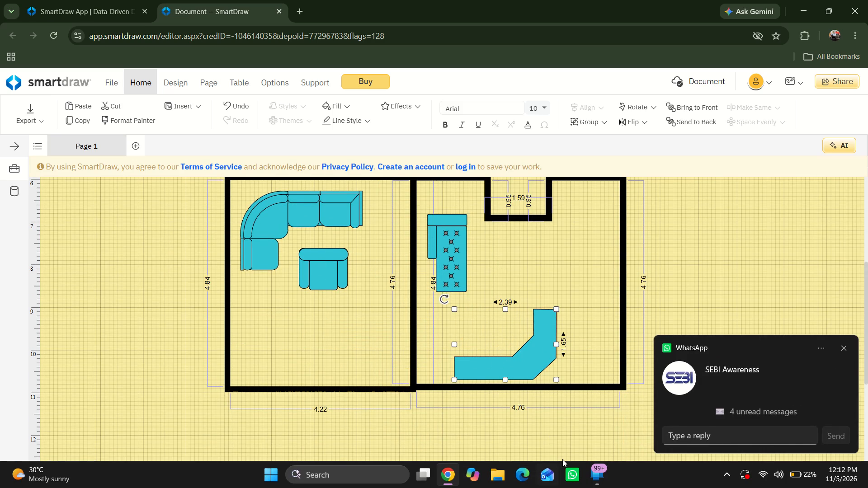
Minimise the browser window and launch Kuro from the desktop.
{"action": "left_click", "coordinate": [802, 3]}
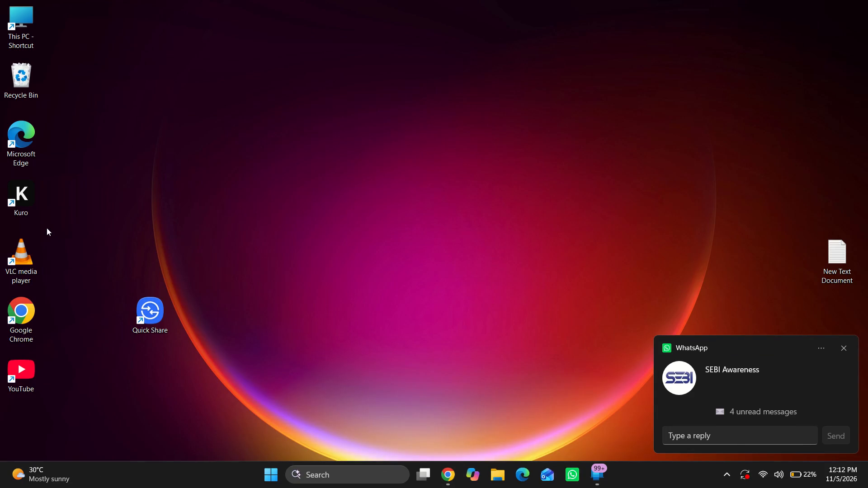
{"action": "double_click", "coordinate": [20, 206]}
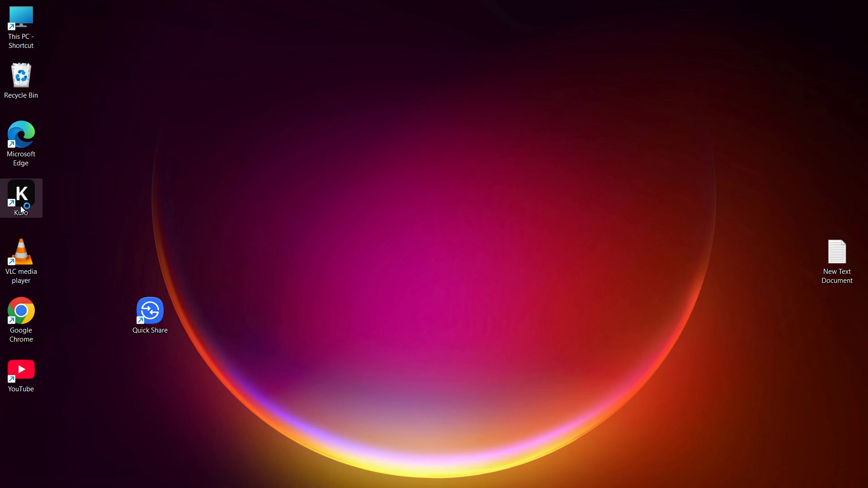
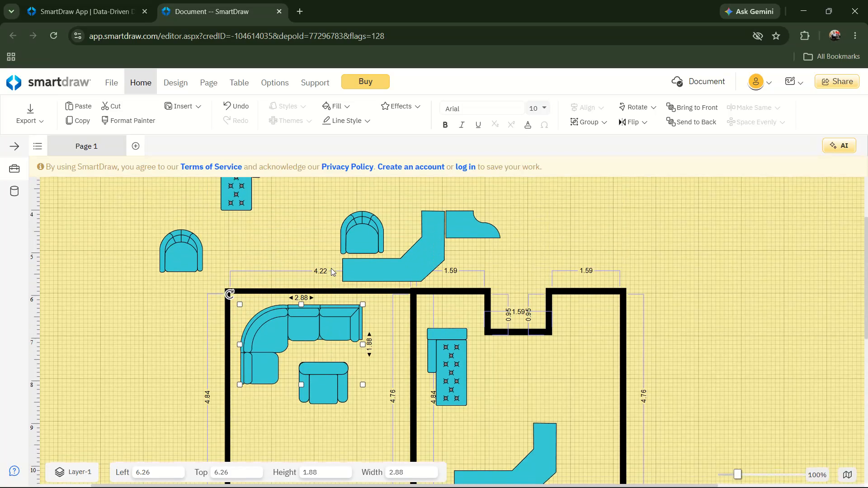
Nudge the corner sofa in the left-hand room closer to the top wall, to about Left 6.33, Top 6.11.
{"action": "scroll", "coordinate": [331, 268], "scroll_direction": "up", "scroll_amount": 1}
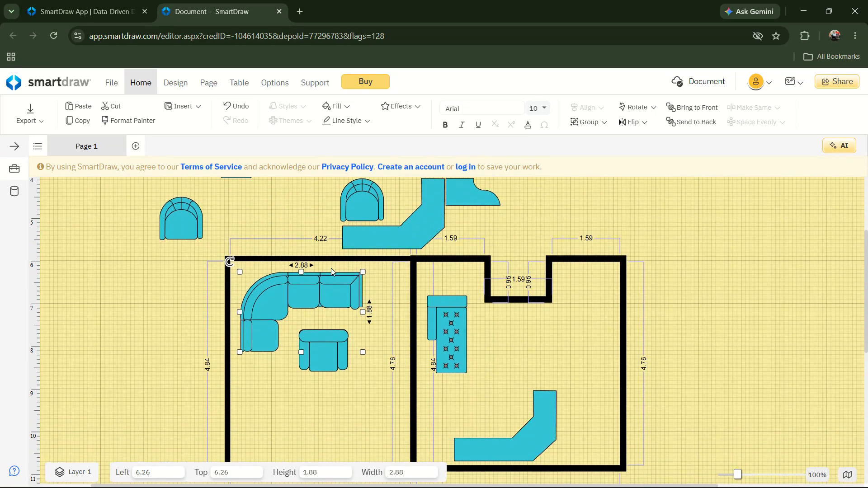
{"action": "scroll", "coordinate": [331, 268], "scroll_direction": "up", "scroll_amount": 1}
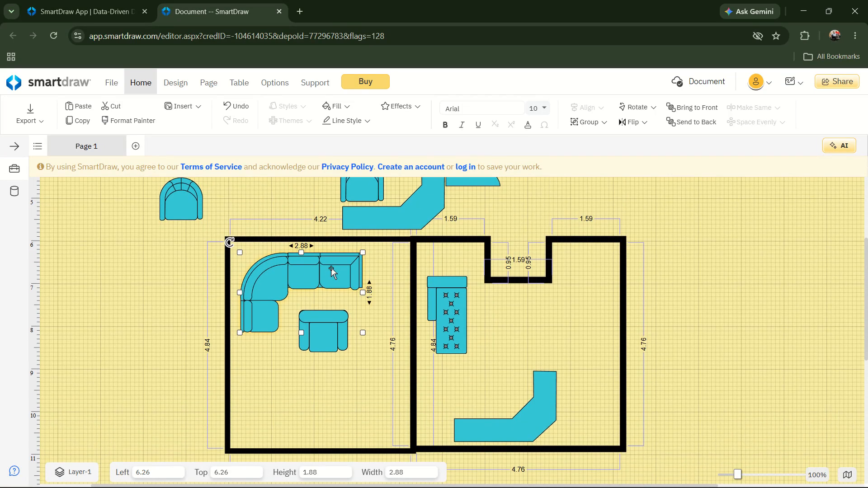
{"action": "key", "text": "Down"}
{"action": "key", "text": "Down"}
{"action": "key", "text": "Right"}
{"action": "key", "text": "Down"}
{"action": "key", "text": "Up"}
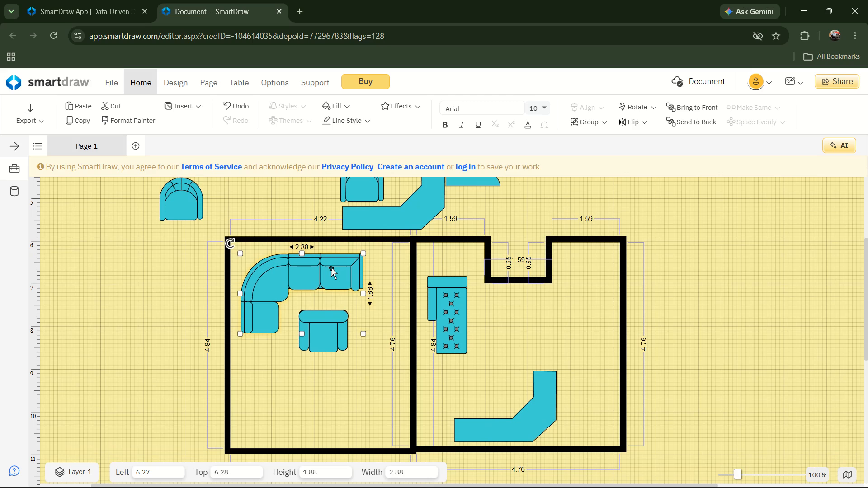
{"action": "key", "text": "Right"}
{"action": "key", "text": "Up"}
{"action": "key", "text": "Up"}
{"action": "key", "text": "Up"}
{"action": "key", "text": "Up"}
{"action": "key", "text": "Up"}
{"action": "key", "text": "Up"}
{"action": "key", "text": "Up"}
{"action": "key", "text": "Up"}
{"action": "key", "text": "Up"}
{"action": "key", "text": "Up"}
{"action": "key", "text": "Up"}
{"action": "key", "text": "Up"}
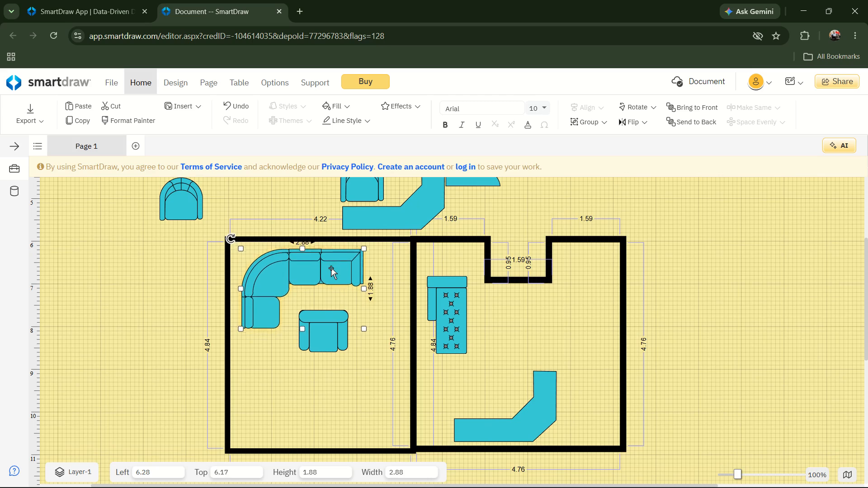
{"action": "key", "text": "Up"}
{"action": "key", "text": "Right"}
{"action": "key", "text": "Right"}
{"action": "key", "text": "Right"}
{"action": "key", "text": "Up"}
{"action": "key", "text": "Right"}
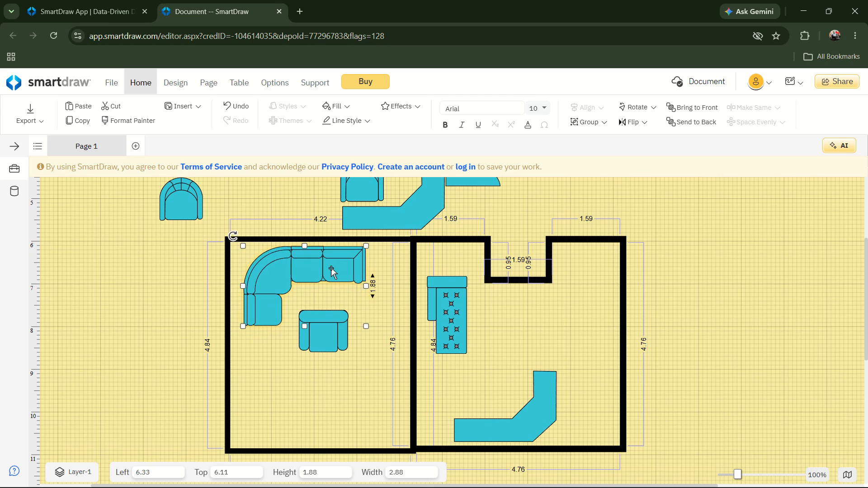
Nudge the corner sofa further from the room's left wall, to about Left 6.45, Top 6.13.
{"action": "key", "text": "Down"}
{"action": "key", "text": "Down"}
{"action": "key", "text": "Down"}
{"action": "key", "text": "Down"}
{"action": "key", "text": "Right"}
{"action": "key", "text": "Right"}
{"action": "key", "text": "Right"}
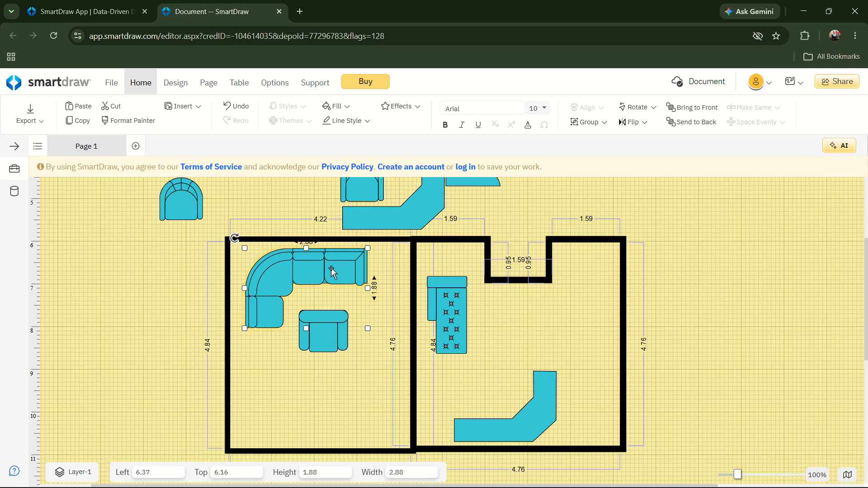
{"action": "key", "text": "Right"}
{"action": "key", "text": "Up"}
{"action": "key", "text": "Right"}
{"action": "key", "text": "Right"}
{"action": "key", "text": "Right"}
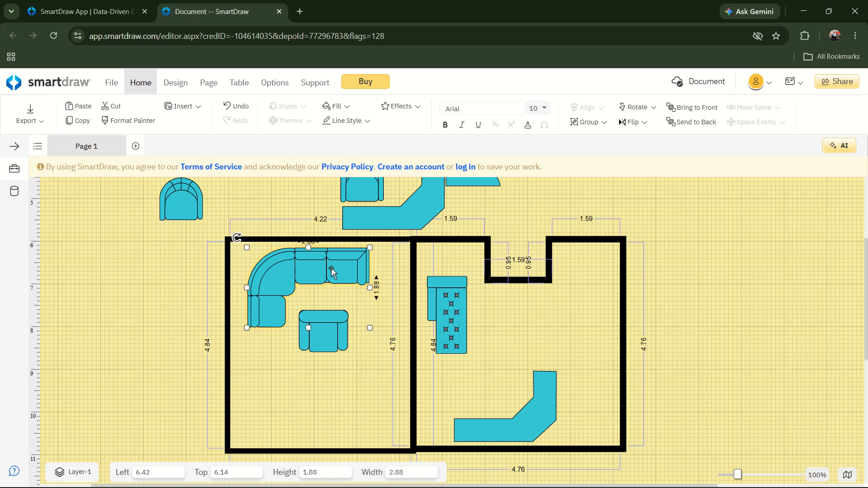
{"action": "key", "text": "Right"}
{"action": "key", "text": "Up"}
{"action": "key", "text": "Right"}
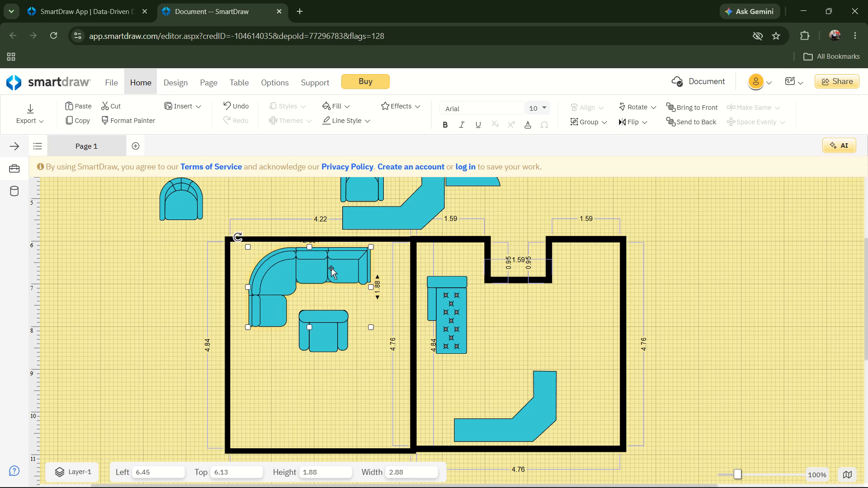
Fine-tune the corner sofa's gap to the top wall, nudging it to about Left 6.50, Top 6.09.
{"action": "key", "text": "Up"}
{"action": "key", "text": "Up"}
{"action": "key", "text": "Up"}
{"action": "key", "text": "Up"}
{"action": "key", "text": "Down"}
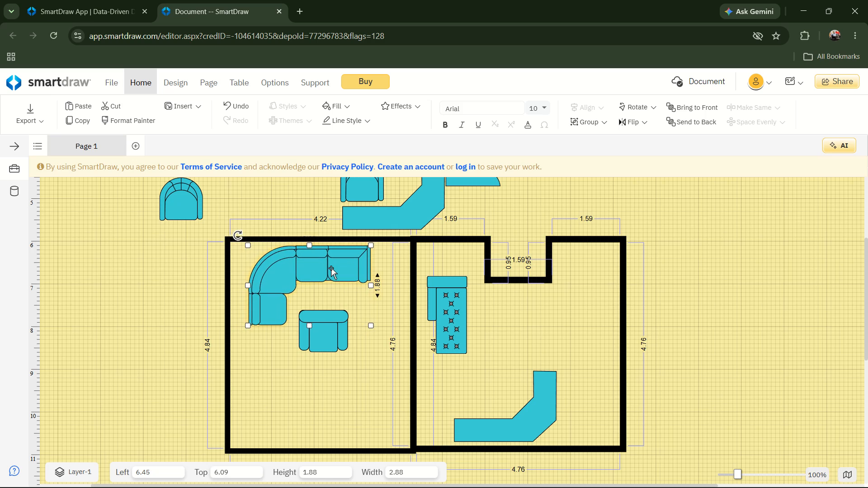
{"action": "key", "text": "Down"}
{"action": "key", "text": "Down"}
{"action": "key", "text": "Down"}
{"action": "key", "text": "Up"}
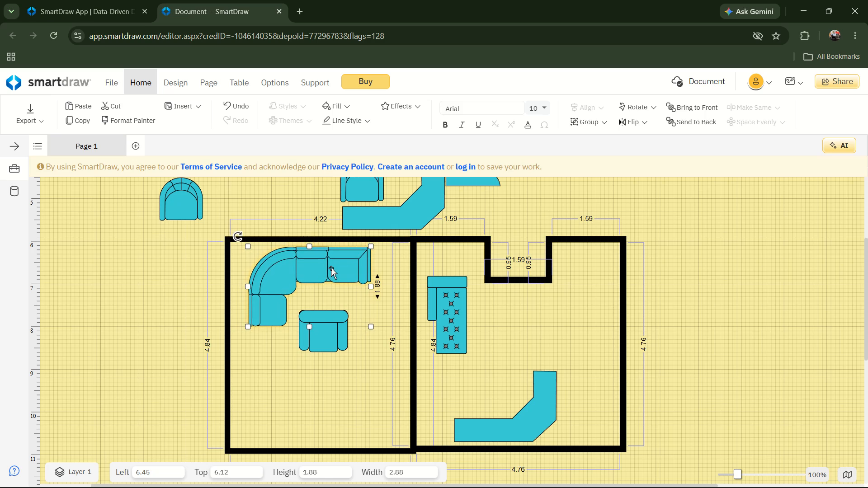
{"action": "key", "text": "Down"}
{"action": "key", "text": "Down"}
{"action": "key", "text": "Down"}
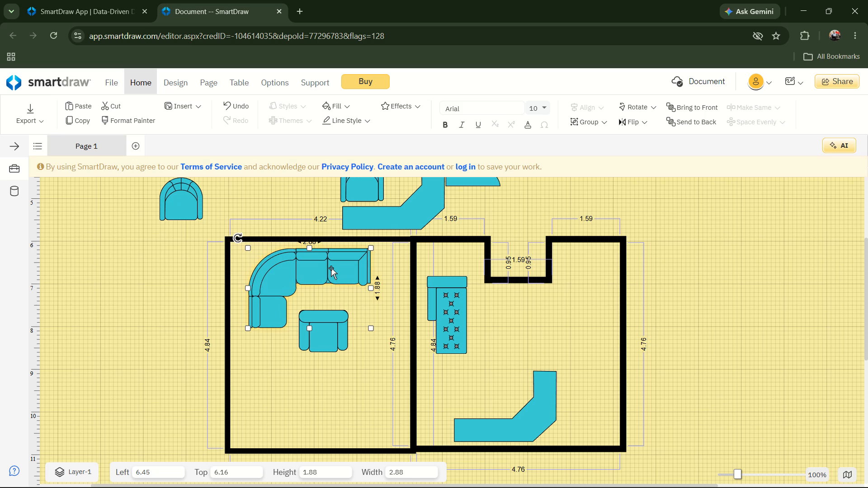
{"action": "key", "text": "Up"}
{"action": "key", "text": "Up"}
{"action": "key", "text": "Up"}
{"action": "key", "text": "Right"}
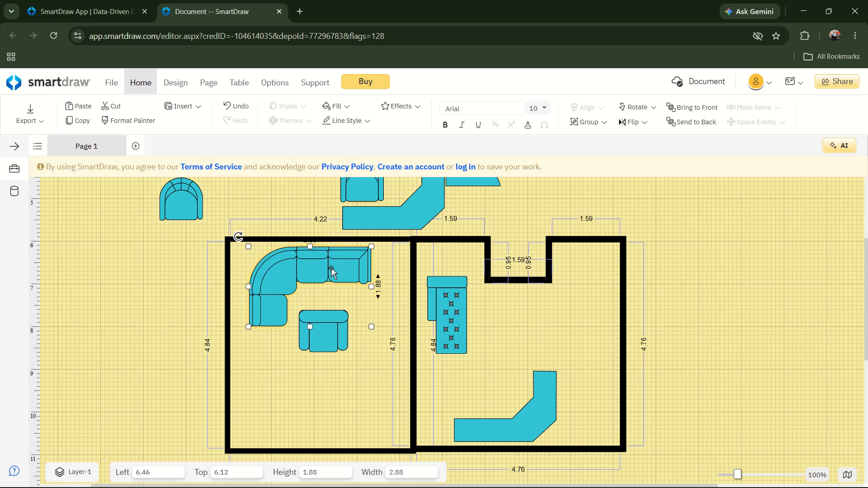
{"action": "key", "text": "Right"}
{"action": "key", "text": "Up"}
{"action": "key", "text": "Up"}
{"action": "key", "text": "Right"}
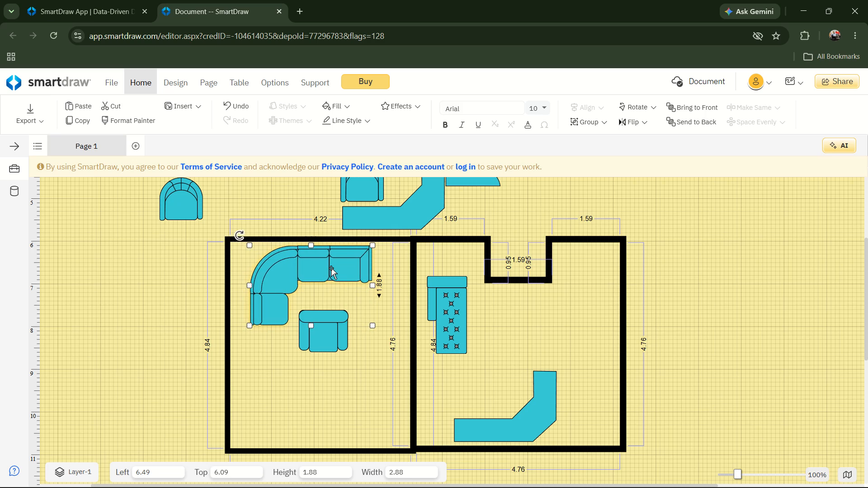
{"action": "key", "text": "Right"}
{"action": "key", "text": "Up"}
{"action": "key", "text": "Up"}
{"action": "key", "text": "Down"}
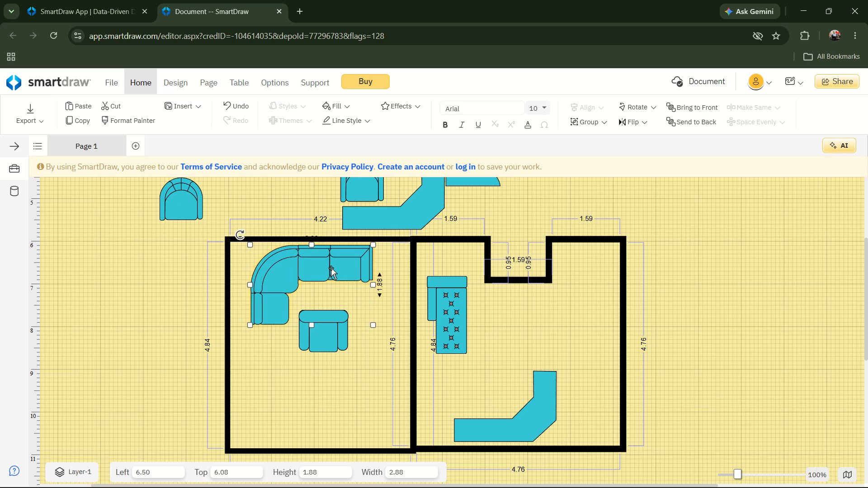
{"action": "key", "text": "Down"}
{"action": "key", "text": "Up"}
{"action": "key", "text": "Up"}
{"action": "key", "text": "Down"}
{"action": "key", "text": "Down"}
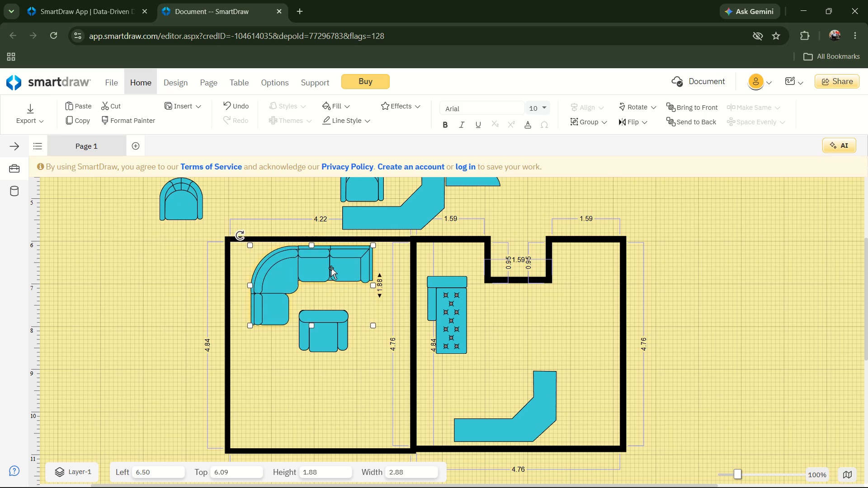
Adjust the corner sofa's sideways placement along the top wall, nudging it to about Left 6.54, Top 6.12.
{"action": "key", "text": "Left"}
{"action": "key", "text": "Left"}
{"action": "key", "text": "Left"}
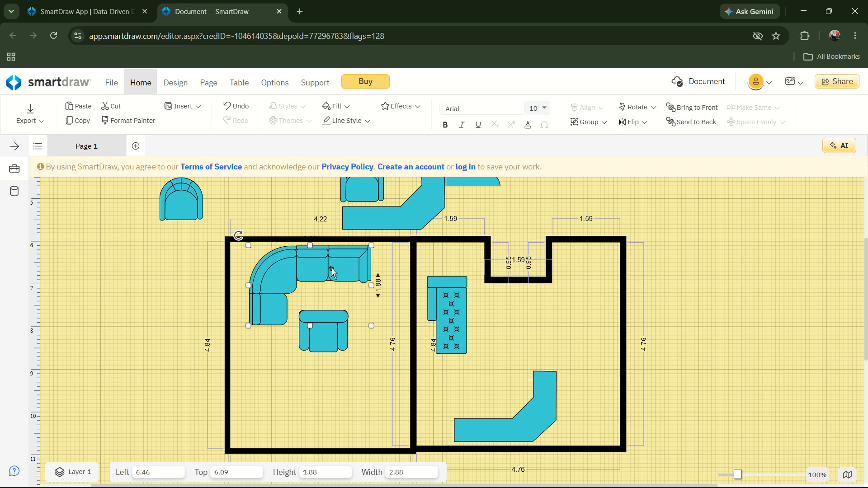
{"action": "key", "text": "Left"}
{"action": "key", "text": "Left"}
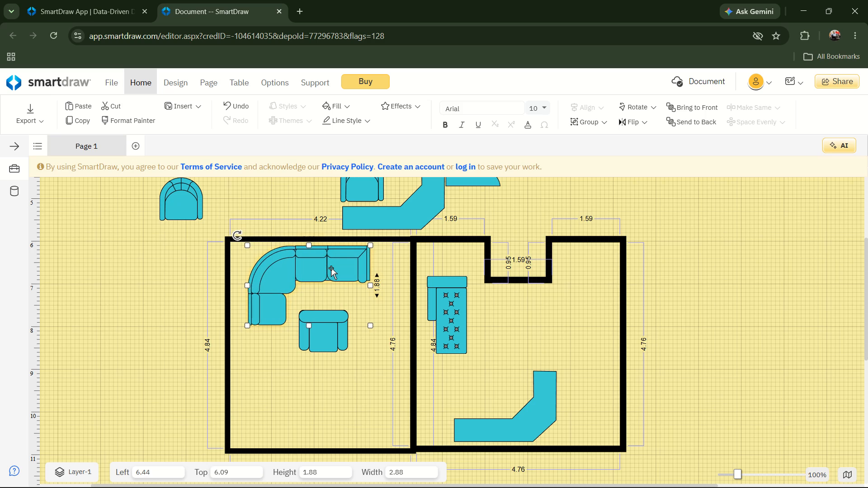
{"action": "key", "text": "Left"}
{"action": "key", "text": "Left"}
{"action": "key", "text": "Left"}
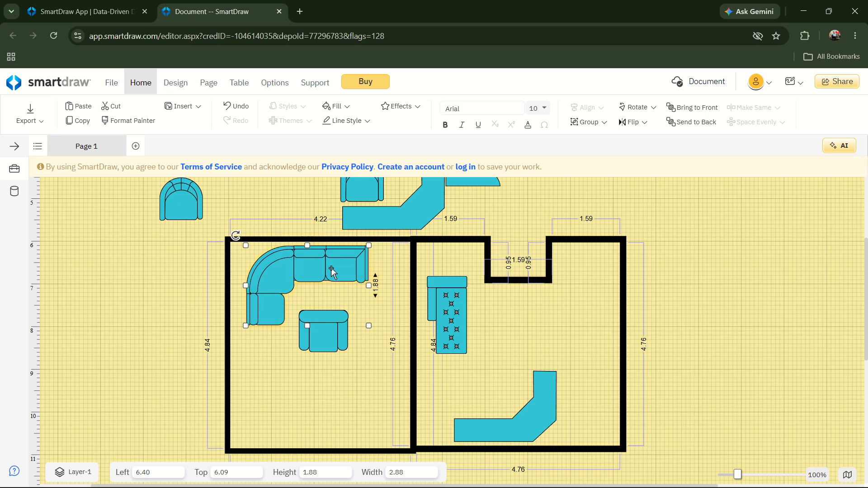
{"action": "key", "text": "Right"}
{"action": "key", "text": "Right"}
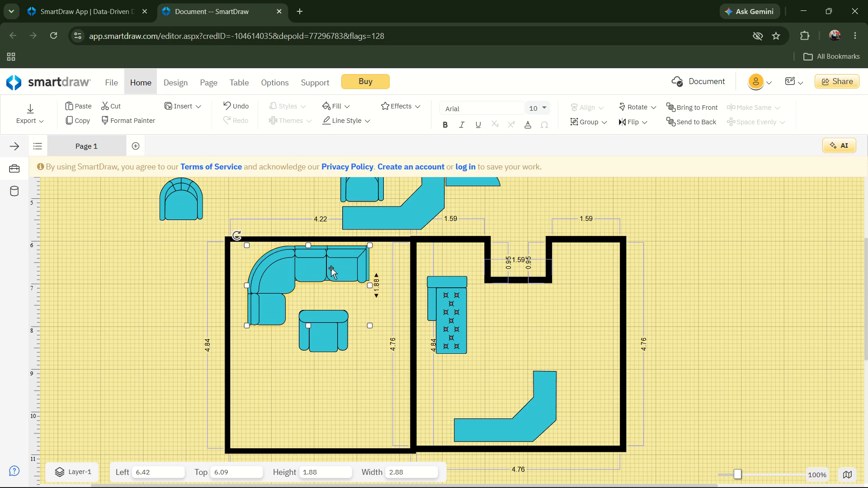
{"action": "key", "text": "Right"}
{"action": "key", "text": "Right"}
{"action": "key", "text": "Up"}
{"action": "key", "text": "Right"}
{"action": "key", "text": "Right"}
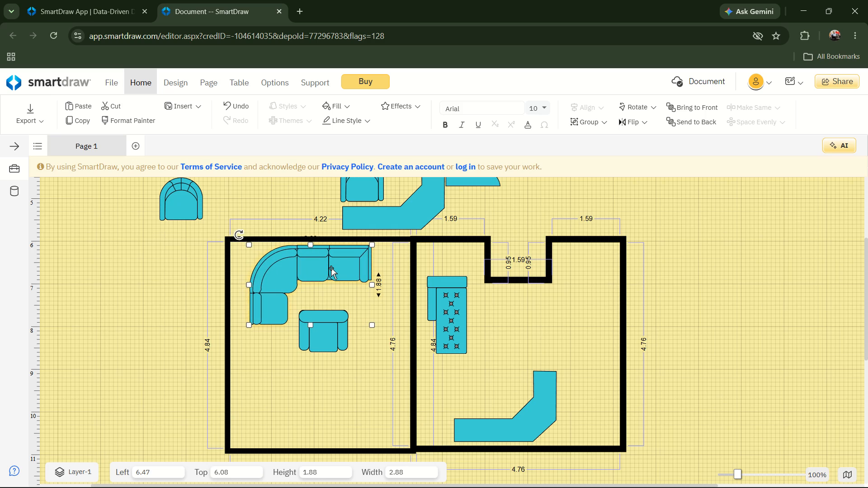
{"action": "key", "text": "Right"}
{"action": "key", "text": "Right"}
{"action": "key", "text": "Right"}
{"action": "key", "text": "Right"}
{"action": "key", "text": "Right"}
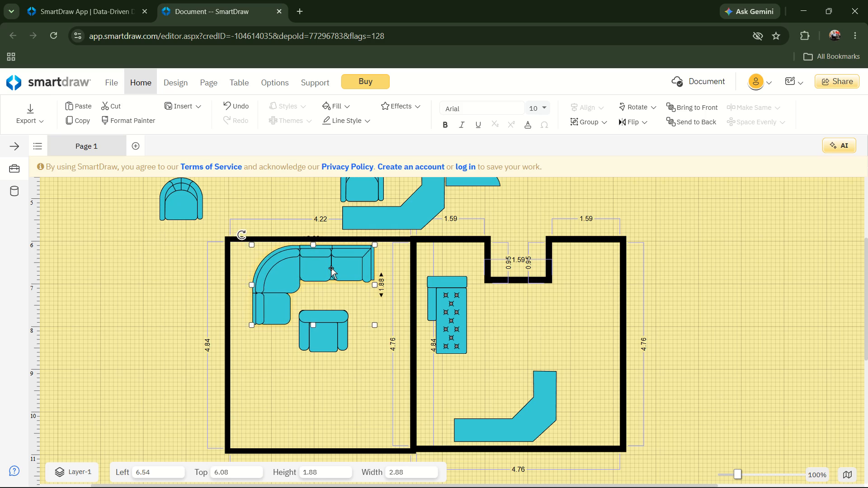
{"action": "key", "text": "Down"}
{"action": "key", "text": "Down"}
{"action": "key", "text": "Down"}
{"action": "key", "text": "Up"}
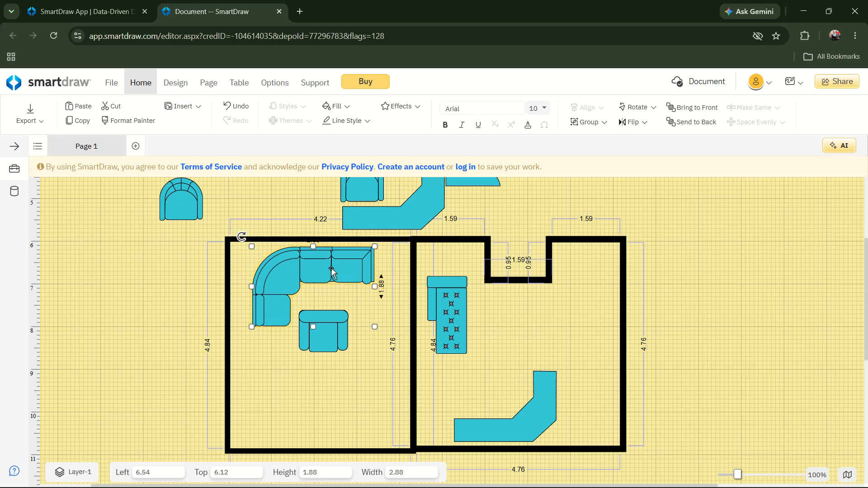
Shrink the corner sofa's height to about 1.54.
{"action": "key", "text": "shift+Up"}
{"action": "key", "text": "shift+Up"}
{"action": "key", "text": "shift+Up"}
{"action": "key", "text": "shift+Up"}
{"action": "key", "text": "shift+Up"}
{"action": "key", "text": "shift+Up"}
{"action": "key", "text": "shift+Up"}
{"action": "key", "text": "shift+Up"}
{"action": "key", "text": "shift+Up"}
{"action": "key", "text": "shift+Up"}
{"action": "key", "text": "shift+Up"}
{"action": "key", "text": "shift+Up"}
{"action": "key", "text": "shift+Up"}
{"action": "key", "text": "shift+Up"}
{"action": "key", "text": "shift+Up"}
{"action": "key", "text": "shift+Up"}
{"action": "key", "text": "shift+Up"}
{"action": "key", "text": "shift+Up"}
{"action": "key", "text": "shift+Up"}
{"action": "key", "text": "shift+Up"}
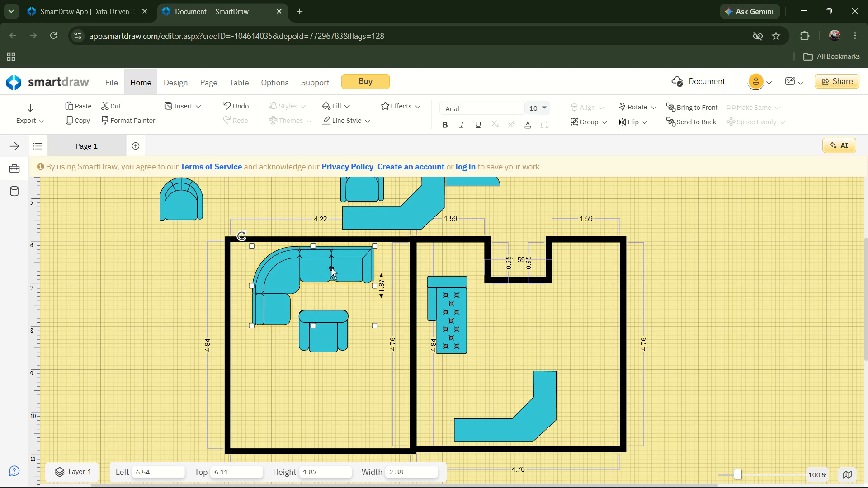
Reduce the corner sofa's width to about 2.54.
{"action": "key", "text": "shift+Left"}
{"action": "key", "text": "shift+Left"}
{"action": "key", "text": "shift+Left"}
{"action": "key", "text": "shift+Left"}
{"action": "key", "text": "shift+Left"}
{"action": "key", "text": "shift+Left"}
{"action": "key", "text": "shift+Left"}
{"action": "key", "text": "shift+Left"}
{"action": "key", "text": "shift+Left"}
{"action": "key", "text": "shift+Left"}
{"action": "key", "text": "shift+Left"}
{"action": "key", "text": "shift+Left"}
{"action": "key", "text": "shift+Left"}
{"action": "key", "text": "shift+Left"}
{"action": "key", "text": "shift+Left"}
{"action": "key", "text": "shift+Left"}
{"action": "key", "text": "shift+Left"}
{"action": "key", "text": "shift+Left"}
{"action": "key", "text": "shift+Left"}
{"action": "key", "text": "shift+Left"}
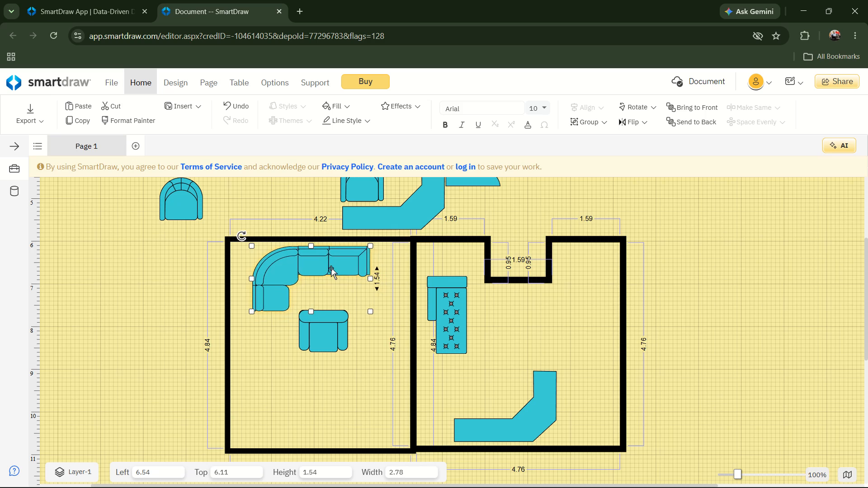
{"action": "key", "text": "shift+Left"}
Reduce the corner sofa's height further to about 1.37.
{"action": "key", "text": "shift+Up"}
{"action": "key", "text": "shift+Up"}
{"action": "key", "text": "shift+Up"}
{"action": "key", "text": "shift+Up"}
{"action": "key", "text": "shift+Up"}
{"action": "key", "text": "shift+Up"}
{"action": "key", "text": "shift+Up"}
{"action": "key", "text": "shift+Up"}
{"action": "key", "text": "shift+Up"}
{"action": "key", "text": "shift+Up"}
{"action": "key", "text": "shift+Up"}
{"action": "key", "text": "shift+Up"}
{"action": "key", "text": "shift+Up"}
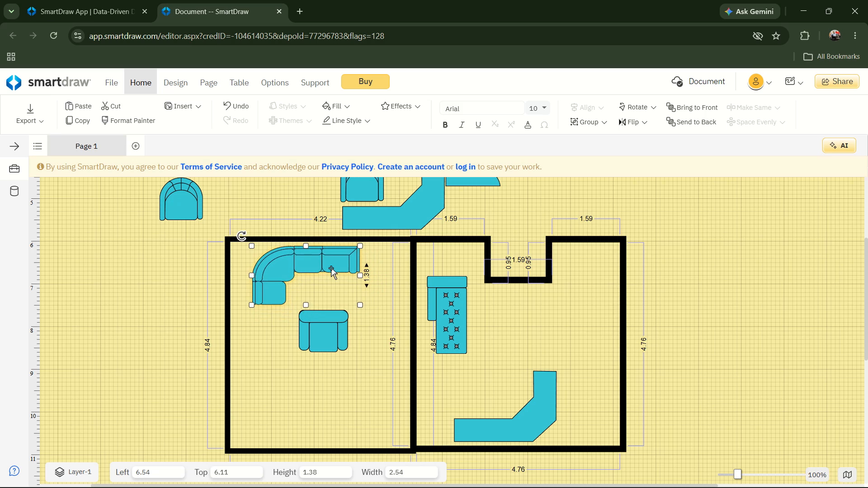
Nudge the resized corner sofa slightly towards the room's left wall, to about Left 6.50.
{"action": "key", "text": "Left"}
{"action": "key", "text": "Left"}
{"action": "key", "text": "Left"}
Move the rounded armchair above the L-shaped desk outside the rooms up and left, to about Left 8.18, Top 3.40.
{"action": "scroll", "coordinate": [331, 268], "scroll_direction": "down", "scroll_amount": 3}
{"action": "scroll", "coordinate": [351, 213], "scroll_direction": "up", "scroll_amount": 4}
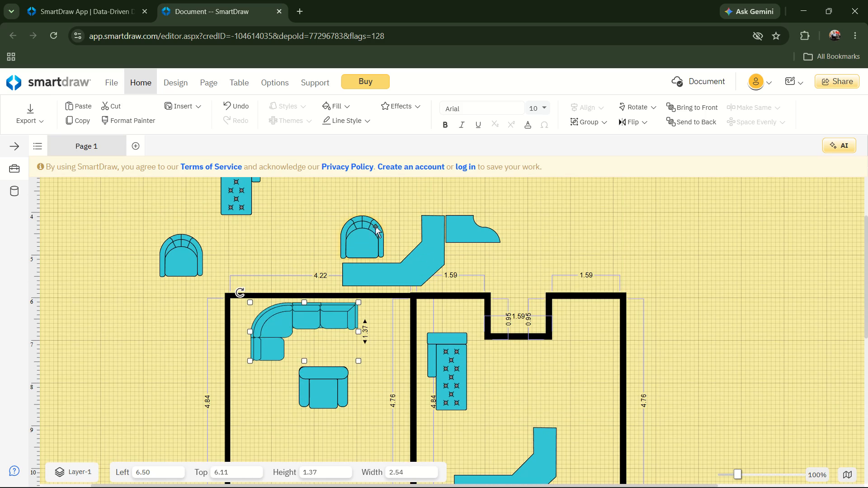
{"action": "left_click", "coordinate": [374, 229]}
{"action": "left_click_drag", "start_coordinate": [374, 227], "coordinate": [356, 197]}
{"action": "key", "text": "Down"}
{"action": "key", "text": "Down"}
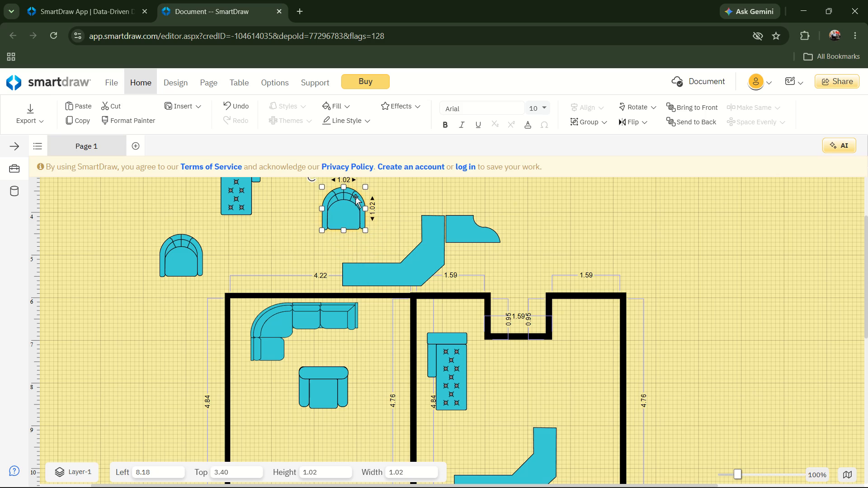
Nudge the rounded armchair down towards the rooms, to about Top 3.92, keeping it at Left 8.18.
{"action": "key", "text": "Down"}
{"action": "key", "text": "Down"}
{"action": "key", "text": "Down"}
{"action": "key", "text": "Down"}
{"action": "key", "text": "Up"}
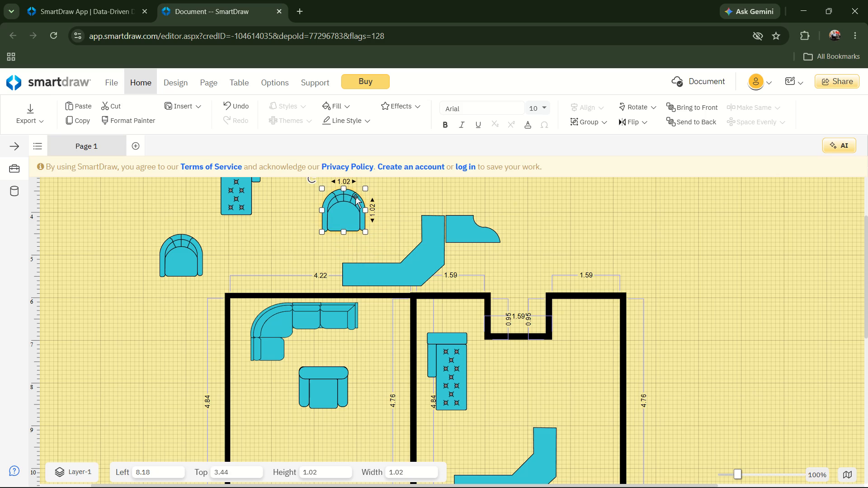
{"action": "key", "text": "Down"}
{"action": "key", "text": "Down"}
{"action": "key", "text": "Down"}
{"action": "key", "text": "Down"}
{"action": "key", "text": "Up"}
{"action": "key", "text": "Up"}
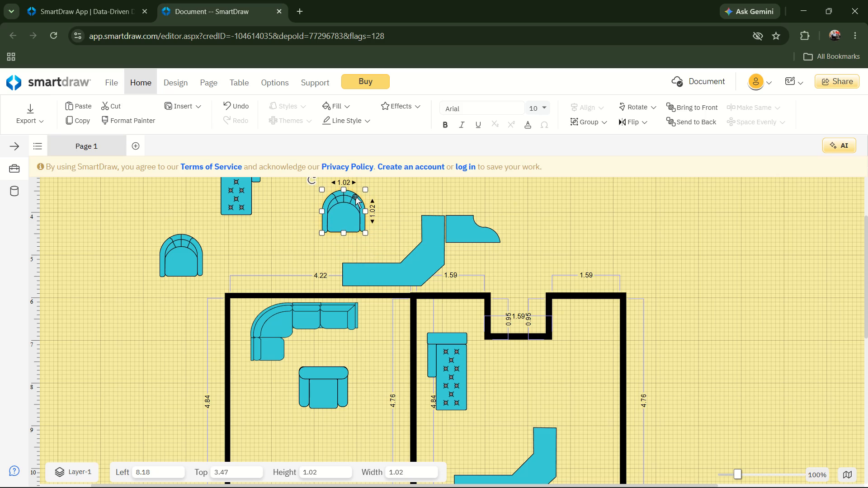
{"action": "key", "text": "Up"}
{"action": "key", "text": "Up"}
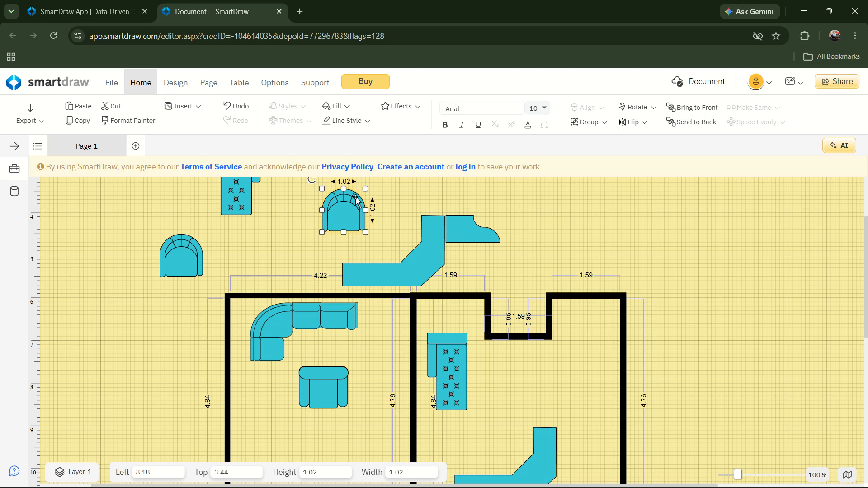
{"action": "key", "text": "Up"}
{"action": "key", "text": "Down"}
{"action": "key", "text": "Down"}
{"action": "key", "text": "Down"}
{"action": "key", "text": "Up"}
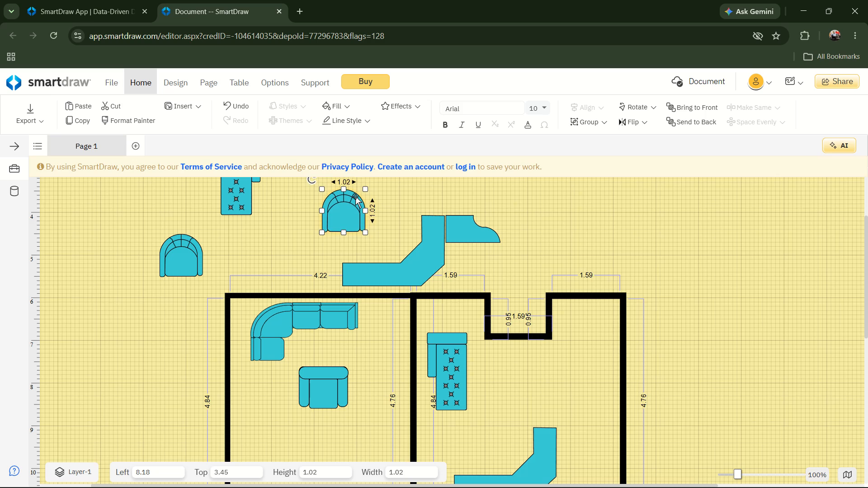
{"action": "key", "text": "Down"}
{"action": "key", "text": "Down"}
{"action": "key", "text": "Down"}
{"action": "key", "text": "Down"}
{"action": "key", "text": "Down"}
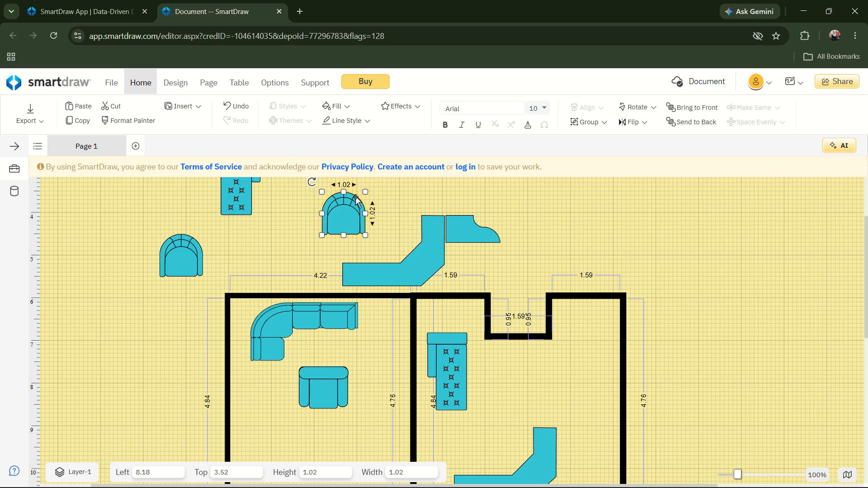
{"action": "key", "text": "Down"}
{"action": "key", "text": "Down"}
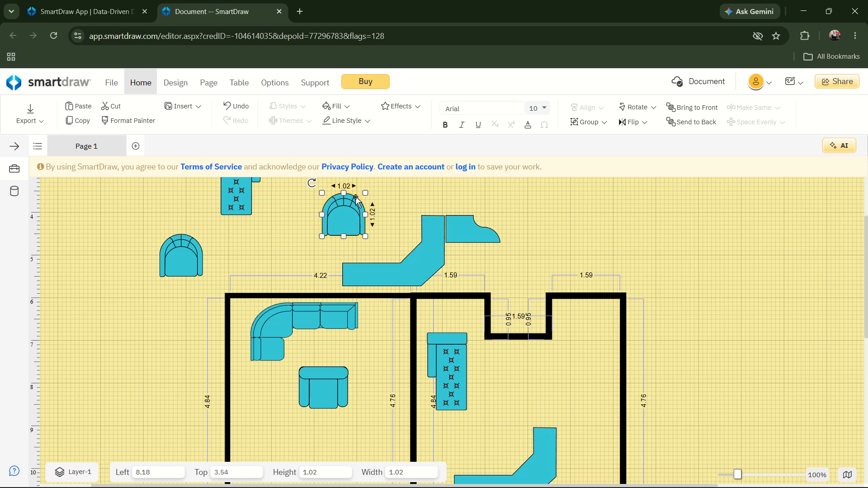
{"action": "key", "text": "Up"}
{"action": "key", "text": "Up"}
{"action": "key", "text": "Down"}
{"action": "key", "text": "Down"}
{"action": "key", "text": "Down"}
{"action": "key", "text": "Down"}
{"action": "key", "text": "Down"}
{"action": "key", "text": "Down"}
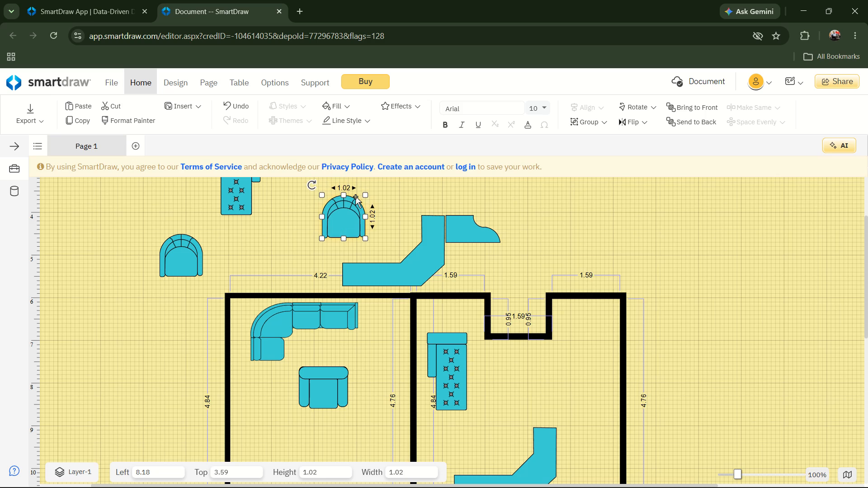
{"action": "key", "text": "Down"}
{"action": "key", "text": "Down"}
{"action": "key", "text": "Down"}
{"action": "key", "text": "Down"}
{"action": "key", "text": "Down"}
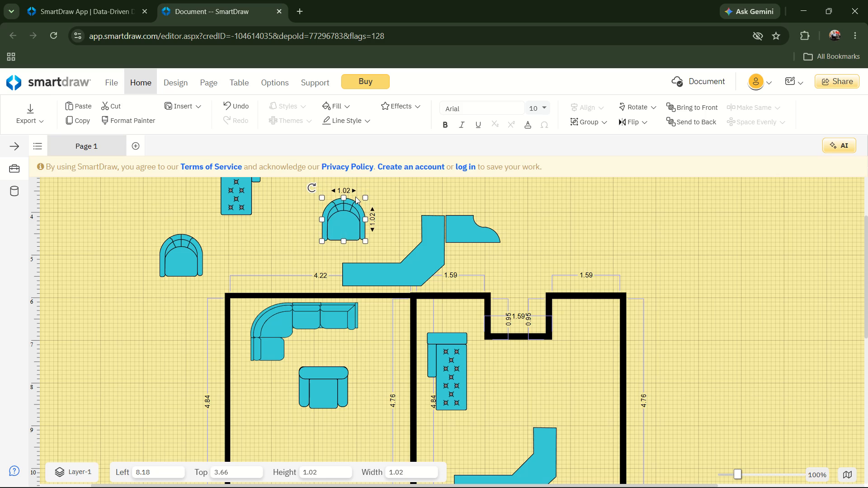
{"action": "key", "text": "Down"}
{"action": "key", "text": "Down"}
{"action": "key", "text": "Down"}
{"action": "key", "text": "Down"}
{"action": "key", "text": "Down"}
{"action": "key", "text": "Down"}
{"action": "key", "text": "Down"}
{"action": "key", "text": "Down"}
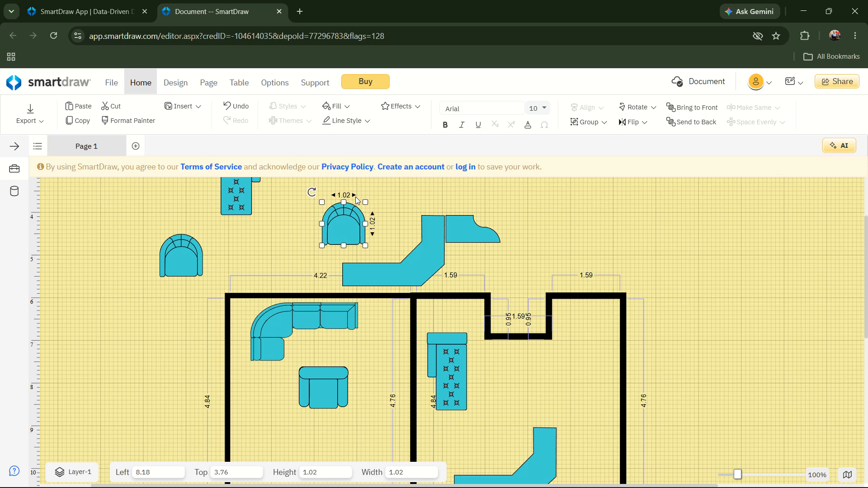
{"action": "key", "text": "Down"}
{"action": "key", "text": "Down"}
{"action": "key", "text": "Down"}
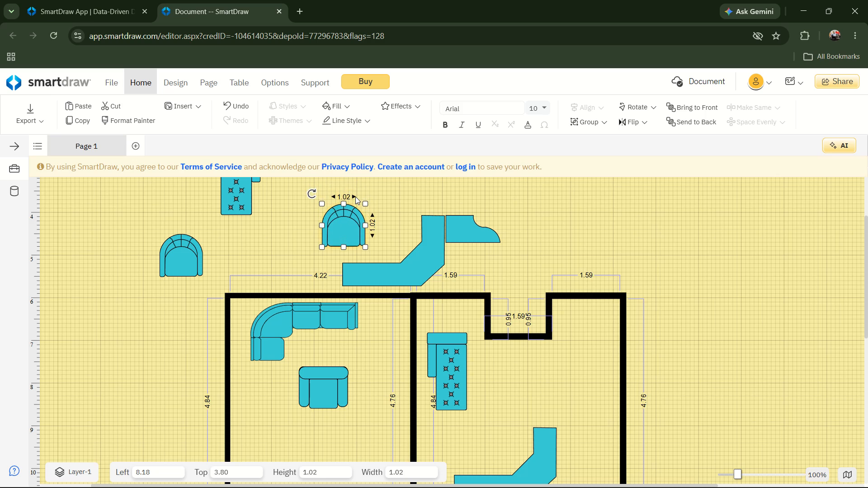
{"action": "key", "text": "Down"}
{"action": "key", "text": "Down"}
{"action": "key", "text": "Down"}
{"action": "key", "text": "Down"}
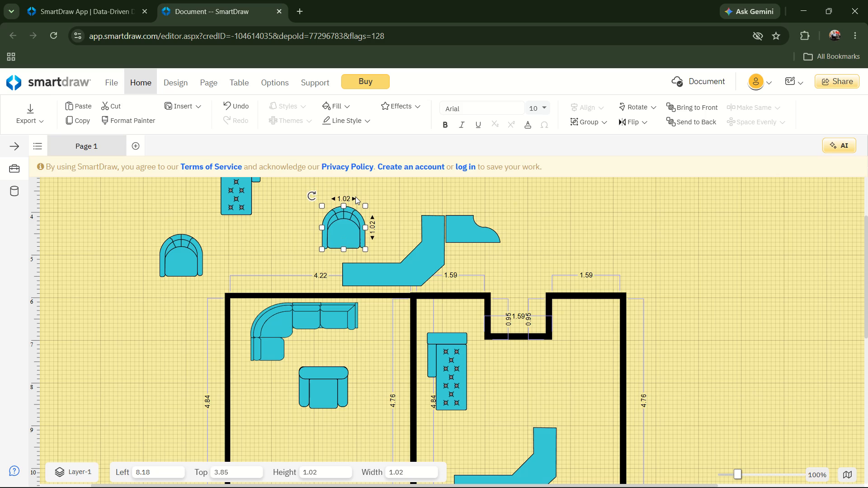
{"action": "key", "text": "Down"}
{"action": "key", "text": "Down"}
{"action": "key", "text": "Down"}
{"action": "key", "text": "Down"}
{"action": "key", "text": "Down"}
{"action": "key", "text": "Down"}
Nudge the rounded armchair left, away from the L-shaped desk outside the rooms, to about Left 7.79.
{"action": "key", "text": "Left"}
{"action": "key", "text": "Left"}
{"action": "key", "text": "Left"}
{"action": "key", "text": "Left"}
{"action": "key", "text": "Left"}
{"action": "key", "text": "Left"}
{"action": "key", "text": "Left"}
{"action": "key", "text": "Left"}
{"action": "key", "text": "Left"}
{"action": "key", "text": "Left"}
{"action": "key", "text": "Left"}
{"action": "key", "text": "Left"}
{"action": "key", "text": "Left"}
{"action": "key", "text": "Left"}
{"action": "key", "text": "Left"}
{"action": "key", "text": "Left"}
{"action": "key", "text": "Left"}
{"action": "key", "text": "Left"}
{"action": "key", "text": "Left"}
{"action": "key", "text": "Left"}
{"action": "key", "text": "Left"}
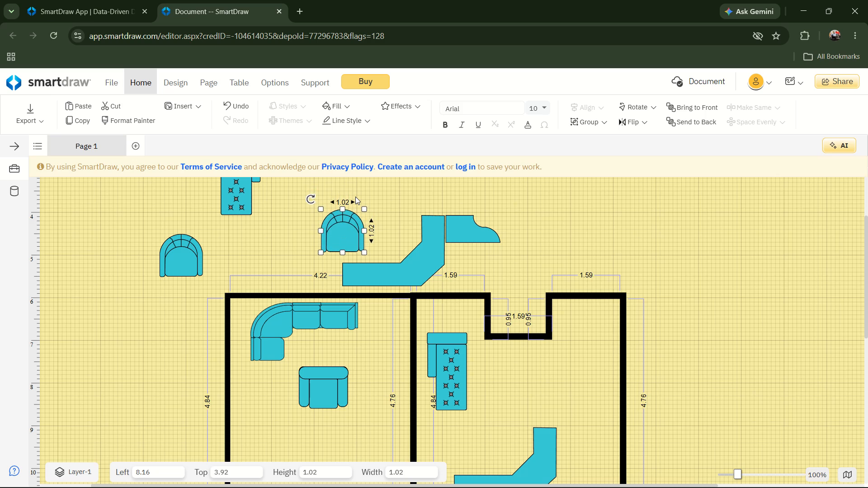
{"action": "key", "text": "Left"}
{"action": "key", "text": "Left"}
{"action": "key", "text": "Left"}
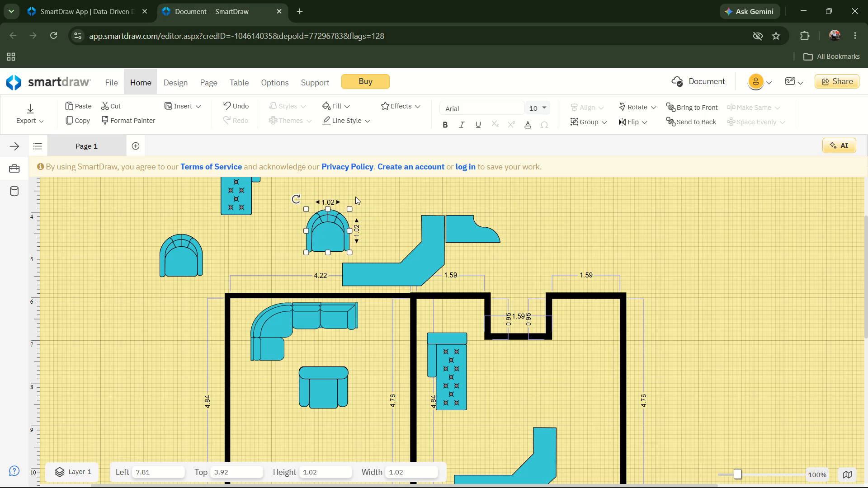
Lower the rounded armchair towards the level of the outside L-shaped desk, to about Top 4.14.
{"action": "key", "text": "Down"}
{"action": "key", "text": "Down"}
{"action": "key", "text": "Down"}
{"action": "key", "text": "Down"}
{"action": "key", "text": "Down"}
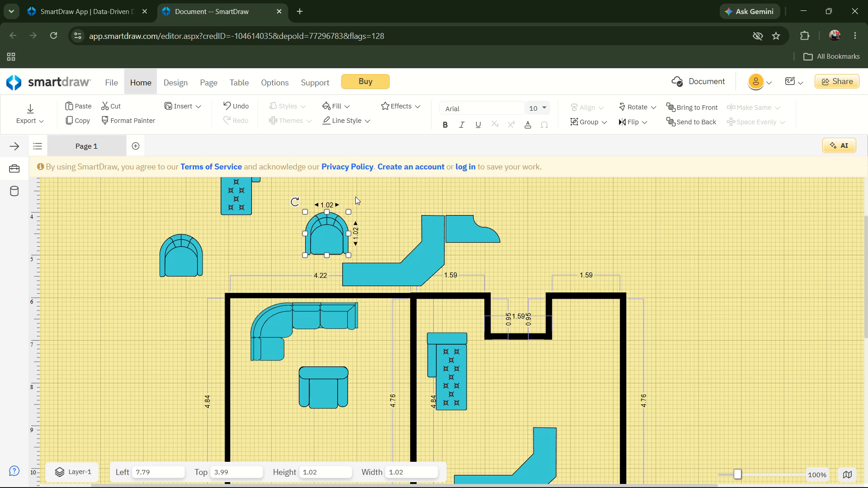
{"action": "key", "text": "Down"}
{"action": "key", "text": "Down"}
{"action": "key", "text": "Down"}
{"action": "key", "text": "Down"}
{"action": "key", "text": "Down"}
{"action": "key", "text": "Down"}
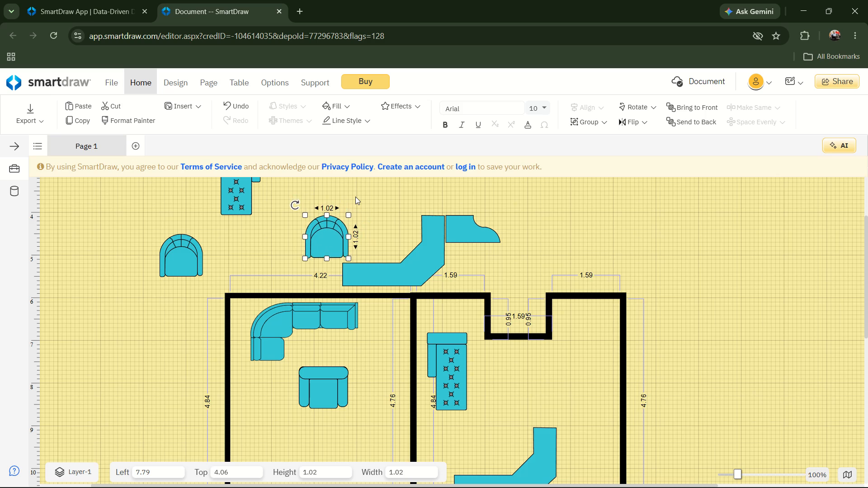
{"action": "key", "text": "Down"}
{"action": "key", "text": "Down"}
{"action": "key", "text": "Down"}
{"action": "key", "text": "Down"}
{"action": "key", "text": "Down"}
{"action": "key", "text": "Down"}
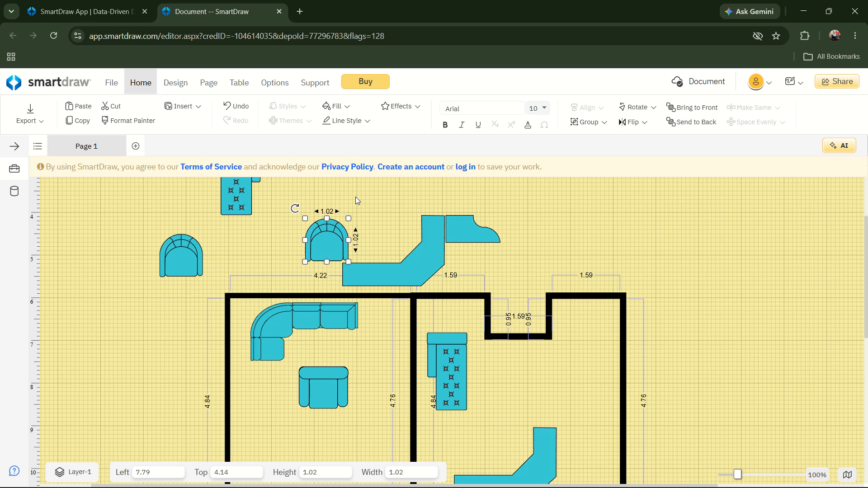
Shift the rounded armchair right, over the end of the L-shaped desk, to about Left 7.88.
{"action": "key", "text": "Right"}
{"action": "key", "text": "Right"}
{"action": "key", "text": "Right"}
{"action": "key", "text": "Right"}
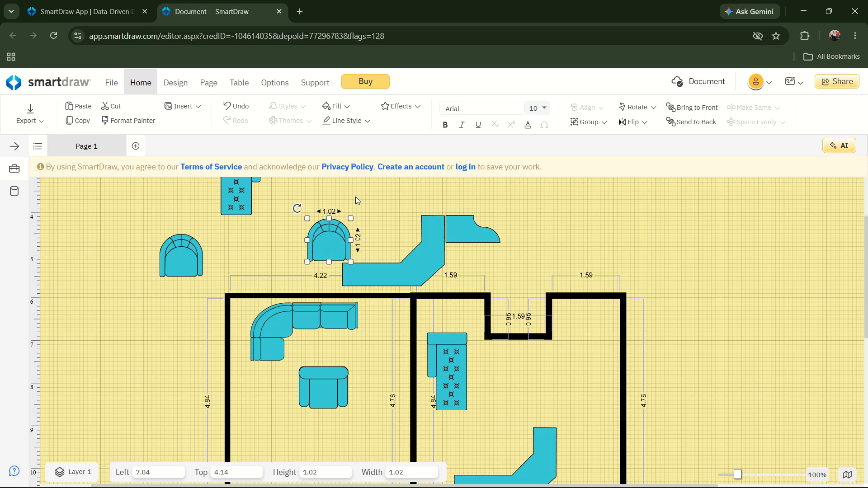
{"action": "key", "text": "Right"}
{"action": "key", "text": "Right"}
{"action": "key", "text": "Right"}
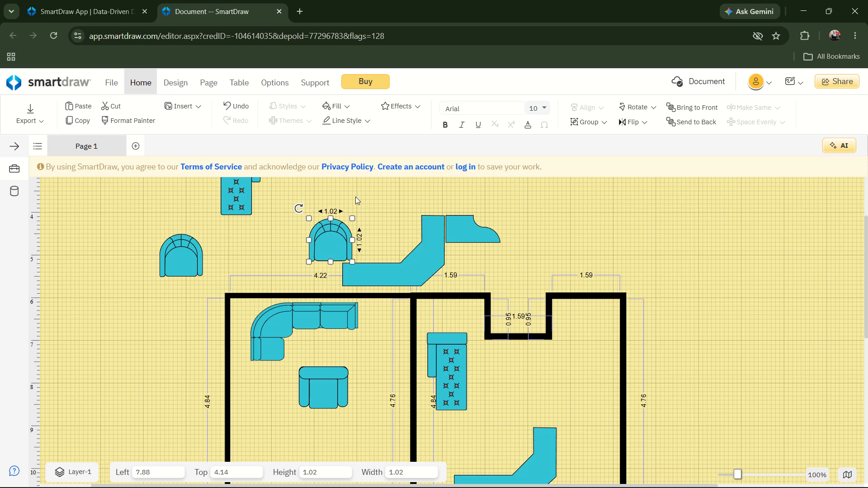
Shift the rounded armchair left until it clears the end of the L-shaped desk, at about Left 7.57.
{"action": "key", "text": "Left"}
{"action": "key", "text": "Left"}
{"action": "key", "text": "Left"}
{"action": "key", "text": "Left"}
{"action": "key", "text": "Left"}
{"action": "key", "text": "Left"}
{"action": "key", "text": "Left"}
{"action": "key", "text": "Left"}
{"action": "key", "text": "Left"}
{"action": "key", "text": "Left"}
{"action": "key", "text": "Left"}
{"action": "key", "text": "Left"}
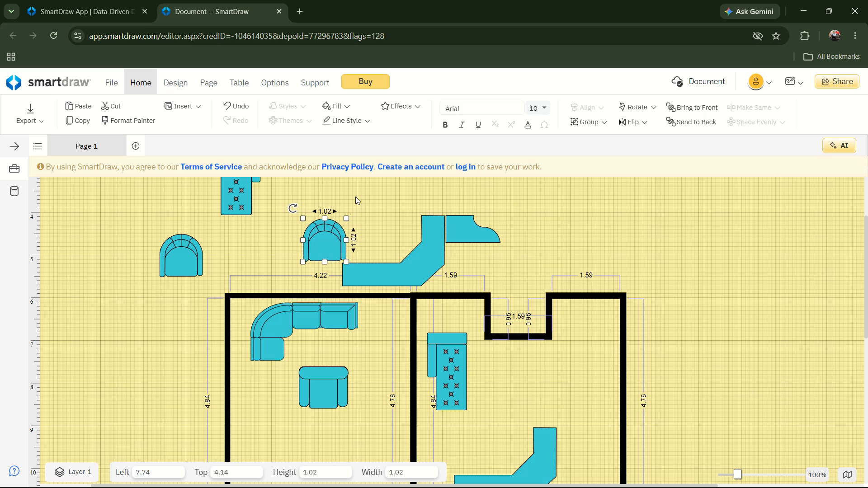
{"action": "key", "text": "Left"}
{"action": "key", "text": "Left"}
{"action": "key", "text": "Left"}
{"action": "key", "text": "Left"}
{"action": "key", "text": "Left"}
{"action": "key", "text": "Left"}
{"action": "key", "text": "Left"}
{"action": "key", "text": "Left"}
{"action": "key", "text": "Left"}
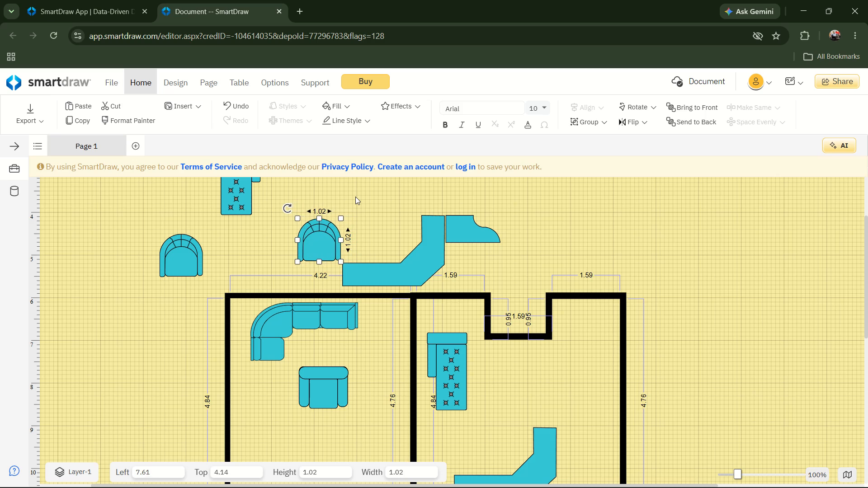
{"action": "key", "text": "Left"}
{"action": "key", "text": "Left"}
{"action": "key", "text": "Left"}
Lower the rounded armchair beside the end of the L-shaped desk, to about Top 4.37.
{"action": "key", "text": "Down"}
{"action": "key", "text": "Down"}
{"action": "key", "text": "Down"}
{"action": "key", "text": "Down"}
{"action": "key", "text": "Down"}
{"action": "key", "text": "Down"}
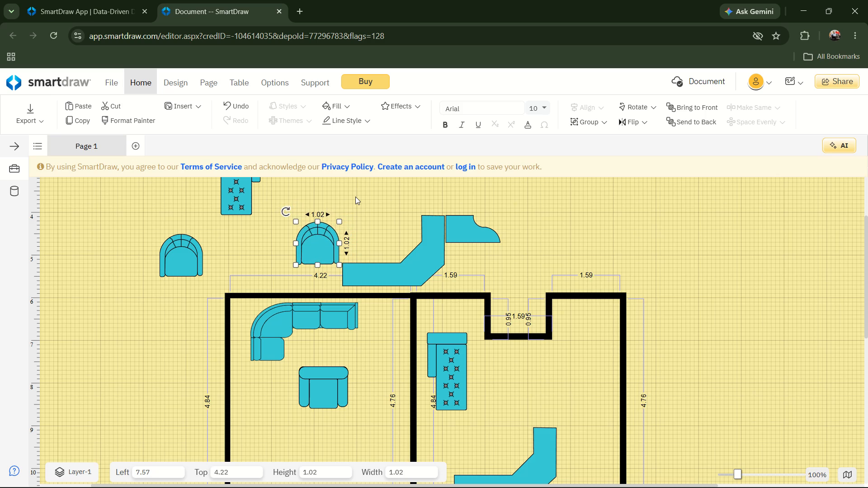
{"action": "key", "text": "Down"}
{"action": "key", "text": "Down"}
{"action": "key", "text": "Down"}
{"action": "key", "text": "Down"}
{"action": "key", "text": "Up"}
{"action": "key", "text": "Up"}
{"action": "key", "text": "Down"}
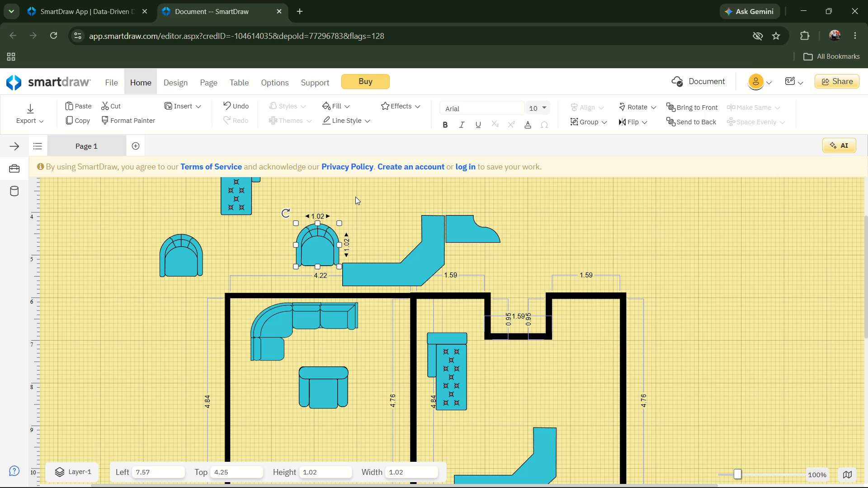
{"action": "key", "text": "Down"}
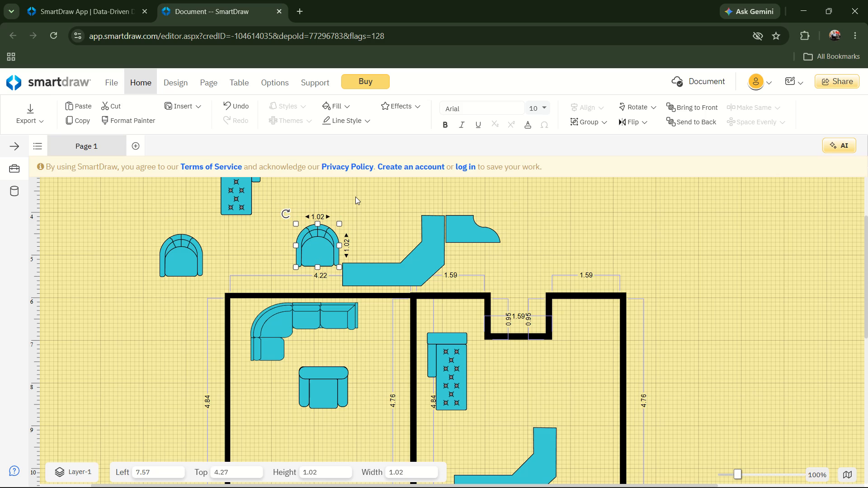
{"action": "key", "text": "Down"}
{"action": "key", "text": "Down"}
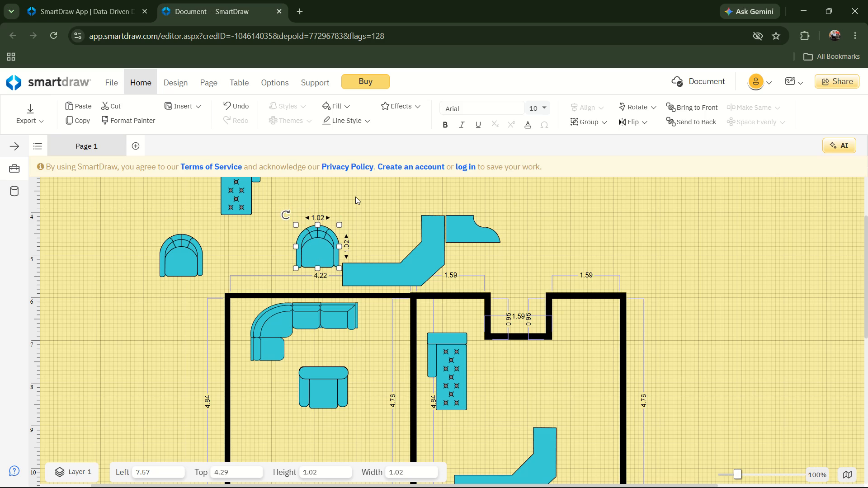
{"action": "key", "text": "Down"}
{"action": "key", "text": "Down"}
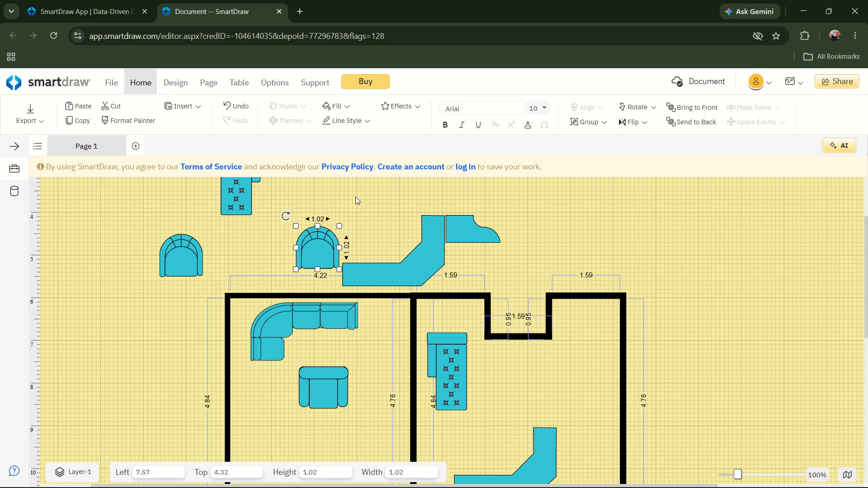
{"action": "key", "text": "Down"}
{"action": "key", "text": "Down"}
{"action": "key", "text": "Down"}
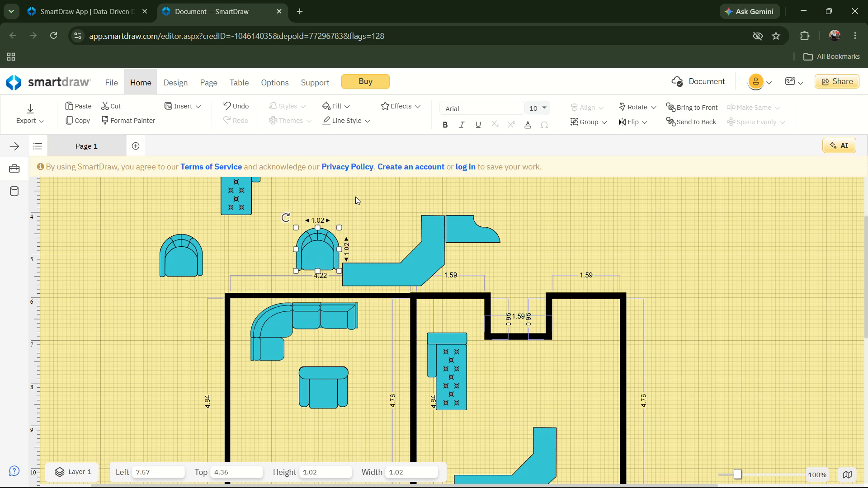
{"action": "key", "text": "Down"}
{"action": "key", "text": "Down"}
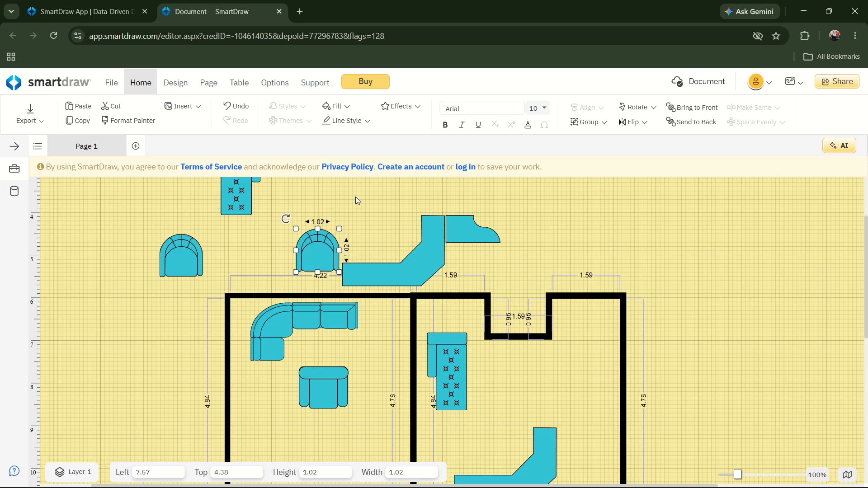
{"action": "key", "text": "Up"}
Nudge the rounded armchair right against the end of the L-shaped desk, to about Left 7.63.
{"action": "key", "text": "Right"}
{"action": "key", "text": "Right"}
{"action": "key", "text": "Right"}
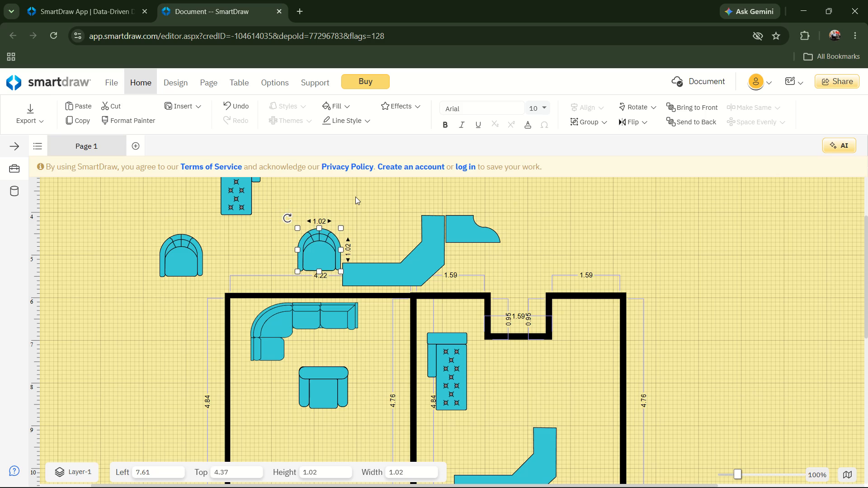
{"action": "key", "text": "Right"}
{"action": "key", "text": "Right"}
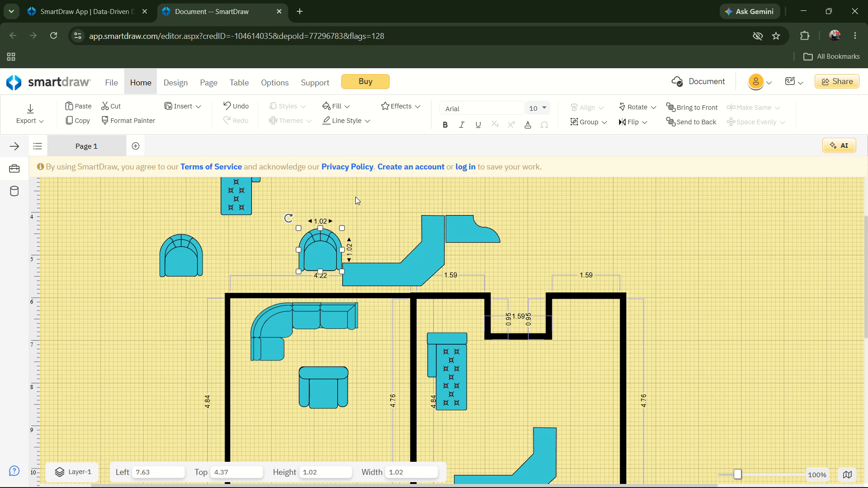
Nudge the rounded armchair slightly right and down beside the L-shaped desk, to about Left 7.65, Top 4.44.
{"action": "key", "text": "Right"}
{"action": "key", "text": "Up"}
{"action": "key", "text": "Down"}
{"action": "key", "text": "Down"}
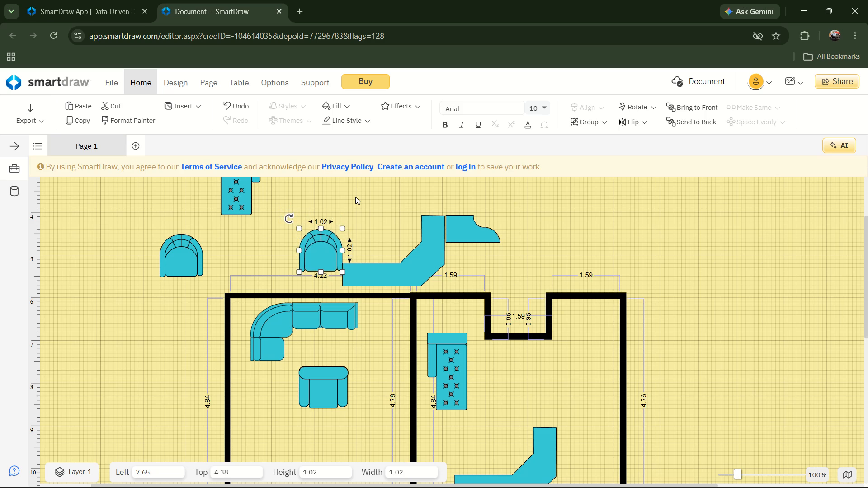
{"action": "key", "text": "Down"}
{"action": "key", "text": "Down"}
{"action": "key", "text": "Down"}
{"action": "key", "text": "Down"}
{"action": "key", "text": "Down"}
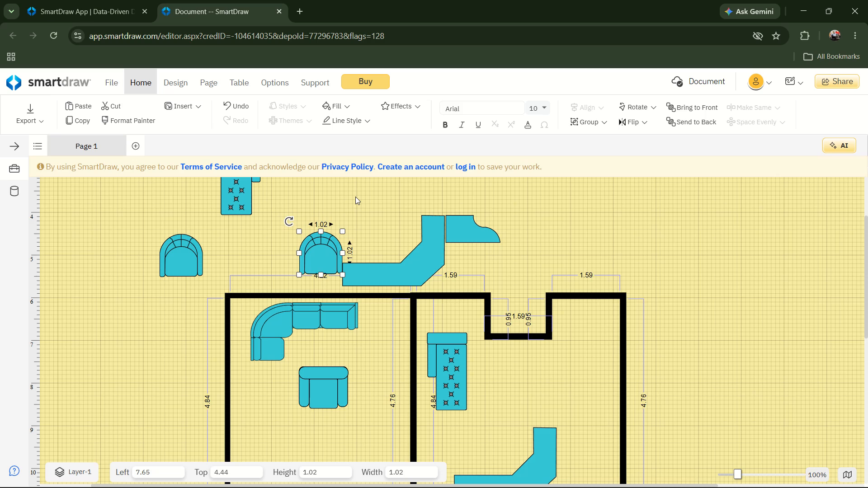
Shift the rounded armchair left, away from the end of the L-shaped desk, to about Left 7.36.
{"action": "key", "text": "Left"}
{"action": "key", "text": "Left"}
{"action": "key", "text": "Left"}
{"action": "key", "text": "Left"}
{"action": "key", "text": "Left"}
{"action": "key", "text": "Left"}
{"action": "key", "text": "Left"}
{"action": "key", "text": "Left"}
{"action": "key", "text": "Left"}
{"action": "key", "text": "Left"}
{"action": "key", "text": "Left"}
{"action": "key", "text": "Left"}
{"action": "key", "text": "Left"}
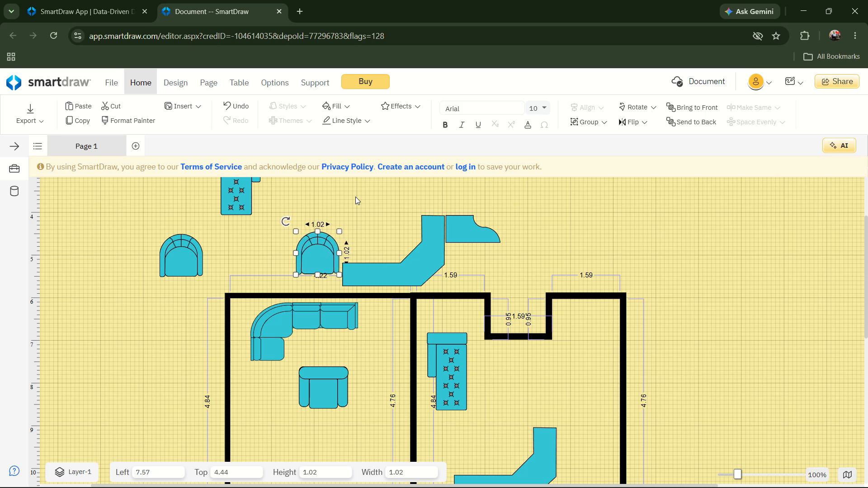
{"action": "key", "text": "Left"}
{"action": "key", "text": "Left"}
{"action": "key", "text": "Left"}
{"action": "key", "text": "Left"}
{"action": "key", "text": "Left"}
{"action": "key", "text": "Left"}
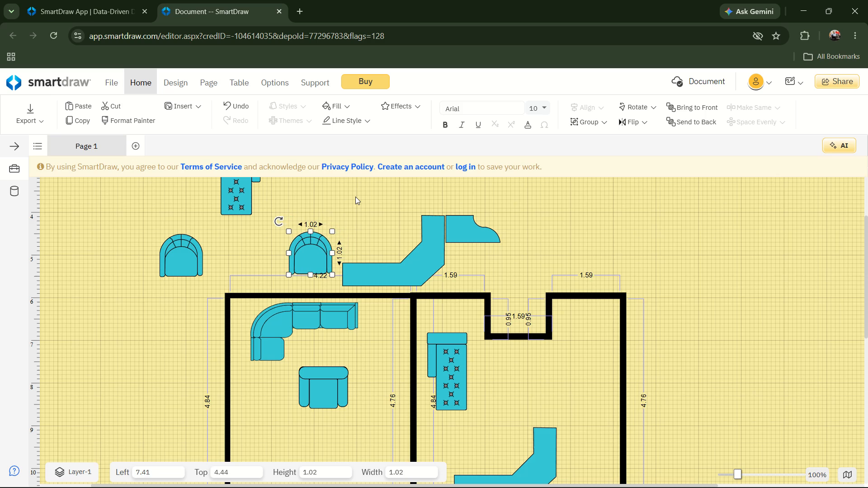
{"action": "key", "text": "Left"}
{"action": "key", "text": "Left"}
{"action": "key", "text": "Left"}
{"action": "key", "text": "Left"}
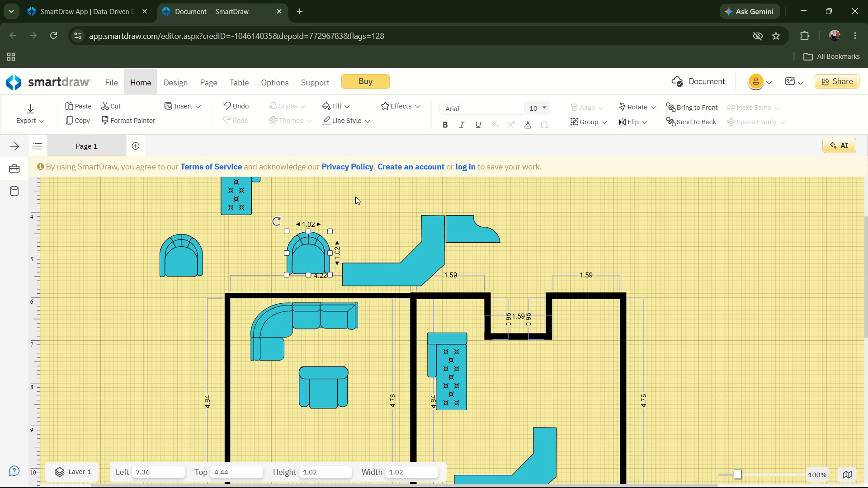
Lower the rounded armchair above the first room's upper wall, to about Top 4.50.
{"action": "key", "text": "Down"}
{"action": "key", "text": "Down"}
{"action": "key", "text": "Down"}
{"action": "key", "text": "Down"}
{"action": "key", "text": "Down"}
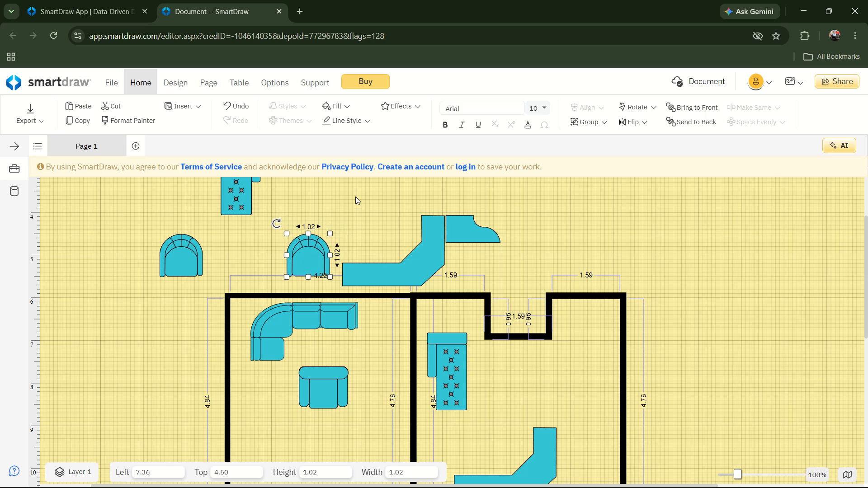
{"action": "key", "text": "Up"}
{"action": "key", "text": "Up"}
{"action": "key", "text": "Down"}
Nudge the rounded armchair right, back toward the L-shaped desk, to about Left 7.42.
{"action": "key", "text": "Right"}
{"action": "key", "text": "Right"}
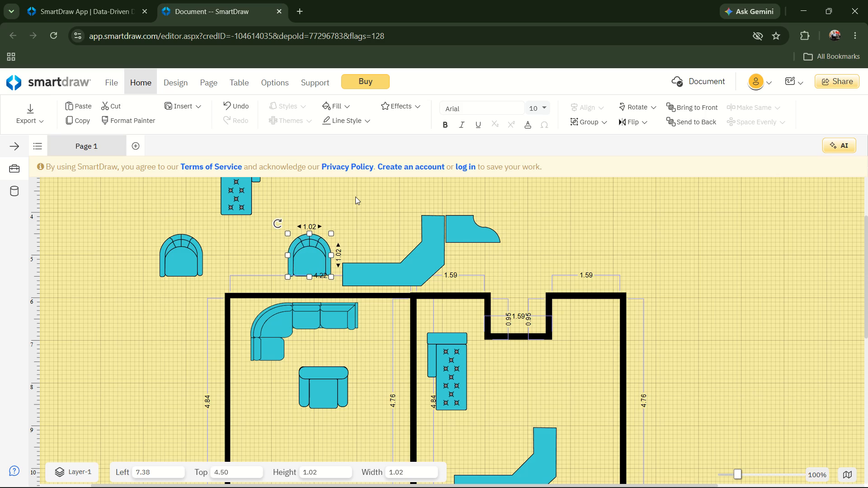
{"action": "key", "text": "Right"}
{"action": "key", "text": "Right"}
{"action": "key", "text": "Right"}
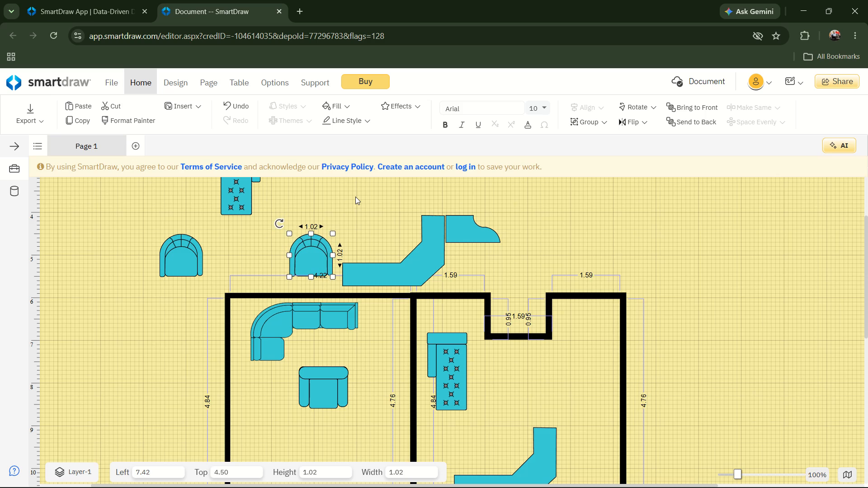
Lower the rounded armchair toward the first room's upper wall, to about Top 4.61.
{"action": "key", "text": "Down"}
{"action": "key", "text": "Down"}
{"action": "key", "text": "Down"}
{"action": "key", "text": "Down"}
{"action": "key", "text": "Down"}
{"action": "key", "text": "Down"}
{"action": "key", "text": "Down"}
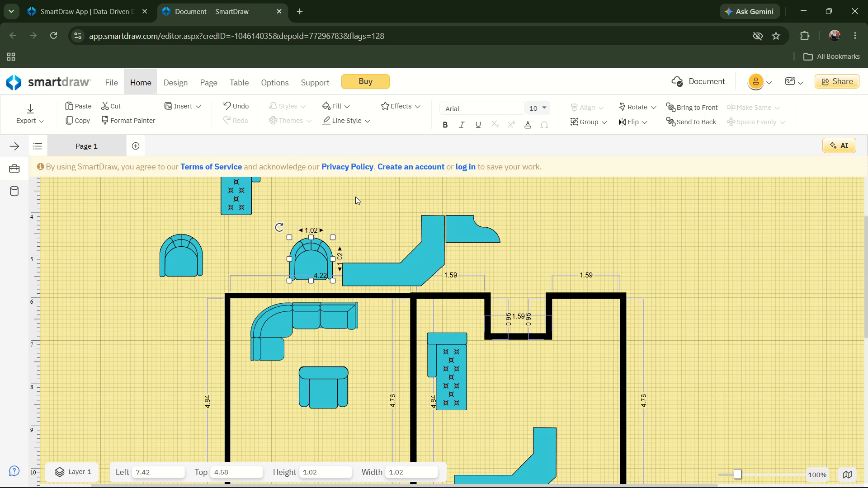
{"action": "key", "text": "Down"}
{"action": "key", "text": "Down"}
{"action": "key", "text": "Up"}
{"action": "key", "text": "Up"}
{"action": "key", "text": "Down"}
{"action": "key", "text": "Down"}
{"action": "key", "text": "Up"}
{"action": "key", "text": "Down"}
{"action": "key", "text": "Down"}
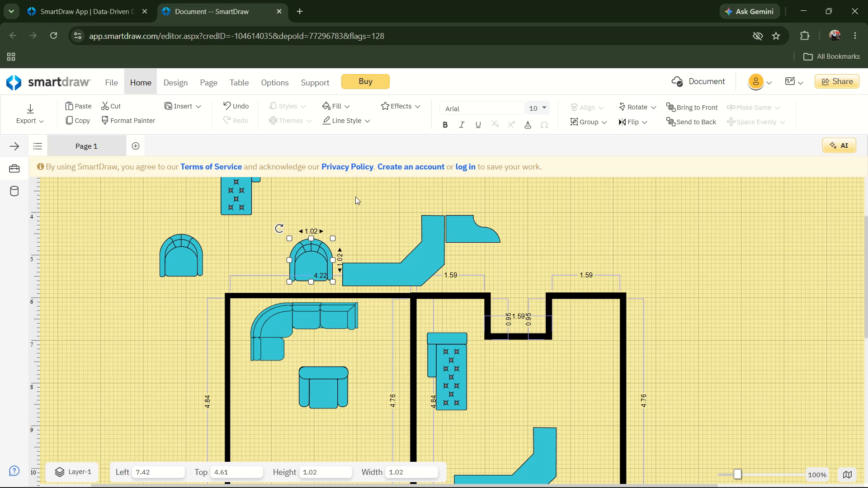
Lower the rounded armchair until its base is about level with the L-shaped desk's lower edge, at about Top 4.75.
{"action": "key", "text": "Down"}
{"action": "key", "text": "Down"}
{"action": "key", "text": "Down"}
{"action": "key", "text": "Down"}
{"action": "key", "text": "Down"}
{"action": "key", "text": "Down"}
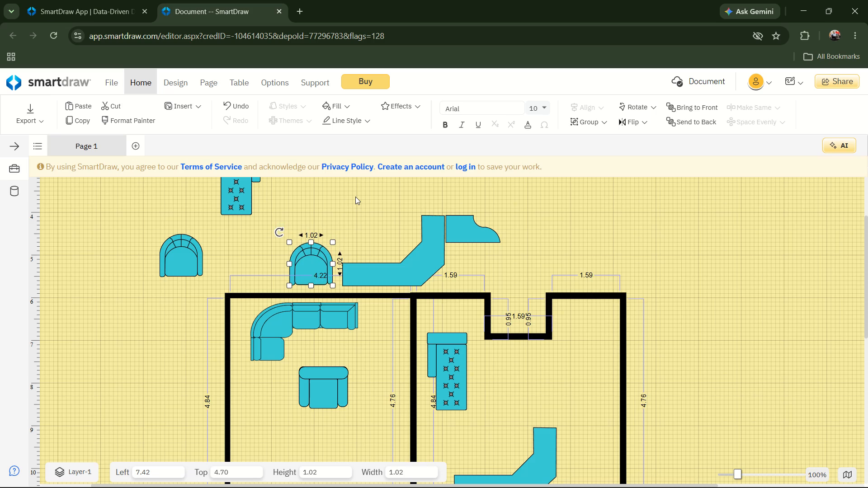
{"action": "key", "text": "Down"}
{"action": "key", "text": "Down"}
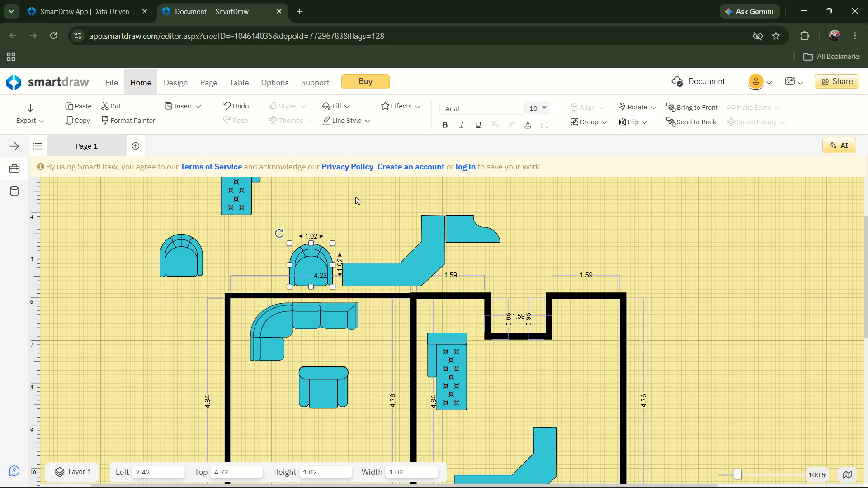
{"action": "key", "text": "Down"}
{"action": "key", "text": "Down"}
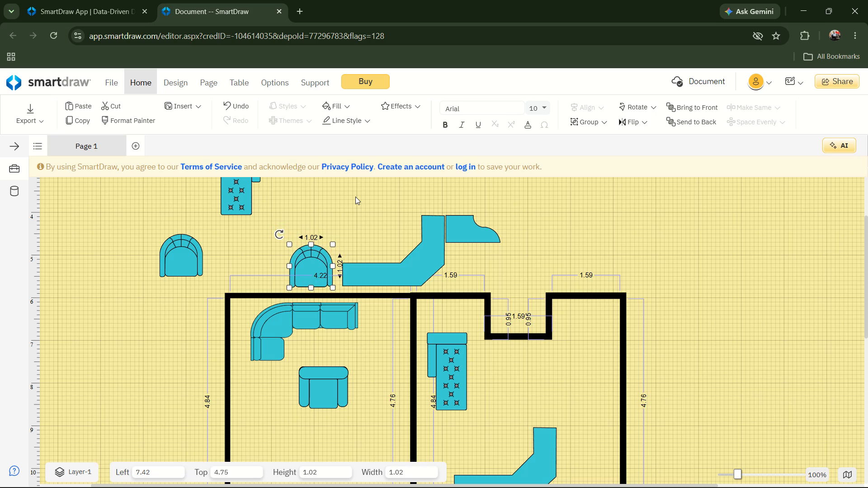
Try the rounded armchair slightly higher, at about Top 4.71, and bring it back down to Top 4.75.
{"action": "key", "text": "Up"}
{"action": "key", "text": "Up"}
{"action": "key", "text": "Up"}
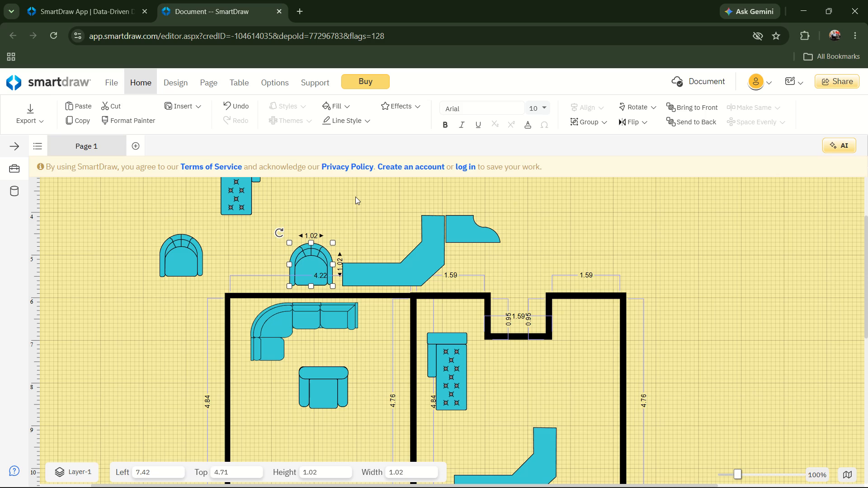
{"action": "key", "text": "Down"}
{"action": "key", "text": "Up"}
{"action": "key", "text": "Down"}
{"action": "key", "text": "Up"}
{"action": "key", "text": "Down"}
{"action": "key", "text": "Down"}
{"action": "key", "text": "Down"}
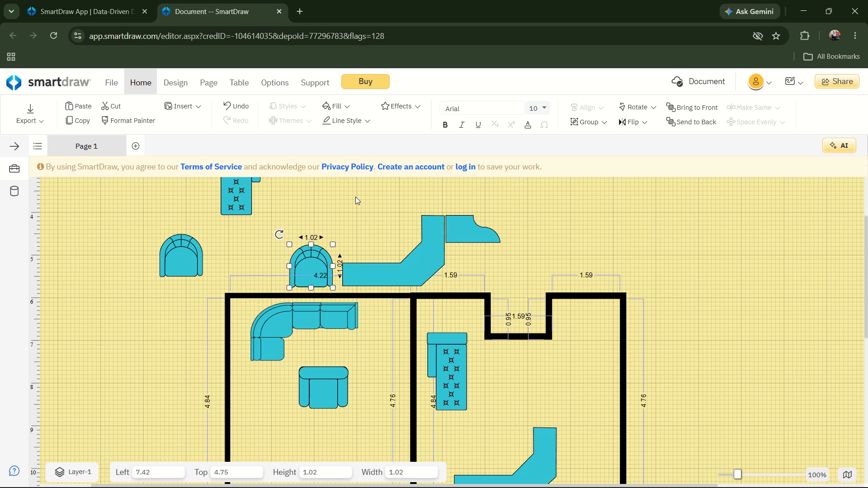
Shift the rounded armchair right, close to the end of the L-shaped desk, to about Left 7.58.
{"action": "key", "text": "Right"}
{"action": "key", "text": "Right"}
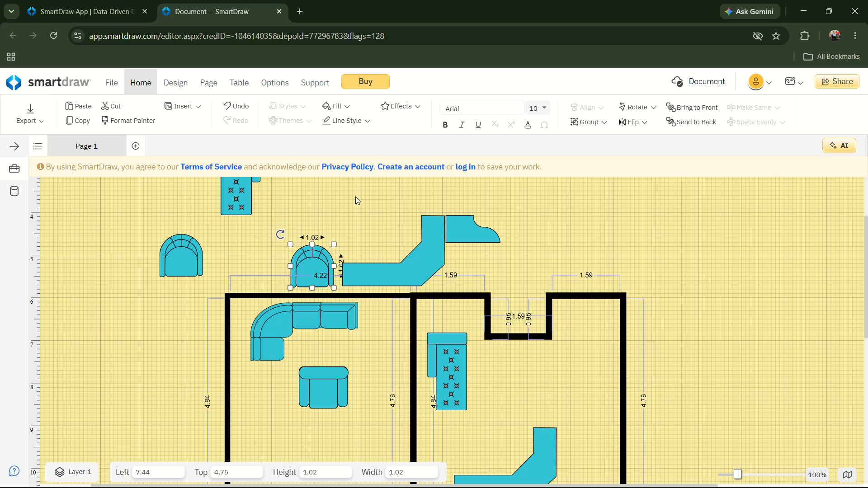
{"action": "key", "text": "Right"}
{"action": "key", "text": "Right"}
{"action": "key", "text": "Right"}
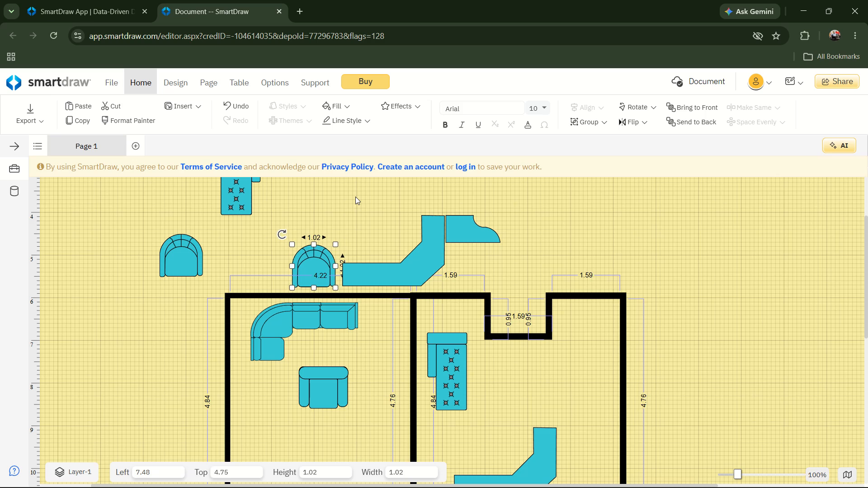
{"action": "key", "text": "Right"}
{"action": "key", "text": "Right"}
{"action": "key", "text": "Right"}
{"action": "key", "text": "Right"}
{"action": "key", "text": "Right"}
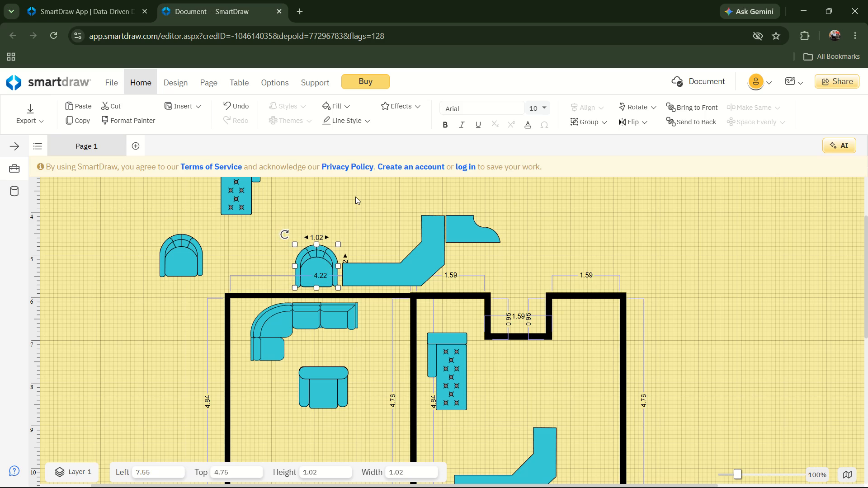
{"action": "key", "text": "Right"}
{"action": "key", "text": "Right"}
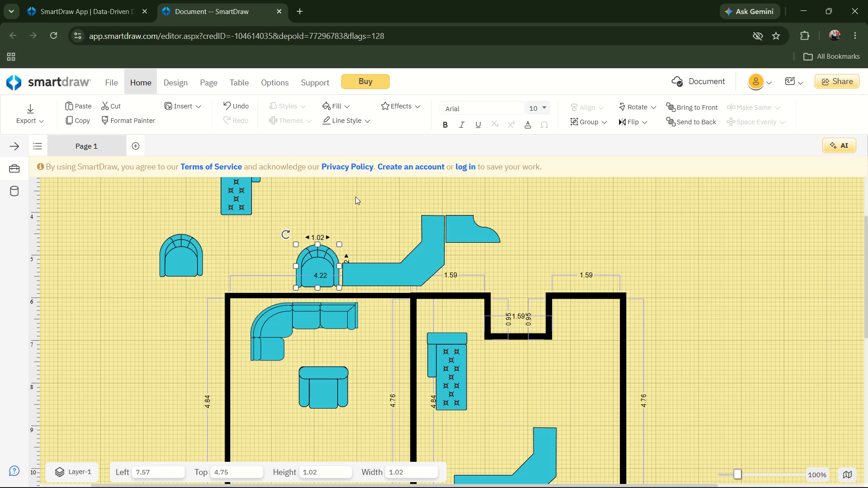
{"action": "key", "text": "Right"}
Lower the rounded armchair until its base meets the first room's upper wall, at about Top 4.88.
{"action": "key", "text": "Down"}
{"action": "key", "text": "Down"}
{"action": "key", "text": "Down"}
{"action": "key", "text": "Down"}
{"action": "key", "text": "Down"}
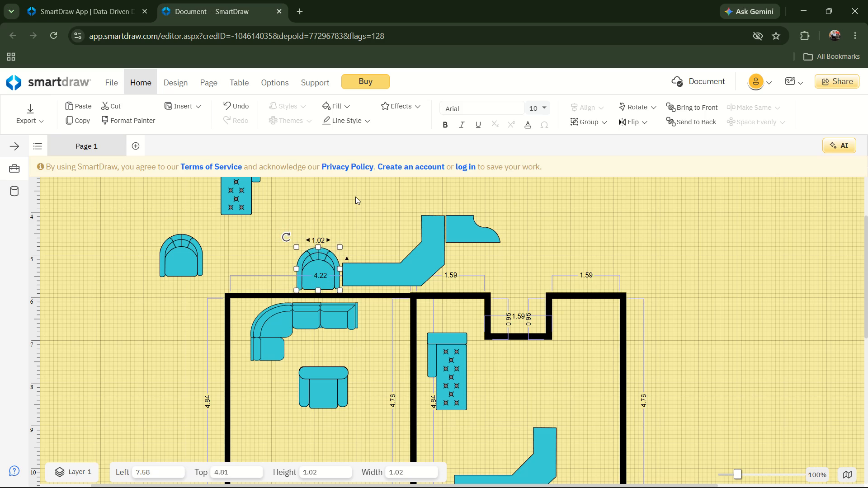
{"action": "key", "text": "Down"}
{"action": "key", "text": "Down"}
{"action": "key", "text": "Down"}
{"action": "key", "text": "Down"}
{"action": "key", "text": "Down"}
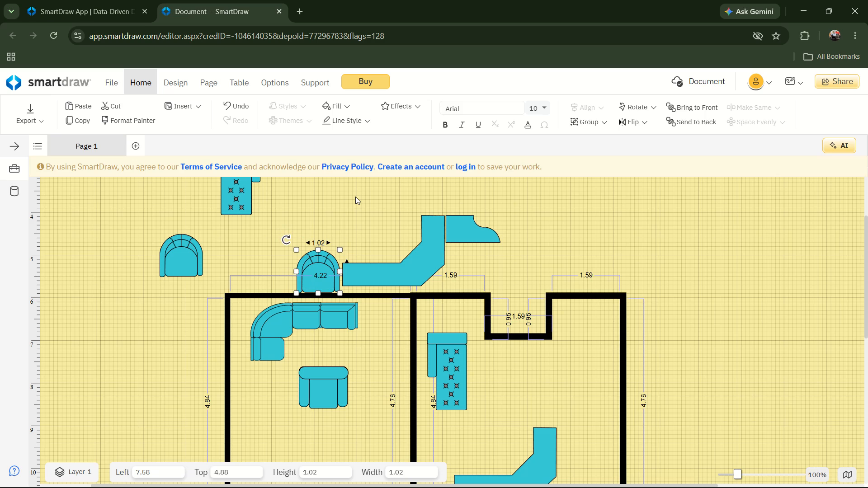
Lower the rounded armchair so its base overlaps the first room's upper wall, to about Top 4.99.
{"action": "key", "text": "Down"}
{"action": "key", "text": "Down"}
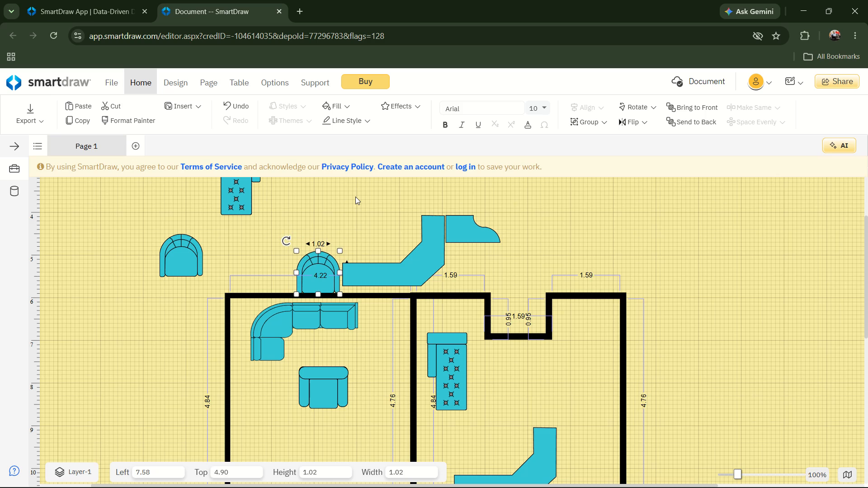
{"action": "key", "text": "Down"}
{"action": "key", "text": "Down"}
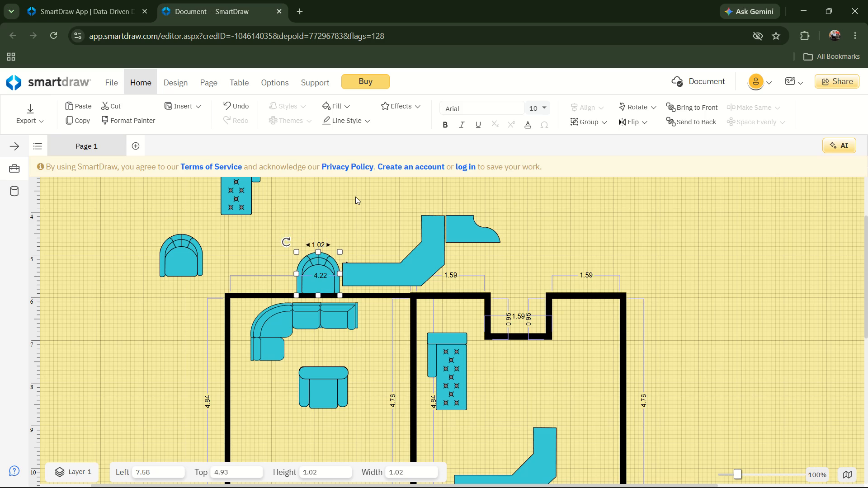
{"action": "key", "text": "Down"}
{"action": "key", "text": "Down"}
{"action": "key", "text": "Down"}
{"action": "key", "text": "Down"}
{"action": "key", "text": "Down"}
{"action": "key", "text": "Up"}
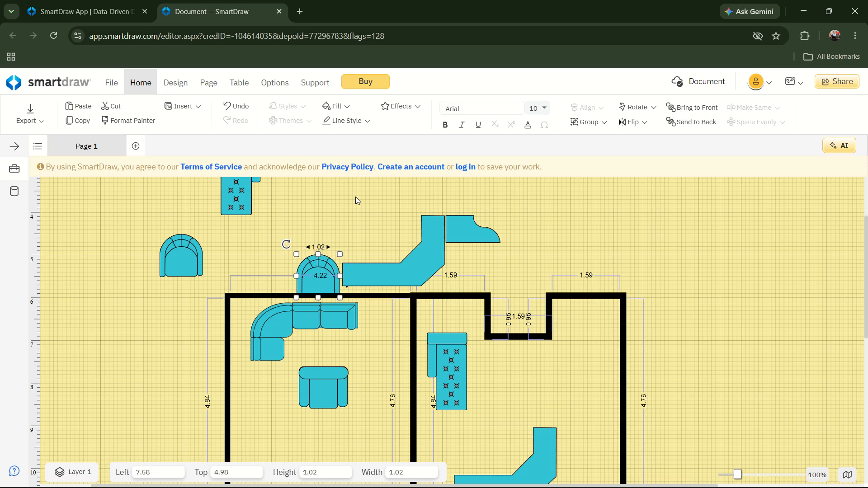
{"action": "key", "text": "Up"}
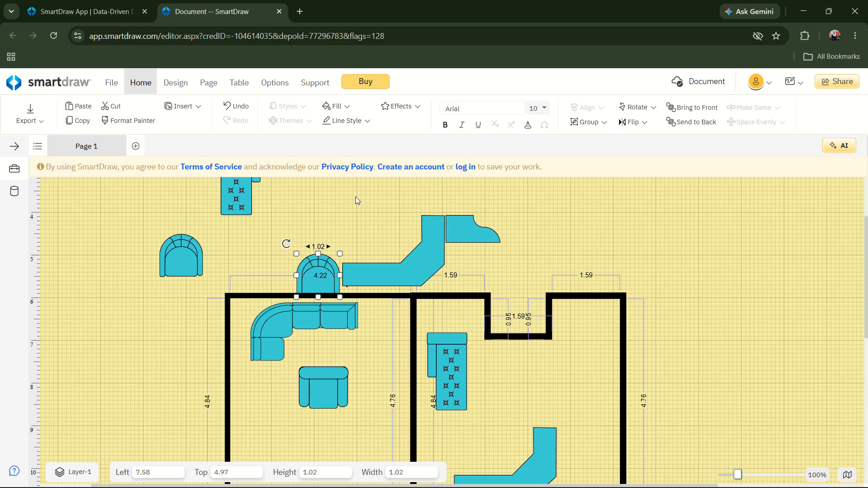
{"action": "key", "text": "Down"}
{"action": "key", "text": "Down"}
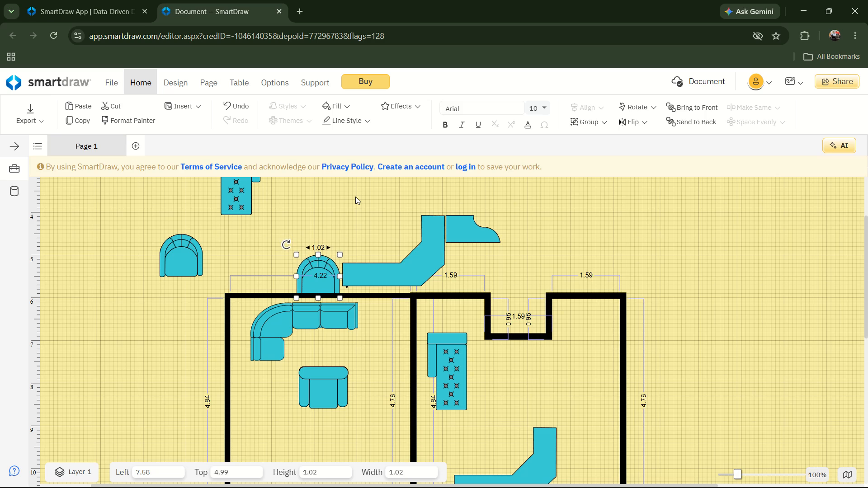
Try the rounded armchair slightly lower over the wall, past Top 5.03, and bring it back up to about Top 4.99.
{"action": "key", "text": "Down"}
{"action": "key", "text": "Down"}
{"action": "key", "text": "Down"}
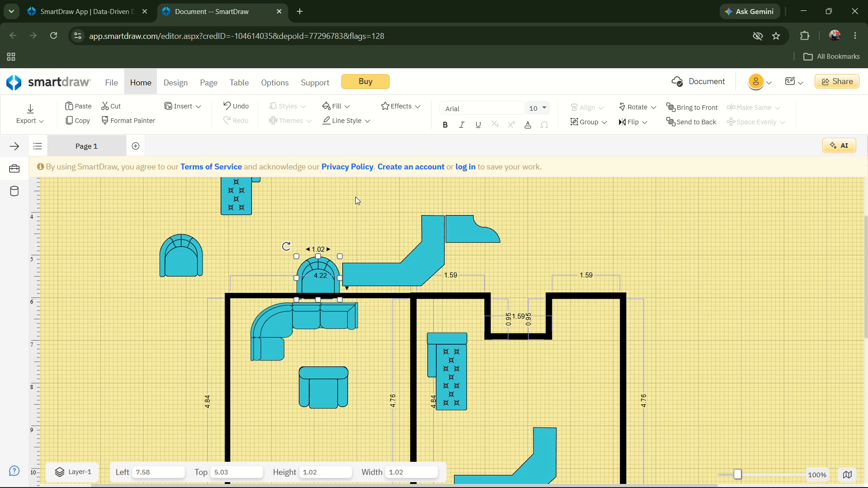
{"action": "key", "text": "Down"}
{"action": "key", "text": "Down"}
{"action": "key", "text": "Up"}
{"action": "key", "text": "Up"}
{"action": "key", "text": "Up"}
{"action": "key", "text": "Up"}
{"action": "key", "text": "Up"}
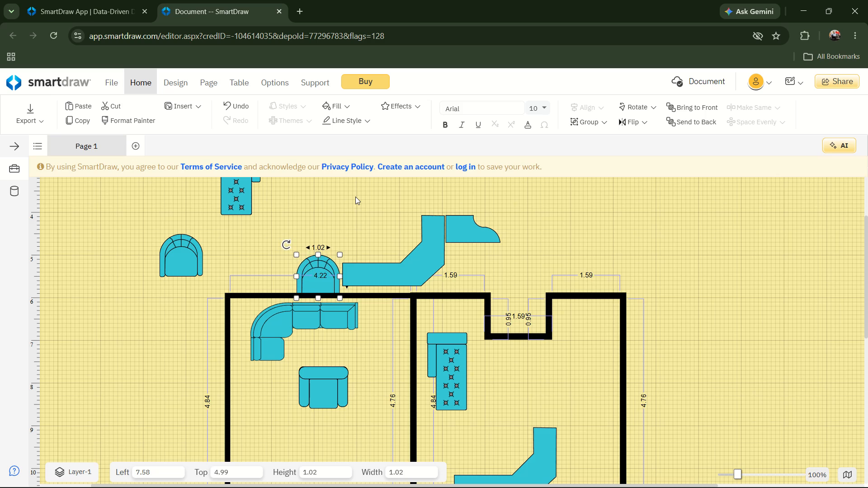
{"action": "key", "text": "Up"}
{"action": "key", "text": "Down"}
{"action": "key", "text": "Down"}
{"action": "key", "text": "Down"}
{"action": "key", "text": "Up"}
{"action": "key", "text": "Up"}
Nudge the rounded armchair up and right against the end of the L-shaped desk, to about Left 7.66, Top 4.94.
{"action": "key", "text": "Up"}
{"action": "key", "text": "Up"}
{"action": "key", "text": "Up"}
{"action": "key", "text": "Right"}
{"action": "key", "text": "Right"}
{"action": "key", "text": "Right"}
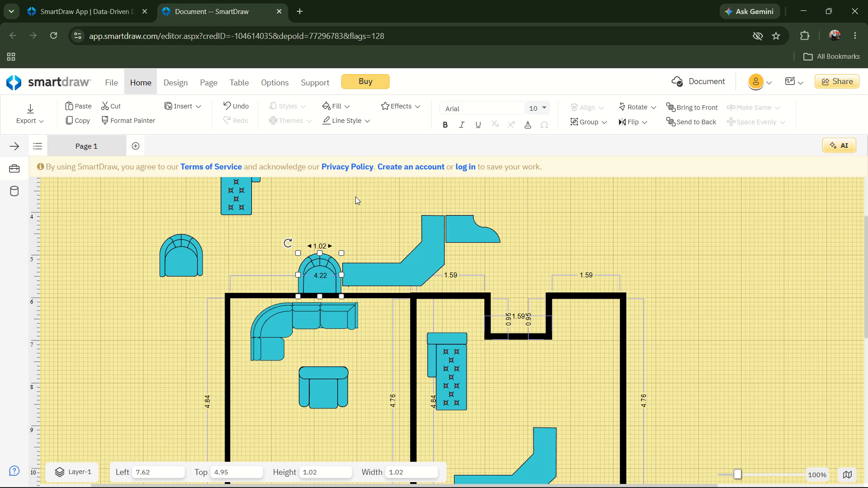
{"action": "key", "text": "Right"}
{"action": "key", "text": "Right"}
{"action": "key", "text": "Right"}
{"action": "key", "text": "Up"}
{"action": "key", "text": "Up"}
{"action": "key", "text": "Down"}
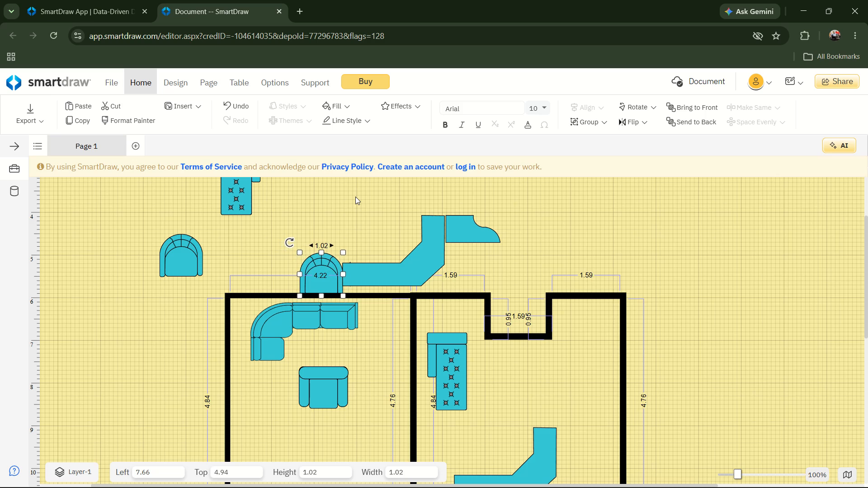
Raise the rounded armchair clear of the first room's upper wall, to about Top 4.69.
{"action": "key", "text": "Up"}
{"action": "key", "text": "Up"}
{"action": "key", "text": "Up"}
{"action": "key", "text": "Up"}
{"action": "key", "text": "Up"}
{"action": "key", "text": "Up"}
{"action": "key", "text": "Up"}
{"action": "key", "text": "Up"}
{"action": "key", "text": "Up"}
{"action": "key", "text": "Up"}
{"action": "key", "text": "Up"}
{"action": "key", "text": "Up"}
{"action": "key", "text": "Up"}
{"action": "key", "text": "Up"}
{"action": "key", "text": "Up"}
{"action": "key", "text": "Up"}
{"action": "key", "text": "Up"}
{"action": "key", "text": "Up"}
{"action": "key", "text": "Up"}
{"action": "key", "text": "Up"}
Shift the rounded armchair left, away from the end of the L-shaped desk, to about Left 7.32.
{"action": "key", "text": "Left"}
{"action": "key", "text": "Left"}
{"action": "key", "text": "Left"}
{"action": "key", "text": "Left"}
{"action": "key", "text": "Left"}
{"action": "key", "text": "Left"}
{"action": "key", "text": "Left"}
{"action": "key", "text": "Left"}
{"action": "key", "text": "Left"}
{"action": "key", "text": "Left"}
{"action": "key", "text": "Left"}
{"action": "key", "text": "Left"}
{"action": "key", "text": "Left"}
{"action": "key", "text": "Left"}
{"action": "key", "text": "Left"}
{"action": "key", "text": "Left"}
{"action": "key", "text": "Left"}
{"action": "key", "text": "Left"}
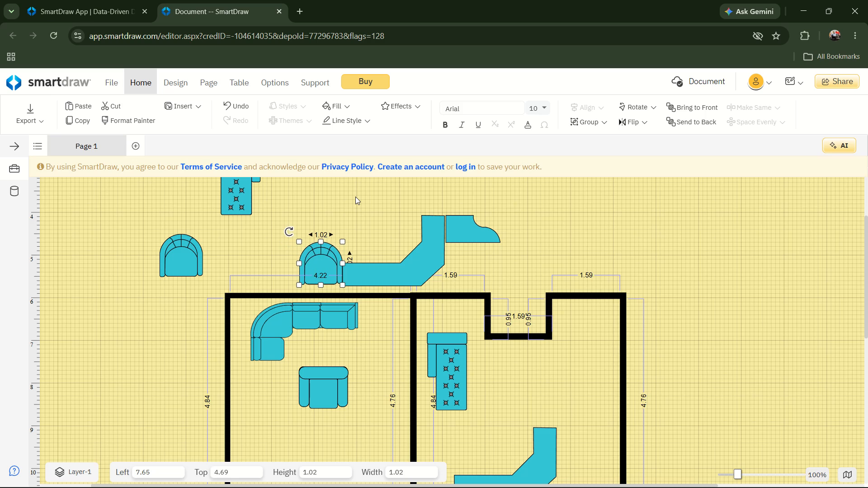
{"action": "key", "text": "Left"}
{"action": "key", "text": "Left"}
{"action": "key", "text": "Left"}
{"action": "key", "text": "Left"}
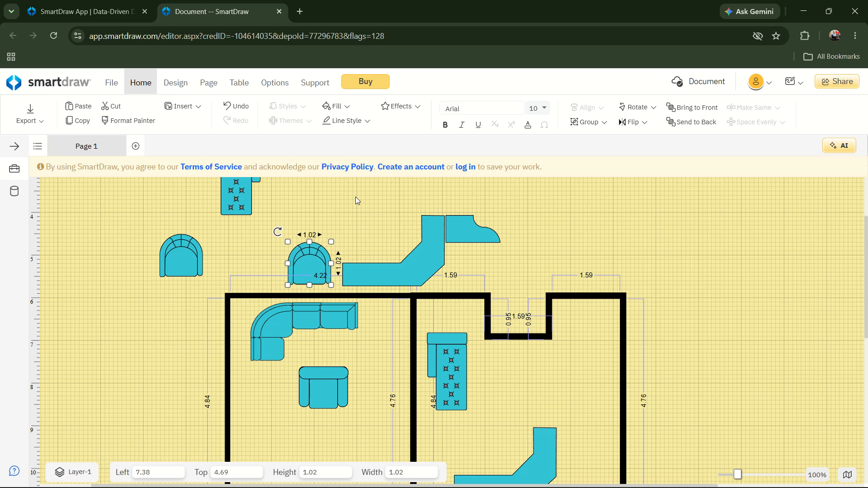
{"action": "key", "text": "Left"}
{"action": "key", "text": "Left"}
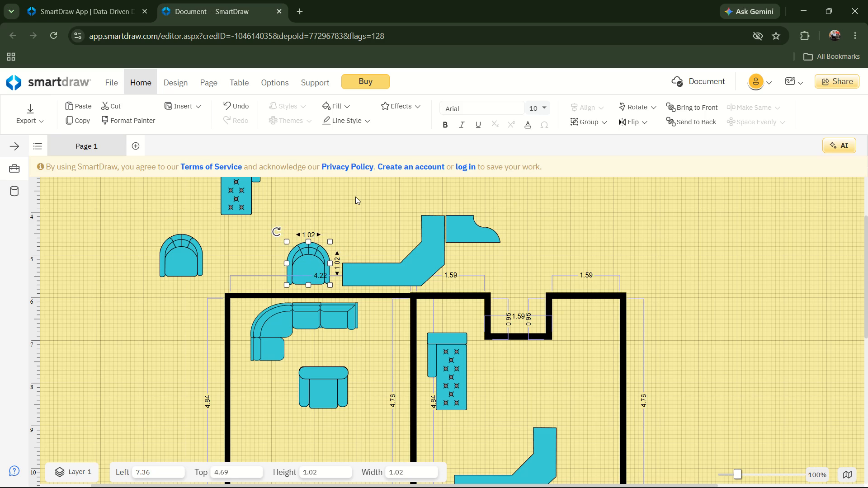
{"action": "key", "text": "Left"}
{"action": "key", "text": "Left"}
{"action": "key", "text": "Left"}
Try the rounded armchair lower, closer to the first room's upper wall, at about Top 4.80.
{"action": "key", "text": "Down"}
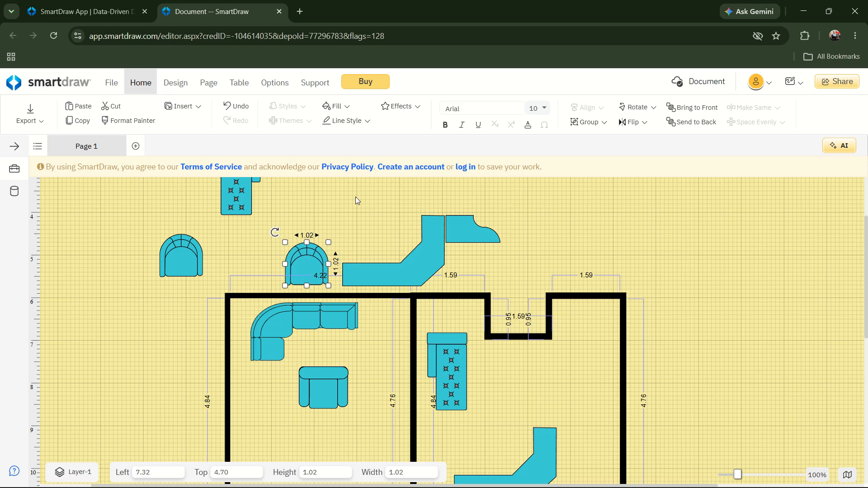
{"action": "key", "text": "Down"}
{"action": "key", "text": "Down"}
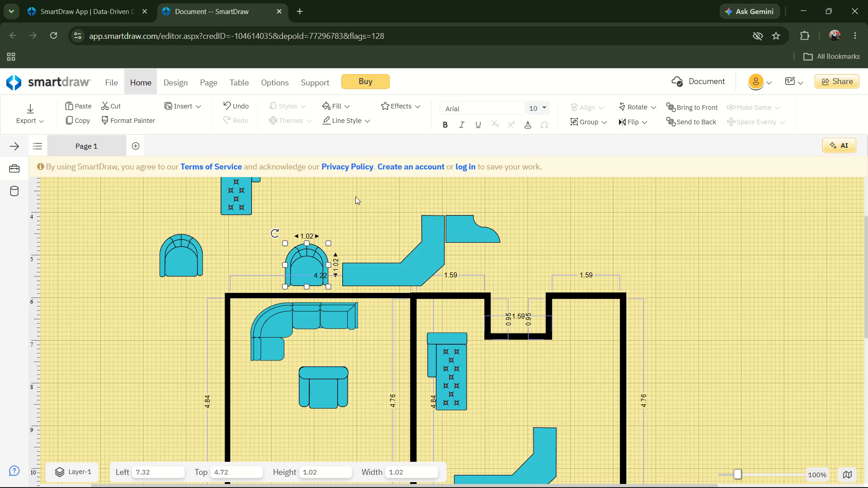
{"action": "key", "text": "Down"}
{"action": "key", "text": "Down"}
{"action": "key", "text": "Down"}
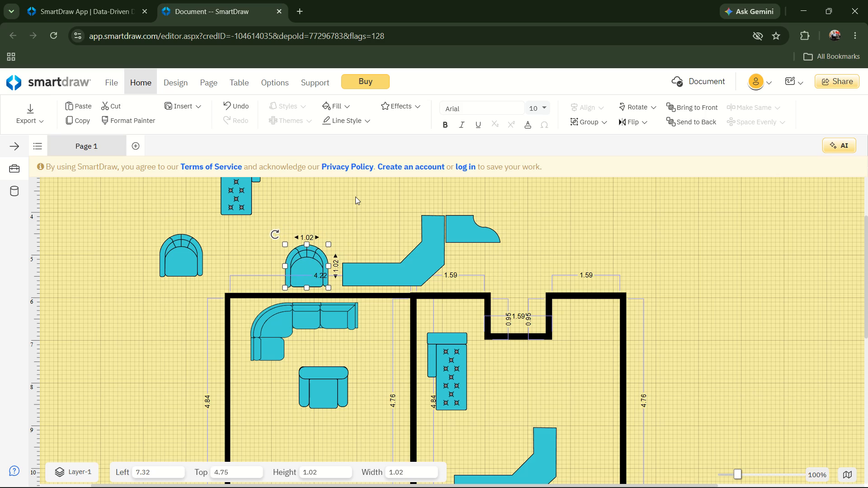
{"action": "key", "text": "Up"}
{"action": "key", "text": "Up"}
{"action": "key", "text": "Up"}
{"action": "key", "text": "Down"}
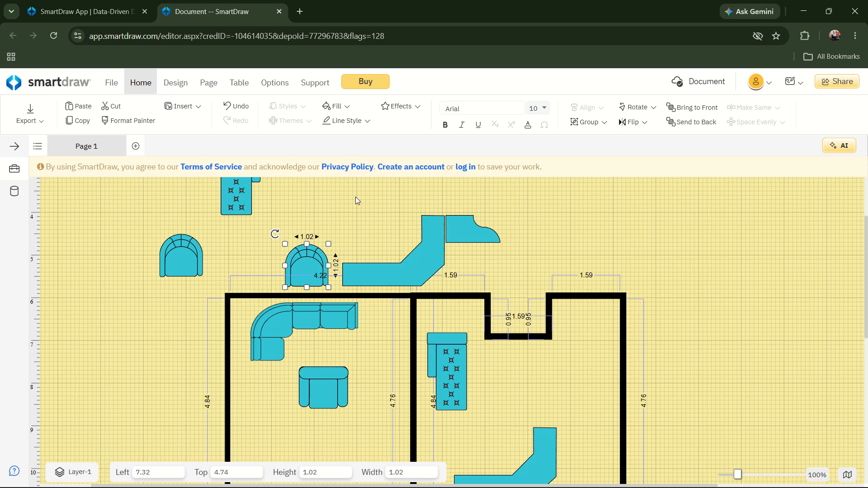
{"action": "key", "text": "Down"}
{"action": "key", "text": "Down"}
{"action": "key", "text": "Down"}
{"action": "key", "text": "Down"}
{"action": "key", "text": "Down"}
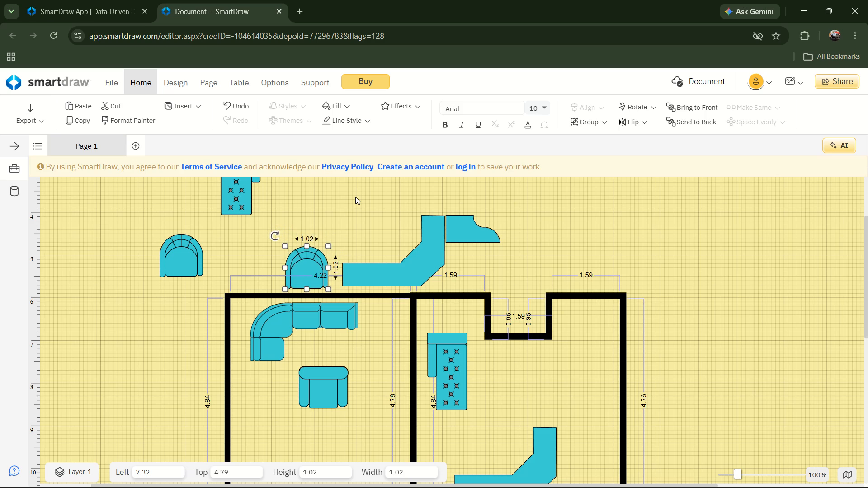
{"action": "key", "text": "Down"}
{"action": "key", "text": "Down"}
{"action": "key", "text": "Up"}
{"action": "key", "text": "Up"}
Shift the rounded armchair slightly right toward the L-shaped desk, to about Left 7.41.
{"action": "key", "text": "Right"}
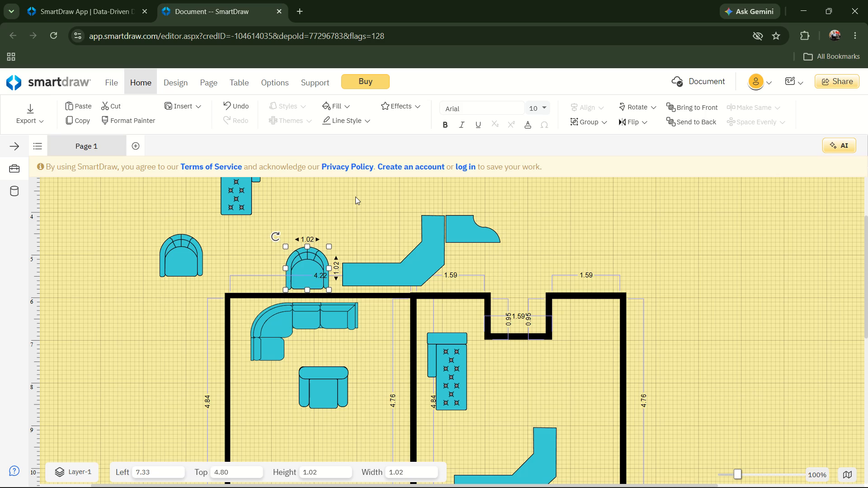
{"action": "key", "text": "Right"}
{"action": "key", "text": "Right"}
{"action": "key", "text": "Right"}
{"action": "key", "text": "Right"}
{"action": "key", "text": "Right"}
{"action": "key", "text": "Right"}
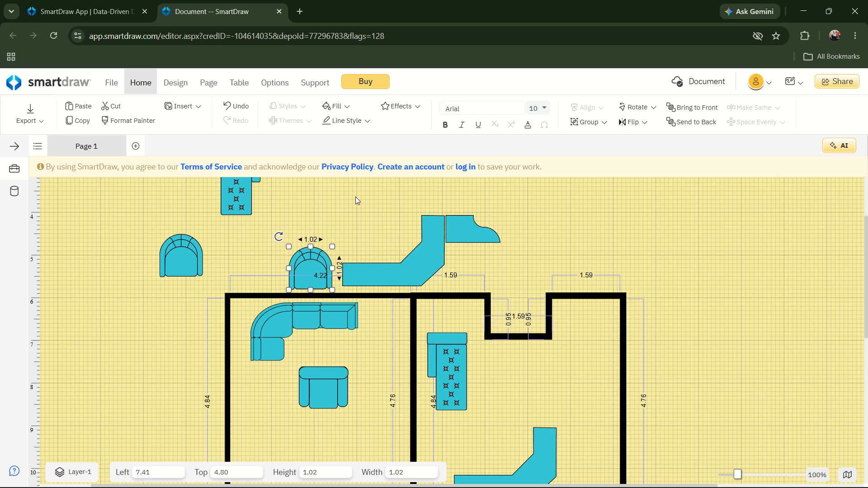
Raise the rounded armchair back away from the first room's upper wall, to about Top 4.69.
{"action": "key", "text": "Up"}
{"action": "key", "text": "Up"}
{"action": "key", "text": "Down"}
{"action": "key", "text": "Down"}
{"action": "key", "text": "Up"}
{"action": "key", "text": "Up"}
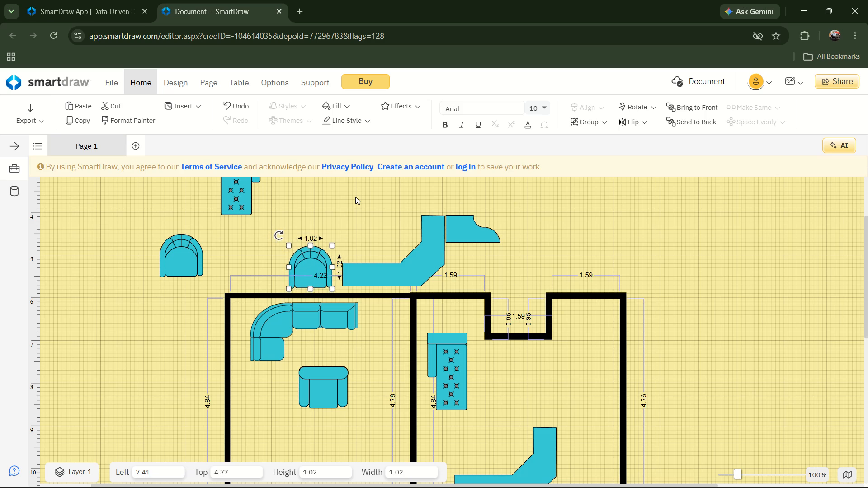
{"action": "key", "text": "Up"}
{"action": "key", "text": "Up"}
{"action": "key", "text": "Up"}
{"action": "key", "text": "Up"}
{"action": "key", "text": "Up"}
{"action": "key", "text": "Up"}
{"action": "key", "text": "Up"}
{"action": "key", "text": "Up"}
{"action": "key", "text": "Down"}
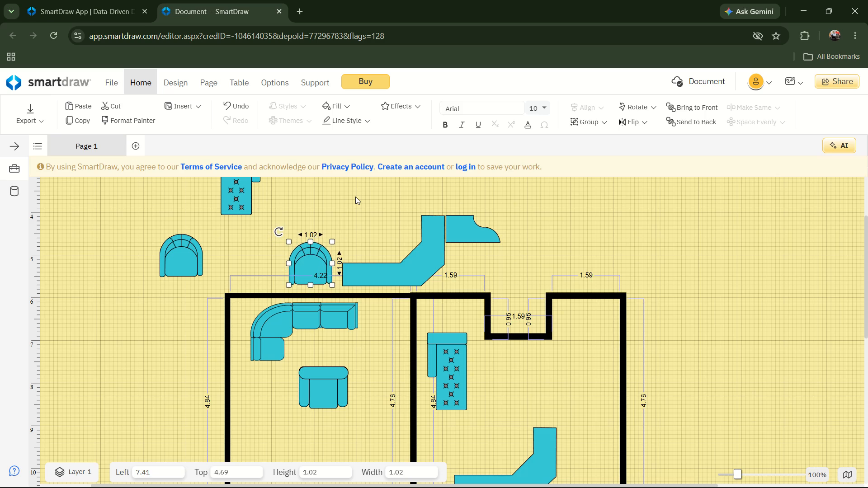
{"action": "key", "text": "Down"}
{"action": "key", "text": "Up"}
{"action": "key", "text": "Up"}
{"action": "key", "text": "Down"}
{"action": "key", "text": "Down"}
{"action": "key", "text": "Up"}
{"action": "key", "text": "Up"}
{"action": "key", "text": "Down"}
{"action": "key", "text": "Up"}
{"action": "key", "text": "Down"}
Lower the rounded armchair slightly, in small corrections, to about Top 4.72.
{"action": "key", "text": "Down"}
{"action": "key", "text": "Down"}
{"action": "key", "text": "Down"}
{"action": "key", "text": "Down"}
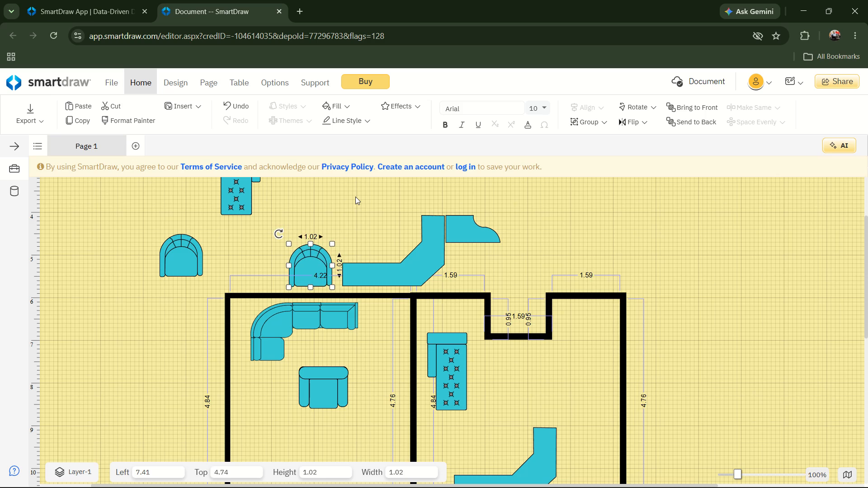
{"action": "key", "text": "Down"}
{"action": "key", "text": "Down"}
{"action": "key", "text": "Up"}
{"action": "key", "text": "Up"}
{"action": "key", "text": "Up"}
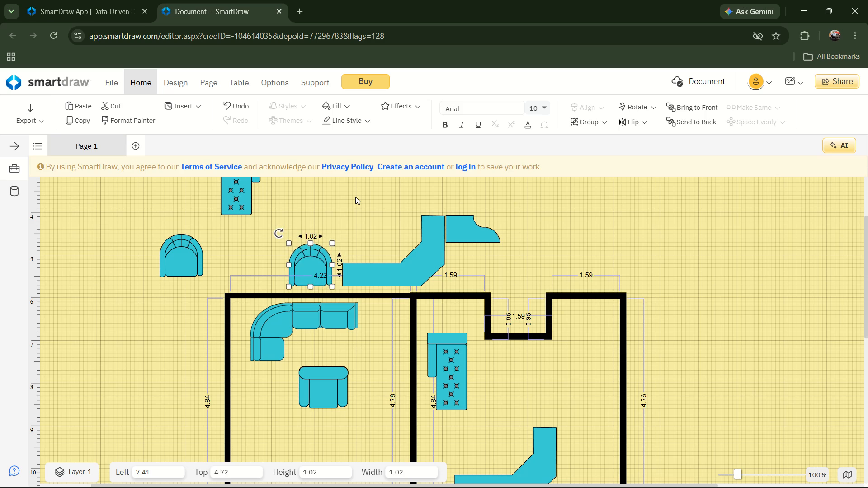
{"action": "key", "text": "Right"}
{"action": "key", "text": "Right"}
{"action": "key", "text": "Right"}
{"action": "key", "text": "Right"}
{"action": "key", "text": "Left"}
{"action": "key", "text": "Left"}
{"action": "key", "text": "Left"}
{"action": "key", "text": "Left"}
Move the rounded armchair right against the end of the L-shaped desk, to about Left 7.63.
{"action": "key", "text": "Right"}
{"action": "key", "text": "Right"}
{"action": "key", "text": "Right"}
{"action": "key", "text": "Right"}
{"action": "key", "text": "Right"}
{"action": "key", "text": "Right"}
{"action": "key", "text": "Right"}
{"action": "key", "text": "Right"}
{"action": "key", "text": "Right"}
{"action": "key", "text": "Right"}
{"action": "key", "text": "Right"}
{"action": "key", "text": "Right"}
{"action": "key", "text": "Right"}
{"action": "key", "text": "Right"}
{"action": "key", "text": "Right"}
{"action": "key", "text": "Right"}
{"action": "key", "text": "Right"}
{"action": "key", "text": "Right"}
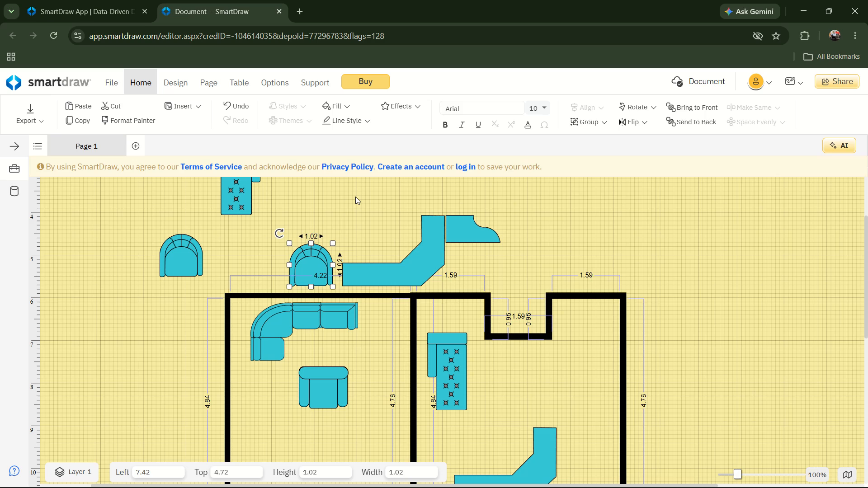
Lower the rounded armchair onto the first room's upper wall, to about Top 4.88.
{"action": "key", "text": "Down"}
{"action": "key", "text": "Down"}
{"action": "key", "text": "Down"}
{"action": "key", "text": "Down"}
{"action": "key", "text": "Down"}
{"action": "key", "text": "Down"}
{"action": "key", "text": "Down"}
{"action": "key", "text": "Down"}
{"action": "key", "text": "Down"}
{"action": "key", "text": "Down"}
{"action": "key", "text": "Down"}
{"action": "key", "text": "Down"}
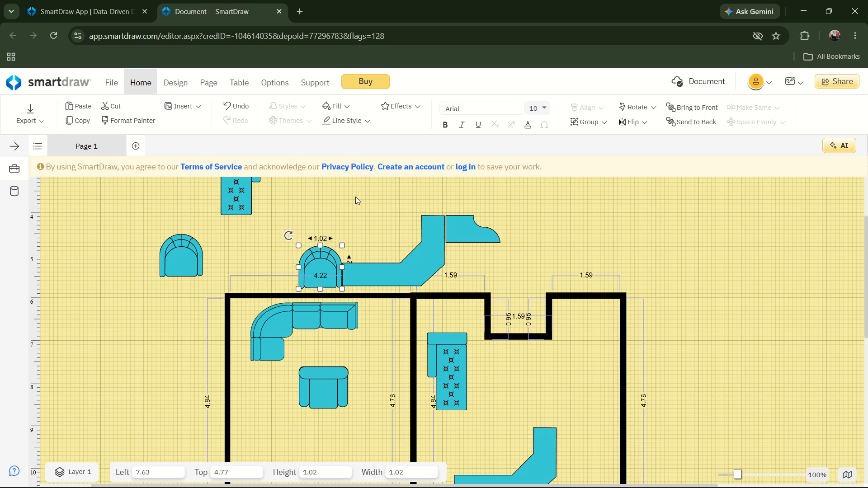
Nudge the rounded armchair slightly left and up, off the desk's end, to about Left 7.61, Top 4.86.
{"action": "key", "text": "Left"}
{"action": "key", "text": "Left"}
{"action": "key", "text": "Right"}
{"action": "key", "text": "Up"}
{"action": "key", "text": "Down"}
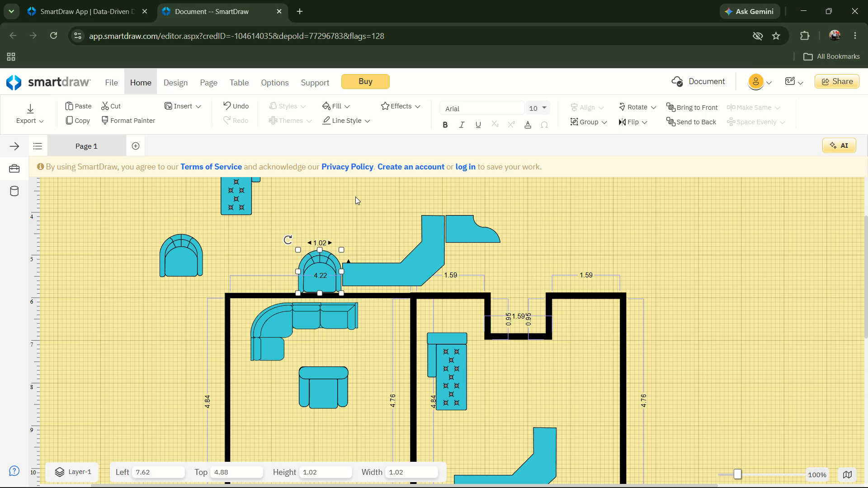
{"action": "key", "text": "Left"}
{"action": "key", "text": "Left"}
{"action": "key", "text": "Up"}
{"action": "key", "text": "Down"}
{"action": "key", "text": "Up"}
{"action": "key", "text": "Right"}
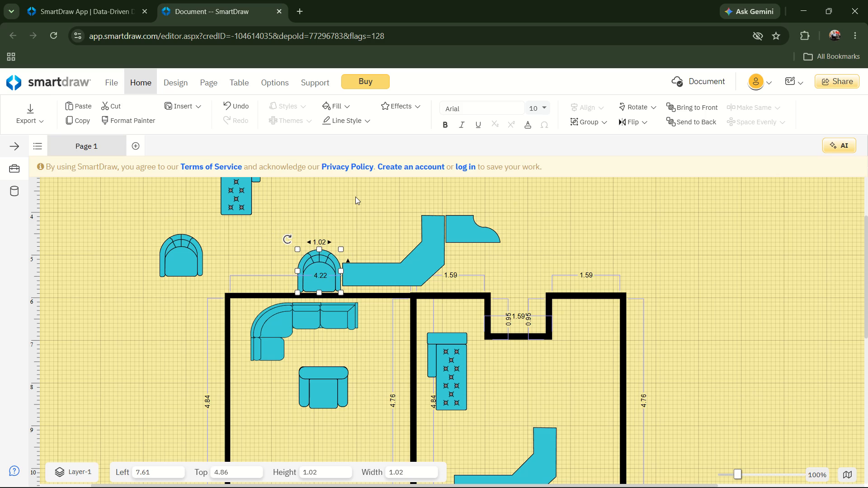
Raise the rounded armchair off the first room's upper wall to about Left 7.61, Top 4.77.
{"action": "key", "text": "Down"}
{"action": "key", "text": "Up"}
{"action": "key", "text": "Up"}
{"action": "key", "text": "Up"}
{"action": "key", "text": "Up"}
{"action": "key", "text": "Up"}
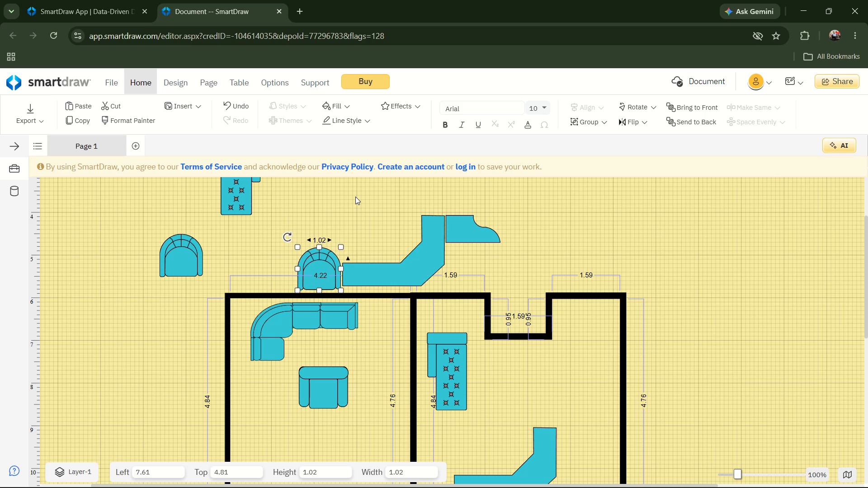
{"action": "key", "text": "Right"}
{"action": "key", "text": "Right"}
{"action": "key", "text": "Up"}
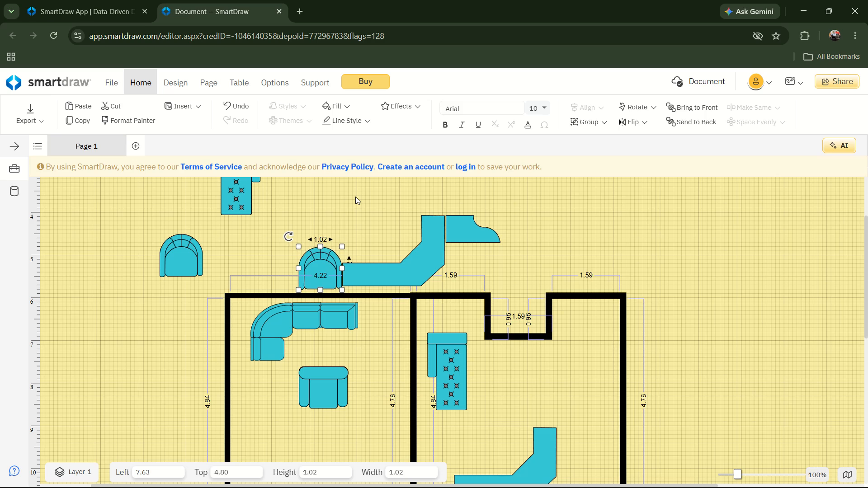
{"action": "key", "text": "Up"}
{"action": "key", "text": "Up"}
{"action": "key", "text": "Left"}
{"action": "key", "text": "Left"}
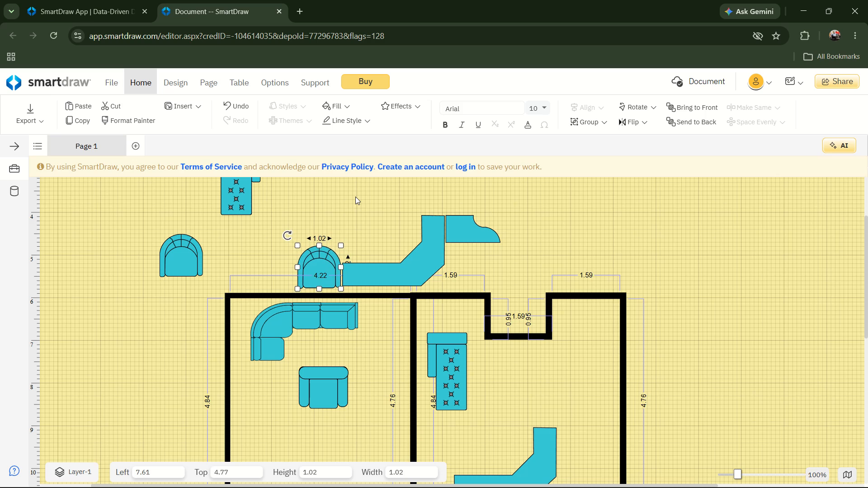
Fine-tune the rounded armchair beside the end of the L-shaped desk to about Left 7.61, Top 4.72.
{"action": "key", "text": "Left"}
{"action": "key", "text": "Left"}
{"action": "key", "text": "Up"}
{"action": "key", "text": "Up"}
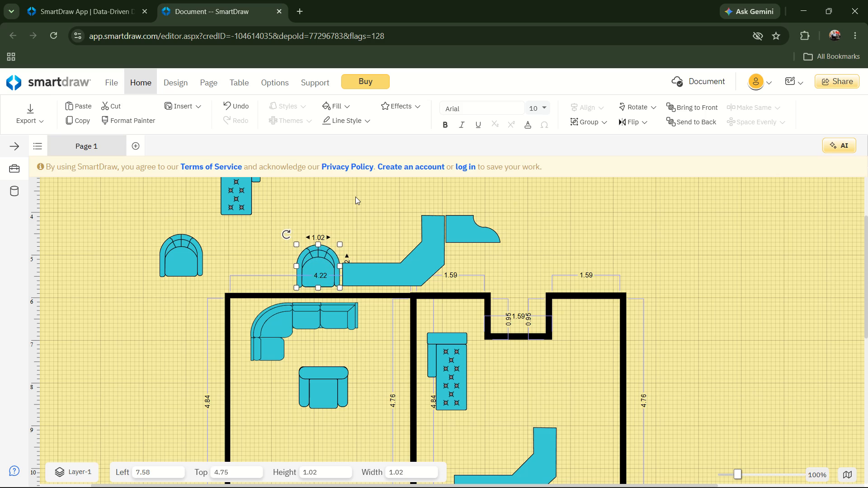
{"action": "key", "text": "Down"}
{"action": "key", "text": "Right"}
{"action": "key", "text": "Right"}
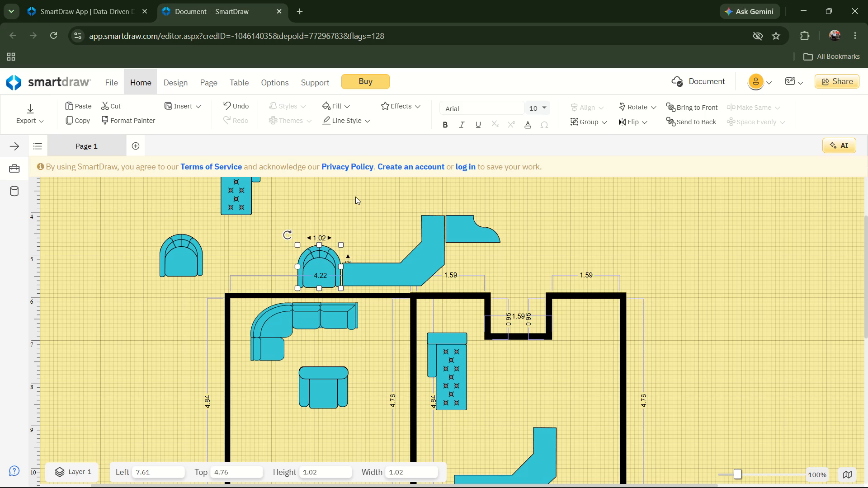
{"action": "key", "text": "Right"}
{"action": "key", "text": "Right"}
{"action": "key", "text": "Up"}
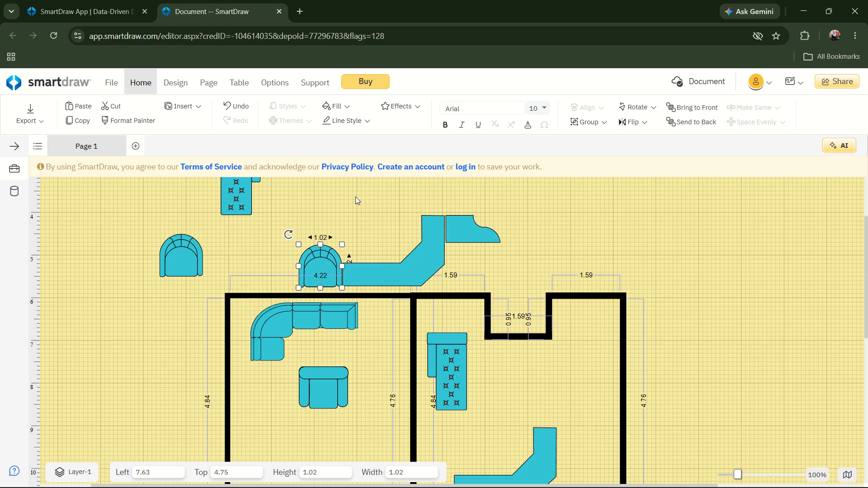
{"action": "key", "text": "Up"}
{"action": "key", "text": "Up"}
{"action": "key", "text": "Up"}
{"action": "key", "text": "Left"}
{"action": "key", "text": "Left"}
{"action": "key", "text": "Left"}
{"action": "key", "text": "Down"}
{"action": "key", "text": "Down"}
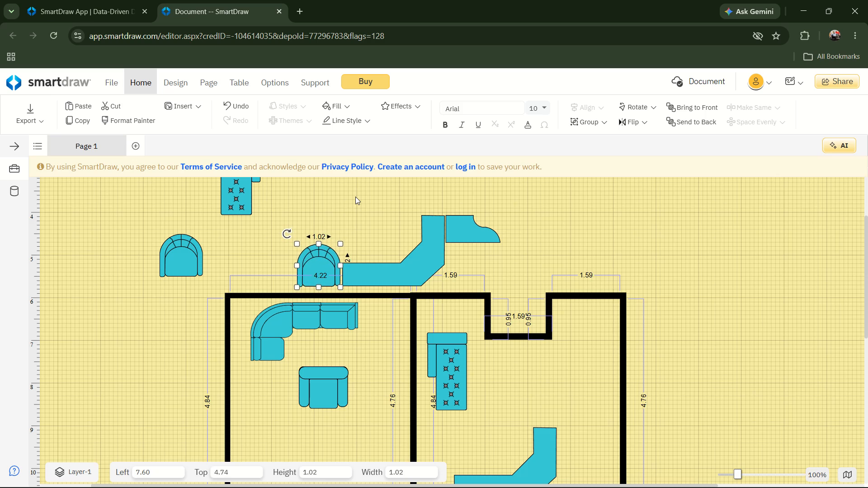
{"action": "key", "text": "Up"}
{"action": "key", "text": "Right"}
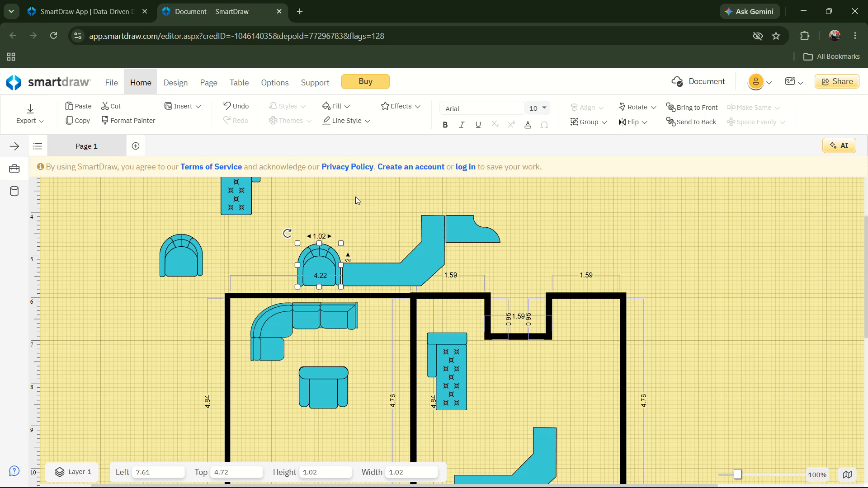
Shift the square armchair in the first room slightly right, to about Left 7.71, Top 7.62.
{"action": "key", "text": "Tab"}
{"action": "key", "text": "Tab"}
{"action": "key", "text": "Down"}
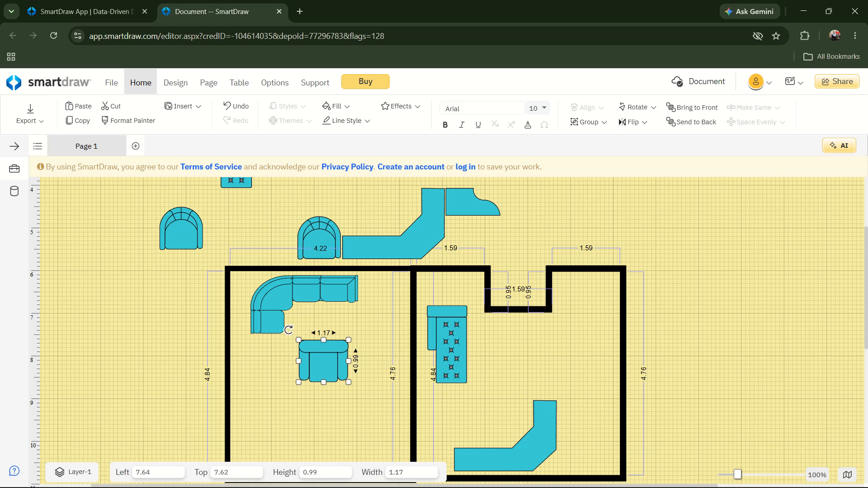
{"action": "key", "text": "Down"}
{"action": "key", "text": "Down"}
{"action": "key", "text": "Up"}
{"action": "key", "text": "Right"}
{"action": "key", "text": "Right"}
{"action": "key", "text": "Right"}
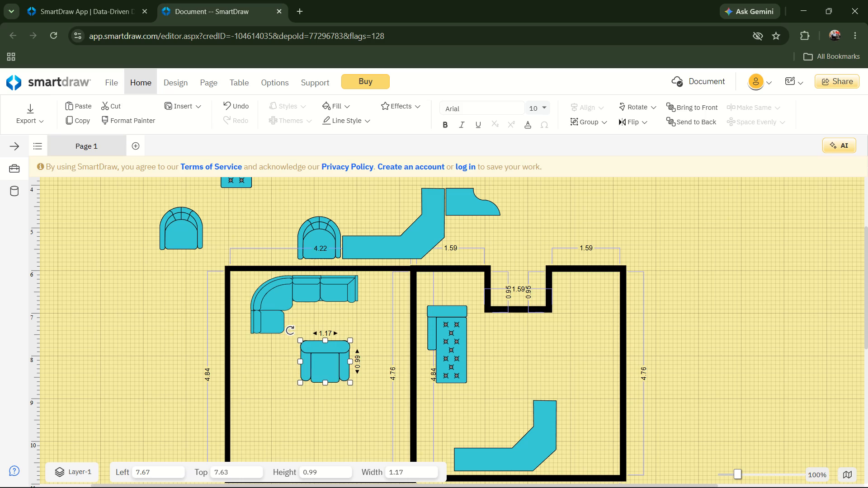
{"action": "key", "text": "Right"}
{"action": "key", "text": "Right"}
{"action": "key", "text": "Right"}
{"action": "key", "text": "Up"}
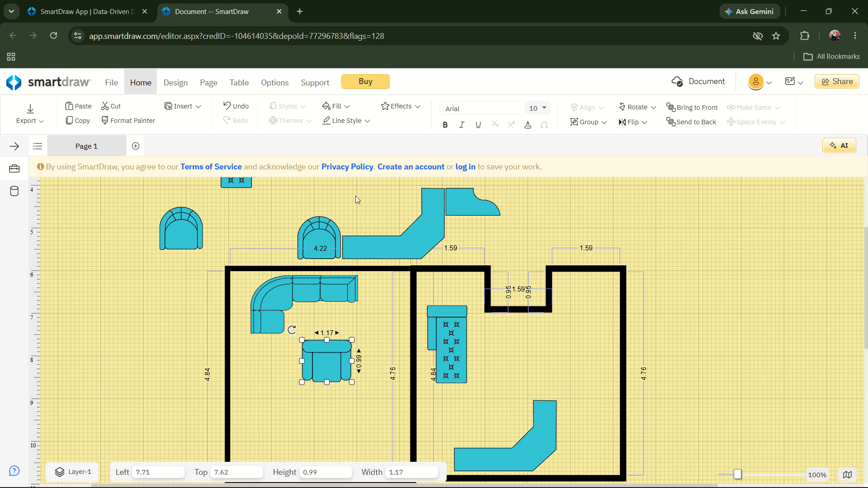
Move the curved corner sofa closer to the first room's upper-left corner, to about Left 6.13, Top 6.14.
{"action": "left_click", "coordinate": [294, 289]}
{"action": "left_click_drag", "start_coordinate": [293, 288], "coordinate": [282, 305]}
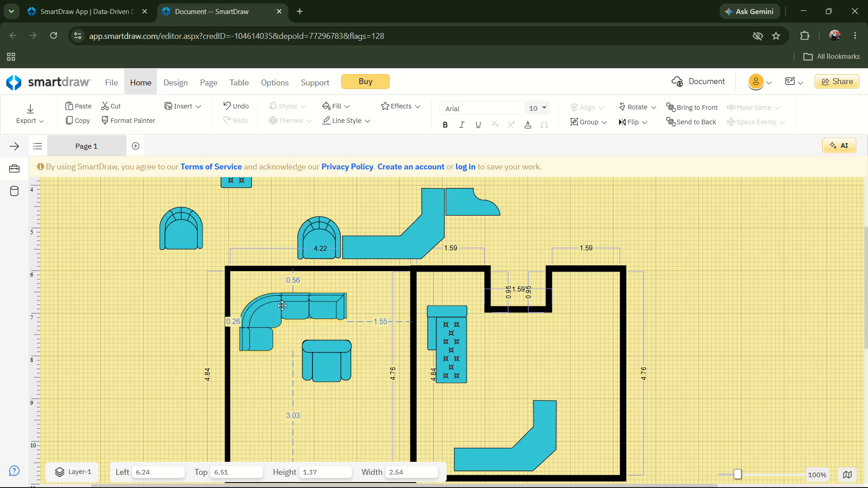
{"action": "left_click_drag", "start_coordinate": [282, 305], "coordinate": [281, 299]}
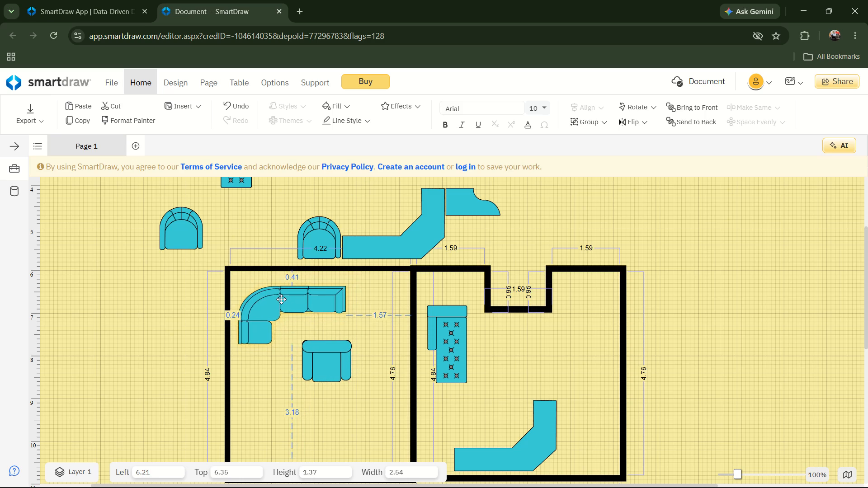
{"action": "left_click_drag", "start_coordinate": [281, 299], "coordinate": [276, 288]}
{"action": "left_click", "coordinate": [274, 288]}
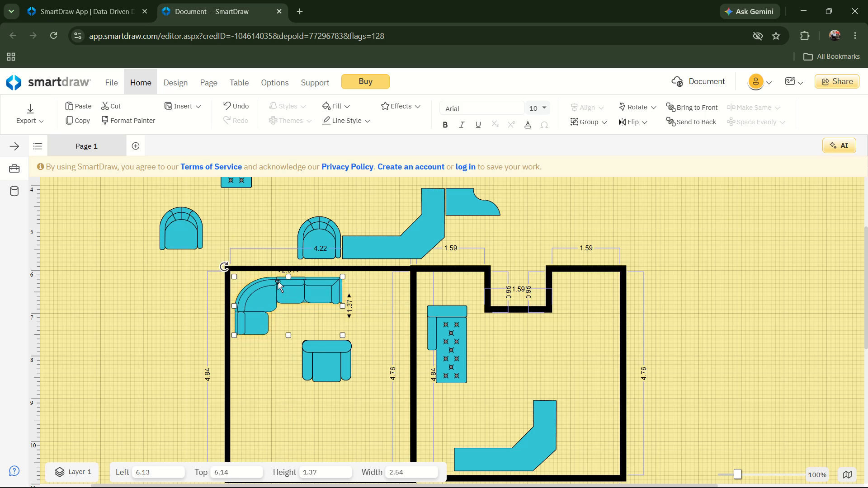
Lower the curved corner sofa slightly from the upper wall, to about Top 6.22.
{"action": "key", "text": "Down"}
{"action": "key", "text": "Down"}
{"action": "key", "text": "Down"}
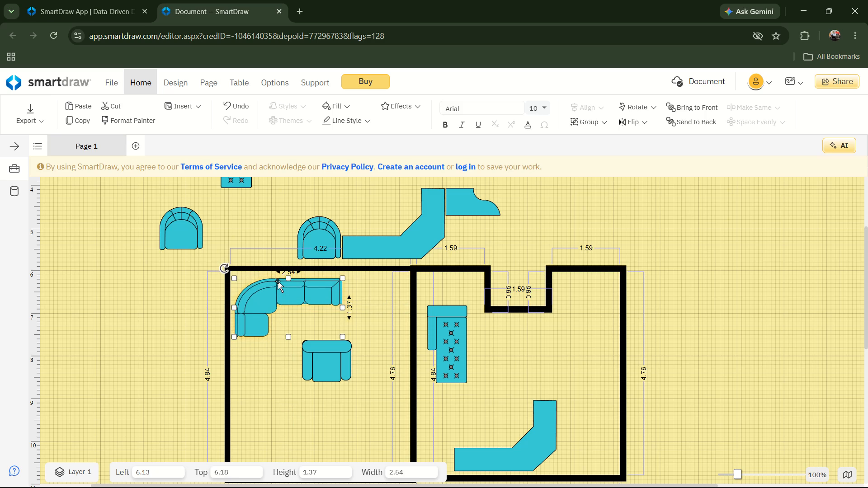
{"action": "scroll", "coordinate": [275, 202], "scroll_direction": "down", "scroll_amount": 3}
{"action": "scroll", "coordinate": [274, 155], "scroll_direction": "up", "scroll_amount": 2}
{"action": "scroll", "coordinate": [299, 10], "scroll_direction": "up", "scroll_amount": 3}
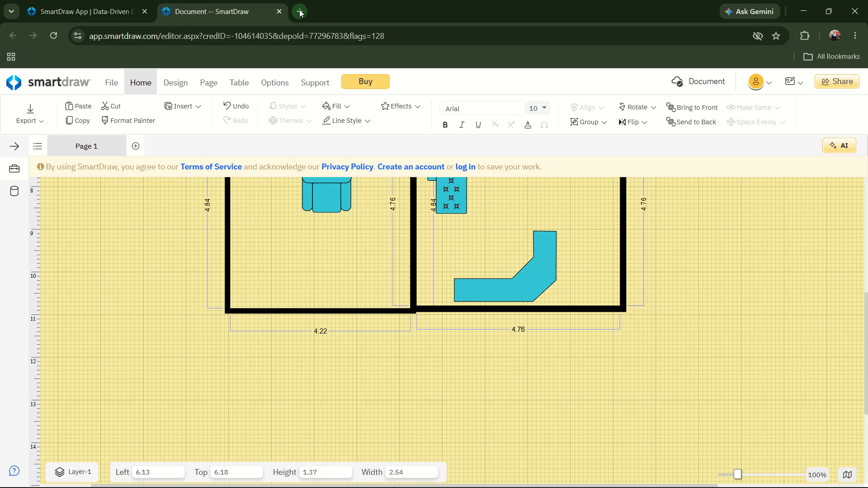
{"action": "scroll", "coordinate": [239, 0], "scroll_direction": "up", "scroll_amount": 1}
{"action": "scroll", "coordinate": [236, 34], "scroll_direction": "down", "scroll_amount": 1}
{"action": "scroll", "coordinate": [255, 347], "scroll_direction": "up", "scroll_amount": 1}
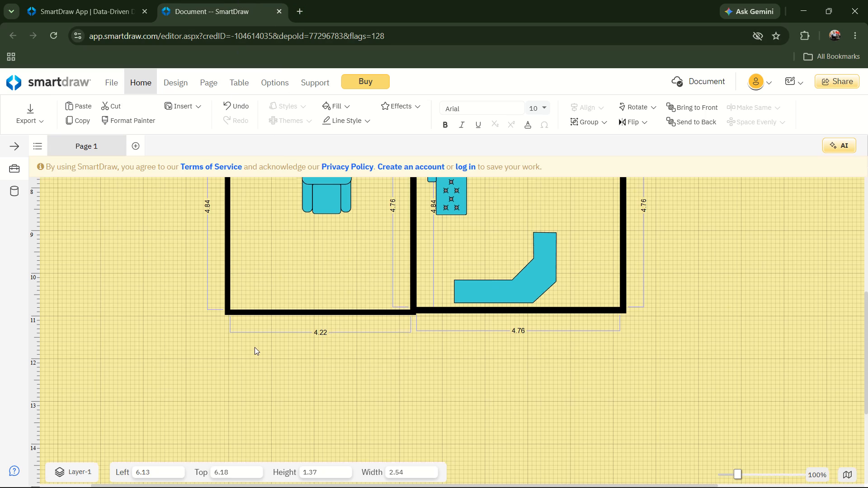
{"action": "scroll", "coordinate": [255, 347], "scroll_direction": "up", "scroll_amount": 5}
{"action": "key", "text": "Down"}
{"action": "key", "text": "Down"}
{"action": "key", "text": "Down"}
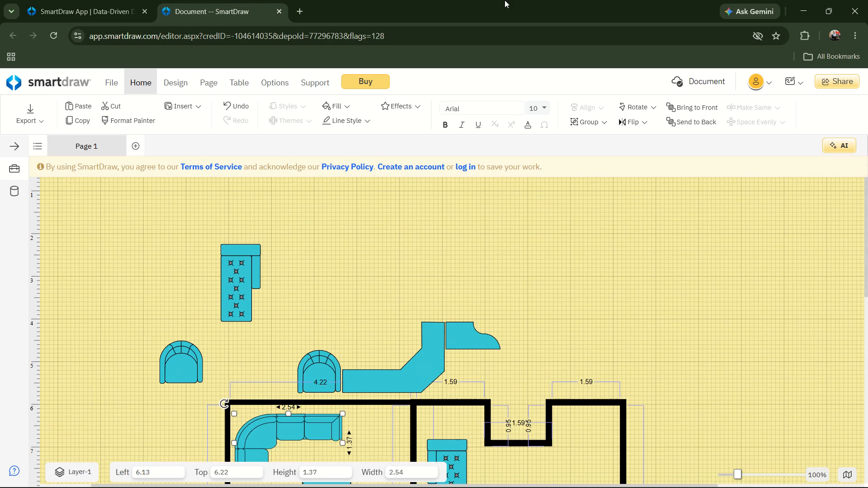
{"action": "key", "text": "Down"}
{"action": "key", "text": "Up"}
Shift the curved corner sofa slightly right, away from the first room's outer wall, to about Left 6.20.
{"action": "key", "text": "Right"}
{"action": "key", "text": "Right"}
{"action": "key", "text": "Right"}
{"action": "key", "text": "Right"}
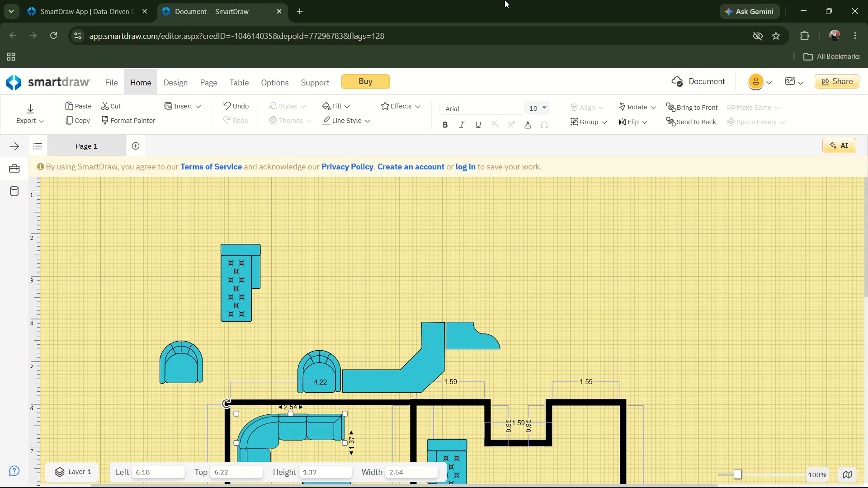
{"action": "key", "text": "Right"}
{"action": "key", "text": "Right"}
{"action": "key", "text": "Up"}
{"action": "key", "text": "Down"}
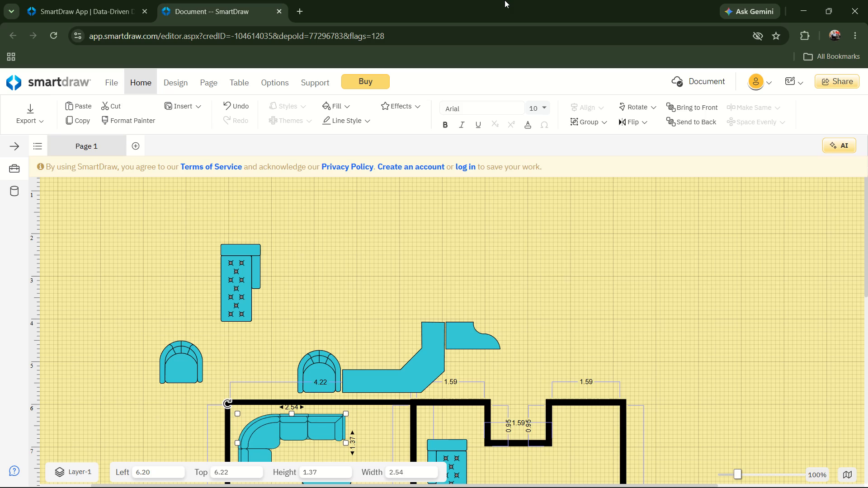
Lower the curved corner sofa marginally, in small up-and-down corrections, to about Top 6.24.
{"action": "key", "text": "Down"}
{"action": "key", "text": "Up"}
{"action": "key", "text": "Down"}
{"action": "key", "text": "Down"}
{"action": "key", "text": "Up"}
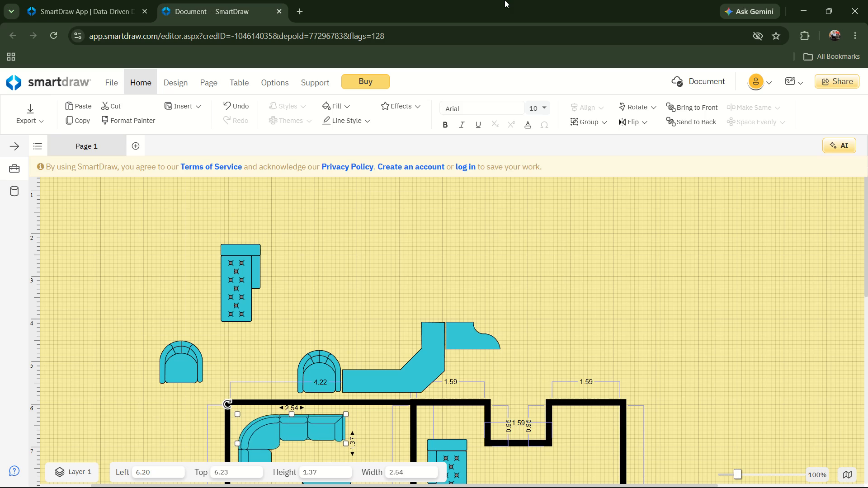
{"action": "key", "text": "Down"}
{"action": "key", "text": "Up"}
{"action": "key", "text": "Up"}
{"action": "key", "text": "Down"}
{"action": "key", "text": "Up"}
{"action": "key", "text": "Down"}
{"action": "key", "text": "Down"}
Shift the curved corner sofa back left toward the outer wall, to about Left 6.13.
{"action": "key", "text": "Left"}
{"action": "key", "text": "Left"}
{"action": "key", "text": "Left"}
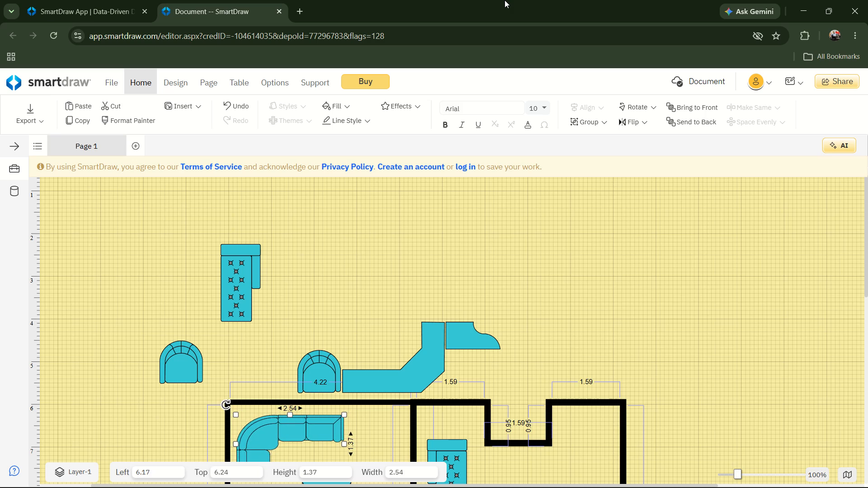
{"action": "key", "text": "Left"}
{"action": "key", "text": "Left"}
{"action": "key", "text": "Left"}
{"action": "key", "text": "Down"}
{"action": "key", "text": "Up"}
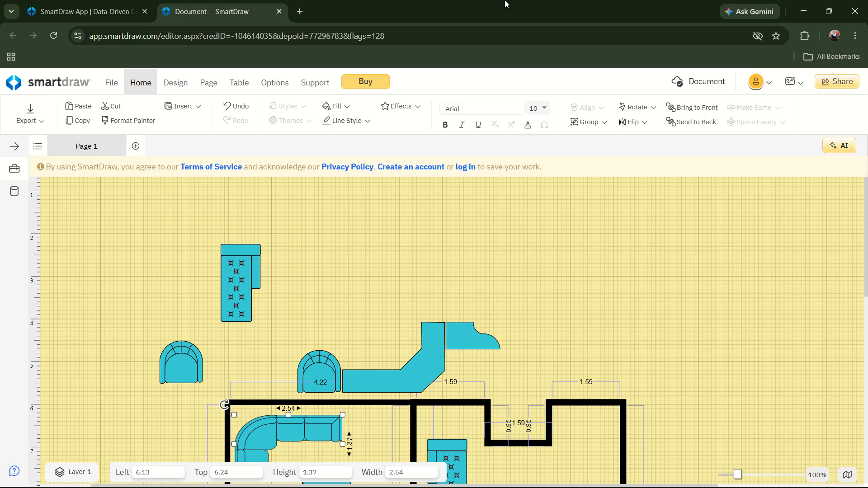
Move the curved corner sofa right, away from the first room's outer wall, to about Left 6.29.
{"action": "key", "text": "Right"}
{"action": "key", "text": "Right"}
{"action": "key", "text": "Right"}
{"action": "key", "text": "Right"}
{"action": "key", "text": "Right"}
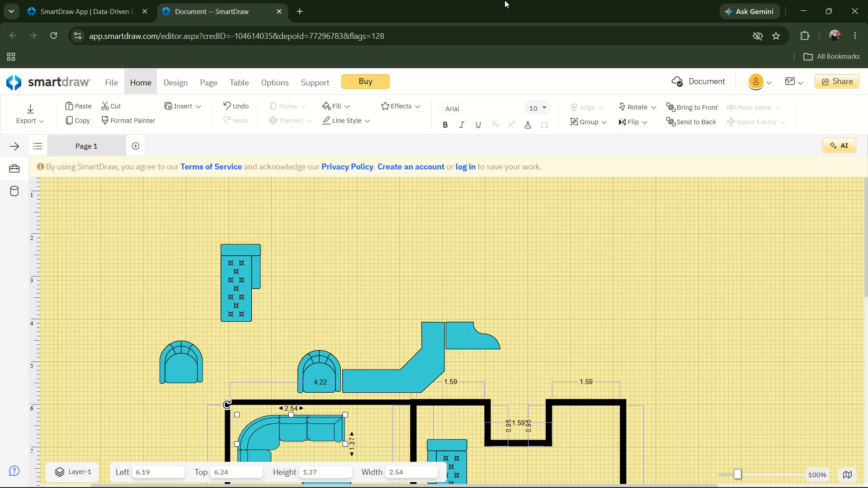
{"action": "key", "text": "Right"}
{"action": "key", "text": "Right"}
{"action": "key", "text": "Right"}
{"action": "key", "text": "Right"}
{"action": "key", "text": "Right"}
{"action": "key", "text": "Right"}
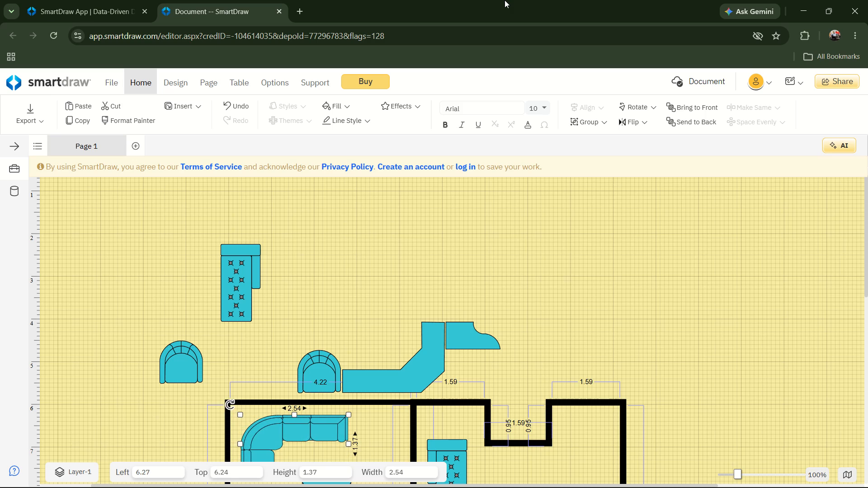
{"action": "key", "text": "Right"}
{"action": "key", "text": "Right"}
Raise the curved corner sofa toward the upper wall, in small corrections, to about Top 6.19.
{"action": "key", "text": "Up"}
{"action": "key", "text": "Up"}
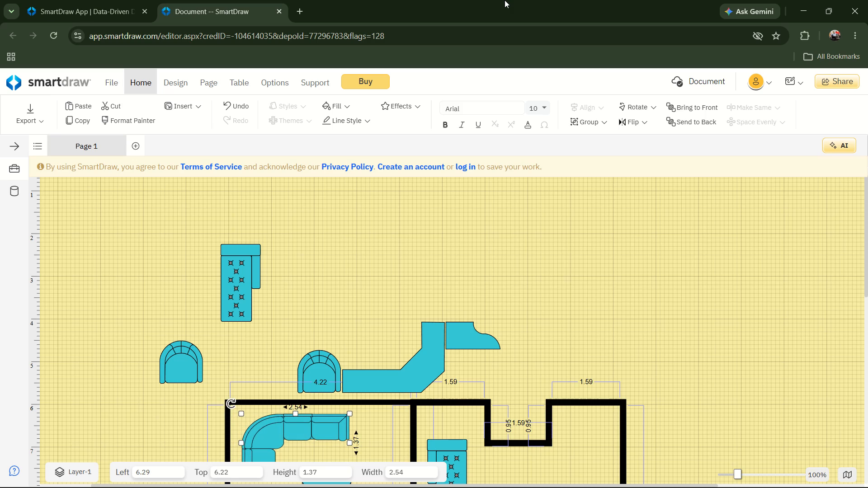
{"action": "key", "text": "Up"}
{"action": "key", "text": "Up"}
{"action": "key", "text": "Up"}
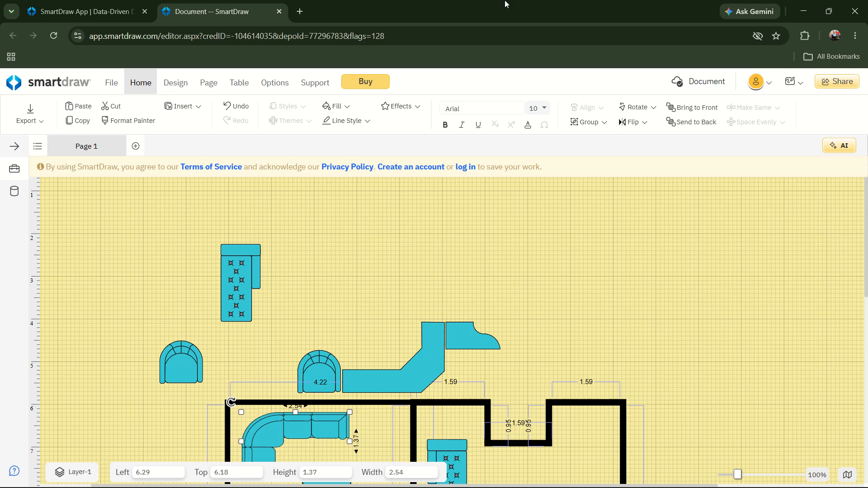
{"action": "key", "text": "Down"}
{"action": "key", "text": "Up"}
{"action": "key", "text": "Down"}
{"action": "key", "text": "Up"}
{"action": "key", "text": "Down"}
{"action": "key", "text": "Up"}
{"action": "key", "text": "Down"}
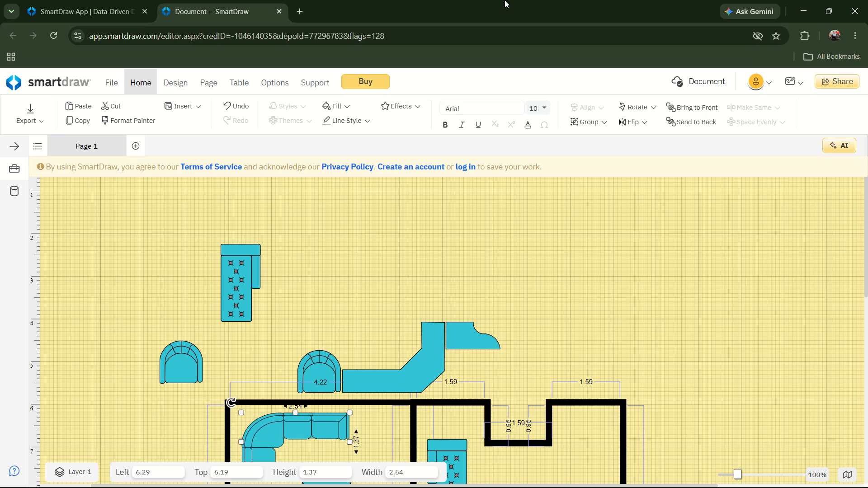
Move the curved corner sofa farther right and up against the upper wall, to about Left 6.39, Top 6.11.
{"action": "key", "text": "Right"}
{"action": "key", "text": "Right"}
{"action": "key", "text": "Right"}
{"action": "key", "text": "Right"}
{"action": "key", "text": "Right"}
{"action": "key", "text": "Right"}
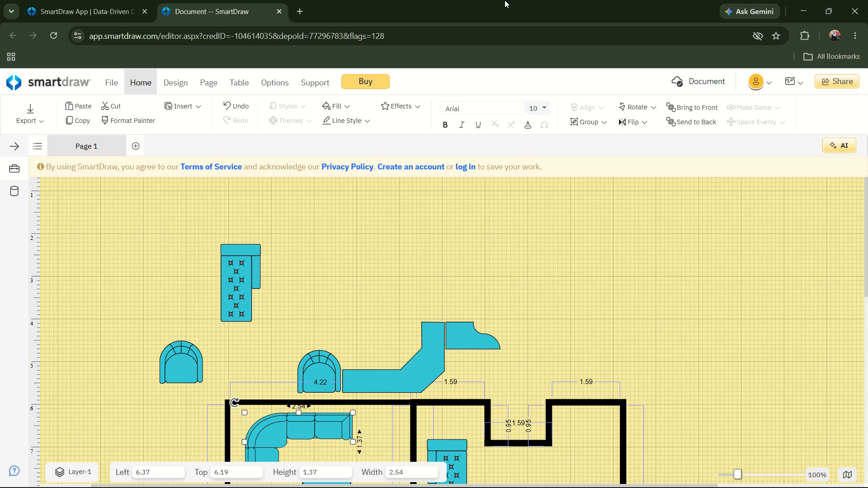
{"action": "key", "text": "Right"}
{"action": "key", "text": "Up"}
{"action": "key", "text": "Right"}
{"action": "key", "text": "Up"}
{"action": "key", "text": "Up"}
{"action": "key", "text": "Up"}
{"action": "key", "text": "Up"}
{"action": "key", "text": "Up"}
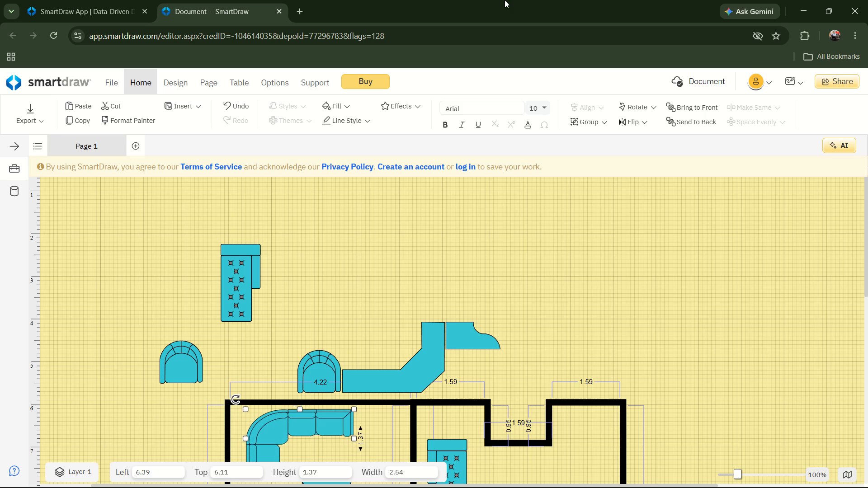
Nudge the curved corner sofa slightly left along the upper wall, to about Left 6.36, Top 6.11.
{"action": "key", "text": "Up"}
{"action": "key", "text": "Down"}
{"action": "key", "text": "Up"}
{"action": "key", "text": "Down"}
{"action": "key", "text": "Left"}
{"action": "key", "text": "Left"}
{"action": "key", "text": "Left"}
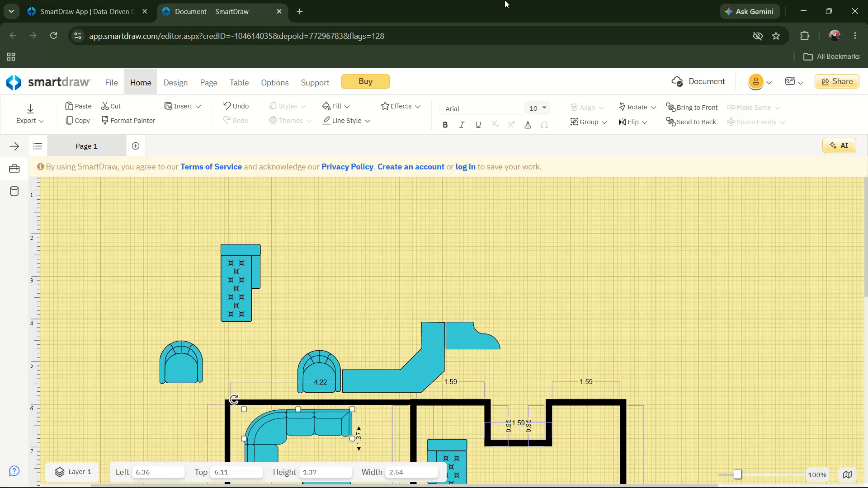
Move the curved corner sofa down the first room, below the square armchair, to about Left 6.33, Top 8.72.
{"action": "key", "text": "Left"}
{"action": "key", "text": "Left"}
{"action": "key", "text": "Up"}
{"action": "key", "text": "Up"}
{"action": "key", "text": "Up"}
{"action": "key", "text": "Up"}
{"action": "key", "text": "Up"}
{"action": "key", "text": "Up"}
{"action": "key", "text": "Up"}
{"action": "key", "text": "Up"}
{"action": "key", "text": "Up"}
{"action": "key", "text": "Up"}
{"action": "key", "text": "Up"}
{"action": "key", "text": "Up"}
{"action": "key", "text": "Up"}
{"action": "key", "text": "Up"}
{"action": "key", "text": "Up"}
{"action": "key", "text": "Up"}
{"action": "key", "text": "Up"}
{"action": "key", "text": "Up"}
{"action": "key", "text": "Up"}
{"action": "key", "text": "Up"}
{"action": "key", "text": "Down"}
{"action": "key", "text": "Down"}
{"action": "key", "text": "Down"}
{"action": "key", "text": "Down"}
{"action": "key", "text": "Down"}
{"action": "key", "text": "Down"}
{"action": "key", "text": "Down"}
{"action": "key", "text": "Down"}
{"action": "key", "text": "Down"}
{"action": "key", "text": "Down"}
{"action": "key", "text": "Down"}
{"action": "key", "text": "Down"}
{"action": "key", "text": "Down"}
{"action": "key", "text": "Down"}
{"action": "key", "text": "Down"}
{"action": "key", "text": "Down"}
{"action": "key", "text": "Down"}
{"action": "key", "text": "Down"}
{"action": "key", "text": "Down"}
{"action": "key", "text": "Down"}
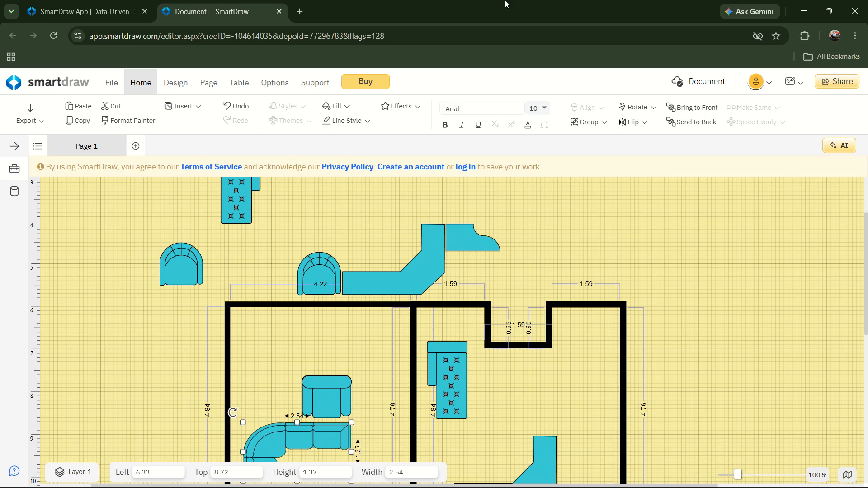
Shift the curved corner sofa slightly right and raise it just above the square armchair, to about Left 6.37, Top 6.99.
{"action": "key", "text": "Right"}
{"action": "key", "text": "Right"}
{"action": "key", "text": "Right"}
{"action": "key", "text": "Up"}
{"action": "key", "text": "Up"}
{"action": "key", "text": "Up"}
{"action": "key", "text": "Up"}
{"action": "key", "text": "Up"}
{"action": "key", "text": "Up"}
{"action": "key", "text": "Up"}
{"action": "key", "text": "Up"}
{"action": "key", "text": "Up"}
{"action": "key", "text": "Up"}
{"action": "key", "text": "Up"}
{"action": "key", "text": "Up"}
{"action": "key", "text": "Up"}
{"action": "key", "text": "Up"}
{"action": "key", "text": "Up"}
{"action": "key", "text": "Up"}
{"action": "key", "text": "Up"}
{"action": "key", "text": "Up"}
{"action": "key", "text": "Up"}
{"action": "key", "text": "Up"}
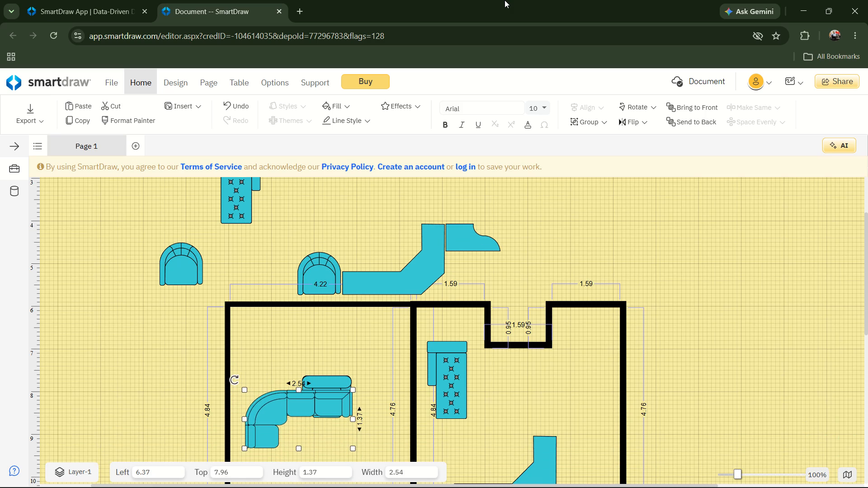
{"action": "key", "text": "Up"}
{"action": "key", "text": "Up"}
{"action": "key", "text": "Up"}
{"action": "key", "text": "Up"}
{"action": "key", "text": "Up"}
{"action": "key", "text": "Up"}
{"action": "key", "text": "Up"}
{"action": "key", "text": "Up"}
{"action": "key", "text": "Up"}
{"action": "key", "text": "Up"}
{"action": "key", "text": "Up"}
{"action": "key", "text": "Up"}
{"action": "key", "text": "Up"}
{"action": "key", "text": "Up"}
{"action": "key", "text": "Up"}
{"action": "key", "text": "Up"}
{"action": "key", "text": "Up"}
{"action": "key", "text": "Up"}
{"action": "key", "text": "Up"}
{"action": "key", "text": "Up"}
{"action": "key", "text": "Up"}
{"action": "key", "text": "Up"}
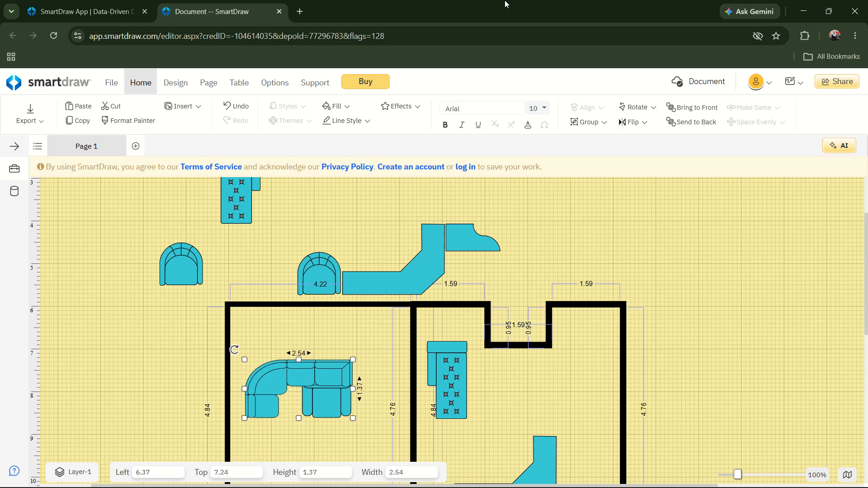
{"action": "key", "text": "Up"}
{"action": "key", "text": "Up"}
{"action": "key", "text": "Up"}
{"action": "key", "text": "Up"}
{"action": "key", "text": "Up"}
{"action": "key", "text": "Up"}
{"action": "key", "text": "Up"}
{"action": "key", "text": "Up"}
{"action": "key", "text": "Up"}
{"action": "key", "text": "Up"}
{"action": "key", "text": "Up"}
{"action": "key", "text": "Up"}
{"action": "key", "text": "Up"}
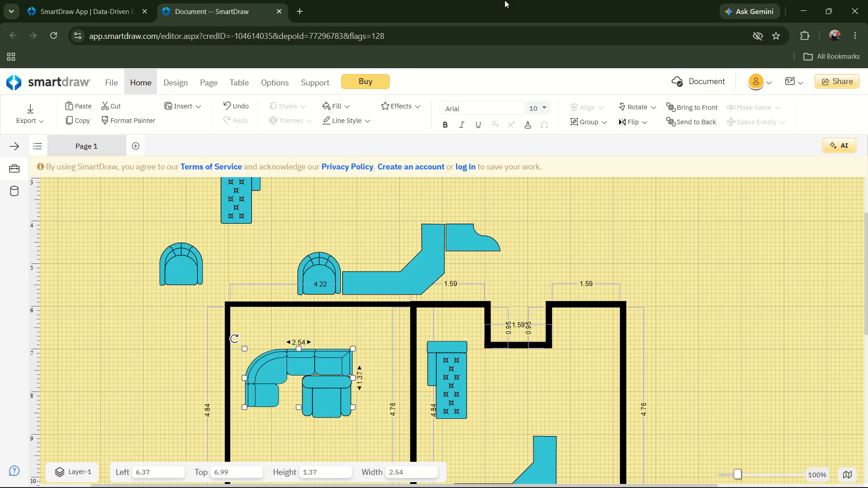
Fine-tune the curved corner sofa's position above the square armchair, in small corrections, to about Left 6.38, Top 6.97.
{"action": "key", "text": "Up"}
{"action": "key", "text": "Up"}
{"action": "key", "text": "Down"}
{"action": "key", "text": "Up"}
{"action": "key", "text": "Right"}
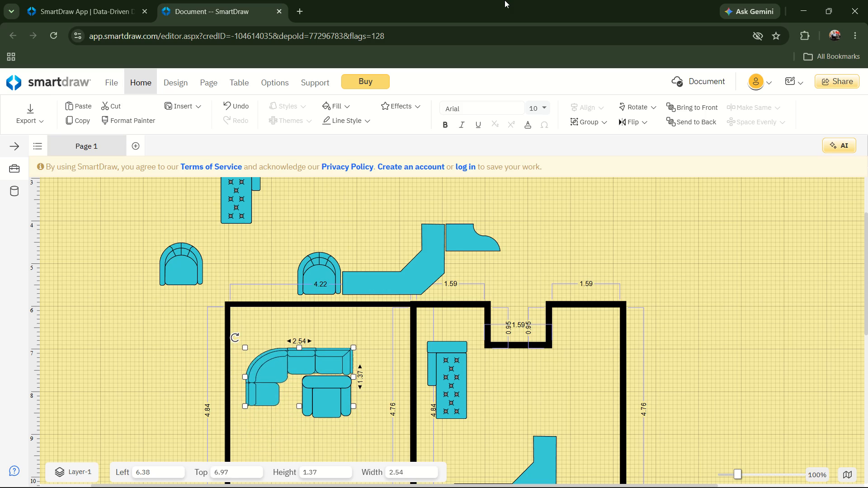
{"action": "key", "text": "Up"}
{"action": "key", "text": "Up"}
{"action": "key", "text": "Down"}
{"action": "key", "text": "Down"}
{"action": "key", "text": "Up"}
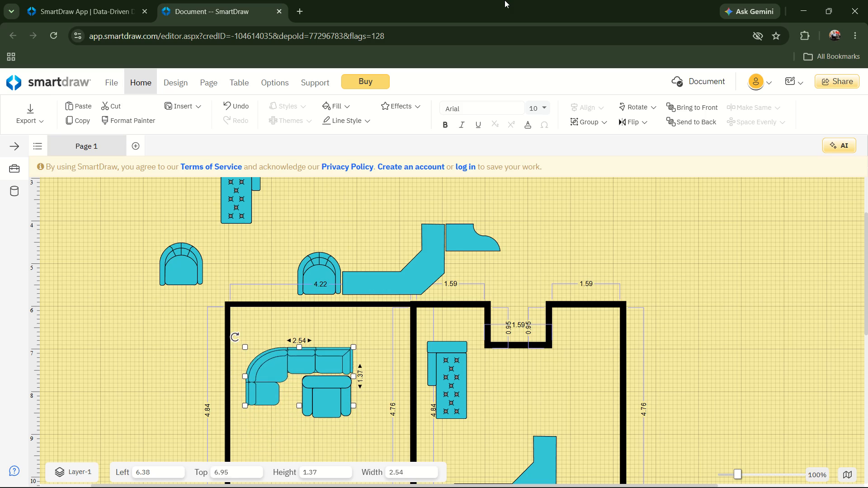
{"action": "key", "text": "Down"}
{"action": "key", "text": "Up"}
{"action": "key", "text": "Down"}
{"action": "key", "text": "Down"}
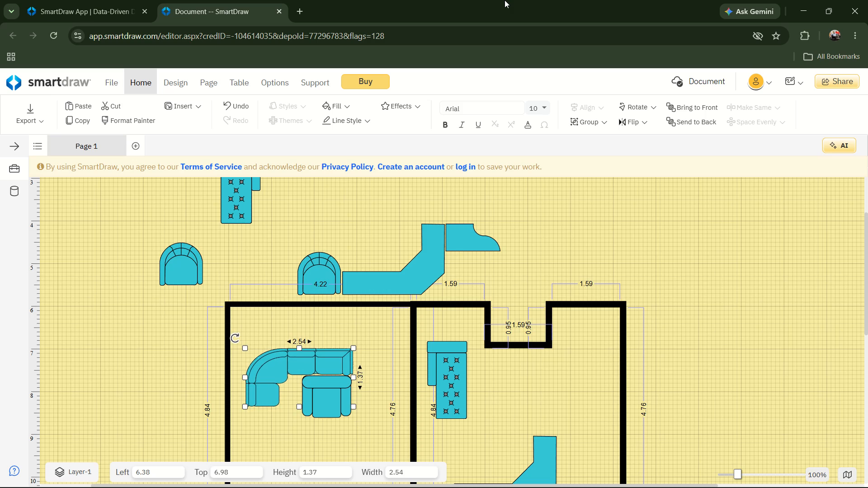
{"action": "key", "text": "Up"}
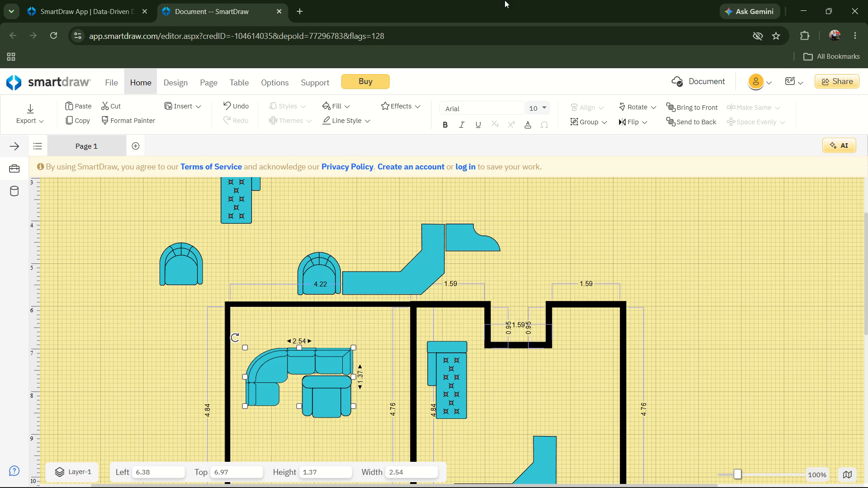
Lower the curved corner sofa over the square armchair in the first room, to about Top 7.82.
{"action": "key", "text": "Down"}
{"action": "key", "text": "Down"}
{"action": "key", "text": "Down"}
{"action": "key", "text": "Down"}
{"action": "key", "text": "Down"}
{"action": "key", "text": "Down"}
{"action": "key", "text": "Down"}
{"action": "key", "text": "Down"}
{"action": "key", "text": "Down"}
{"action": "key", "text": "Down"}
{"action": "key", "text": "Down"}
{"action": "key", "text": "Down"}
{"action": "key", "text": "Down"}
{"action": "key", "text": "Down"}
{"action": "key", "text": "Down"}
{"action": "key", "text": "Down"}
{"action": "key", "text": "Down"}
{"action": "key", "text": "Down"}
{"action": "key", "text": "Down"}
{"action": "key", "text": "Down"}
{"action": "key", "text": "Down"}
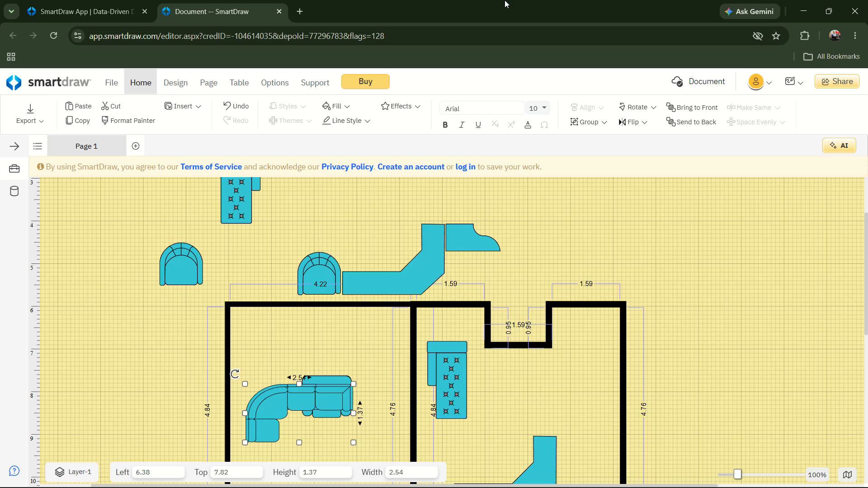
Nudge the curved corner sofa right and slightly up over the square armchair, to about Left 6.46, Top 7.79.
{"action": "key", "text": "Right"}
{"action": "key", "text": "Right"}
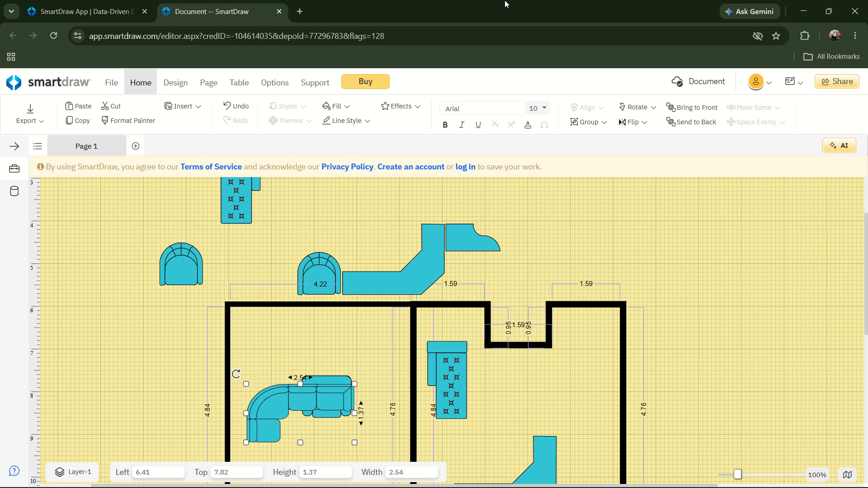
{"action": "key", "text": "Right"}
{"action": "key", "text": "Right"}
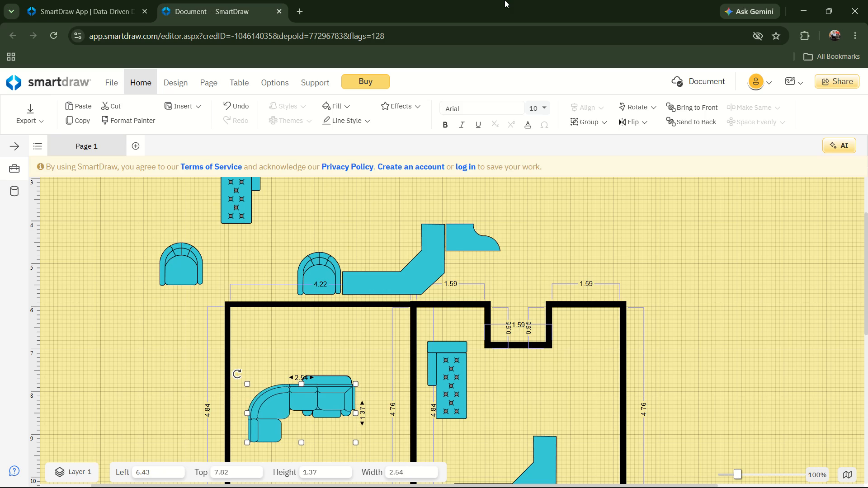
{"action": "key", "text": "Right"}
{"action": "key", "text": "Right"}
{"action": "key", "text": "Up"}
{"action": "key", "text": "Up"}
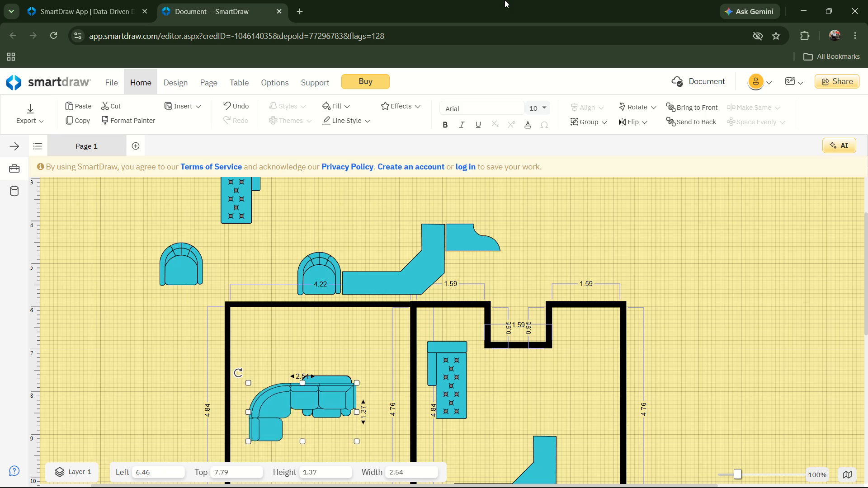
Move the curved corner sofa left toward the first room's outer wall and slightly up, to about Left 6.34, Top 7.78.
{"action": "key", "text": "Up"}
{"action": "key", "text": "Left"}
{"action": "key", "text": "Left"}
{"action": "key", "text": "Left"}
{"action": "key", "text": "Left"}
{"action": "key", "text": "Left"}
{"action": "key", "text": "Left"}
{"action": "key", "text": "Left"}
{"action": "key", "text": "Left"}
{"action": "key", "text": "Left"}
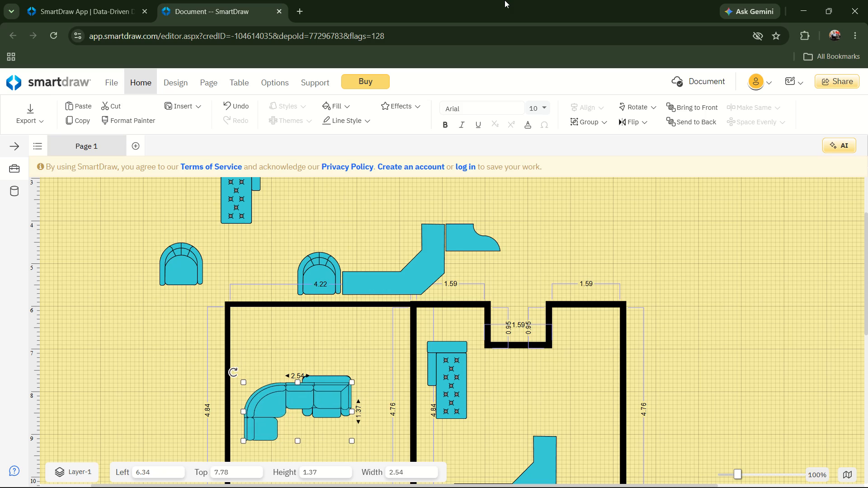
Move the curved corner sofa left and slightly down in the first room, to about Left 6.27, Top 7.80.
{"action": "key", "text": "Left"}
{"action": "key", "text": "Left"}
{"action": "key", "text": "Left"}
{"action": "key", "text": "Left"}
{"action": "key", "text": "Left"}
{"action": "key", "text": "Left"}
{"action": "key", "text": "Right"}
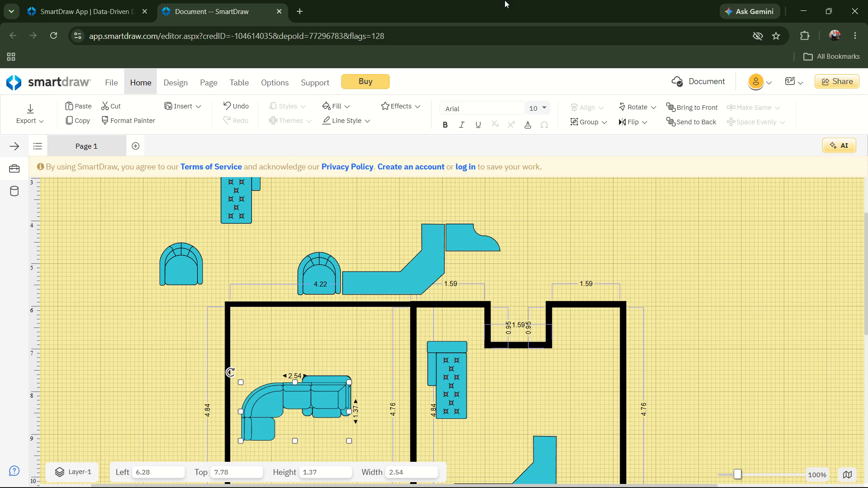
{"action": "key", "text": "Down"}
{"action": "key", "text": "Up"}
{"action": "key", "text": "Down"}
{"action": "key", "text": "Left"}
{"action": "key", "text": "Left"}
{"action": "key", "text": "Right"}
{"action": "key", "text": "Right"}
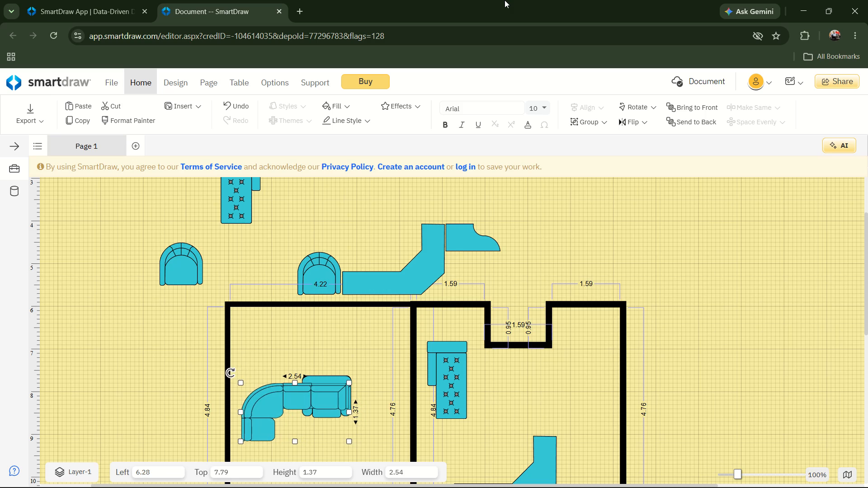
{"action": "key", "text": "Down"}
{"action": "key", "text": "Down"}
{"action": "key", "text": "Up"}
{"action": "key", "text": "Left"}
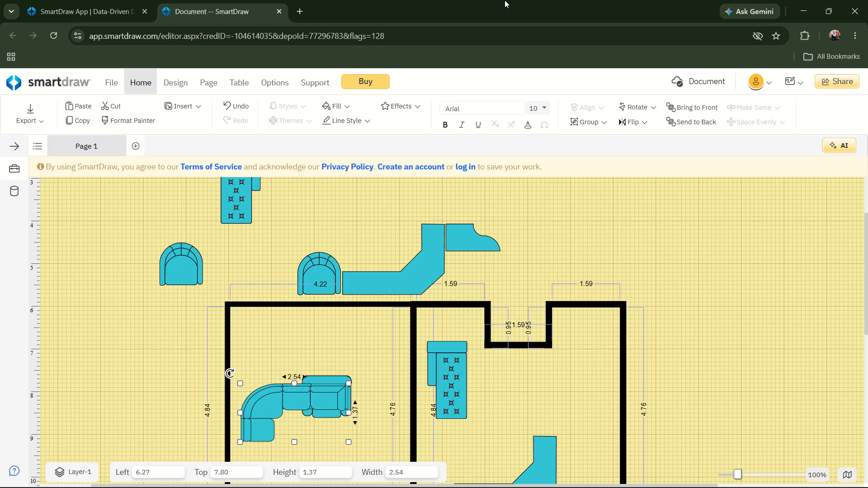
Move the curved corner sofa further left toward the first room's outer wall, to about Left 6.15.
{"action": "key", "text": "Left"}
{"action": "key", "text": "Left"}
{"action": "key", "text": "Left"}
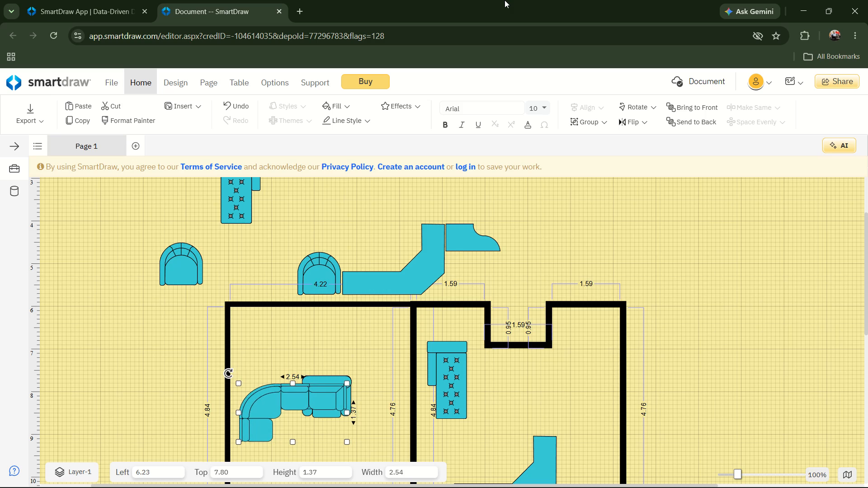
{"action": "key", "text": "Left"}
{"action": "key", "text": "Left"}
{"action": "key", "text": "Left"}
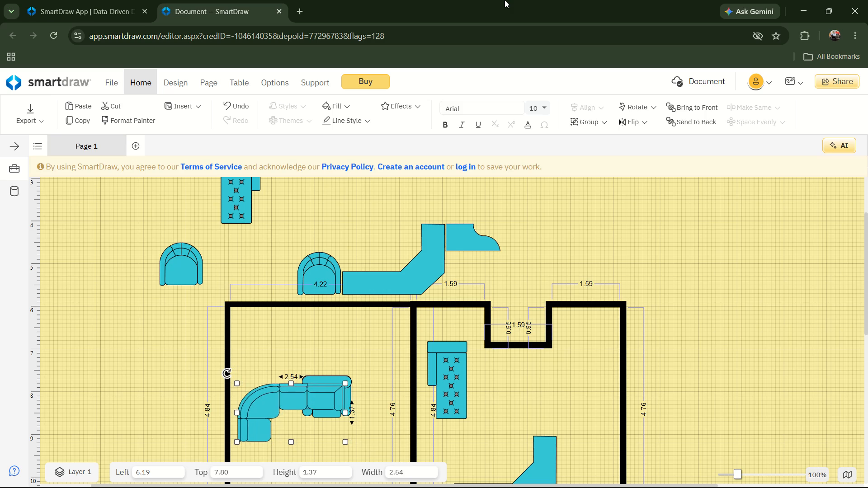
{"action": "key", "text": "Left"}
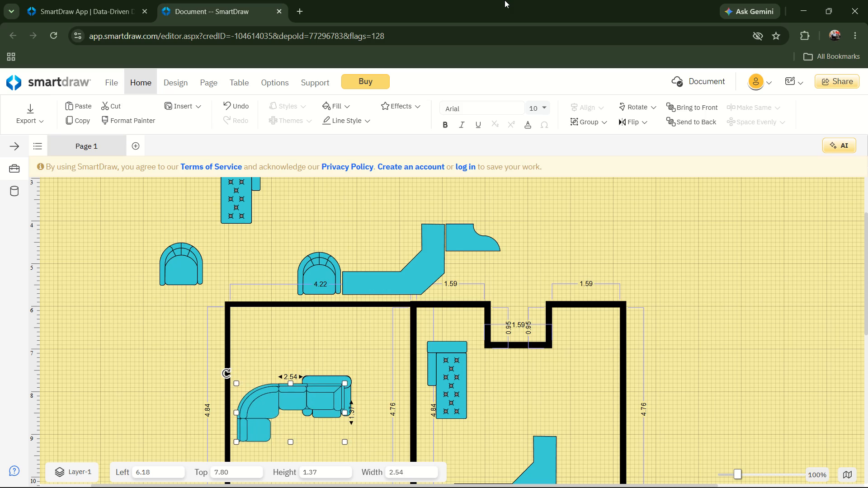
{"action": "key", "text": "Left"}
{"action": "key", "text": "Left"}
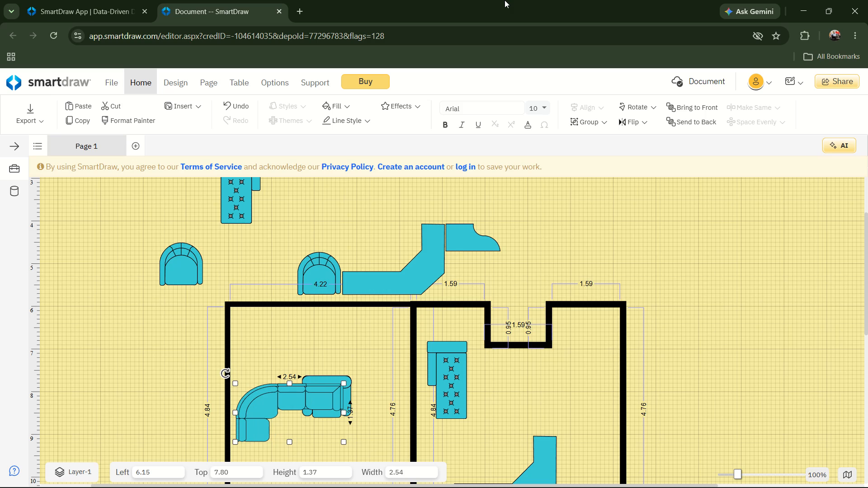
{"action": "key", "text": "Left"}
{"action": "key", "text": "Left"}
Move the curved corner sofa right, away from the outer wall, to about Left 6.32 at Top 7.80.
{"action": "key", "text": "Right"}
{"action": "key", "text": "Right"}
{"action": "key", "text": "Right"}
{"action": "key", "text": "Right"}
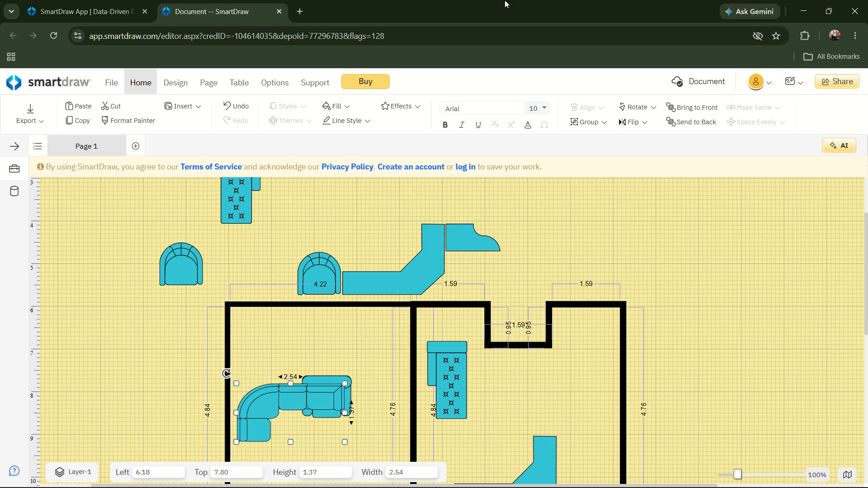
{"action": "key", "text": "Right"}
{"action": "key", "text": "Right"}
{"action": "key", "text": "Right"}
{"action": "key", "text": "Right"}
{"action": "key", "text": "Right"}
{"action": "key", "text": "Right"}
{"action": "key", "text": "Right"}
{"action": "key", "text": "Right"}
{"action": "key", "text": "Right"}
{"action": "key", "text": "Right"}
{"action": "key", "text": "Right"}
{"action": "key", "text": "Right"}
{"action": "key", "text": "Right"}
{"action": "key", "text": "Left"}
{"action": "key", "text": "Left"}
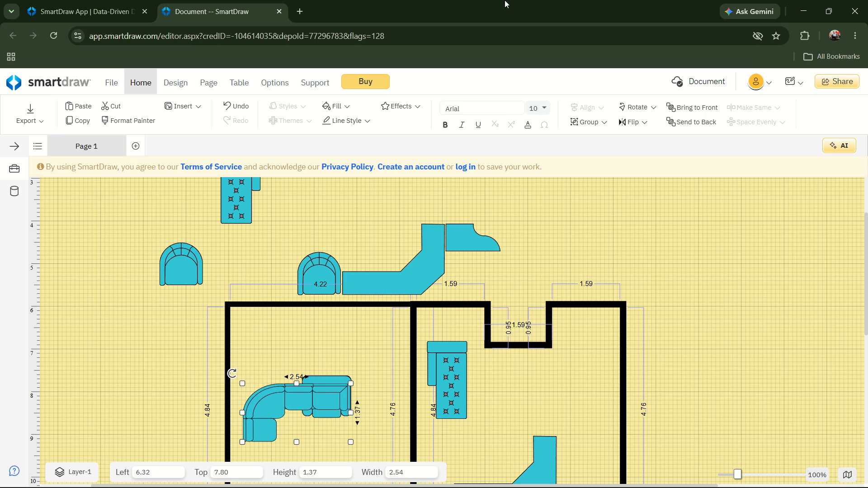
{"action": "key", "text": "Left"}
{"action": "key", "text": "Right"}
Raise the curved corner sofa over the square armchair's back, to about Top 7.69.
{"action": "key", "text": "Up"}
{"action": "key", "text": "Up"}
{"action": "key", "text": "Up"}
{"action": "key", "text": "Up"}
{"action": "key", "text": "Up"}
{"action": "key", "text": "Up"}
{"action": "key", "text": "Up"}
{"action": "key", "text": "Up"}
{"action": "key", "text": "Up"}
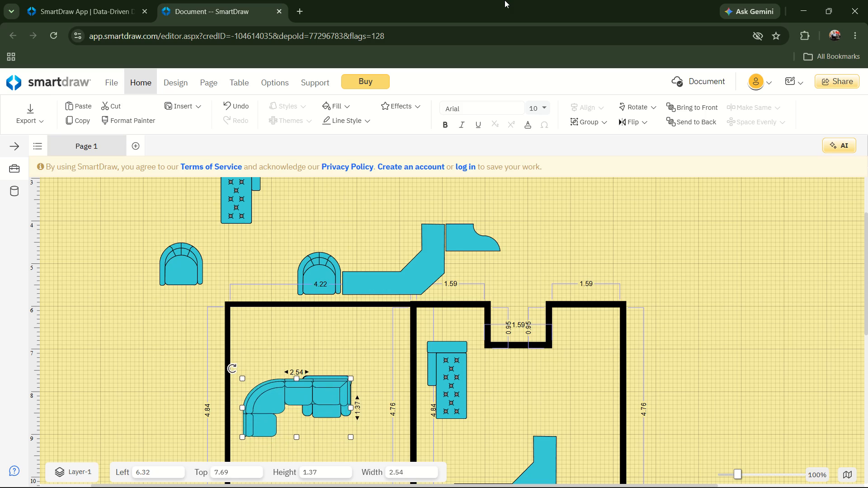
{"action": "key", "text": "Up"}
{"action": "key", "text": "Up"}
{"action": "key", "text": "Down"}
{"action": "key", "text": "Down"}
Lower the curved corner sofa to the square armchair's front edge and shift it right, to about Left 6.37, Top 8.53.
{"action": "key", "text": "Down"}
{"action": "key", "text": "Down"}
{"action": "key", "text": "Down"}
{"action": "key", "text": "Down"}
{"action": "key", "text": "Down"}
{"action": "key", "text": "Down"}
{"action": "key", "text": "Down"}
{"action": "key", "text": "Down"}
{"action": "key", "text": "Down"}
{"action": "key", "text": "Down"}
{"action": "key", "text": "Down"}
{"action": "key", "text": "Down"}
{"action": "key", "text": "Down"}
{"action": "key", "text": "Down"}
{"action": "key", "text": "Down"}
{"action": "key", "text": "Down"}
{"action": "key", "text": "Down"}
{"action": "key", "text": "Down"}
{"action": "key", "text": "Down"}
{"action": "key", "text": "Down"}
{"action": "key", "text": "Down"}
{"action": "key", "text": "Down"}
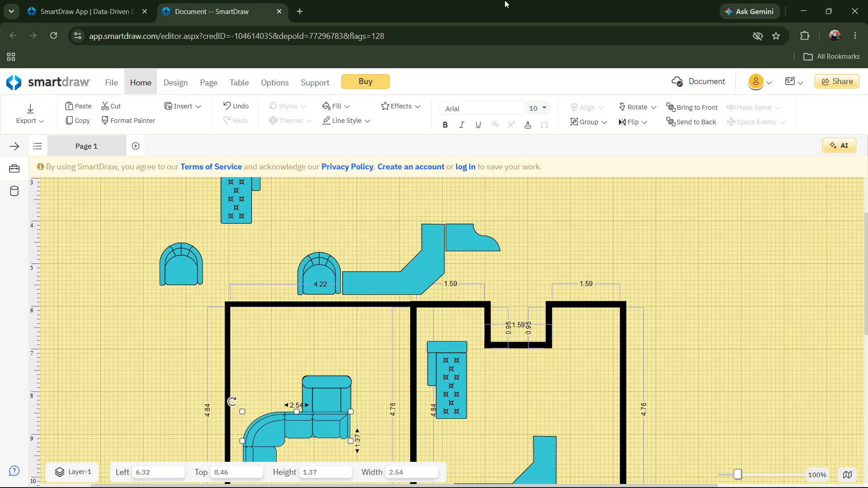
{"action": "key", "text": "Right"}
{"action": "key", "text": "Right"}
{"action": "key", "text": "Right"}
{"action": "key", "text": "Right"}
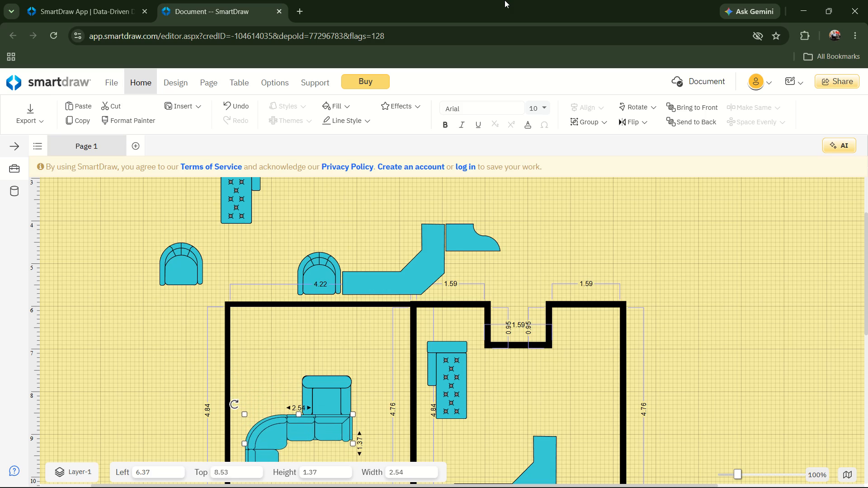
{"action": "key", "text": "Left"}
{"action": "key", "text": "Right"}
Raise the curved corner sofa clear above the square armchair and shift it slightly right, to about Left 6.41, Top 6.85.
{"action": "key", "text": "Up"}
{"action": "key", "text": "Up"}
{"action": "key", "text": "Up"}
{"action": "key", "text": "Up"}
{"action": "key", "text": "Up"}
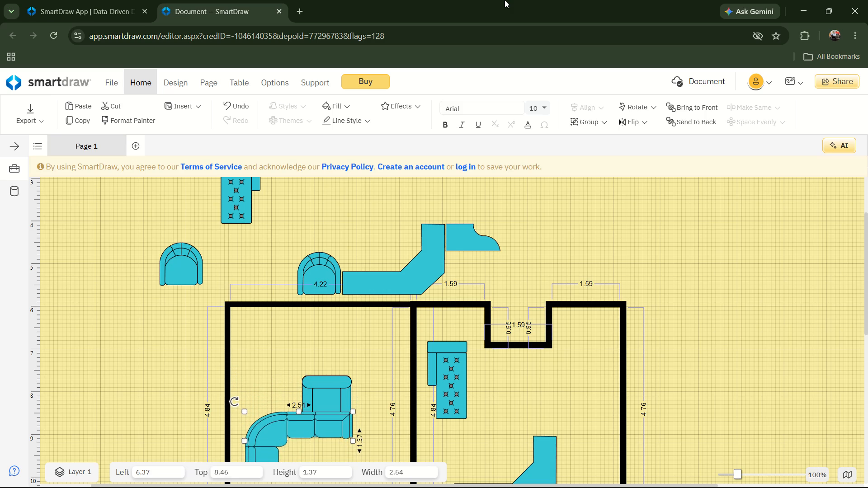
{"action": "key", "text": "Up"}
{"action": "key", "text": "Up"}
{"action": "key", "text": "Up"}
{"action": "key", "text": "Up"}
{"action": "key", "text": "Up"}
{"action": "key", "text": "Up"}
{"action": "key", "text": "Up"}
{"action": "key", "text": "Up"}
{"action": "key", "text": "Up"}
{"action": "key", "text": "Up"}
{"action": "key", "text": "Up"}
{"action": "key", "text": "Up"}
{"action": "key", "text": "Up"}
{"action": "key", "text": "Up"}
{"action": "key", "text": "Up"}
{"action": "key", "text": "Up"}
{"action": "key", "text": "Up"}
{"action": "key", "text": "Up"}
{"action": "key", "text": "Up"}
{"action": "key", "text": "Up"}
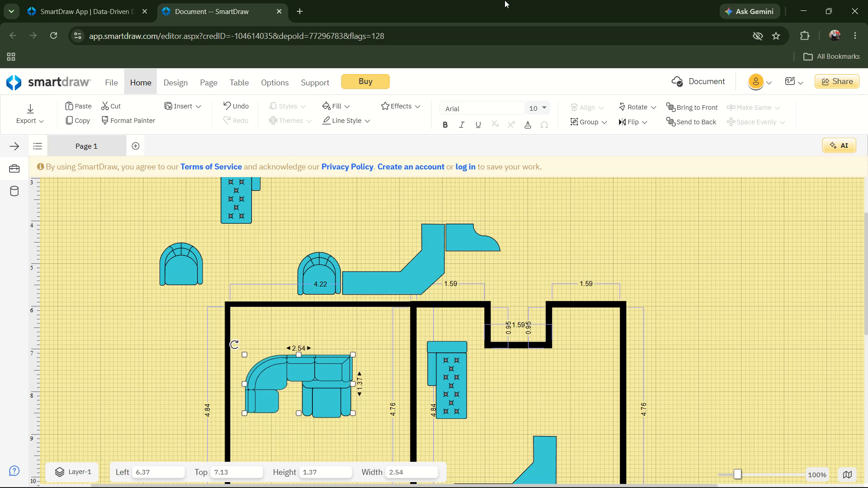
{"action": "key", "text": "Up"}
{"action": "key", "text": "Up"}
{"action": "key", "text": "Up"}
{"action": "key", "text": "Up"}
{"action": "key", "text": "Right"}
{"action": "key", "text": "Right"}
{"action": "key", "text": "Right"}
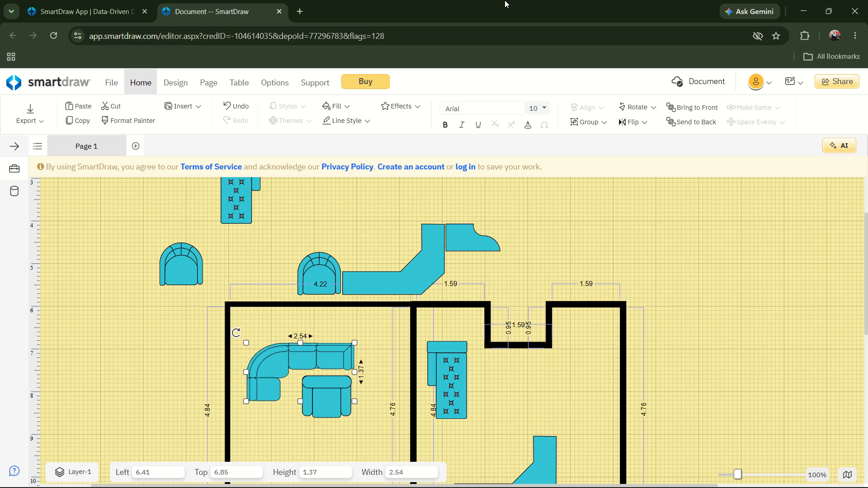
Nudge the curved corner sofa left and slightly down above the square armchair, to about Left 6.33, Top 6.88.
{"action": "key", "text": "Right"}
{"action": "key", "text": "Down"}
{"action": "key", "text": "Down"}
{"action": "key", "text": "Left"}
{"action": "key", "text": "Left"}
{"action": "key", "text": "Left"}
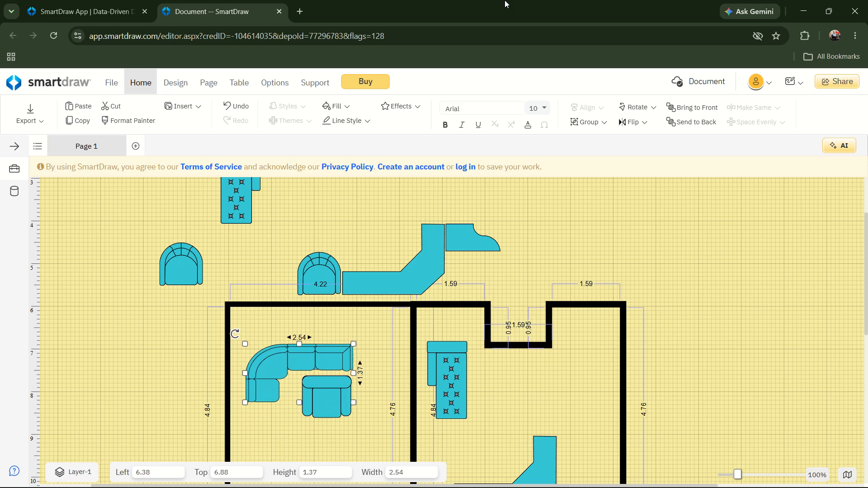
{"action": "key", "text": "Left"}
{"action": "key", "text": "Left"}
{"action": "key", "text": "Left"}
{"action": "key", "text": "Down"}
{"action": "key", "text": "Up"}
{"action": "key", "text": "Left"}
{"action": "key", "text": "Left"}
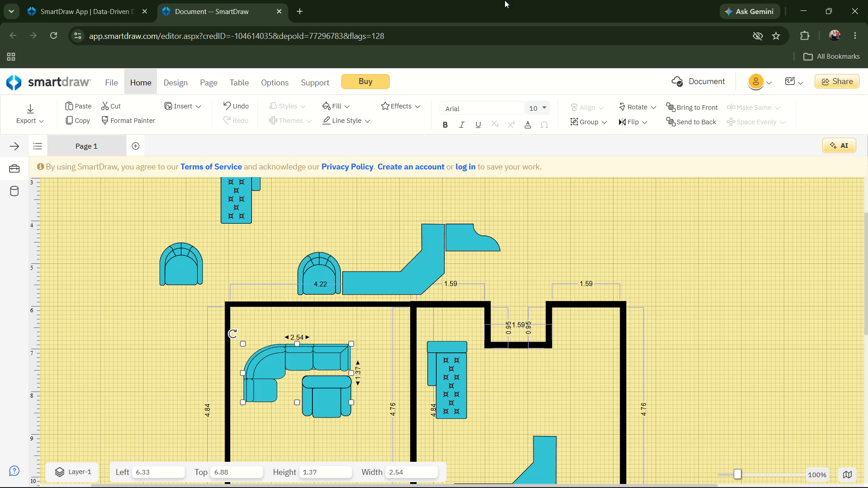
{"action": "key", "text": "Right"}
{"action": "key", "text": "Down"}
{"action": "key", "text": "Up"}
Lower the curved corner sofa toward the square armchair's back, to about Left 6.32, Top 6.97.
{"action": "key", "text": "Left"}
{"action": "key", "text": "Down"}
{"action": "key", "text": "Down"}
{"action": "key", "text": "Down"}
{"action": "key", "text": "Down"}
{"action": "key", "text": "Down"}
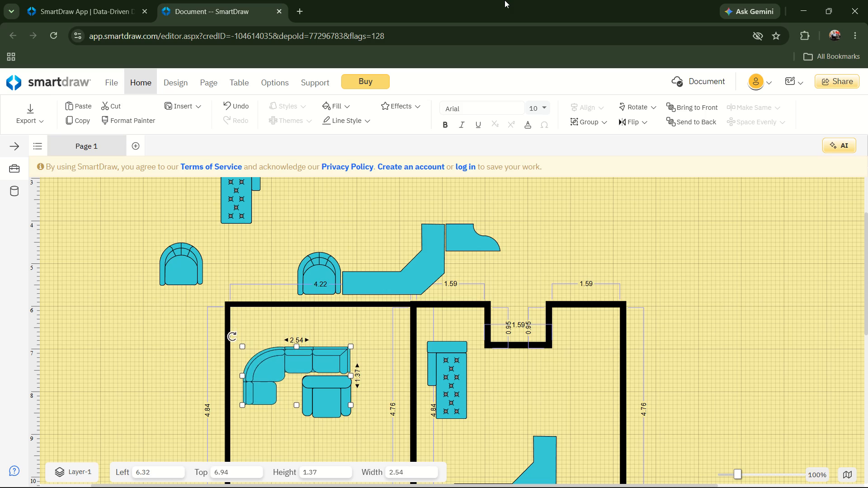
{"action": "key", "text": "Down"}
{"action": "key", "text": "Down"}
{"action": "key", "text": "Right"}
{"action": "key", "text": "Left"}
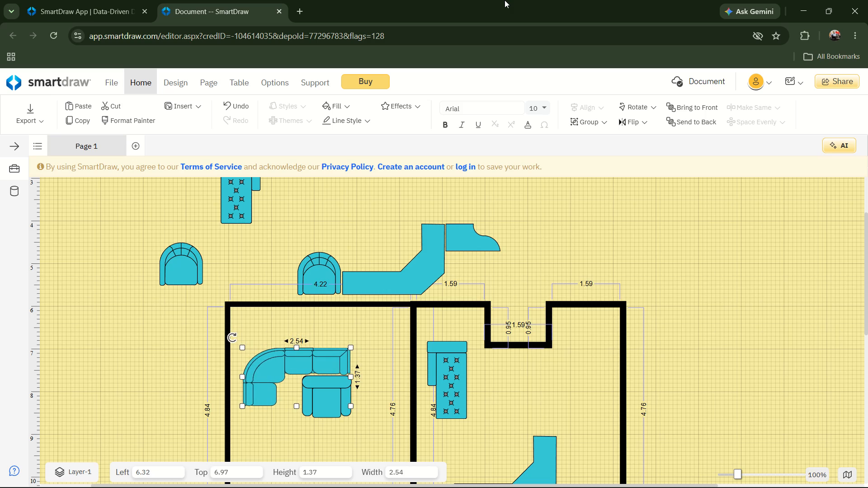
Fine-tune the curved corner sofa against the square armchair's back edge, to about Left 6.33, Top 6.99.
{"action": "key", "text": "Down"}
{"action": "key", "text": "Down"}
{"action": "key", "text": "Right"}
{"action": "key", "text": "Down"}
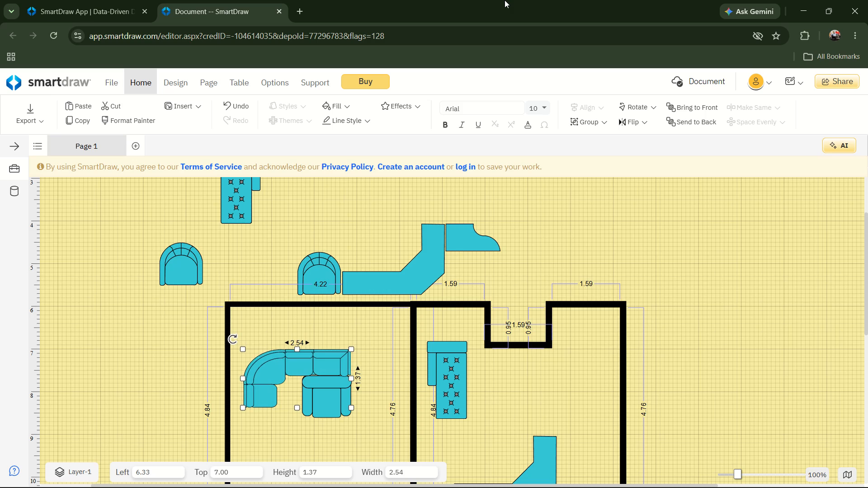
{"action": "key", "text": "Down"}
{"action": "key", "text": "Up"}
{"action": "key", "text": "Down"}
{"action": "key", "text": "Up"}
{"action": "key", "text": "Up"}
{"action": "key", "text": "Up"}
{"action": "key", "text": "Down"}
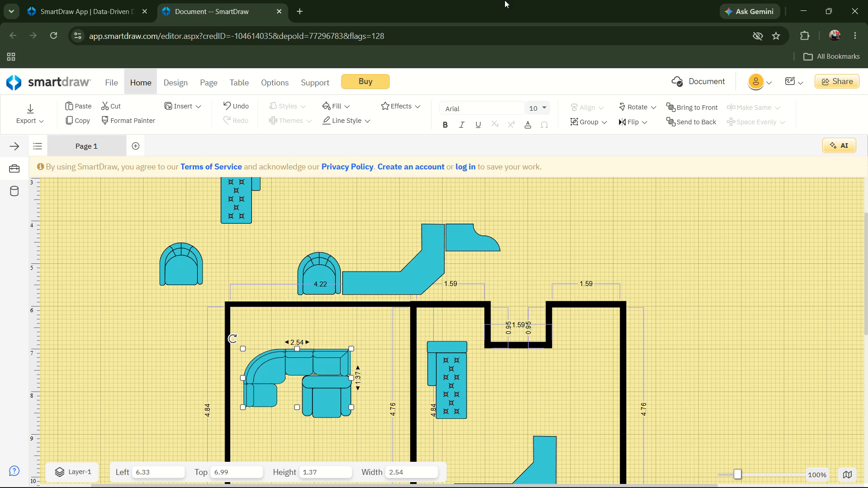
Nudge the curved corner sofa slightly up off the square armchair's back, to about Left 6.33, Top 6.97.
{"action": "key", "text": "Up"}
{"action": "key", "text": "Down"}
{"action": "key", "text": "Up"}
{"action": "key", "text": "Up"}
{"action": "key", "text": "Up"}
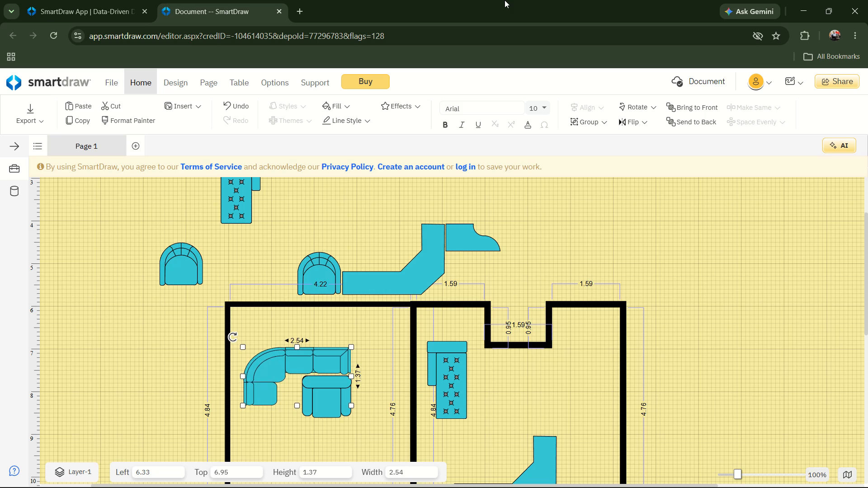
{"action": "key", "text": "Up"}
{"action": "key", "text": "Down"}
{"action": "key", "text": "Down"}
Shift the curved corner sofa left toward the first room's outer wall, at about Top 6.97.
{"action": "key", "text": "Left"}
{"action": "key", "text": "Left"}
{"action": "key", "text": "Left"}
{"action": "key", "text": "Left"}
{"action": "key", "text": "Left"}
{"action": "key", "text": "Left"}
{"action": "key", "text": "Left"}
{"action": "key", "text": "Left"}
{"action": "key", "text": "Left"}
{"action": "key", "text": "Left"}
{"action": "key", "text": "Left"}
{"action": "key", "text": "Left"}
{"action": "key", "text": "Left"}
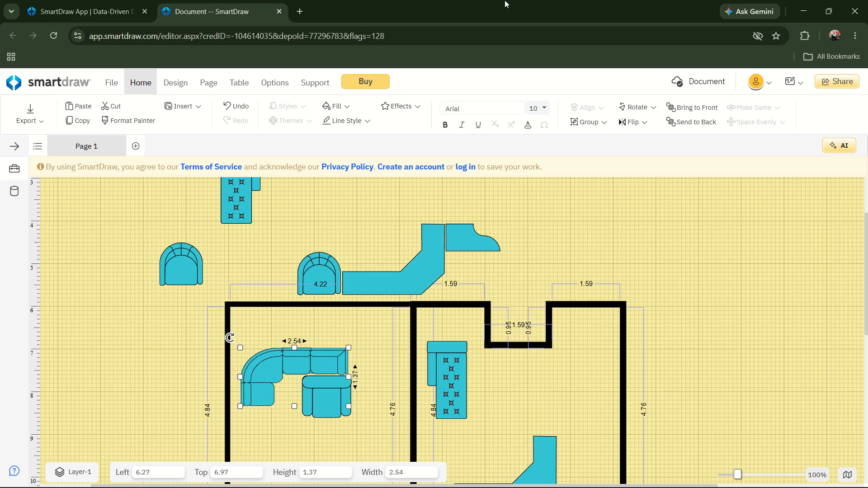
Raise the curved corner sofa clear above the square armchair and settle it at about Left 6.18, Top 6.77.
{"action": "key", "text": "Up"}
{"action": "key", "text": "Up"}
{"action": "key", "text": "Up"}
{"action": "key", "text": "Up"}
{"action": "key", "text": "Up"}
{"action": "key", "text": "Up"}
{"action": "key", "text": "Up"}
{"action": "key", "text": "Up"}
{"action": "key", "text": "Up"}
{"action": "key", "text": "Up"}
{"action": "key", "text": "Up"}
{"action": "key", "text": "Up"}
{"action": "key", "text": "Up"}
{"action": "key", "text": "Up"}
{"action": "key", "text": "Up"}
{"action": "key", "text": "Right"}
{"action": "key", "text": "Right"}
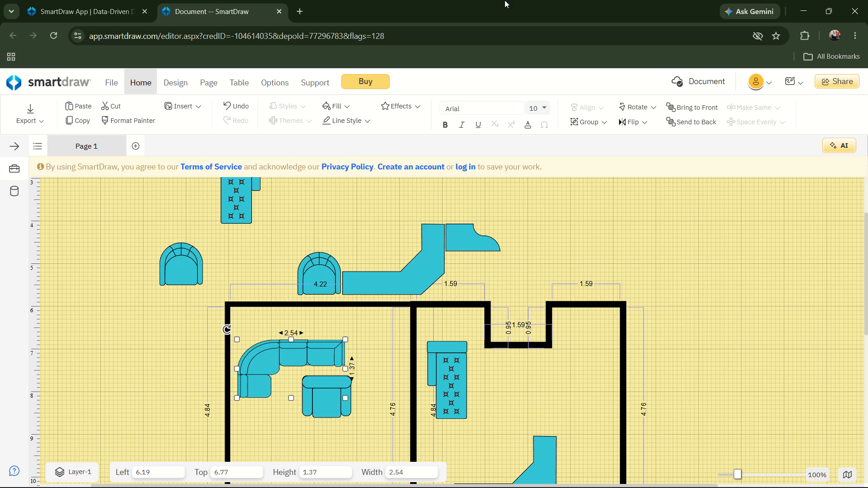
{"action": "key", "text": "Right"}
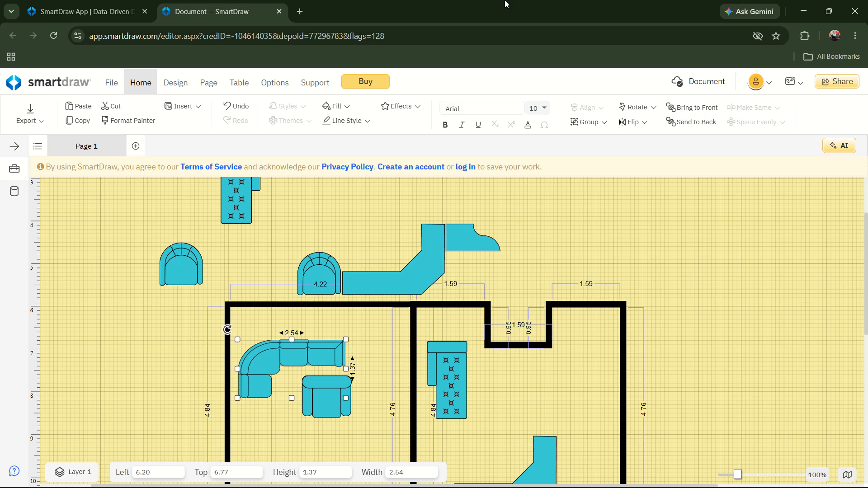
{"action": "key", "text": "Right"}
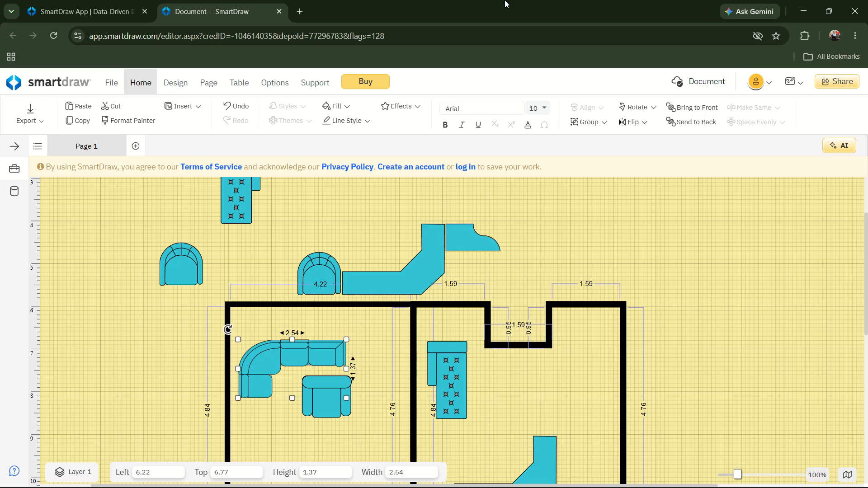
{"action": "key", "text": "Left"}
{"action": "key", "text": "Left"}
{"action": "key", "text": "Left"}
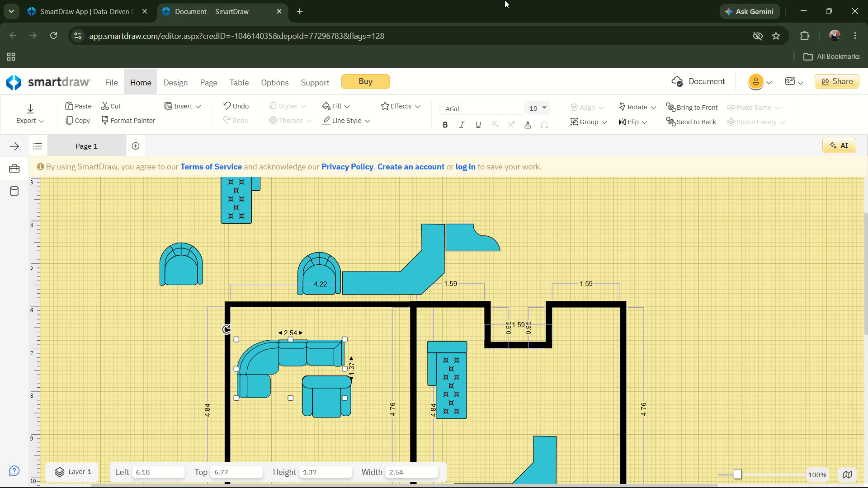
Lower the curved corner sofa toward the square armchair, to about Left 6.18, Top 6.90.
{"action": "key", "text": "Down"}
{"action": "key", "text": "Down"}
{"action": "key", "text": "Down"}
{"action": "key", "text": "Down"}
{"action": "key", "text": "Down"}
{"action": "key", "text": "Down"}
{"action": "key", "text": "Down"}
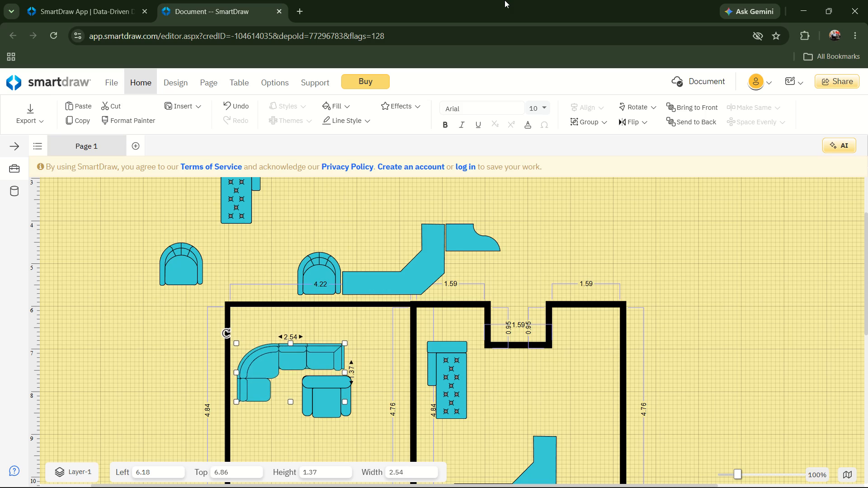
{"action": "key", "text": "Down"}
{"action": "key", "text": "Down"}
{"action": "key", "text": "Down"}
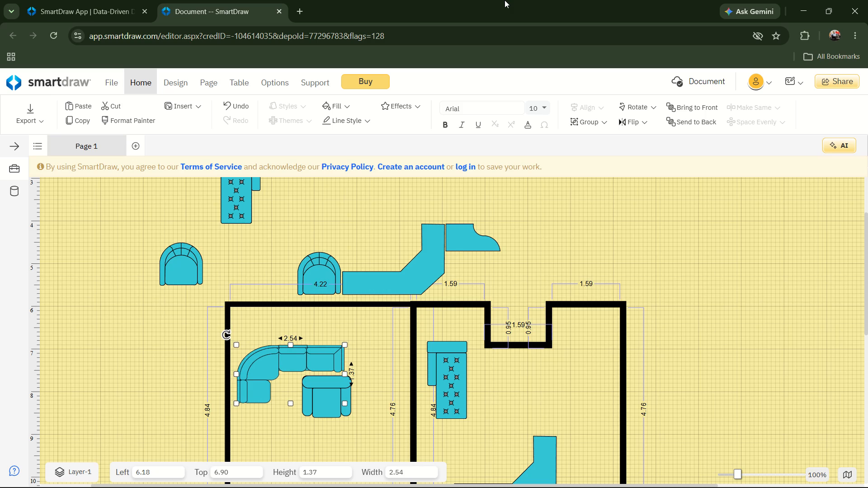
Shift the curved corner sofa right until its end lines up with the square armchair, to about Left 6.34, Top 6.90.
{"action": "key", "text": "Right"}
{"action": "key", "text": "Right"}
{"action": "key", "text": "Right"}
{"action": "key", "text": "Right"}
{"action": "key", "text": "Right"}
{"action": "key", "text": "Right"}
{"action": "key", "text": "Right"}
{"action": "key", "text": "Right"}
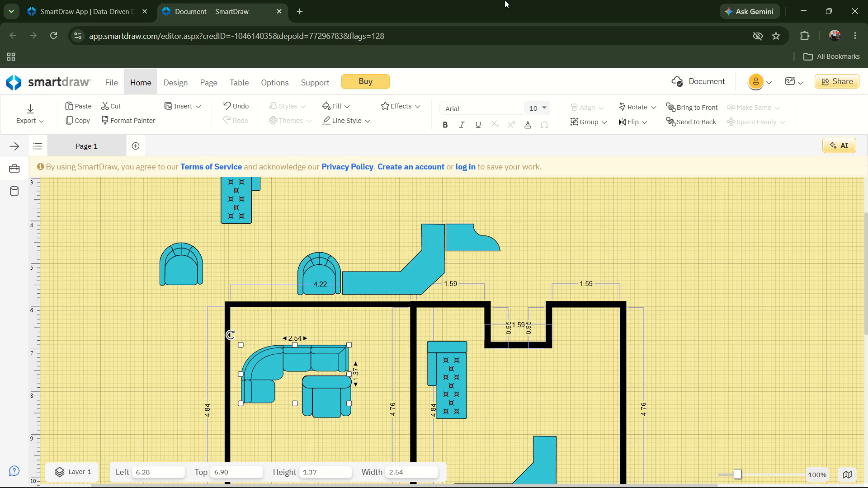
{"action": "key", "text": "Right"}
{"action": "key", "text": "Right"}
{"action": "key", "text": "Right"}
{"action": "key", "text": "Right"}
{"action": "key", "text": "Right"}
{"action": "key", "text": "Right"}
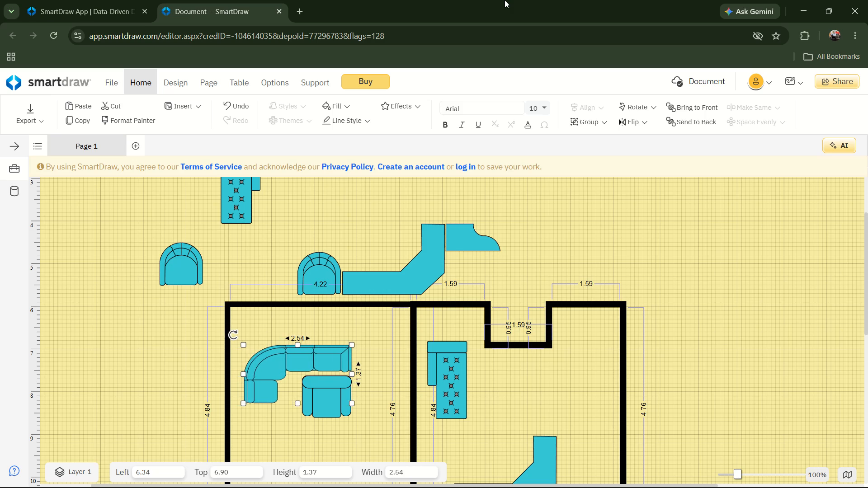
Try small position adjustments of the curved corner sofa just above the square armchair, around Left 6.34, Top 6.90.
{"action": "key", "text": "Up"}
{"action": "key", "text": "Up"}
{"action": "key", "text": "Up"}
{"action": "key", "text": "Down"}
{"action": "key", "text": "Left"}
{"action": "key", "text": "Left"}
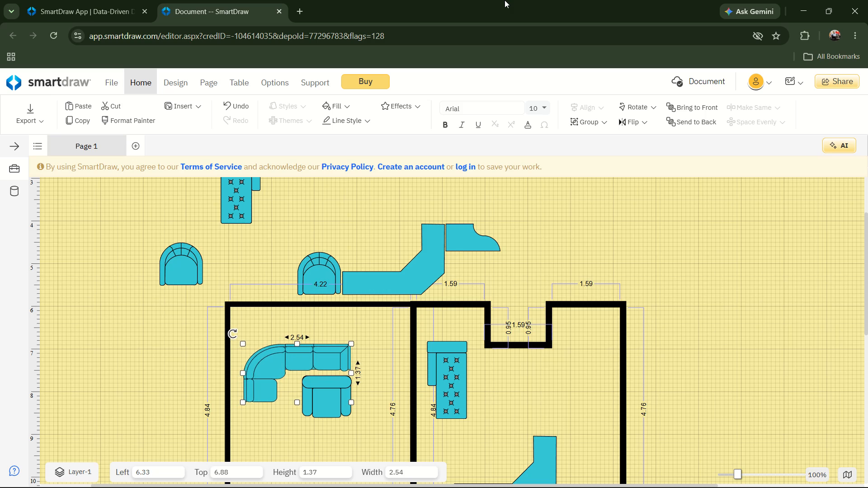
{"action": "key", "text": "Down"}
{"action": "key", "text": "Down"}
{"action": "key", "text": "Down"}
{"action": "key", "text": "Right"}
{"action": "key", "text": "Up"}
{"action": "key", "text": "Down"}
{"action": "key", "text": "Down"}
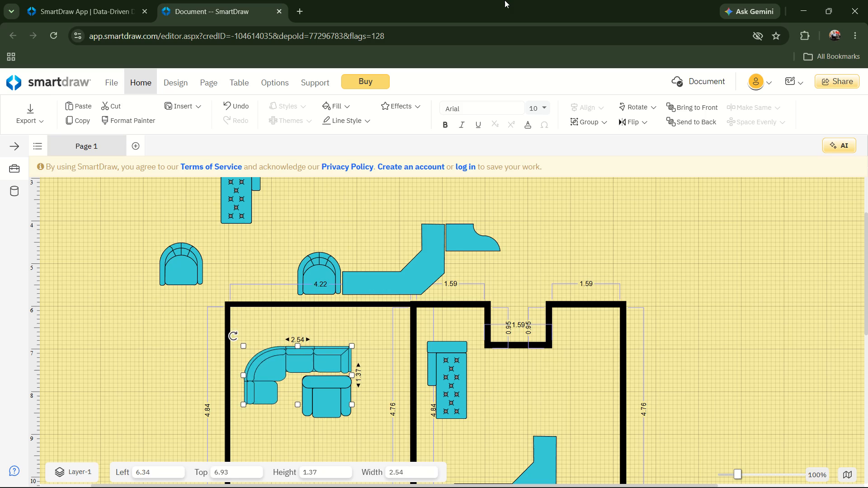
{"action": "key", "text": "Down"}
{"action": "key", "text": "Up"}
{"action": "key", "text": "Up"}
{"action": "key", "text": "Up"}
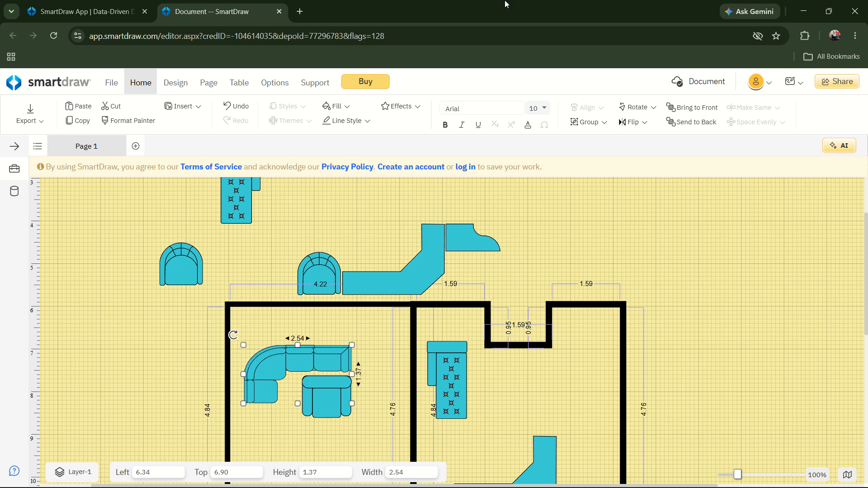
Raise the curved corner sofa further above the square armchair, to about Left 6.34, Top 6.79.
{"action": "key", "text": "Up"}
{"action": "key", "text": "Up"}
{"action": "key", "text": "Up"}
{"action": "key", "text": "Up"}
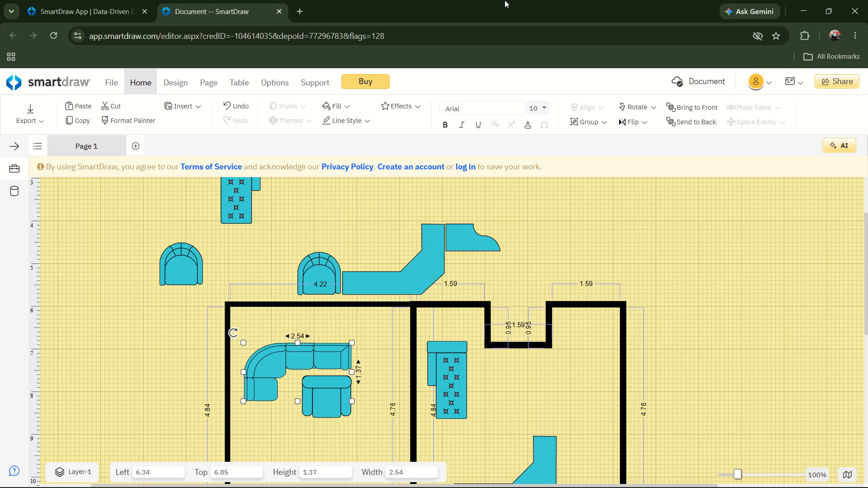
{"action": "key", "text": "Up"}
{"action": "key", "text": "Up"}
{"action": "key", "text": "Up"}
{"action": "key", "text": "Up"}
{"action": "key", "text": "Up"}
{"action": "key", "text": "Up"}
{"action": "key", "text": "Up"}
{"action": "key", "text": "Down"}
{"action": "key", "text": "Down"}
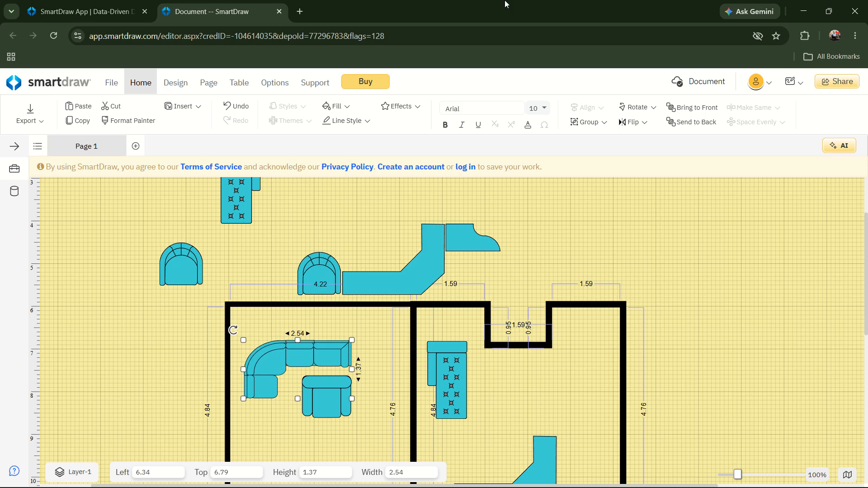
Nudge the curved corner sofa left and slightly up, to about Left 6.28, Top 6.74.
{"action": "key", "text": "Left"}
{"action": "key", "text": "Left"}
{"action": "key", "text": "Left"}
{"action": "key", "text": "Left"}
{"action": "key", "text": "Left"}
{"action": "key", "text": "Left"}
{"action": "key", "text": "Left"}
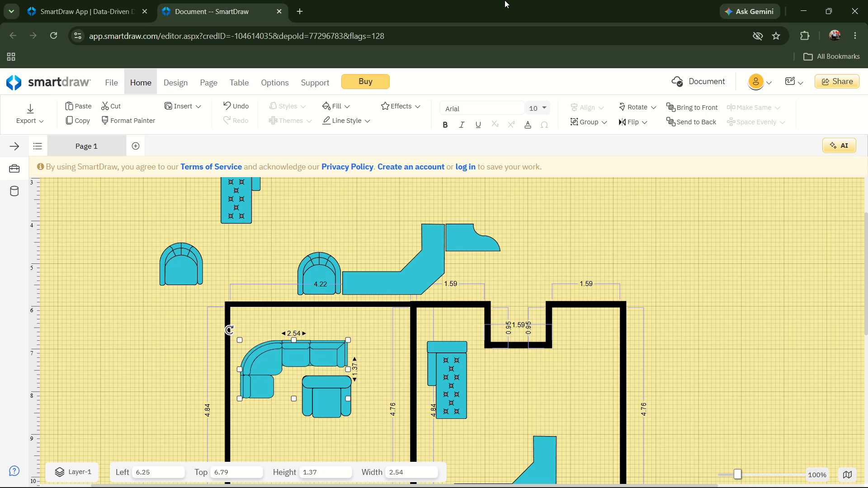
{"action": "key", "text": "Up"}
{"action": "key", "text": "Up"}
{"action": "key", "text": "Up"}
{"action": "key", "text": "Up"}
{"action": "key", "text": "Right"}
{"action": "key", "text": "Right"}
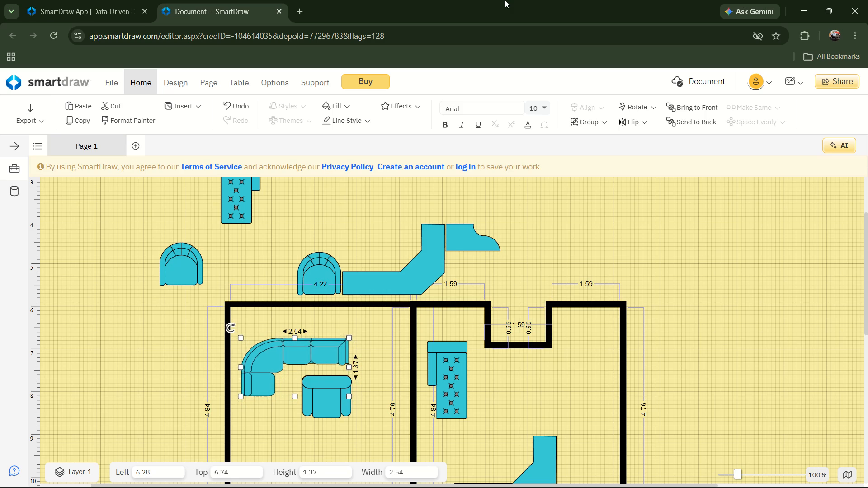
Shift the curved corner sofa right over the square armchair, to about Left 6.41.
{"action": "key", "text": "Right"}
{"action": "key", "text": "Right"}
{"action": "key", "text": "Right"}
{"action": "key", "text": "Right"}
{"action": "key", "text": "Right"}
{"action": "key", "text": "Right"}
{"action": "key", "text": "Right"}
{"action": "key", "text": "Right"}
{"action": "key", "text": "Right"}
{"action": "key", "text": "Right"}
Raise the curved corner sofa toward the first room's top wall, to about Left 6.39, Top 6.28.
{"action": "key", "text": "Up"}
{"action": "key", "text": "Up"}
{"action": "key", "text": "Up"}
{"action": "key", "text": "Up"}
{"action": "key", "text": "Up"}
{"action": "key", "text": "Up"}
{"action": "key", "text": "Up"}
{"action": "key", "text": "Up"}
{"action": "key", "text": "Up"}
{"action": "key", "text": "Up"}
{"action": "key", "text": "Up"}
{"action": "key", "text": "Up"}
{"action": "key", "text": "Up"}
{"action": "key", "text": "Up"}
{"action": "key", "text": "Up"}
{"action": "key", "text": "Up"}
{"action": "key", "text": "Up"}
{"action": "key", "text": "Up"}
{"action": "key", "text": "Up"}
{"action": "key", "text": "Up"}
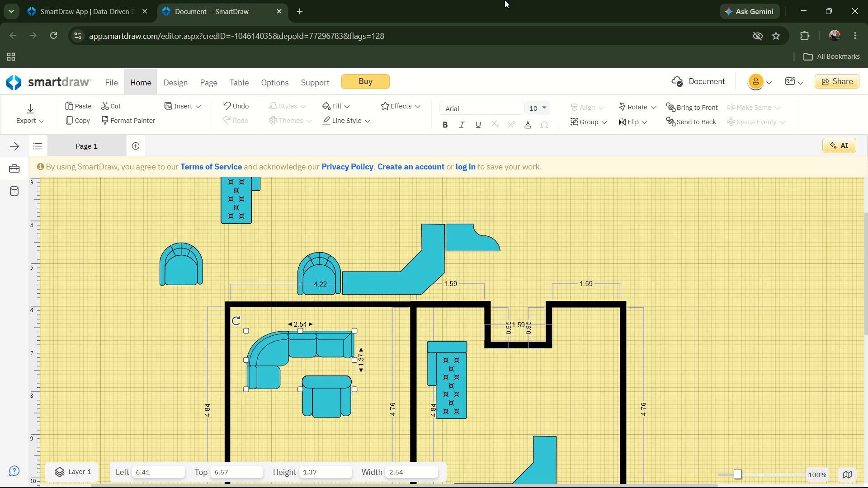
{"action": "key", "text": "Up"}
{"action": "key", "text": "Up"}
{"action": "key", "text": "Left"}
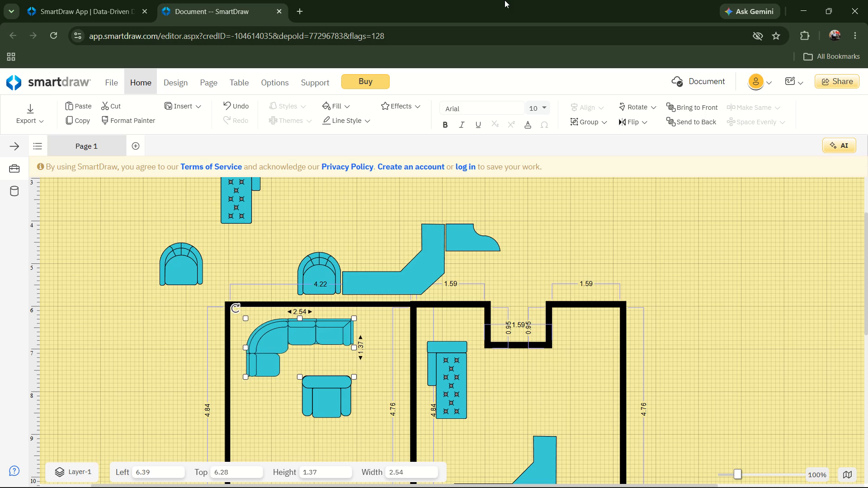
Shift the curved corner sofa left toward the first room's left wall, to about Left 6.10.
{"action": "key", "text": "Left"}
{"action": "key", "text": "Left"}
{"action": "key", "text": "Left"}
{"action": "key", "text": "Left"}
{"action": "key", "text": "Left"}
{"action": "key", "text": "Left"}
{"action": "key", "text": "Left"}
{"action": "key", "text": "Left"}
{"action": "key", "text": "Left"}
{"action": "key", "text": "Left"}
{"action": "key", "text": "Left"}
{"action": "key", "text": "Left"}
{"action": "key", "text": "Left"}
{"action": "key", "text": "Left"}
{"action": "key", "text": "Left"}
{"action": "key", "text": "Left"}
{"action": "key", "text": "Left"}
{"action": "key", "text": "Left"}
{"action": "key", "text": "Left"}
{"action": "key", "text": "Left"}
{"action": "key", "text": "Left"}
{"action": "key", "text": "Left"}
{"action": "key", "text": "Left"}
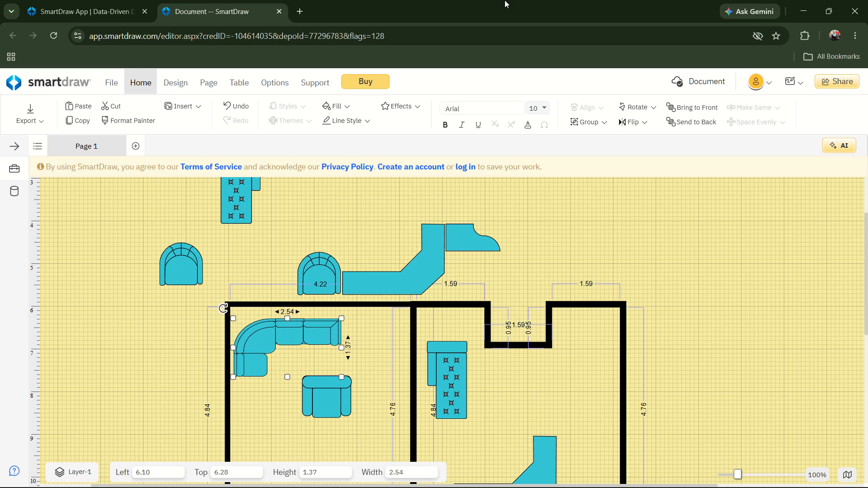
Nudge the curved corner sofa into the first room's upper-left corner, to about Left 6.08, Top 6.23.
{"action": "key", "text": "Left"}
{"action": "key", "text": "Left"}
{"action": "key", "text": "Up"}
{"action": "key", "text": "Up"}
{"action": "key", "text": "Up"}
{"action": "key", "text": "Right"}
{"action": "key", "text": "Right"}
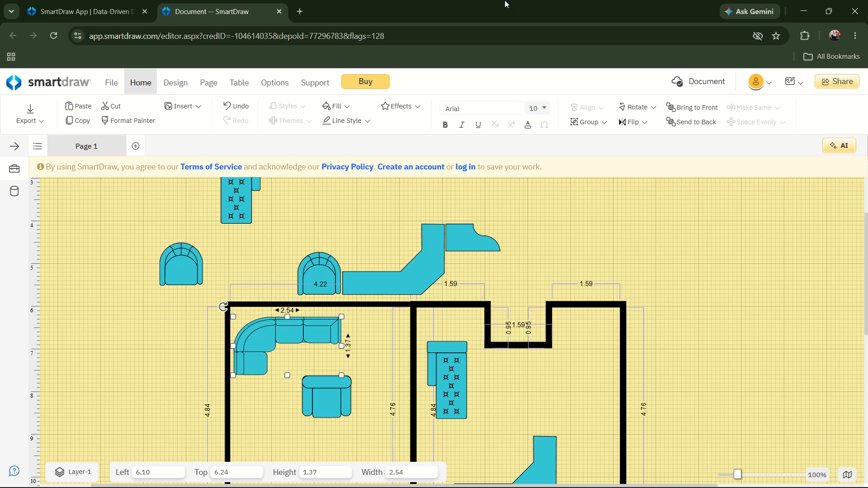
{"action": "key", "text": "Up"}
{"action": "key", "text": "Up"}
{"action": "key", "text": "Down"}
{"action": "key", "text": "Left"}
{"action": "key", "text": "Left"}
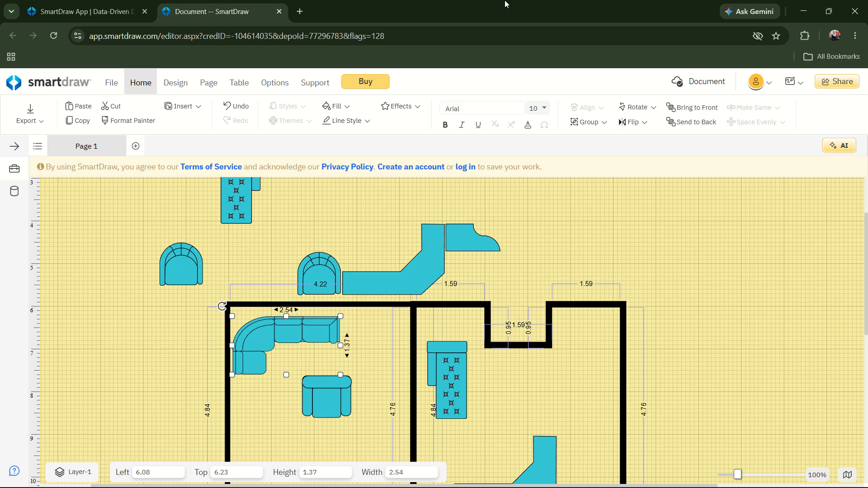
Move the rounded armchair beside the L-shaped counter left above the first room, to about Left 6.47, Top 4.57.
{"action": "scroll", "coordinate": [514, 0], "scroll_direction": "down", "scroll_amount": 1}
{"action": "left_click", "coordinate": [333, 287]}
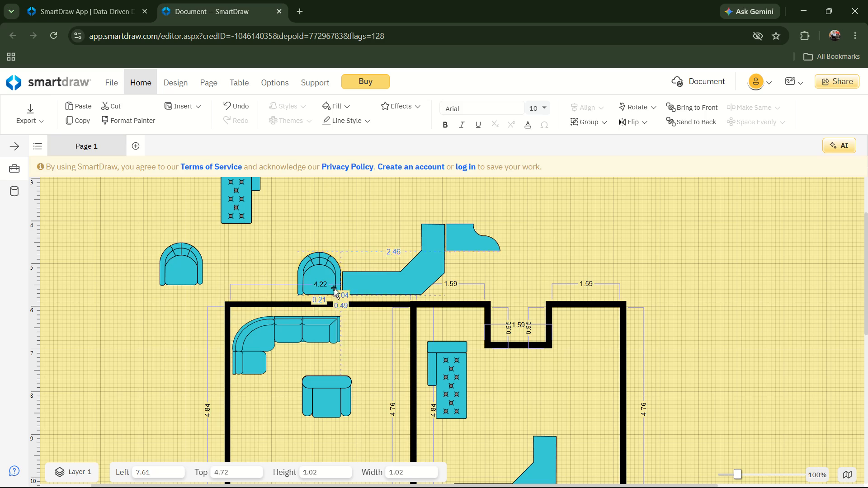
{"action": "left_click_drag", "start_coordinate": [327, 275], "coordinate": [315, 270]}
{"action": "left_click_drag", "start_coordinate": [314, 269], "coordinate": [289, 270]}
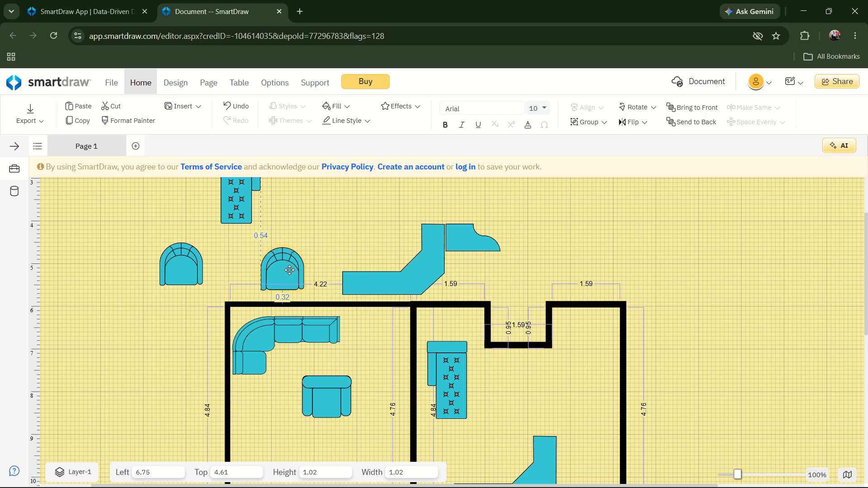
{"action": "left_click_drag", "start_coordinate": [289, 270], "coordinate": [247, 260]}
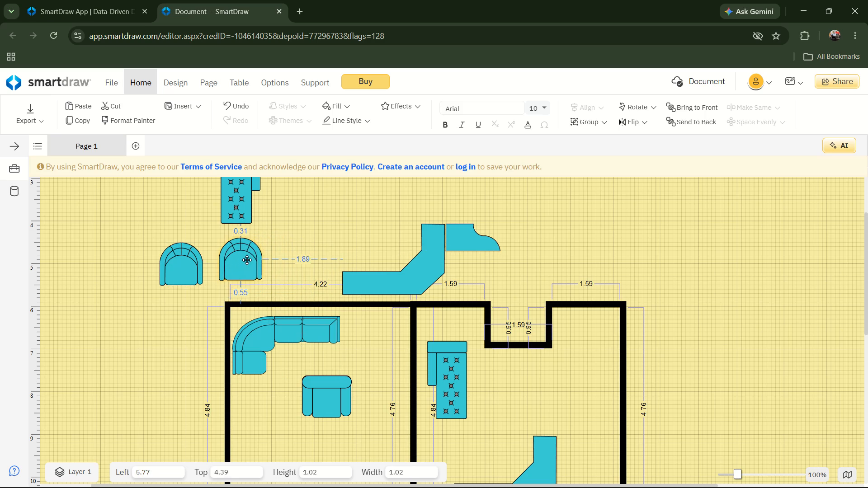
{"action": "left_click_drag", "start_coordinate": [247, 260], "coordinate": [249, 272]}
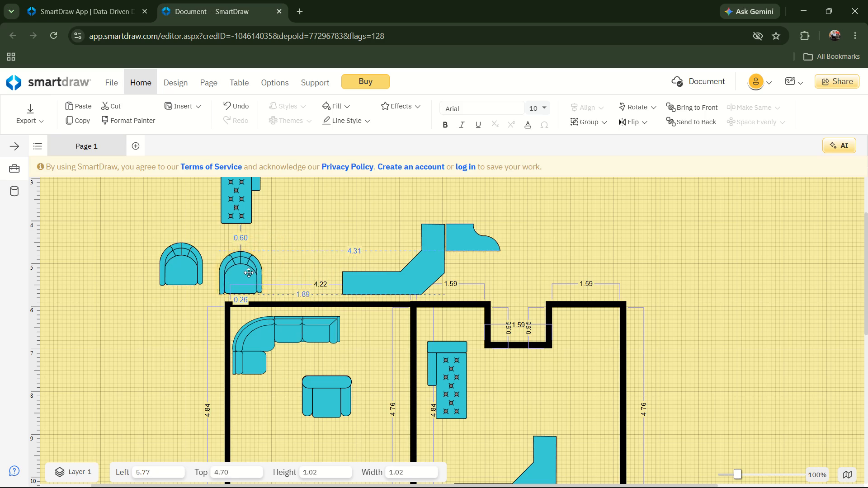
{"action": "left_click_drag", "start_coordinate": [249, 272], "coordinate": [278, 268]}
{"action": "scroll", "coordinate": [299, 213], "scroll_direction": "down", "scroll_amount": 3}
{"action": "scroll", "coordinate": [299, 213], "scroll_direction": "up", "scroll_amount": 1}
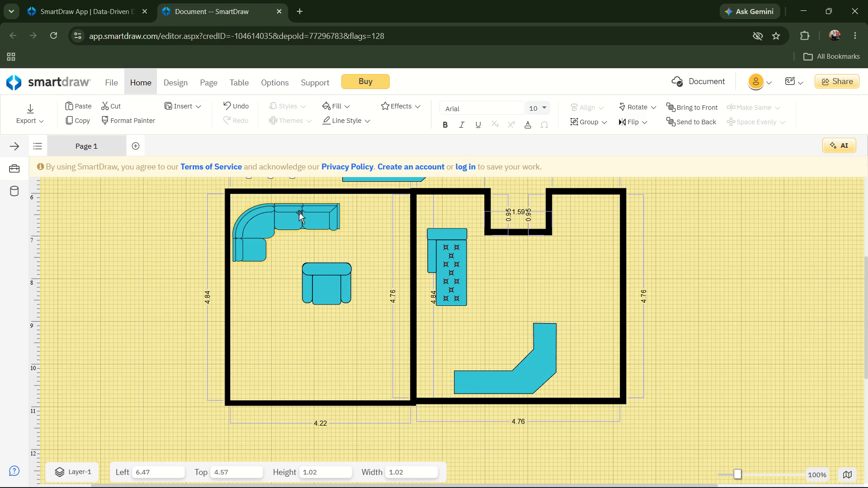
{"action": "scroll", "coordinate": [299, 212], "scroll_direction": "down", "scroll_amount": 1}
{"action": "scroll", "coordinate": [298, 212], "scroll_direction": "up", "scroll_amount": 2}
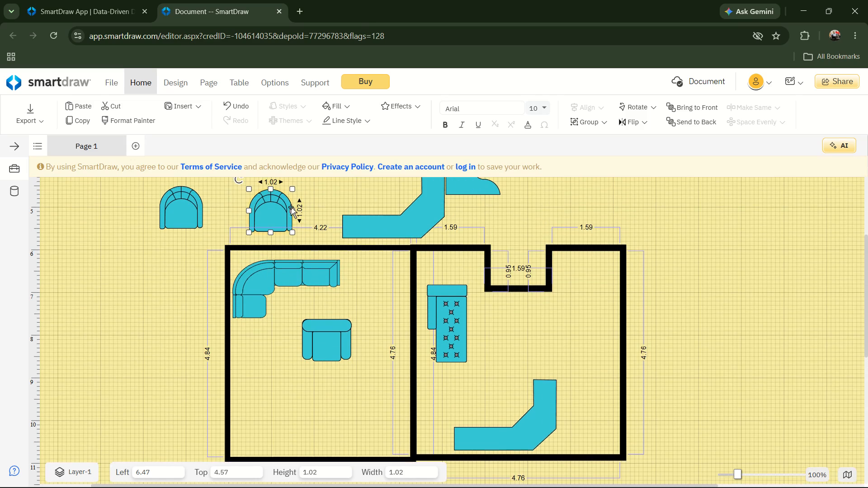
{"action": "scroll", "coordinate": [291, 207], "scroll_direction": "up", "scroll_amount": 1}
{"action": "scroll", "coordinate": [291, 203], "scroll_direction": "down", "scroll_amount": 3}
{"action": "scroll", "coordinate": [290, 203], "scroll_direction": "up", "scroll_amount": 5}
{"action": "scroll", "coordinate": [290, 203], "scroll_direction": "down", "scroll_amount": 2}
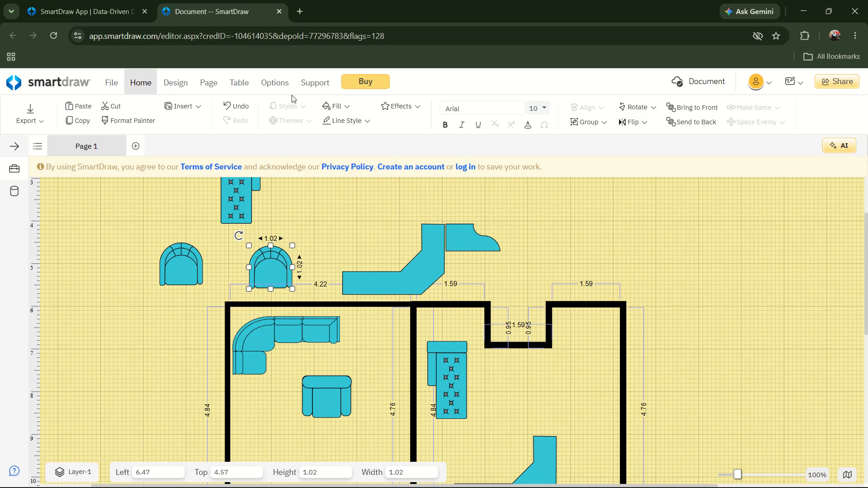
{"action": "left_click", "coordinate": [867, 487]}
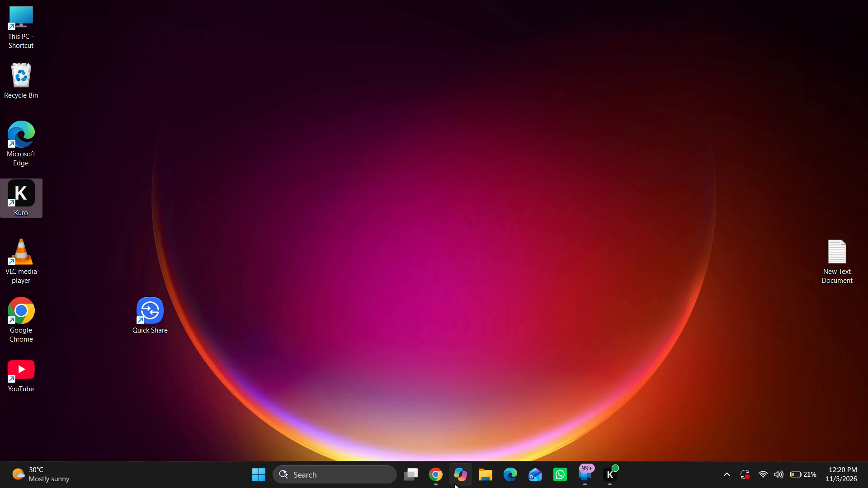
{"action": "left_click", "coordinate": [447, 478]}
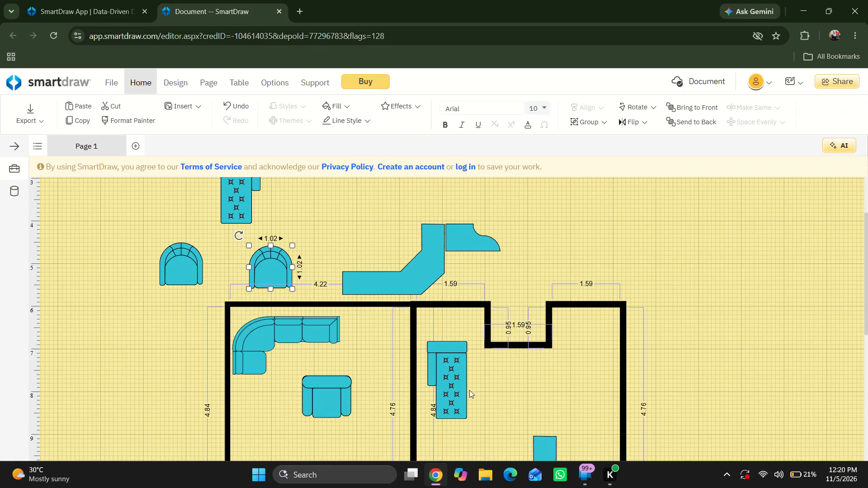
Move the tufted chaise into the second room's upper-left corner, to about Left 10.47, Top 6.12.
{"action": "left_click", "coordinate": [465, 368]}
{"action": "left_click_drag", "start_coordinate": [462, 367], "coordinate": [467, 357]}
{"action": "left_click", "coordinate": [468, 354]}
{"action": "left_click_drag", "start_coordinate": [468, 354], "coordinate": [471, 352]}
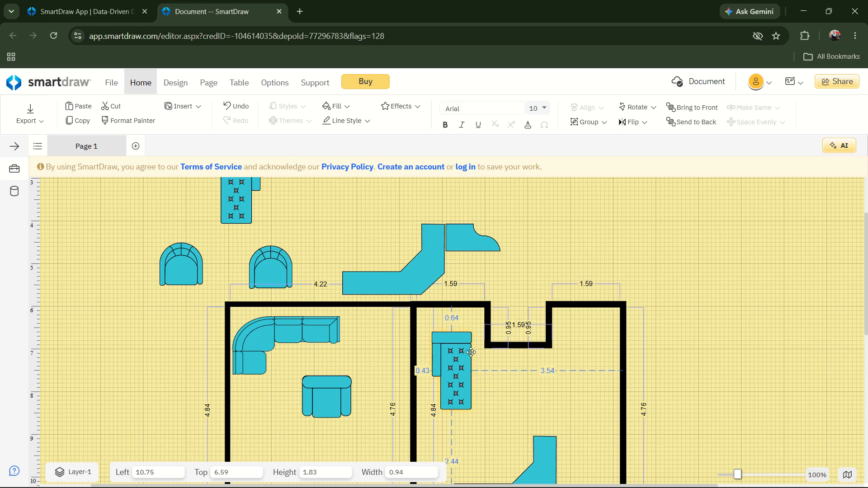
{"action": "left_click_drag", "start_coordinate": [471, 352], "coordinate": [461, 343]}
{"action": "left_click", "coordinate": [458, 335]}
{"action": "left_click_drag", "start_coordinate": [458, 334], "coordinate": [458, 334]}
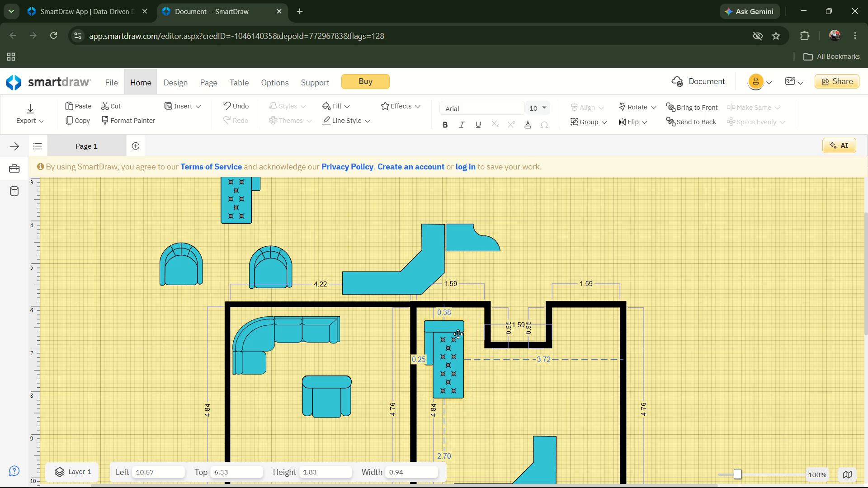
{"action": "left_click_drag", "start_coordinate": [458, 334], "coordinate": [452, 326]}
{"action": "left_click", "coordinate": [451, 322]}
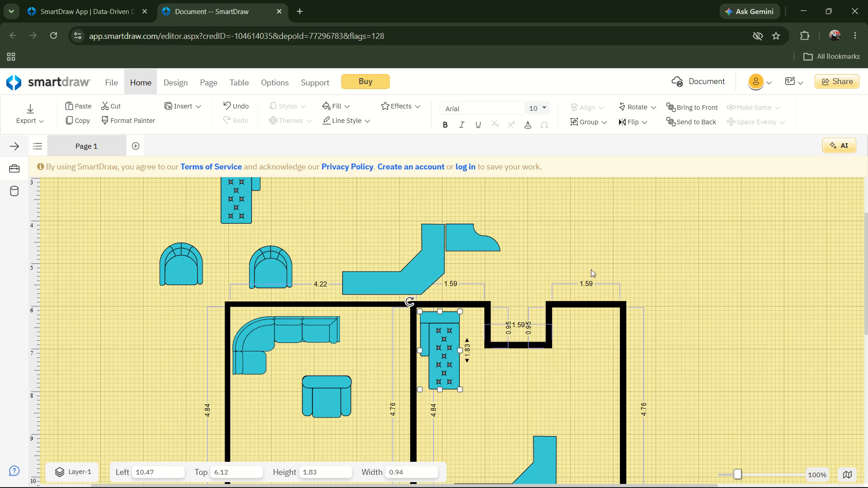
{"action": "left_click", "coordinate": [628, 219]}
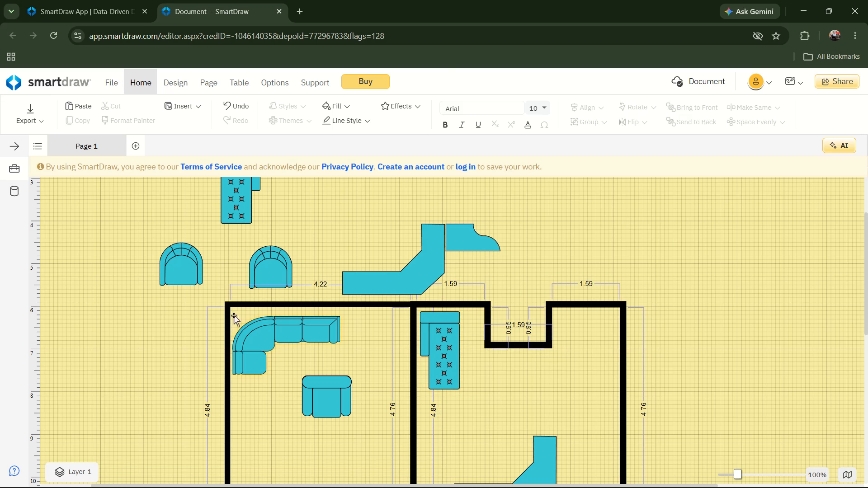
Nudge the leftmost rounded armchair outside the rooms right and slightly up, to about Left 4.44.
{"action": "left_click", "coordinate": [204, 270]}
{"action": "left_click", "coordinate": [192, 272]}
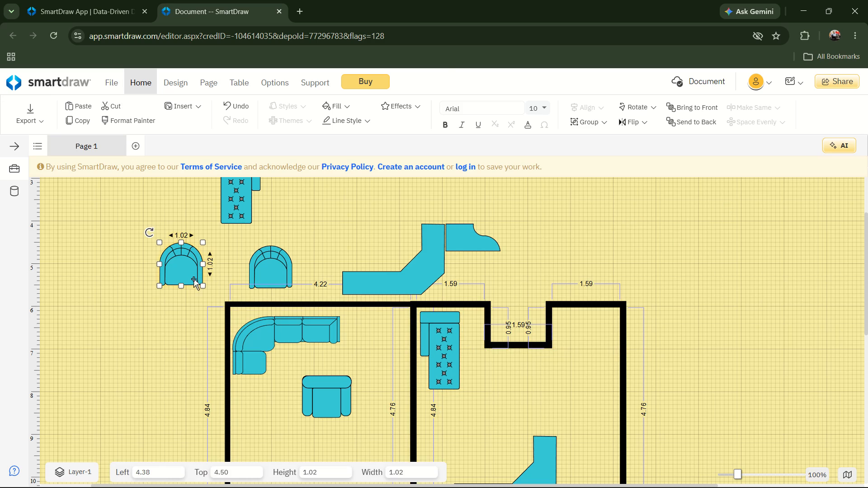
{"action": "key", "text": "Right"}
{"action": "key", "text": "Right"}
{"action": "key", "text": "Right"}
{"action": "key", "text": "Right"}
{"action": "key", "text": "Right"}
{"action": "key", "text": "Up"}
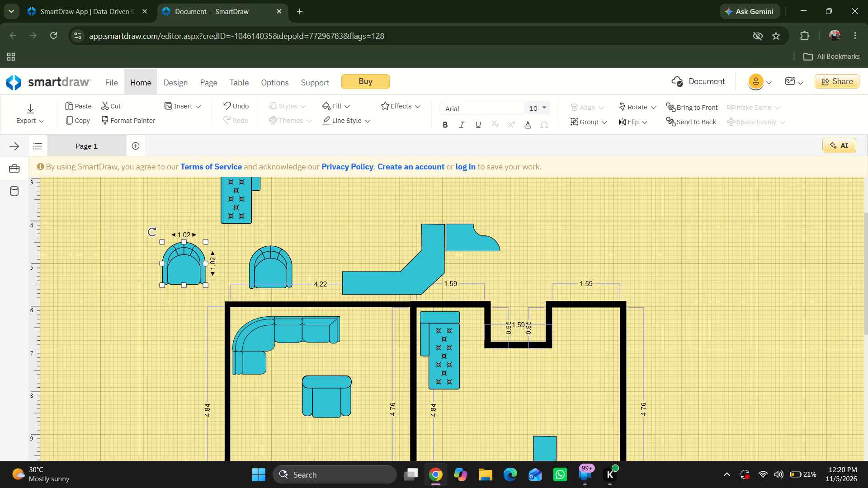
{"action": "key", "text": "Up"}
{"action": "key", "text": "Up"}
Lower the leftmost rounded armchair to about Top 4.63.
{"action": "key", "text": "Down"}
{"action": "key", "text": "Down"}
{"action": "key", "text": "Down"}
{"action": "key", "text": "Down"}
{"action": "key", "text": "Down"}
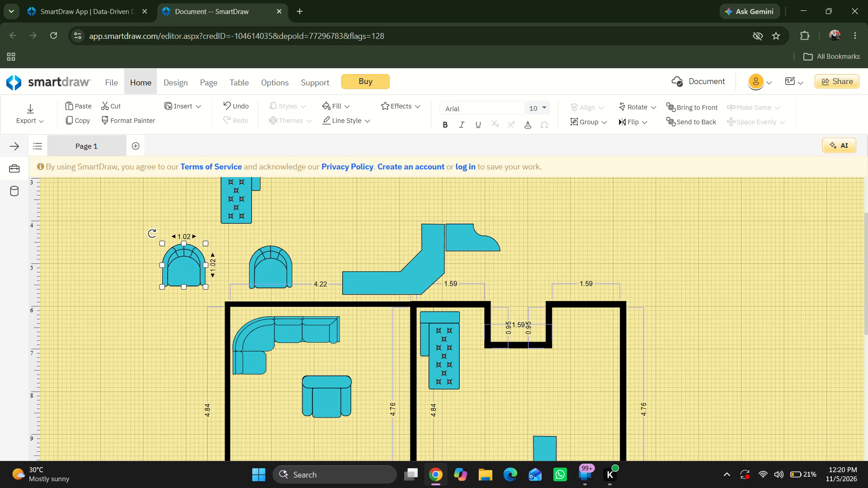
{"action": "key", "text": "Down"}
{"action": "key", "text": "Down"}
{"action": "key", "text": "Down"}
{"action": "key", "text": "Down"}
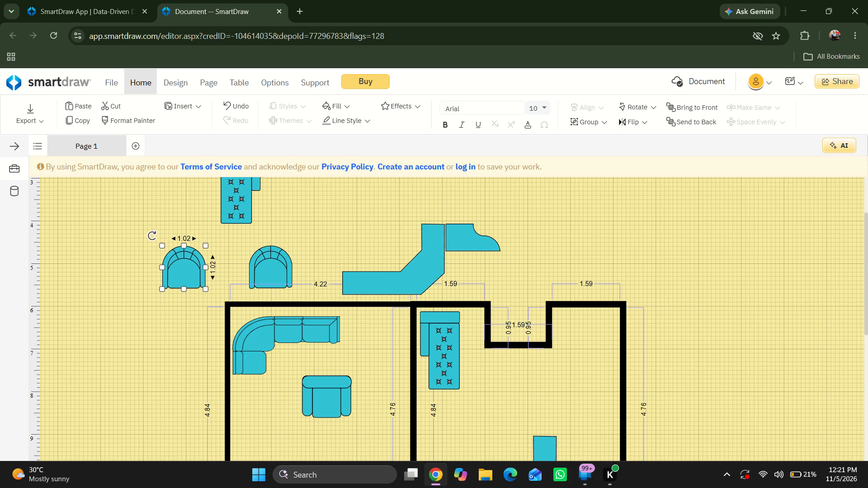
{"action": "key", "text": "Down"}
{"action": "key", "text": "Down"}
{"action": "key", "text": "Down"}
{"action": "key", "text": "Down"}
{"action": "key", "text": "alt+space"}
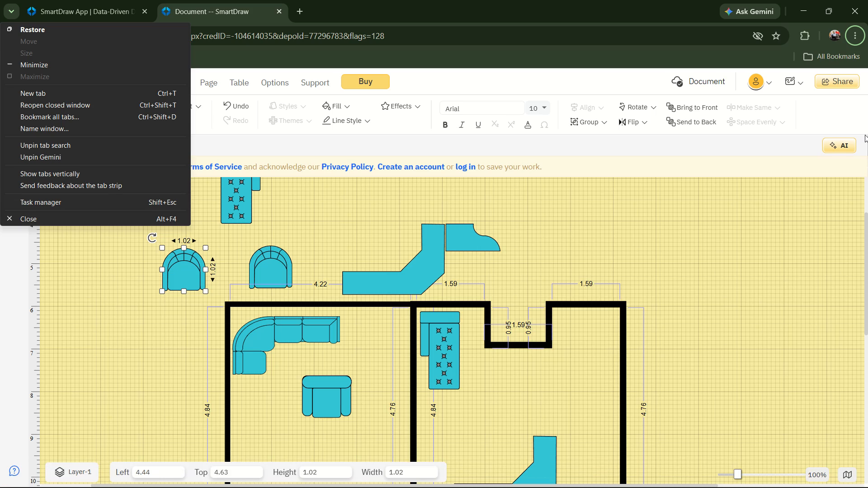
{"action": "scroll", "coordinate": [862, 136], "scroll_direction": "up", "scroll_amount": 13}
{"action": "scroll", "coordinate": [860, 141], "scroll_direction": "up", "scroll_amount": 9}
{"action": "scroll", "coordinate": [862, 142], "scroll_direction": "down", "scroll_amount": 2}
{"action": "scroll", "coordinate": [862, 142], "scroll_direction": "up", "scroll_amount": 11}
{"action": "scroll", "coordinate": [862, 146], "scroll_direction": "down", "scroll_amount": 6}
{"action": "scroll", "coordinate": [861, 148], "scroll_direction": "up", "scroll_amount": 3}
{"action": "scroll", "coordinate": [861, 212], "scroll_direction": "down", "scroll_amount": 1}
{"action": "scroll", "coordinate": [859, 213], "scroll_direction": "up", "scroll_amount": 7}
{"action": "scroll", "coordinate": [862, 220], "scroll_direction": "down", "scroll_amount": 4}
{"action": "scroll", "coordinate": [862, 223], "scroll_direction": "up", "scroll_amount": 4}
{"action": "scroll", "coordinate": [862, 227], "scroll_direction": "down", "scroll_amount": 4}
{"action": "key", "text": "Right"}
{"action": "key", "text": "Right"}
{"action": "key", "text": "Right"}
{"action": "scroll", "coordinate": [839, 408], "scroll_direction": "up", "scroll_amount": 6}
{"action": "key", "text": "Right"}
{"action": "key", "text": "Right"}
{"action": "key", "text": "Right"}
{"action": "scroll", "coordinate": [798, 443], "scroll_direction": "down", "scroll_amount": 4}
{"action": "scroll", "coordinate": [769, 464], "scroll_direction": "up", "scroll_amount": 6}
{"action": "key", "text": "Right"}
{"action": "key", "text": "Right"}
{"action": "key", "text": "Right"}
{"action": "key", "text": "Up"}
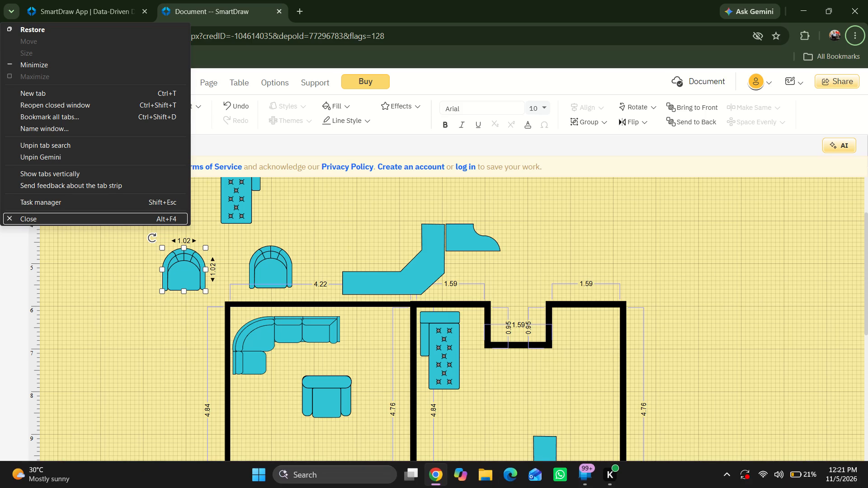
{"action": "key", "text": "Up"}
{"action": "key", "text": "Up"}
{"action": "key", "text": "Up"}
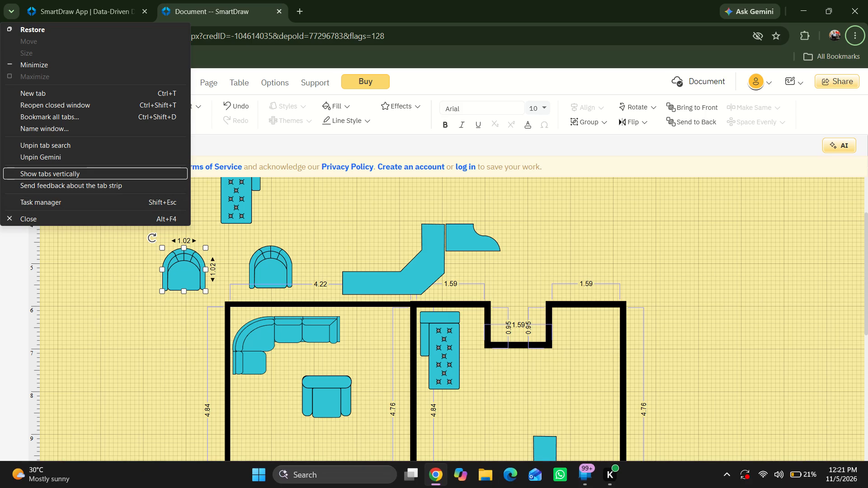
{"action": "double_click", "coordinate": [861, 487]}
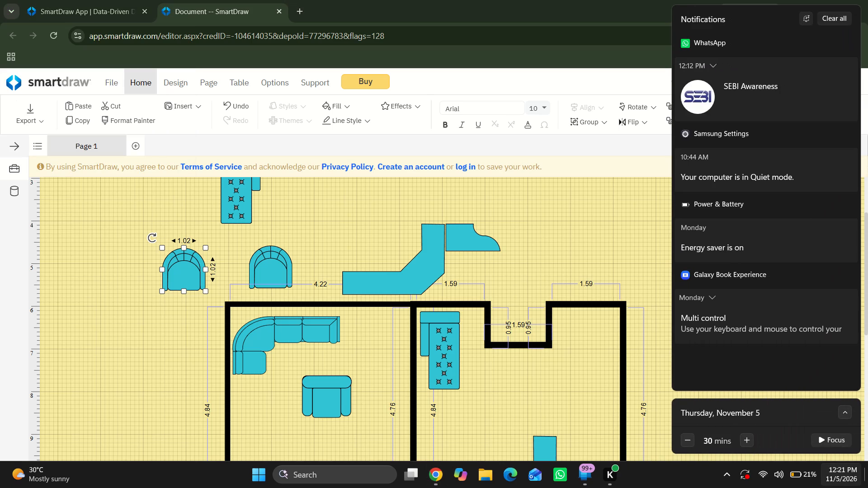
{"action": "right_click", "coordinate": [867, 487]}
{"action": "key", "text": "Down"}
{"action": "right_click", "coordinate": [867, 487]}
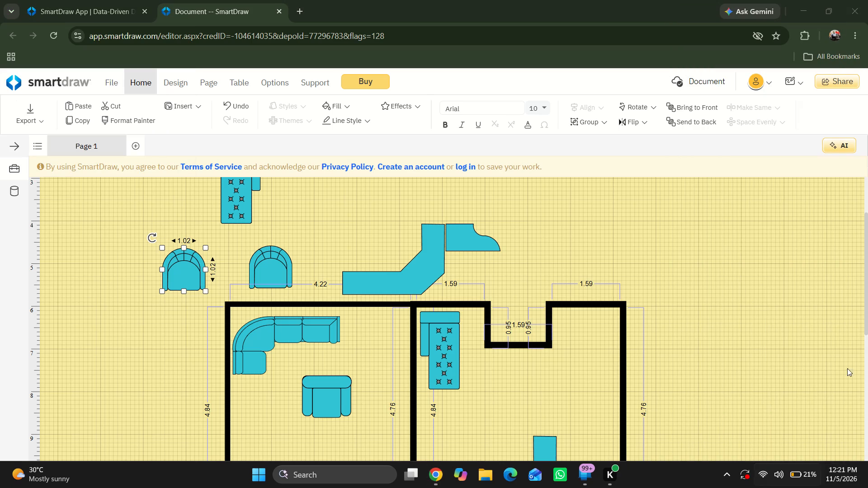
Nudge the leftmost rounded armchair slightly down and left, to about Left 4.39, Top 4.65.
{"action": "left_click", "coordinate": [225, 260]}
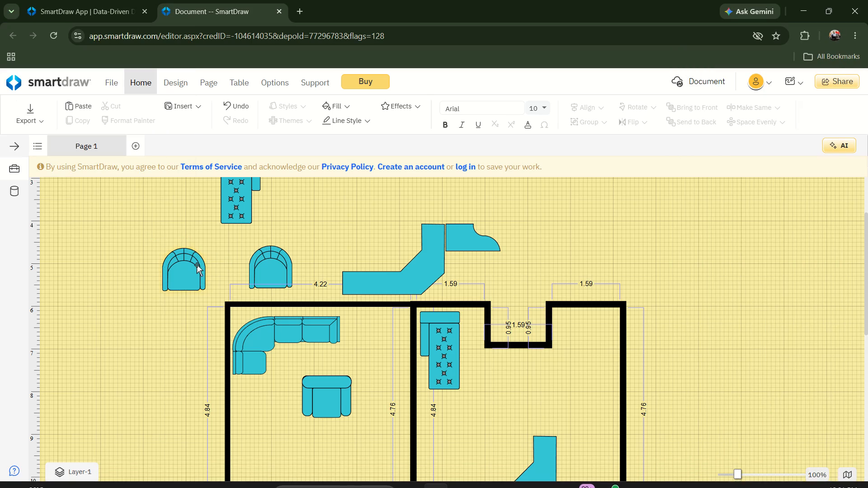
{"action": "left_click", "coordinate": [196, 265]}
{"action": "key", "text": "Down"}
{"action": "key", "text": "Down"}
{"action": "key", "text": "Down"}
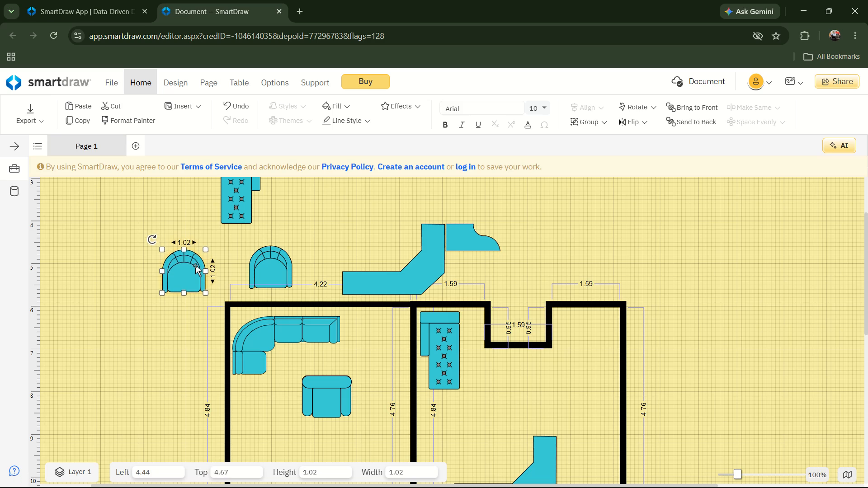
{"action": "key", "text": "Down"}
{"action": "key", "text": "Down"}
{"action": "key", "text": "Left"}
{"action": "key", "text": "Left"}
{"action": "key", "text": "Left"}
{"action": "key", "text": "Left"}
{"action": "key", "text": "Up"}
{"action": "key", "text": "Up"}
{"action": "key", "text": "Up"}
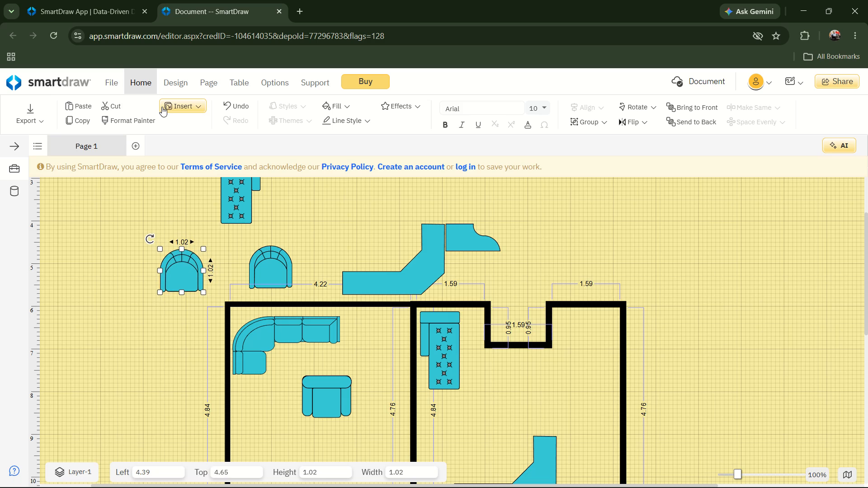
Raise the leftmost rounded armchair roughly level with the neighbouring armchair, to about Left 4.37, Top 4.58.
{"action": "key", "text": "Up"}
{"action": "key", "text": "Up"}
{"action": "key", "text": "Up"}
{"action": "key", "text": "Left"}
{"action": "key", "text": "Left"}
{"action": "key", "text": "Up"}
{"action": "key", "text": "Up"}
{"action": "key", "text": "Up"}
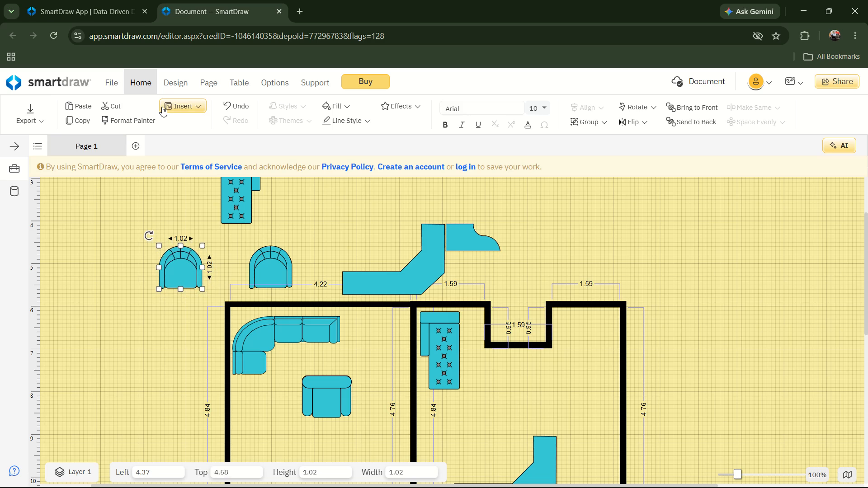
Move the leftmost rounded armchair outside the rooms right toward the neighbouring armchair, to about Left 4.86.
{"action": "key", "text": "Right"}
{"action": "key", "text": "Right"}
{"action": "key", "text": "Right"}
{"action": "key", "text": "Right"}
{"action": "key", "text": "Right"}
{"action": "key", "text": "Right"}
{"action": "key", "text": "Right"}
{"action": "key", "text": "Right"}
{"action": "key", "text": "Right"}
{"action": "key", "text": "Right"}
{"action": "key", "text": "Right"}
{"action": "key", "text": "Right"}
{"action": "key", "text": "Right"}
{"action": "key", "text": "Right"}
{"action": "key", "text": "Right"}
{"action": "key", "text": "Right"}
{"action": "key", "text": "Right"}
{"action": "key", "text": "Right"}
{"action": "key", "text": "Right"}
{"action": "key", "text": "Right"}
{"action": "key", "text": "Right"}
{"action": "key", "text": "Right"}
{"action": "key", "text": "Right"}
{"action": "key", "text": "Right"}
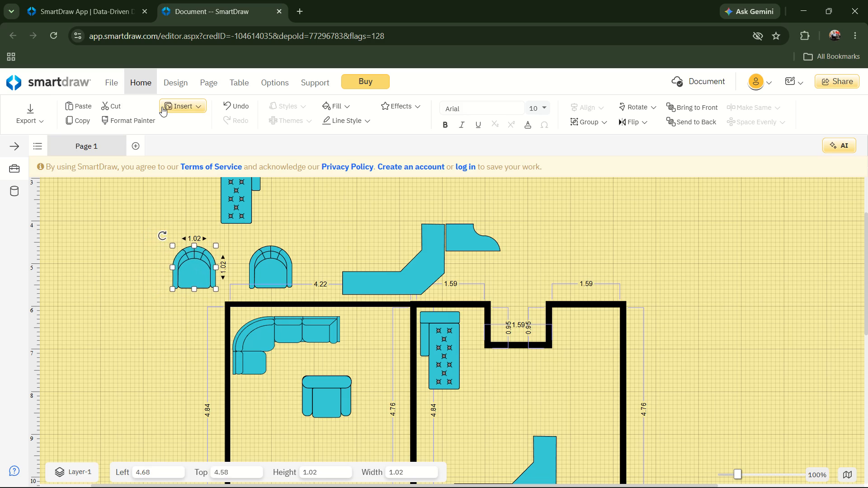
{"action": "key", "text": "Right"}
{"action": "key", "text": "Right"}
{"action": "key", "text": "Right"}
{"action": "key", "text": "Right"}
{"action": "key", "text": "Right"}
{"action": "key", "text": "Right"}
{"action": "key", "text": "Right"}
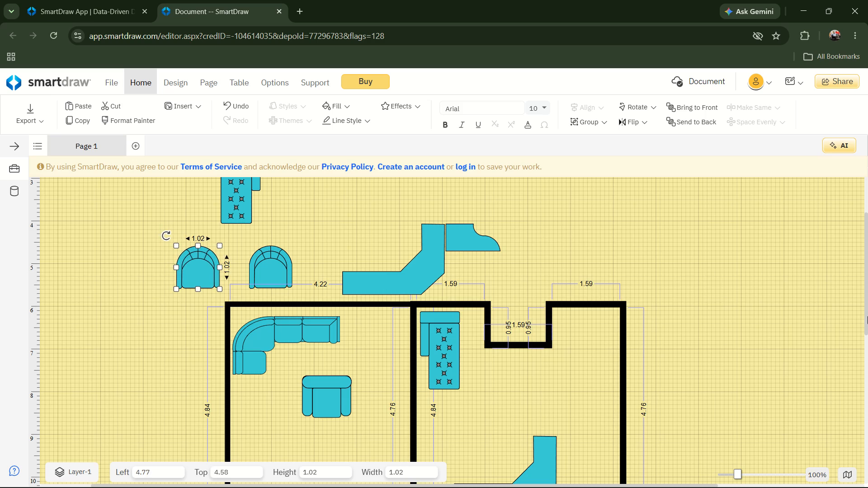
{"action": "key", "text": "Right"}
{"action": "key", "text": "Right"}
{"action": "key", "text": "Right"}
{"action": "key", "text": "Right"}
{"action": "key", "text": "Right"}
{"action": "key", "text": "Right"}
{"action": "scroll", "coordinate": [867, 316], "scroll_direction": "up", "scroll_amount": 6}
{"action": "key", "text": "Right"}
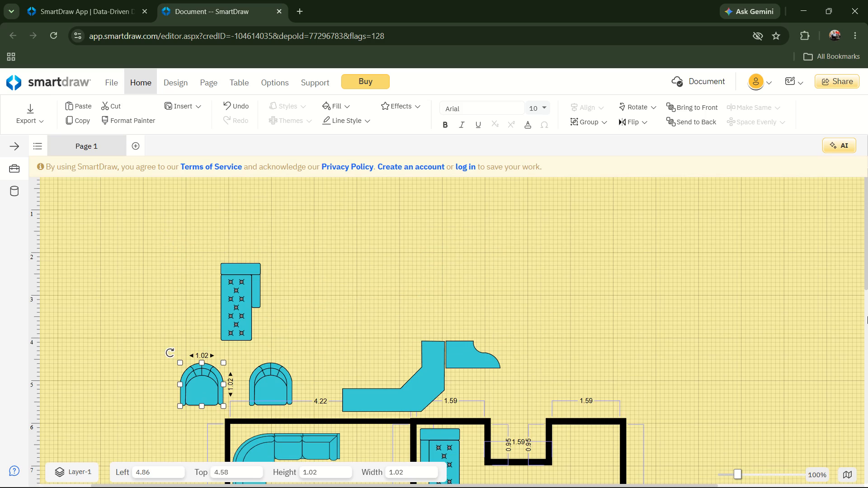
Nudge the leftmost rounded armchair up and slightly left, to about Left 4.81, Top 4.48.
{"action": "scroll", "coordinate": [867, 316], "scroll_direction": "up", "scroll_amount": 6}
{"action": "key", "text": "Up"}
{"action": "key", "text": "Up"}
{"action": "scroll", "coordinate": [867, 316], "scroll_direction": "down", "scroll_amount": 4}
{"action": "key", "text": "Up"}
{"action": "scroll", "coordinate": [867, 316], "scroll_direction": "up", "scroll_amount": 4}
{"action": "scroll", "coordinate": [867, 316], "scroll_direction": "down", "scroll_amount": 3}
{"action": "key", "text": "Left"}
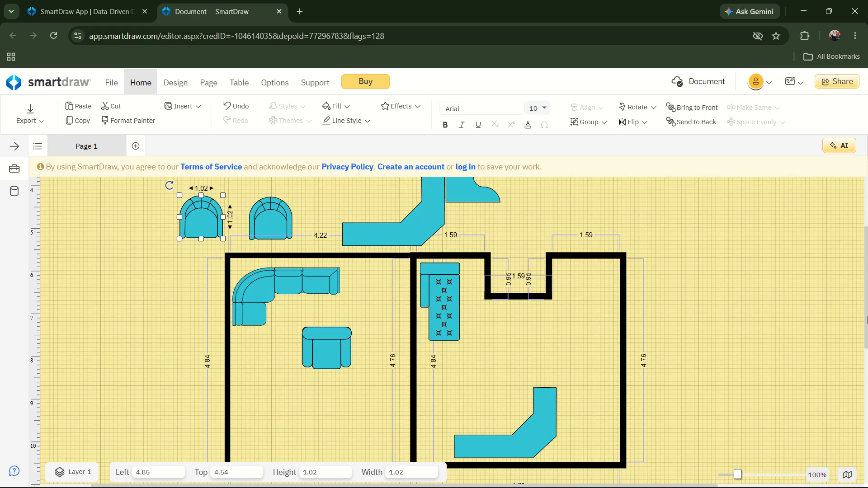
{"action": "key", "text": "Left"}
{"action": "key", "text": "Left"}
{"action": "key", "text": "Left"}
{"action": "key", "text": "Up"}
{"action": "key", "text": "Up"}
{"action": "key", "text": "Up"}
{"action": "key", "text": "Up"}
{"action": "key", "text": "Up"}
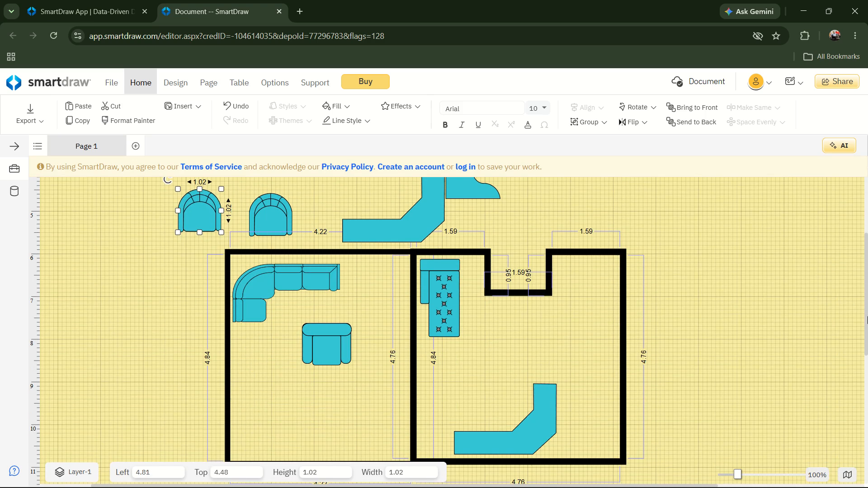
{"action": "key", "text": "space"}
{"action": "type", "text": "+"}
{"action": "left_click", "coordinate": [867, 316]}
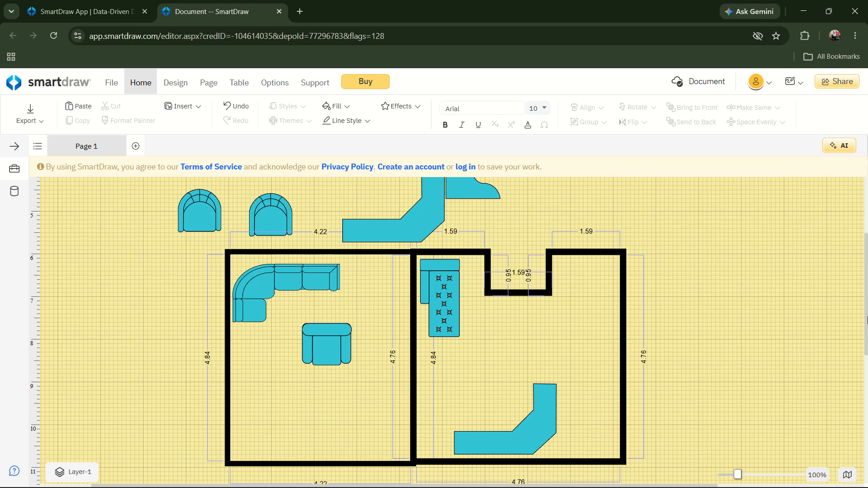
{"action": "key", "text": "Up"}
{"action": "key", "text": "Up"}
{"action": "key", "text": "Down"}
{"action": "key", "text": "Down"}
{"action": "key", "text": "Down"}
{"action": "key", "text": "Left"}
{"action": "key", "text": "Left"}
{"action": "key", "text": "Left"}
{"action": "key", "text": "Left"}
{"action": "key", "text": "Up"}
Nudge the chaise in the right-hand room closer into its upper-left corner, to about Left 10.41, Top 6.08.
{"action": "left_click", "coordinate": [446, 306]}
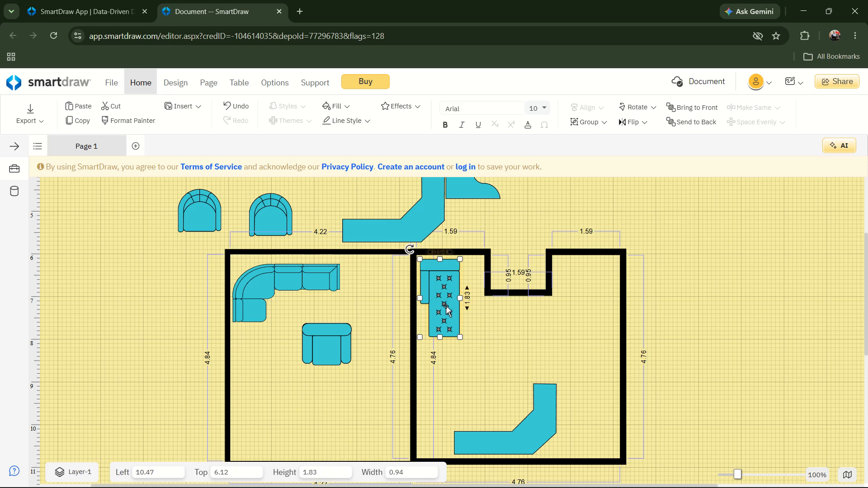
{"action": "key", "text": "Down"}
{"action": "key", "text": "Down"}
{"action": "key", "text": "Down"}
{"action": "key", "text": "Down"}
{"action": "key", "text": "Up"}
{"action": "key", "text": "Up"}
{"action": "key", "text": "Left"}
{"action": "key", "text": "Up"}
{"action": "key", "text": "Left"}
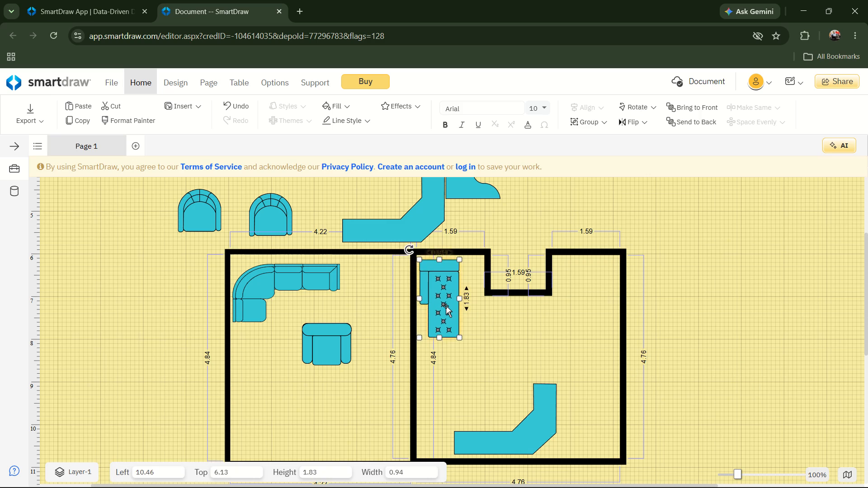
{"action": "key", "text": "Up"}
{"action": "key", "text": "Up"}
{"action": "key", "text": "Left"}
{"action": "key", "text": "Left"}
{"action": "key", "text": "Left"}
{"action": "key", "text": "Up"}
{"action": "key", "text": "Up"}
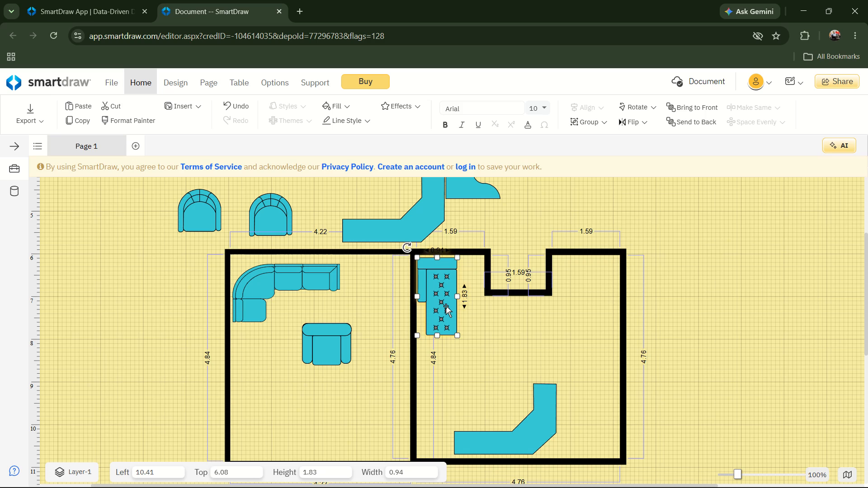
Fine-tune the chaise's position in the right-hand room's corner, to about Left 10.42, Top 6.08.
{"action": "key", "text": "Down"}
{"action": "key", "text": "Down"}
{"action": "key", "text": "Down"}
{"action": "key", "text": "Up"}
{"action": "key", "text": "Left"}
{"action": "key", "text": "Right"}
{"action": "key", "text": "Right"}
{"action": "key", "text": "Right"}
{"action": "key", "text": "Down"}
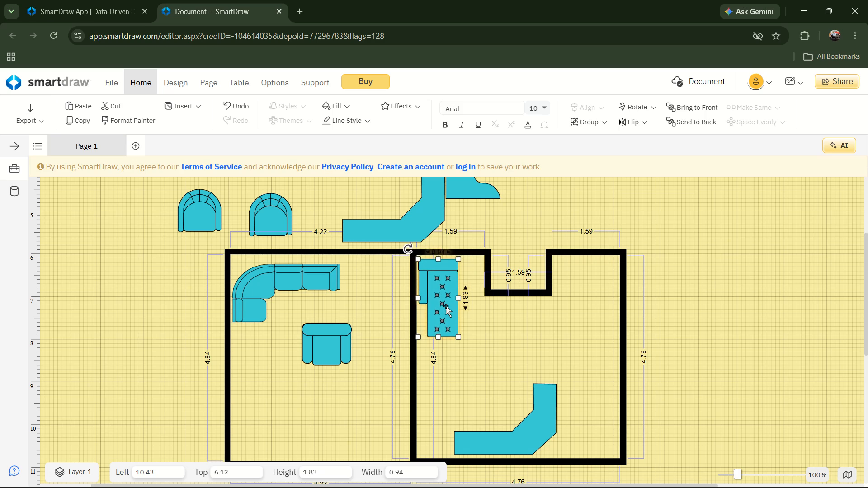
{"action": "key", "text": "Down"}
{"action": "key", "text": "Up"}
{"action": "key", "text": "Up"}
{"action": "key", "text": "Up"}
{"action": "key", "text": "Up"}
{"action": "key", "text": "Up"}
{"action": "key", "text": "Left"}
{"action": "key", "text": "Down"}
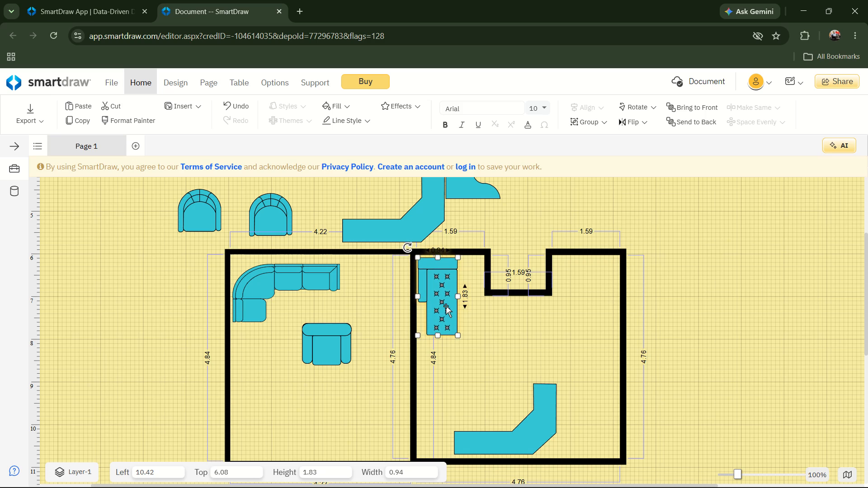
Nudge the chaise right, away from the dividing wall, and slightly up, to about Left 10.52, Top 6.03.
{"action": "key", "text": "Right"}
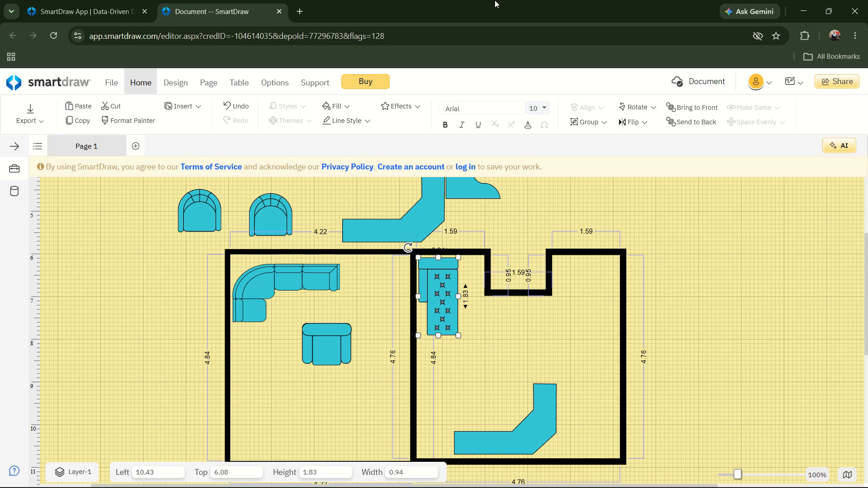
{"action": "key", "text": "Right"}
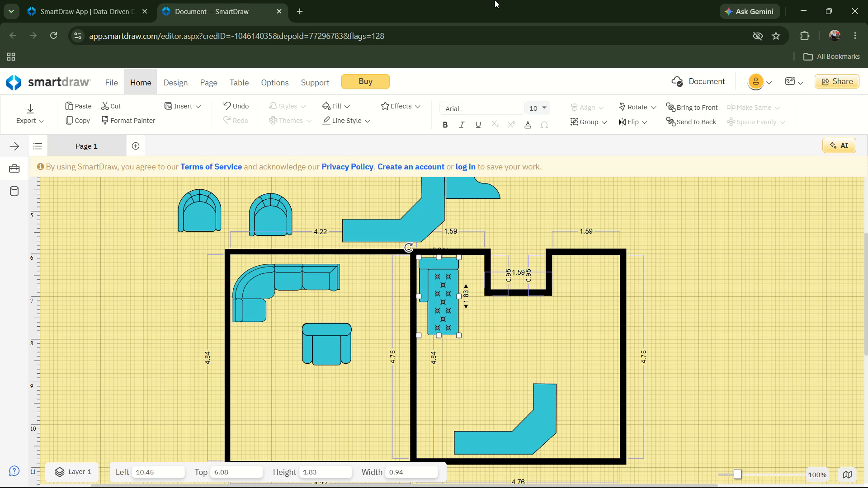
{"action": "key", "text": "Right"}
{"action": "key", "text": "Up"}
{"action": "key", "text": "Right"}
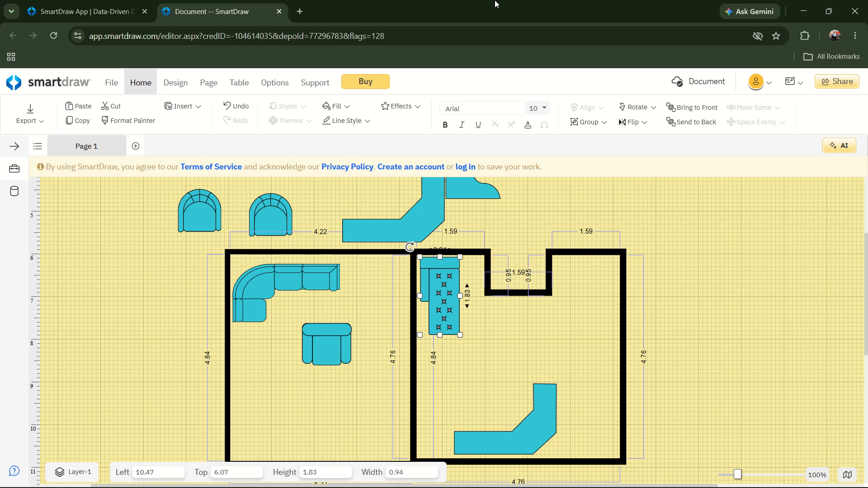
{"action": "key", "text": "Right"}
{"action": "key", "text": "Up"}
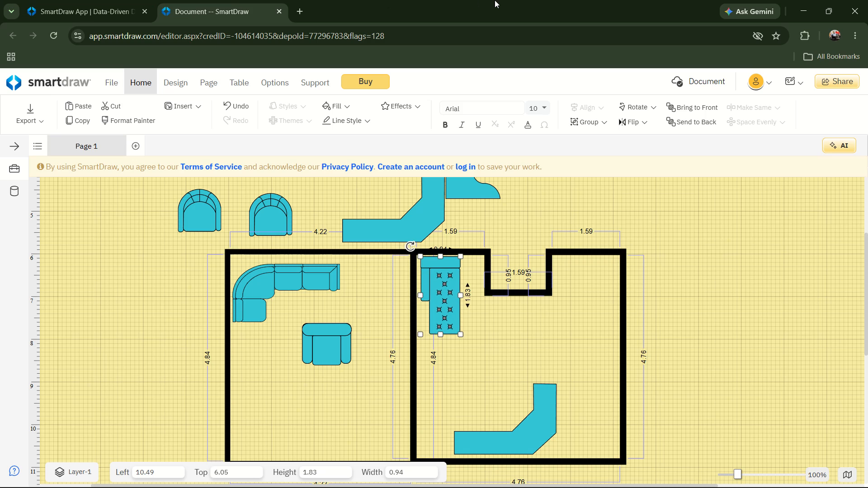
{"action": "key", "text": "Up"}
{"action": "key", "text": "Up"}
{"action": "key", "text": "Right"}
{"action": "key", "text": "Right"}
{"action": "key", "text": "Right"}
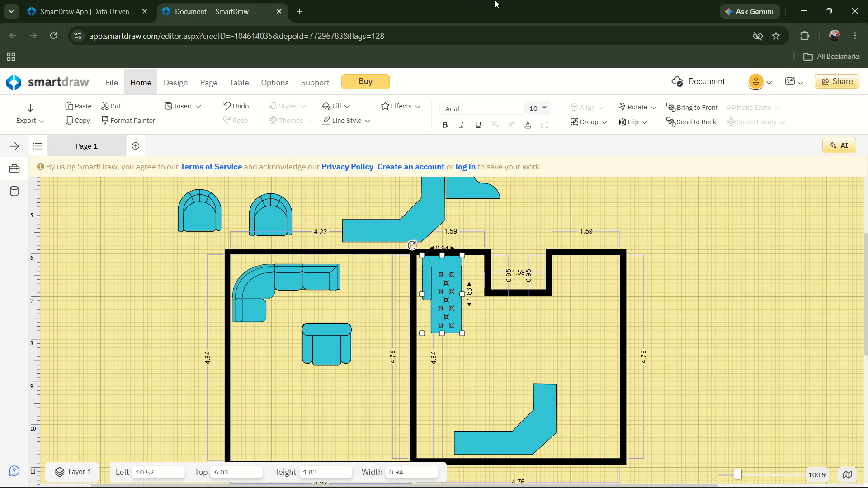
Lower the chaise slightly from the right-hand room's top wall, to about Top 6.08.
{"action": "key", "text": "Down"}
{"action": "key", "text": "Down"}
{"action": "key", "text": "Down"}
{"action": "key", "text": "Down"}
{"action": "key", "text": "Down"}
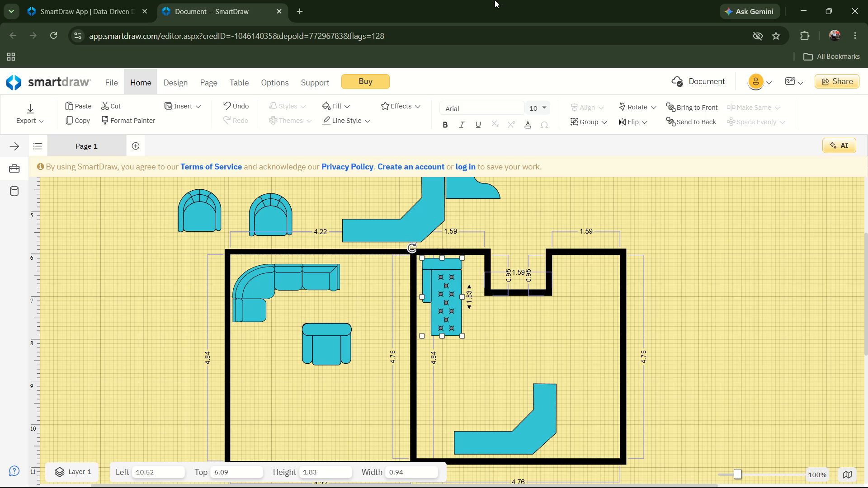
{"action": "key", "text": "Down"}
{"action": "key", "text": "Down"}
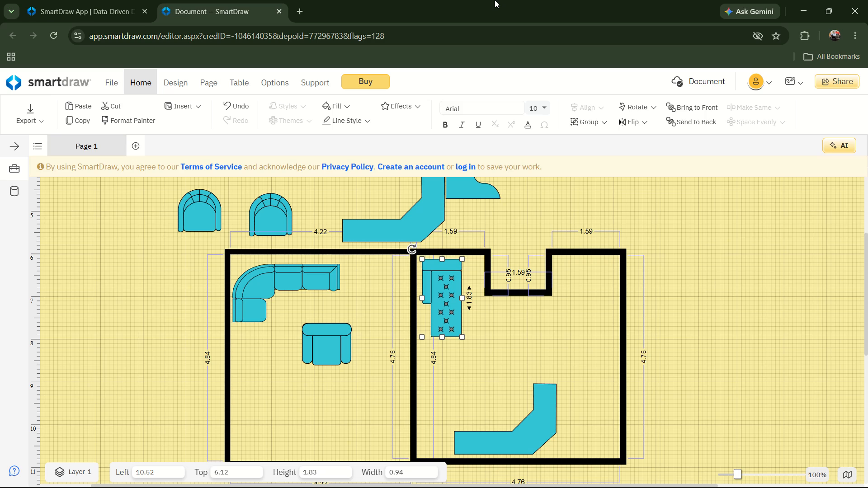
{"action": "key", "text": "Down"}
{"action": "key", "text": "Up"}
{"action": "key", "text": "Up"}
{"action": "key", "text": "Up"}
{"action": "key", "text": "Up"}
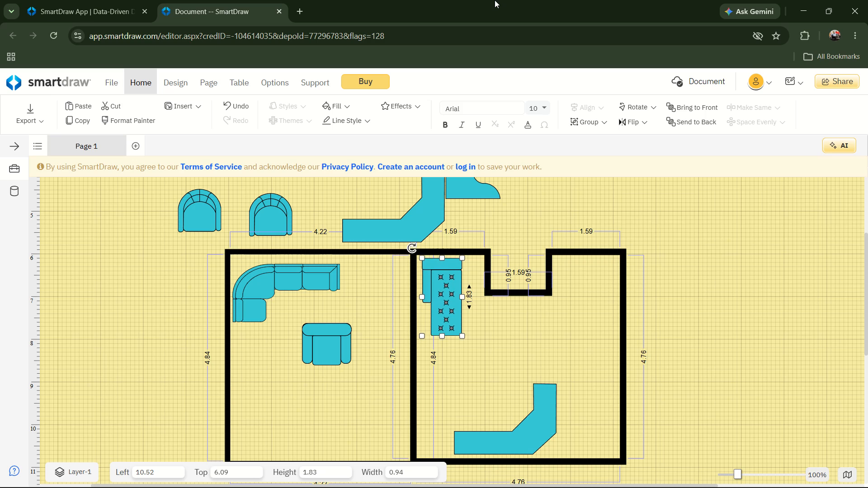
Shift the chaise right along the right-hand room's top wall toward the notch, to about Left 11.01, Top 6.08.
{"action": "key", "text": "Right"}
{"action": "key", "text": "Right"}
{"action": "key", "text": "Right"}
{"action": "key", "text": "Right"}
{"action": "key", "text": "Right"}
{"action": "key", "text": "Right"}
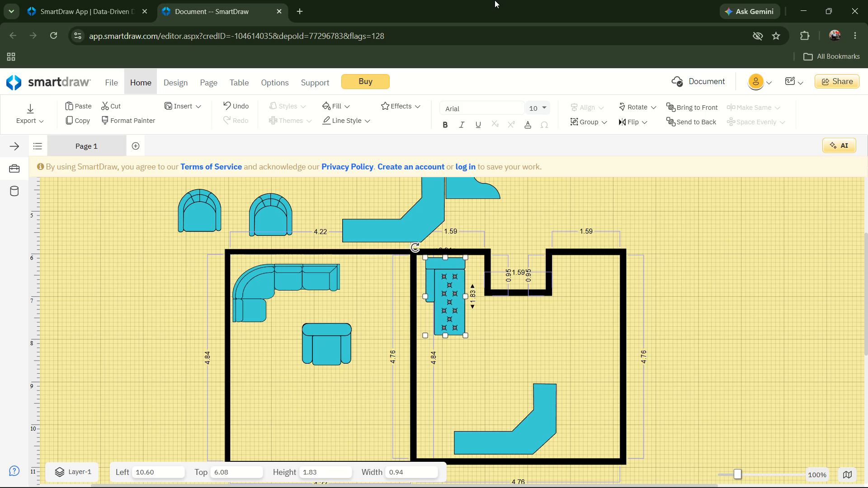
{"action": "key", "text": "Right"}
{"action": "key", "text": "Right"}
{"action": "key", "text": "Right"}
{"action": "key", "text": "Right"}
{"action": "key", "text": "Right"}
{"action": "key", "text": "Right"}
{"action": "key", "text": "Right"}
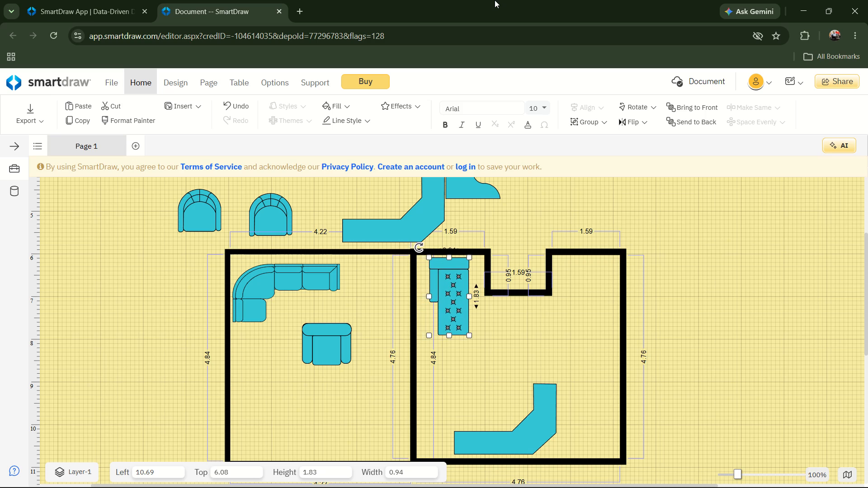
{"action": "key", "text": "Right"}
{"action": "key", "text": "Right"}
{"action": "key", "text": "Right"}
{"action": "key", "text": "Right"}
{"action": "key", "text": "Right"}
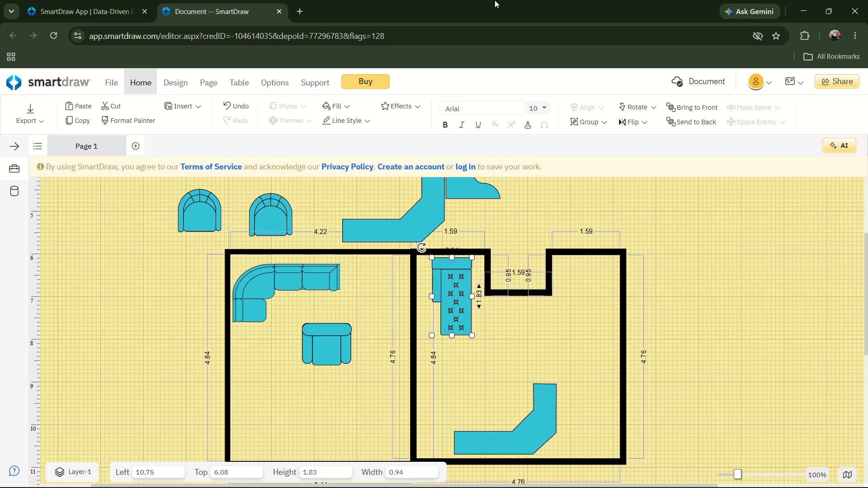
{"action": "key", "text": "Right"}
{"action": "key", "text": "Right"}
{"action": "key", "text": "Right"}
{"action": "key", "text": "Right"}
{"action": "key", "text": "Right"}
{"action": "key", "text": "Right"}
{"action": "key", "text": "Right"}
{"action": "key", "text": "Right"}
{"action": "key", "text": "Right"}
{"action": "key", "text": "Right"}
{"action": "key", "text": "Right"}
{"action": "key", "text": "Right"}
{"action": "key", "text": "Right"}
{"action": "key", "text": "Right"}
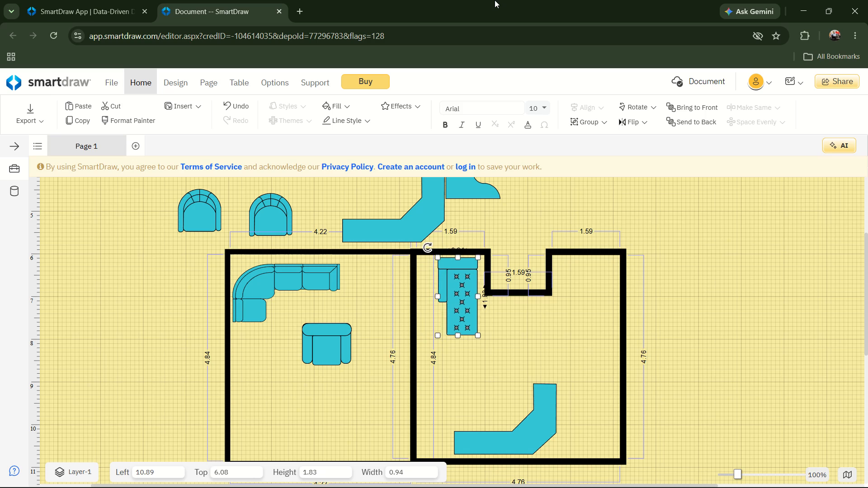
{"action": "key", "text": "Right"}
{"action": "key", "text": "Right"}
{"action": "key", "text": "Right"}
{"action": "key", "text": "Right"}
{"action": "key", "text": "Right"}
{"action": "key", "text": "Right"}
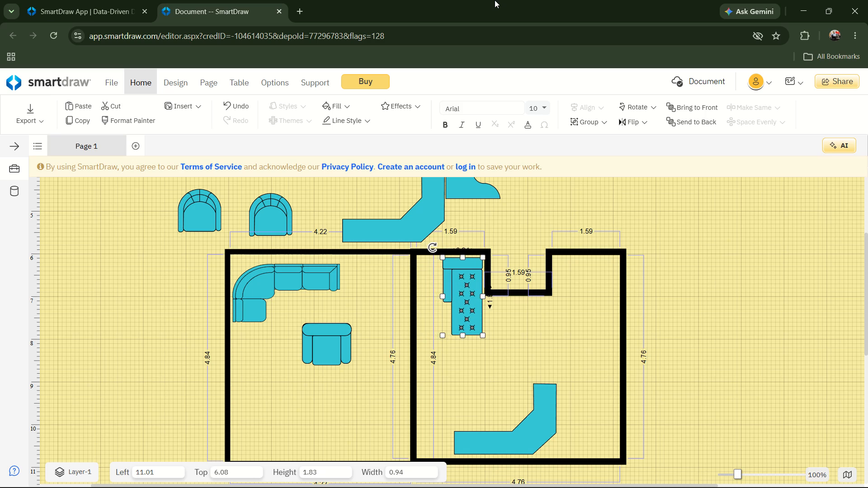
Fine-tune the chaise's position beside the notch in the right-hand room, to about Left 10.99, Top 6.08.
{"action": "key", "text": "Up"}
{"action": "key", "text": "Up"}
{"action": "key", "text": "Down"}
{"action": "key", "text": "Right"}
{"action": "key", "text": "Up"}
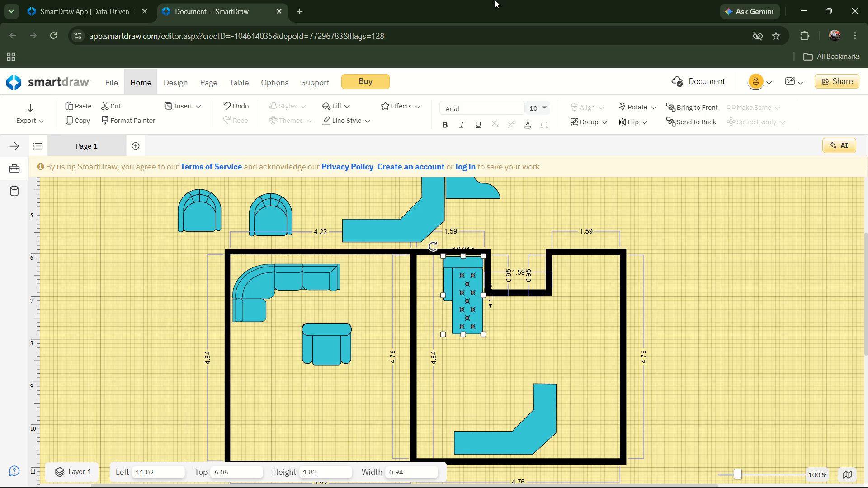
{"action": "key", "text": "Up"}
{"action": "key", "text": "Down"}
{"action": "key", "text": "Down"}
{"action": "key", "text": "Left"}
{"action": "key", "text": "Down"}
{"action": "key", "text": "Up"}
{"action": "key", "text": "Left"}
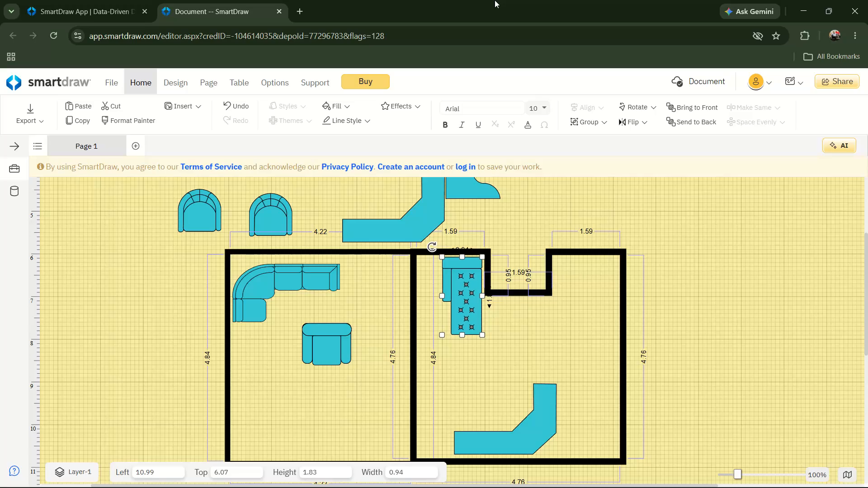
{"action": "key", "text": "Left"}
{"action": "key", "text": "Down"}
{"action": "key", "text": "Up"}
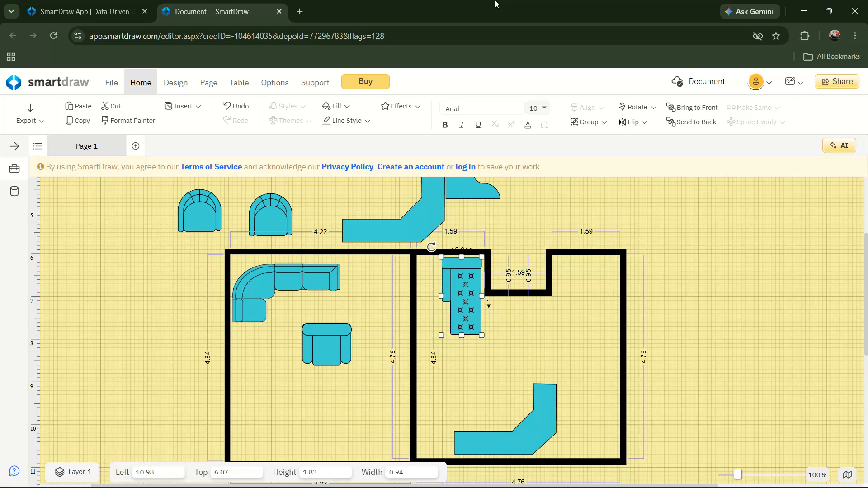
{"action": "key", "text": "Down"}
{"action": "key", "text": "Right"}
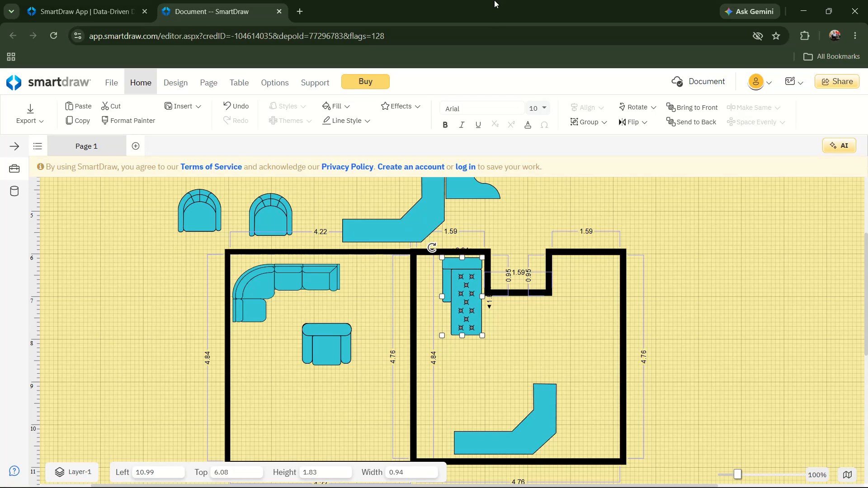
Move the chaise left along the top wall to the dividing wall, to about Left 10.43, Top 6.07.
{"action": "key", "text": "Up"}
{"action": "key", "text": "Left"}
{"action": "key", "text": "Left"}
{"action": "key", "text": "Left"}
{"action": "key", "text": "Left"}
{"action": "key", "text": "Left"}
{"action": "key", "text": "Left"}
{"action": "key", "text": "Left"}
{"action": "key", "text": "Left"}
{"action": "key", "text": "Left"}
{"action": "key", "text": "Left"}
{"action": "key", "text": "Left"}
{"action": "key", "text": "Left"}
{"action": "key", "text": "Left"}
{"action": "key", "text": "Left"}
{"action": "key", "text": "Left"}
{"action": "key", "text": "Left"}
{"action": "key", "text": "Left"}
{"action": "key", "text": "Left"}
{"action": "key", "text": "Left"}
{"action": "key", "text": "Left"}
{"action": "key", "text": "Left"}
{"action": "key", "text": "Left"}
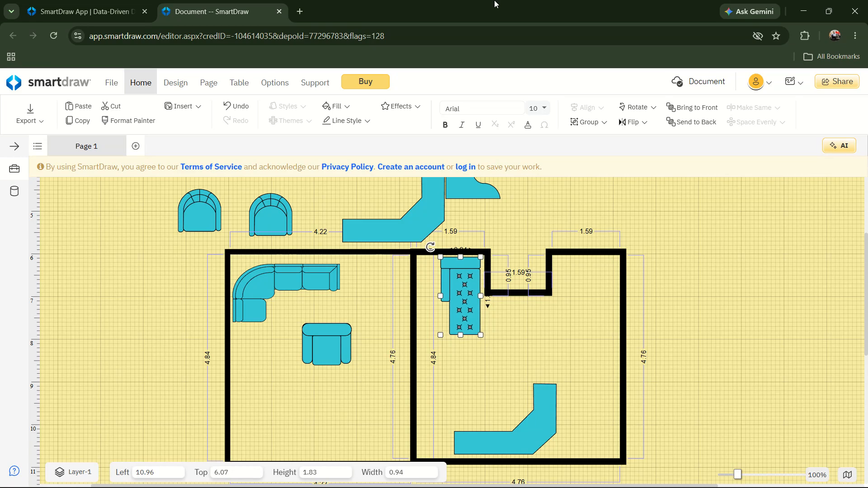
{"action": "key", "text": "Left"}
{"action": "key", "text": "Left"}
{"action": "key", "text": "Left"}
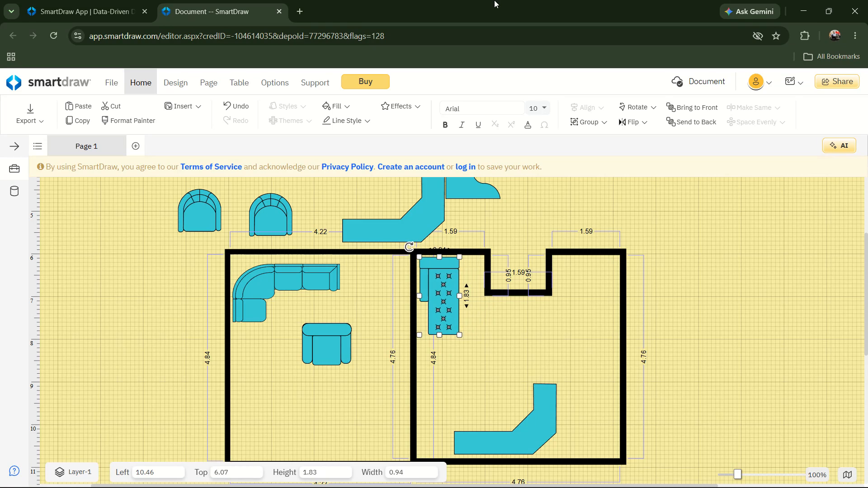
{"action": "key", "text": "Down"}
{"action": "key", "text": "Down"}
{"action": "key", "text": "Up"}
{"action": "key", "text": "Up"}
{"action": "key", "text": "Left"}
{"action": "key", "text": "Left"}
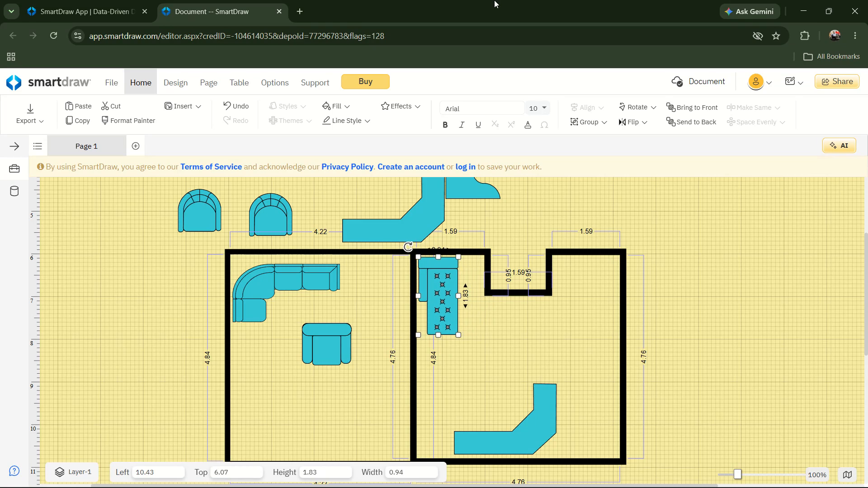
Fine-tune the chaise's position in the right-hand room's upper-left corner, to about Left 10.43, Top 6.08.
{"action": "key", "text": "Right"}
{"action": "key", "text": "Up"}
{"action": "key", "text": "Left"}
{"action": "key", "text": "Down"}
{"action": "key", "text": "Up"}
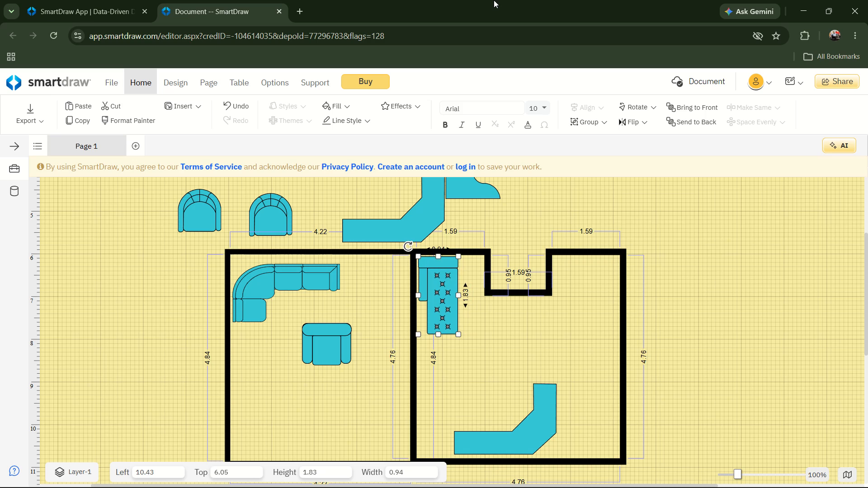
{"action": "key", "text": "Up"}
{"action": "key", "text": "Down"}
{"action": "key", "text": "Down"}
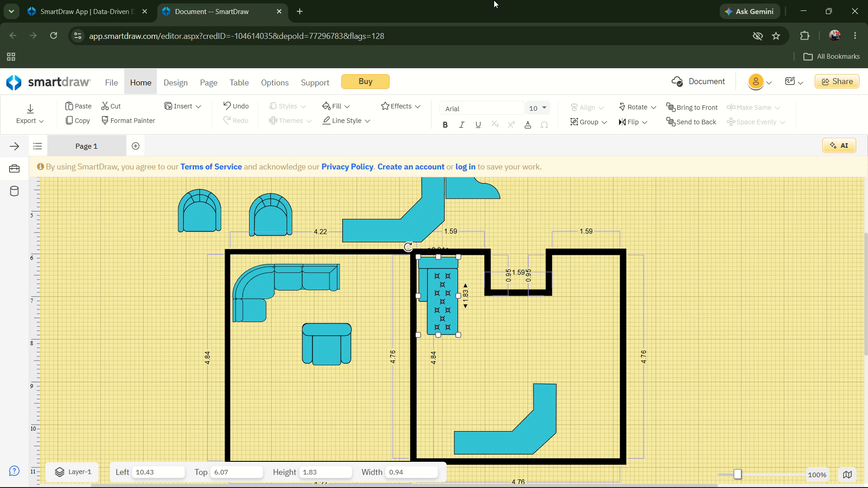
{"action": "key", "text": "Down"}
{"action": "key", "text": "Left"}
{"action": "key", "text": "Up"}
{"action": "key", "text": "Down"}
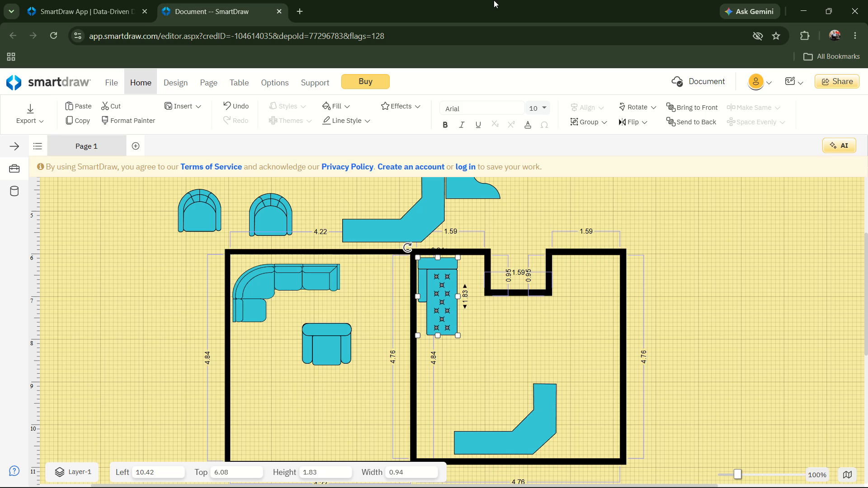
{"action": "key", "text": "Up"}
{"action": "key", "text": "Down"}
{"action": "key", "text": "Up"}
{"action": "key", "text": "Right"}
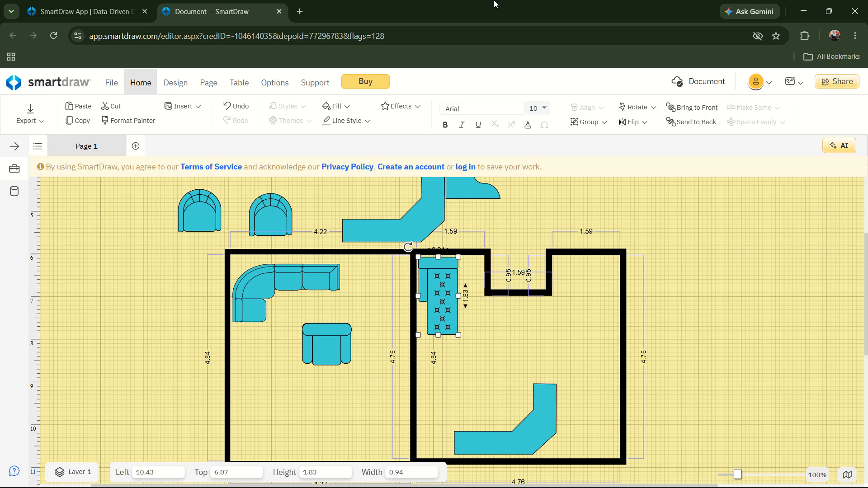
{"action": "key", "text": "Up"}
{"action": "key", "text": "Down"}
{"action": "key", "text": "Left"}
{"action": "key", "text": "Down"}
{"action": "key", "text": "Up"}
{"action": "key", "text": "Right"}
{"action": "key", "text": "Down"}
{"action": "key", "text": "Down"}
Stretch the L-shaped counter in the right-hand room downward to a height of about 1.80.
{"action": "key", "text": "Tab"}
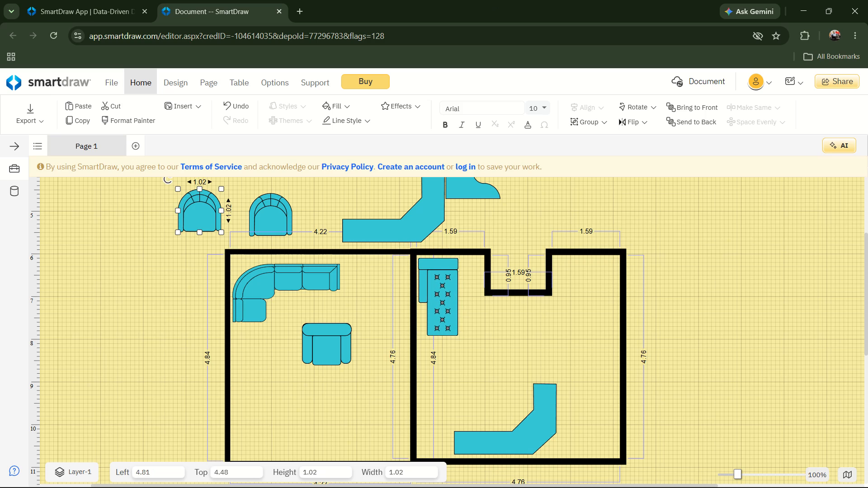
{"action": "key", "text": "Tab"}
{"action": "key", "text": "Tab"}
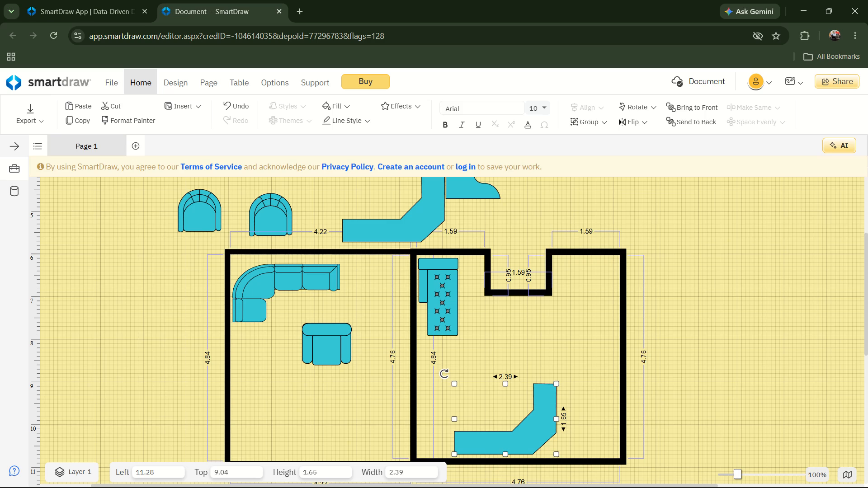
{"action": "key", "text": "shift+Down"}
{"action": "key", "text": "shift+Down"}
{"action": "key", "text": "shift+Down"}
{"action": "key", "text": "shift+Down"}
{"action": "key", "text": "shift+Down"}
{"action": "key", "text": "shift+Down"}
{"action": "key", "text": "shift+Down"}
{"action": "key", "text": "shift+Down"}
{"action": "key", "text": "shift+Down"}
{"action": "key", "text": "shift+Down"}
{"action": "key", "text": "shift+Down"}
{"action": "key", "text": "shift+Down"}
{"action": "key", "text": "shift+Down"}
Shrink the L-shaped counter in the right-hand room to a height of about 1.35.
{"action": "key", "text": "shift+Up"}
{"action": "key", "text": "shift+Up"}
{"action": "key", "text": "shift+Up"}
{"action": "key", "text": "shift+Up"}
{"action": "key", "text": "shift+Up"}
{"action": "key", "text": "shift+Up"}
{"action": "key", "text": "shift+Up"}
{"action": "key", "text": "shift+Up"}
{"action": "key", "text": "shift+Up"}
{"action": "key", "text": "shift+Up"}
{"action": "key", "text": "shift+Up"}
{"action": "key", "text": "shift+Up"}
{"action": "key", "text": "shift+Up"}
{"action": "key", "text": "shift+Up"}
{"action": "key", "text": "shift+Up"}
{"action": "key", "text": "shift+Up"}
{"action": "key", "text": "shift+Up"}
{"action": "key", "text": "shift+Up"}
{"action": "key", "text": "shift+Up"}
{"action": "key", "text": "shift+Up"}
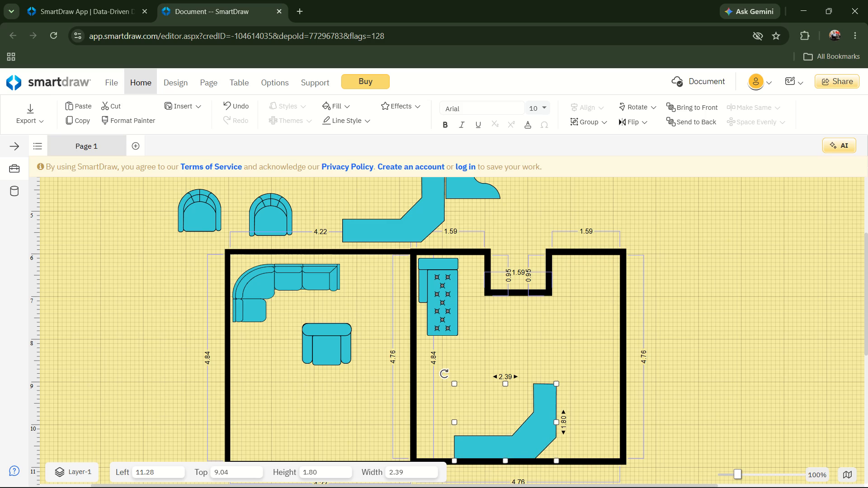
Narrow the L-shaped counter in the right-hand room to a width of about 1.56.
{"action": "key", "text": "shift+Left"}
{"action": "key", "text": "shift+Left"}
{"action": "key", "text": "shift+Left"}
{"action": "key", "text": "shift+Left"}
{"action": "key", "text": "shift+Left"}
{"action": "key", "text": "shift+Left"}
{"action": "key", "text": "shift+Left"}
{"action": "key", "text": "shift+Left"}
{"action": "key", "text": "shift+Left"}
{"action": "key", "text": "shift+Left"}
{"action": "key", "text": "shift+Left"}
{"action": "key", "text": "shift+Left"}
{"action": "key", "text": "shift+Left"}
{"action": "key", "text": "shift+Left"}
{"action": "key", "text": "shift+Left"}
{"action": "key", "text": "shift+Left"}
{"action": "key", "text": "shift+Left"}
{"action": "key", "text": "shift+Left"}
{"action": "key", "text": "shift+Left"}
{"action": "key", "text": "shift+Left"}
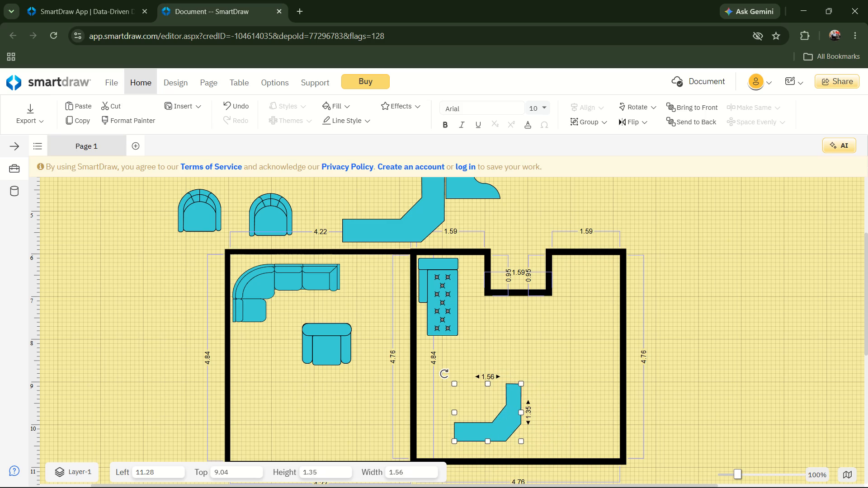
Reduce the L-shaped counter's height further to about 1.22.
{"action": "key", "text": "shift+Up"}
{"action": "key", "text": "shift+Up"}
{"action": "key", "text": "shift+Up"}
{"action": "key", "text": "shift+Up"}
{"action": "key", "text": "shift+Up"}
{"action": "key", "text": "shift+Up"}
{"action": "key", "text": "shift+Up"}
{"action": "key", "text": "shift+Up"}
{"action": "key", "text": "shift+Up"}
{"action": "key", "text": "shift+Up"}
Move the L-shaped counter right toward the right-hand room's outer wall, to about Left 13.49.
{"action": "key", "text": "Right"}
{"action": "key", "text": "Right"}
{"action": "key", "text": "Right"}
{"action": "key", "text": "Right"}
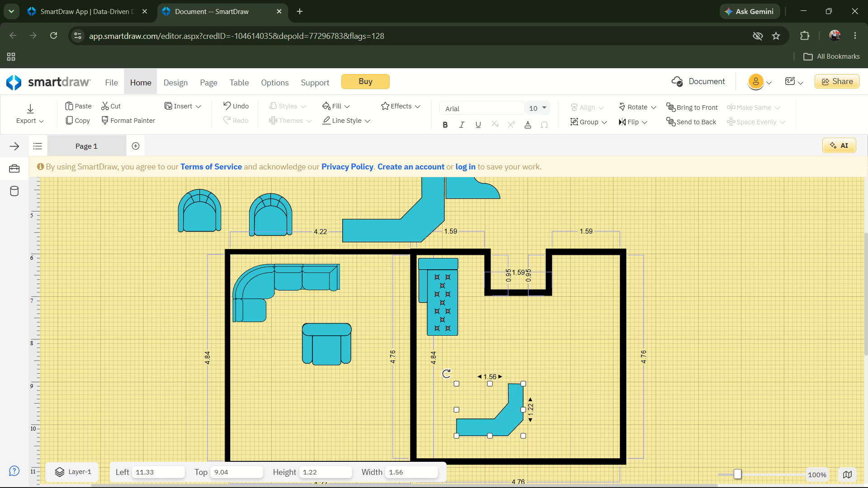
{"action": "key", "text": "Right"}
{"action": "key", "text": "Right"}
{"action": "key", "text": "Right"}
{"action": "key", "text": "Right"}
{"action": "key", "text": "Right"}
{"action": "key", "text": "Right"}
{"action": "key", "text": "Right"}
{"action": "key", "text": "Right"}
{"action": "key", "text": "Right"}
{"action": "key", "text": "Right"}
{"action": "key", "text": "Right"}
{"action": "key", "text": "Right"}
{"action": "key", "text": "Right"}
{"action": "key", "text": "Right"}
{"action": "key", "text": "Right"}
{"action": "key", "text": "Right"}
{"action": "key", "text": "Right"}
{"action": "key", "text": "Right"}
{"action": "key", "text": "Right"}
{"action": "key", "text": "Right"}
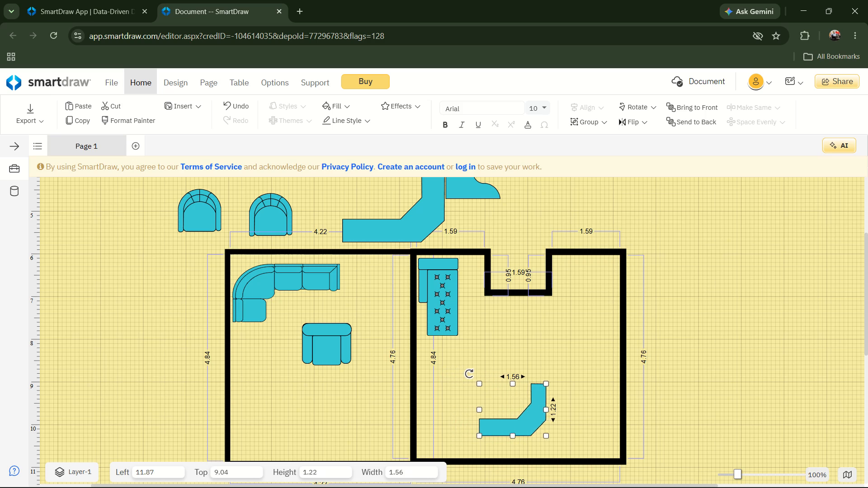
{"action": "key", "text": "Right"}
{"action": "key", "text": "Right"}
{"action": "key", "text": "Right"}
{"action": "key", "text": "Right"}
{"action": "key", "text": "Right"}
{"action": "key", "text": "Right"}
{"action": "key", "text": "Right"}
{"action": "key", "text": "Right"}
{"action": "key", "text": "Right"}
{"action": "key", "text": "Right"}
{"action": "key", "text": "Right"}
{"action": "key", "text": "Right"}
{"action": "key", "text": "Right"}
{"action": "key", "text": "Right"}
{"action": "key", "text": "Right"}
{"action": "key", "text": "Right"}
{"action": "key", "text": "Right"}
{"action": "key", "text": "Right"}
{"action": "key", "text": "Right"}
{"action": "key", "text": "Right"}
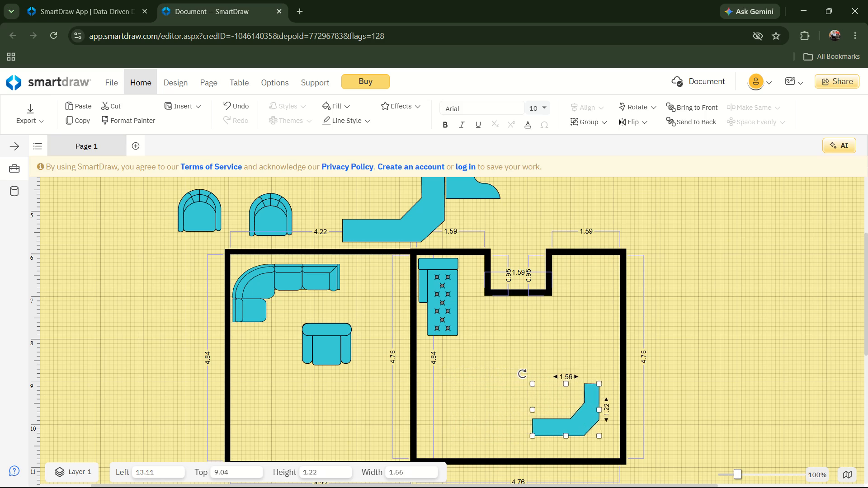
{"action": "key", "text": "Right"}
{"action": "key", "text": "Right"}
{"action": "key", "text": "Right"}
{"action": "key", "text": "Right"}
{"action": "key", "text": "Right"}
{"action": "key", "text": "Right"}
{"action": "key", "text": "Right"}
{"action": "key", "text": "Right"}
{"action": "key", "text": "Right"}
{"action": "key", "text": "Right"}
{"action": "key", "text": "Right"}
{"action": "key", "text": "Right"}
{"action": "key", "text": "Right"}
{"action": "key", "text": "Right"}
{"action": "key", "text": "Right"}
{"action": "key", "text": "Right"}
{"action": "key", "text": "Right"}
{"action": "key", "text": "Right"}
{"action": "key", "text": "Right"}
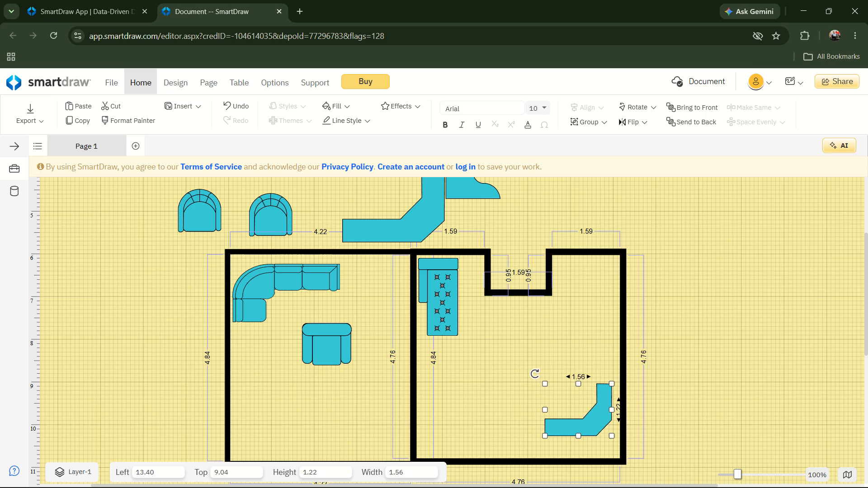
{"action": "key", "text": "Right"}
{"action": "key", "text": "Right"}
{"action": "key", "text": "Right"}
{"action": "key", "text": "Right"}
{"action": "key", "text": "Right"}
{"action": "key", "text": "Right"}
{"action": "key", "text": "Right"}
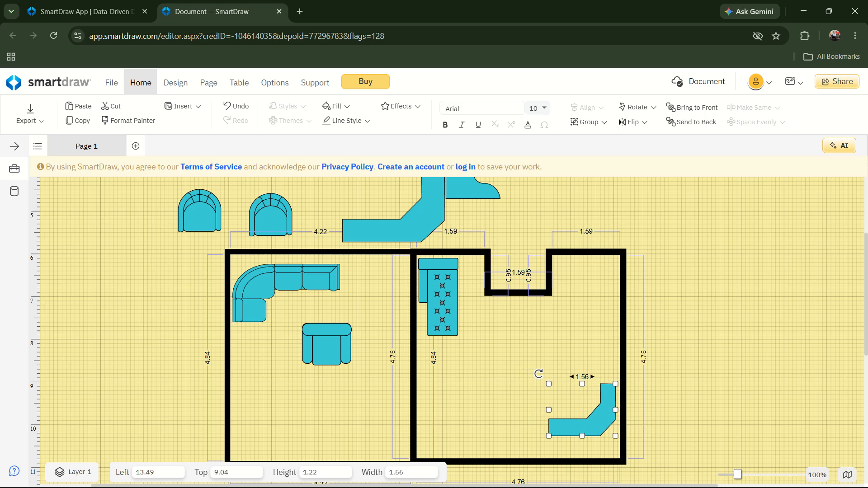
Move the L-shaped counter down into the right-hand room's lower-right corner, to about Left 13.52, Top 9.50.
{"action": "key", "text": "Down"}
{"action": "key", "text": "Down"}
{"action": "key", "text": "Down"}
{"action": "key", "text": "Down"}
{"action": "key", "text": "Down"}
{"action": "key", "text": "Down"}
{"action": "key", "text": "Down"}
{"action": "key", "text": "Down"}
{"action": "key", "text": "Down"}
{"action": "key", "text": "Down"}
{"action": "key", "text": "Down"}
{"action": "key", "text": "Down"}
{"action": "key", "text": "Down"}
{"action": "key", "text": "Down"}
{"action": "key", "text": "Down"}
{"action": "key", "text": "Down"}
{"action": "key", "text": "Down"}
{"action": "key", "text": "Down"}
{"action": "key", "text": "Down"}
{"action": "key", "text": "Down"}
{"action": "key", "text": "Down"}
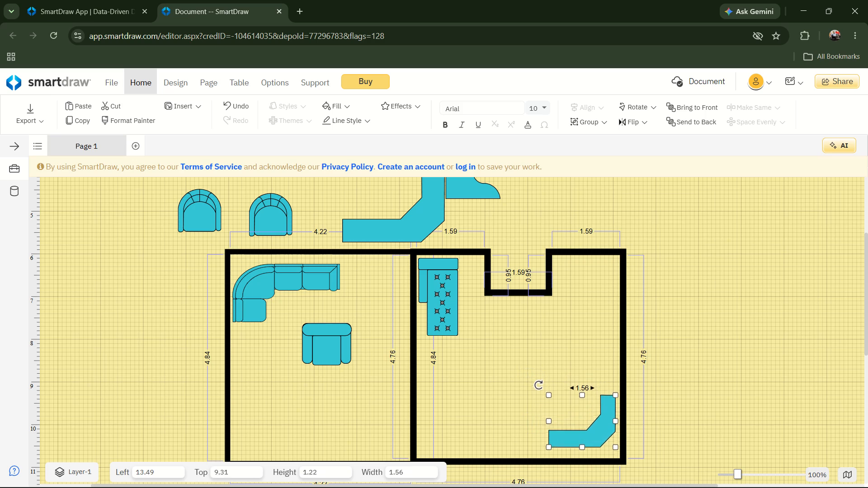
{"action": "key", "text": "Down"}
{"action": "key", "text": "Up"}
{"action": "key", "text": "Right"}
{"action": "key", "text": "Right"}
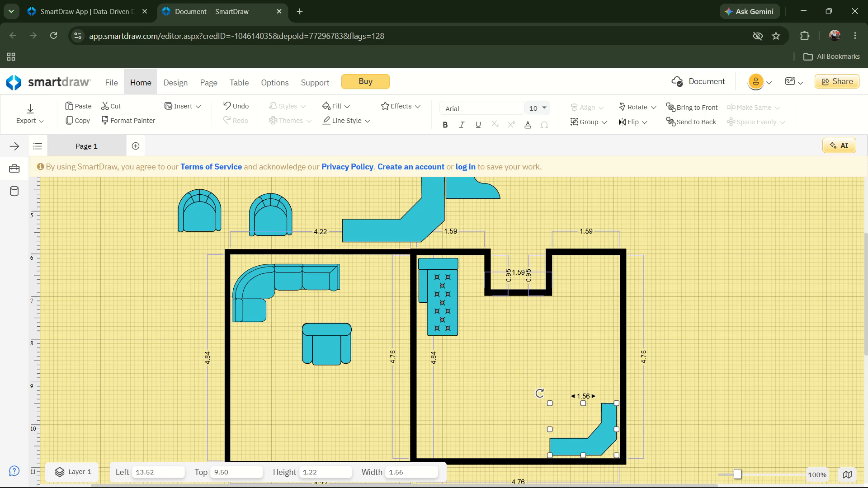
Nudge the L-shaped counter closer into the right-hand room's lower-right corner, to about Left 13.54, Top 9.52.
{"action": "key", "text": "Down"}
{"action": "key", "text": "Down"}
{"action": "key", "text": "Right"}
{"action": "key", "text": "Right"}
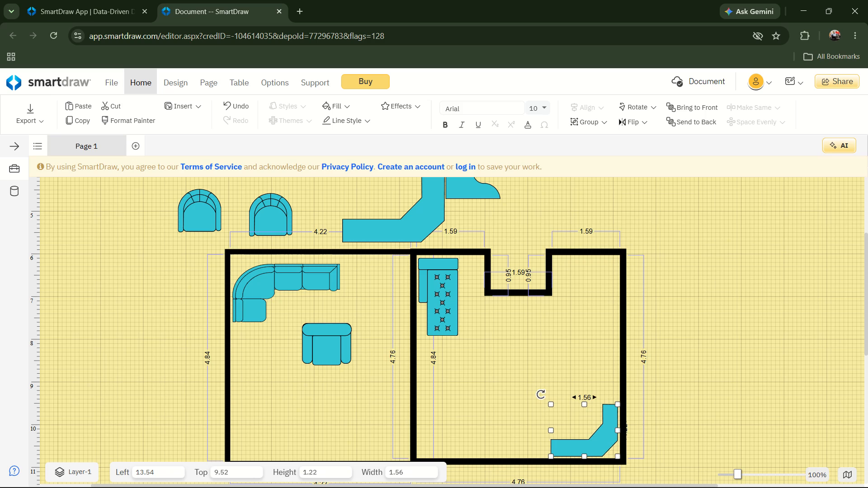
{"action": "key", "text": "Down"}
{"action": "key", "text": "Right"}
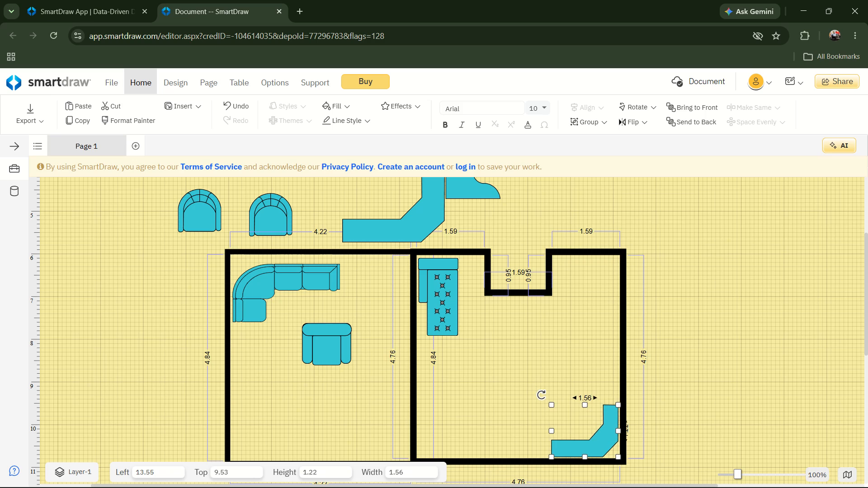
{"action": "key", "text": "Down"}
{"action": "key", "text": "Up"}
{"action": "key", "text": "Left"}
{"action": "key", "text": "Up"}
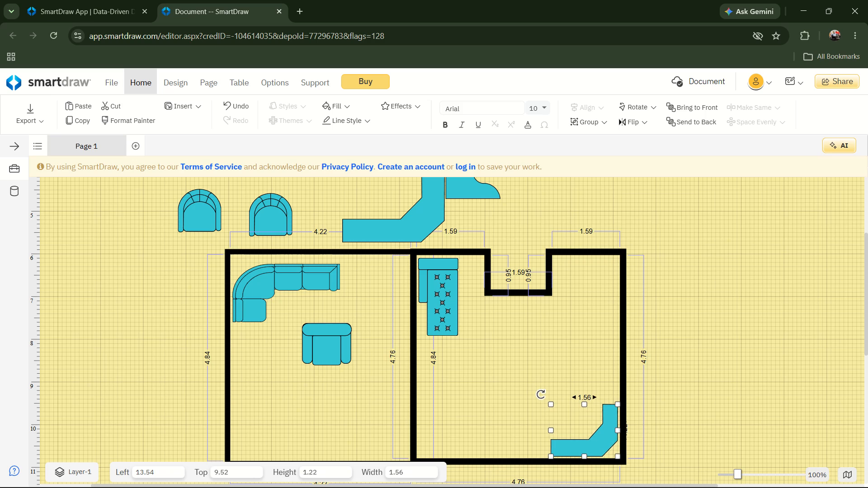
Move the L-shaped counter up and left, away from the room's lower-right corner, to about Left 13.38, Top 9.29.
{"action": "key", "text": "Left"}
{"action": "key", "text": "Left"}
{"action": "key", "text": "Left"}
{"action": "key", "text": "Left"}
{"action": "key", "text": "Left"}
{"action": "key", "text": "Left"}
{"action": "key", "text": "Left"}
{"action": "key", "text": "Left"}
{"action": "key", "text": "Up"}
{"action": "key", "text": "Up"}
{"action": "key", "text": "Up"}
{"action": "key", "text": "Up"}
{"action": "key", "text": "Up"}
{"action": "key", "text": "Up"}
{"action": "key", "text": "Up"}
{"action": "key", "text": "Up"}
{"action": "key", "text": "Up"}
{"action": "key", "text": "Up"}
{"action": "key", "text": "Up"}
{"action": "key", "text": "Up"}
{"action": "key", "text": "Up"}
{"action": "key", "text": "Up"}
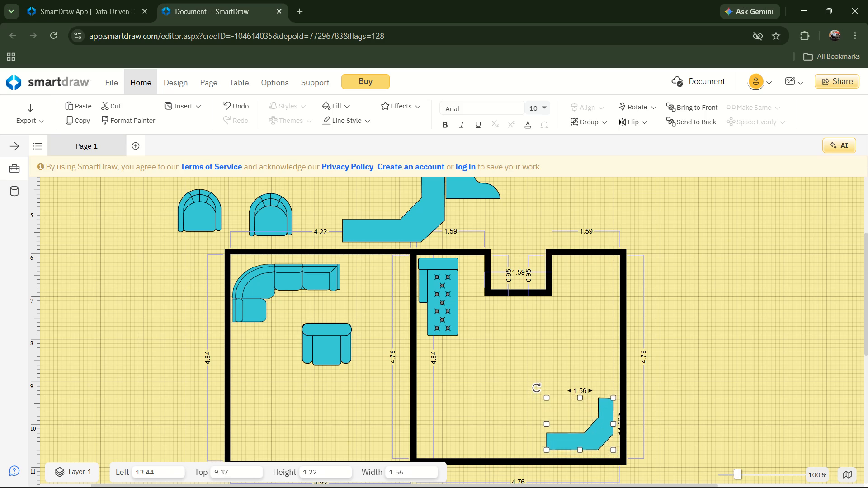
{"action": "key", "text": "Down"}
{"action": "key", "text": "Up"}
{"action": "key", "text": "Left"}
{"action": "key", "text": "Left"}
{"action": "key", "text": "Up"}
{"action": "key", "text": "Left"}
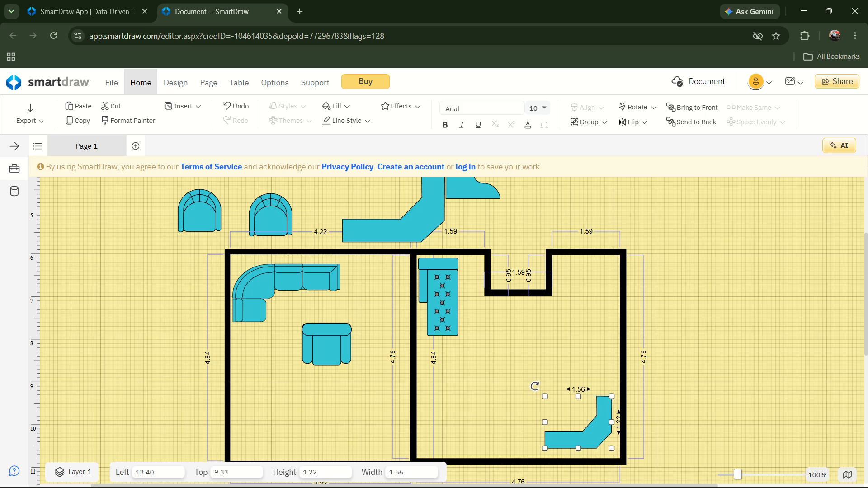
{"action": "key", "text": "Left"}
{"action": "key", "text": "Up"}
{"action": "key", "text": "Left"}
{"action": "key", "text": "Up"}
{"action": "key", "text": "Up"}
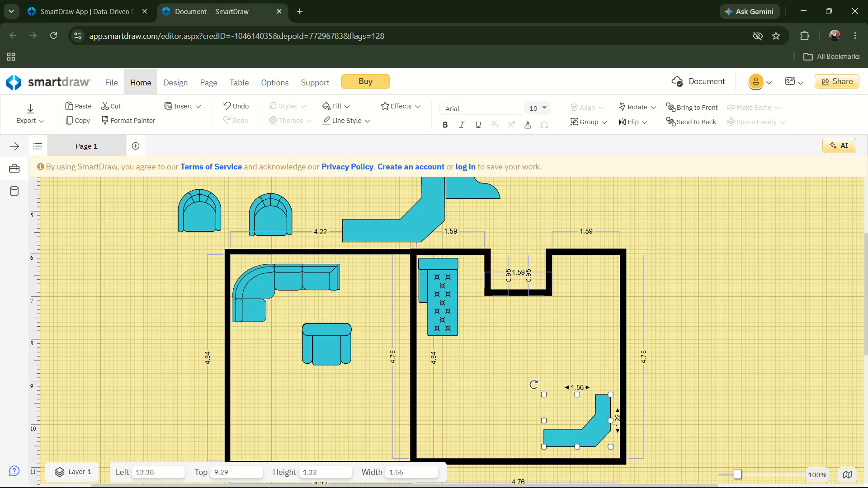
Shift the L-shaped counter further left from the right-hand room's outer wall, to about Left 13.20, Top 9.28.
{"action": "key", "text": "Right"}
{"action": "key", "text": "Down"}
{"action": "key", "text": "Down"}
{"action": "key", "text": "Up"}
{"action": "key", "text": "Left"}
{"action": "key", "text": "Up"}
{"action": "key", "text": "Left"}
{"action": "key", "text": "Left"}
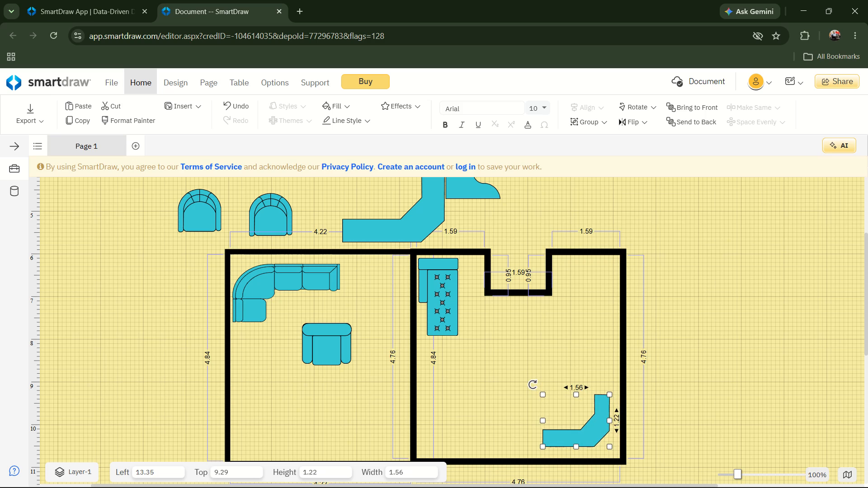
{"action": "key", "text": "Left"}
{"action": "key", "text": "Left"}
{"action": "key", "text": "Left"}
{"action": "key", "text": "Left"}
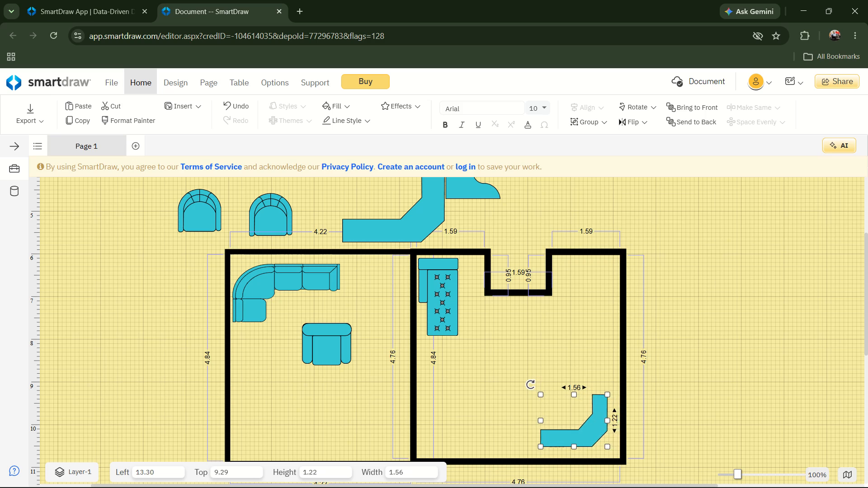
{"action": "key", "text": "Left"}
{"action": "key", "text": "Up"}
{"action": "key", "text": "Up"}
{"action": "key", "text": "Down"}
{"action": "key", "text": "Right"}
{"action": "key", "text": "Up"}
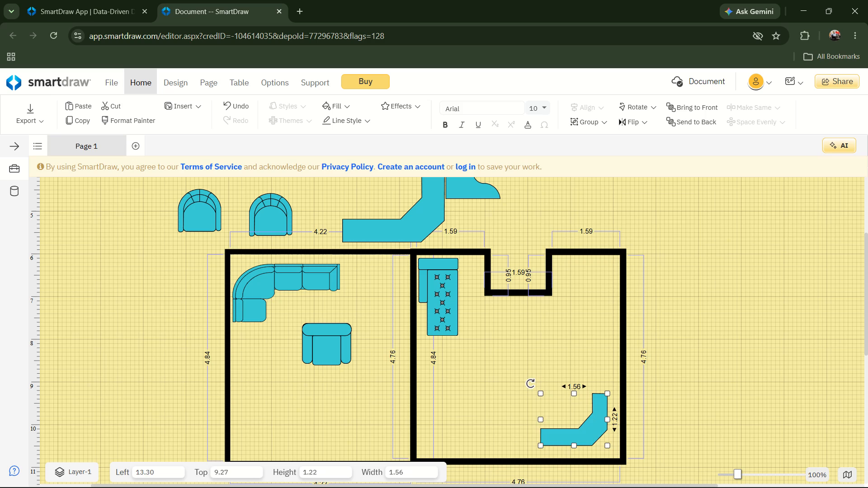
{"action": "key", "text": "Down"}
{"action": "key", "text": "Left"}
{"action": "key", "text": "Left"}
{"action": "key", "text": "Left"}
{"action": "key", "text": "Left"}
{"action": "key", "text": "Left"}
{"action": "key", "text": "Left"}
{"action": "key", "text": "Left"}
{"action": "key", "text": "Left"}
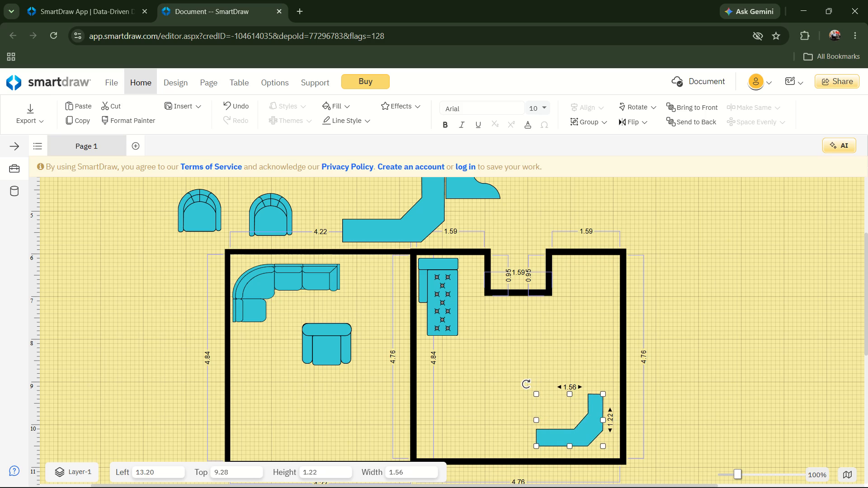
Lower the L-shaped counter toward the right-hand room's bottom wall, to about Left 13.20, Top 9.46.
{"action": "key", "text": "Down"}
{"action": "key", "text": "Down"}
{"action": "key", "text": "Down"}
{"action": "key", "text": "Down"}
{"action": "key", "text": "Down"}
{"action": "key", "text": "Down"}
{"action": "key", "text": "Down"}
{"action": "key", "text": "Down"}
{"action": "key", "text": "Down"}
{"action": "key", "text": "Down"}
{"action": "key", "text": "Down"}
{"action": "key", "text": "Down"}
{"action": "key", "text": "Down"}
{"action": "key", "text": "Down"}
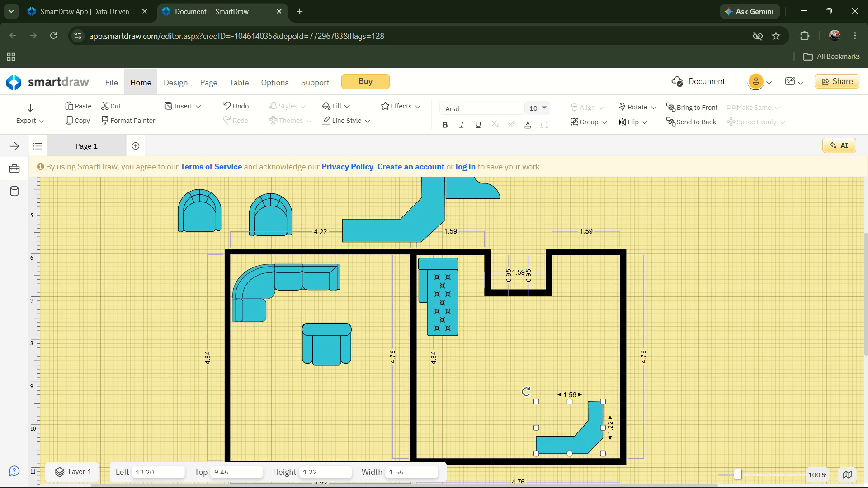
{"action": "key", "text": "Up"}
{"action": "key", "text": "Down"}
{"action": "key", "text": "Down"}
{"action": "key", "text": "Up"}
Nudge the L-shaped counter right and slightly up, to about Left 13.30, Top 9.38.
{"action": "key", "text": "Down"}
{"action": "key", "text": "Right"}
{"action": "key", "text": "Right"}
{"action": "key", "text": "Right"}
{"action": "key", "text": "Up"}
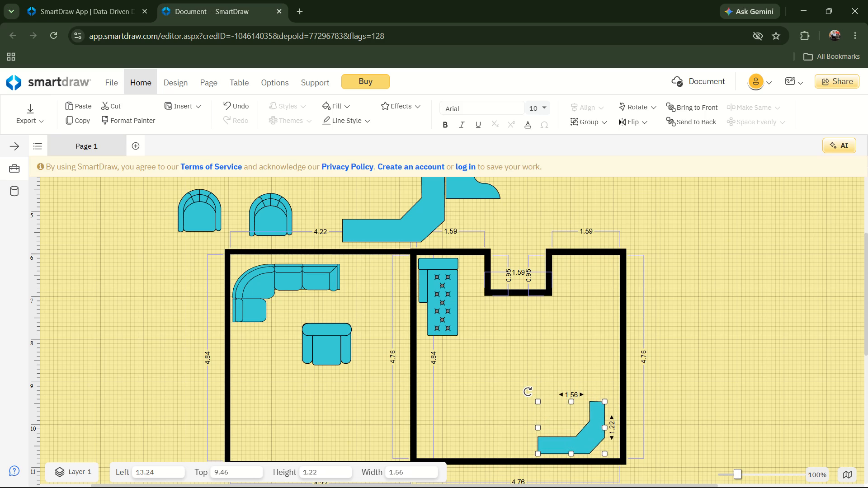
{"action": "key", "text": "Up"}
{"action": "key", "text": "Up"}
{"action": "key", "text": "Up"}
{"action": "key", "text": "Up"}
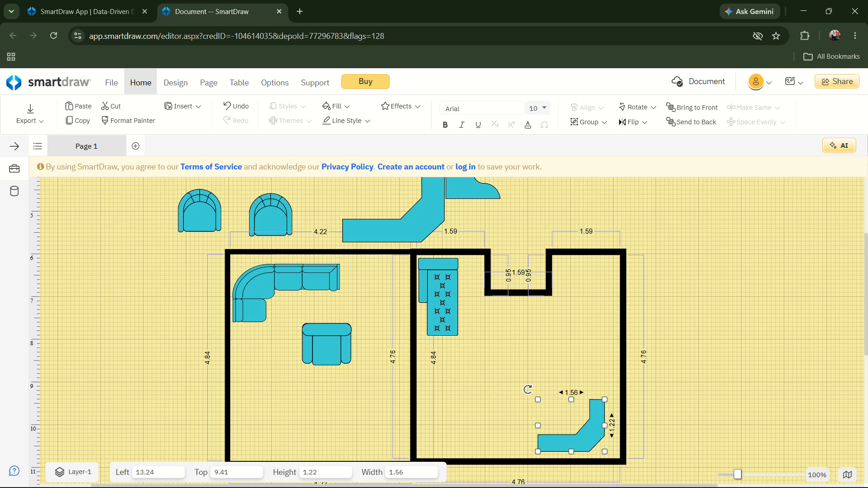
{"action": "key", "text": "Right"}
{"action": "key", "text": "Right"}
{"action": "key", "text": "Up"}
{"action": "key", "text": "Right"}
{"action": "key", "text": "Right"}
{"action": "key", "text": "Right"}
{"action": "key", "text": "Up"}
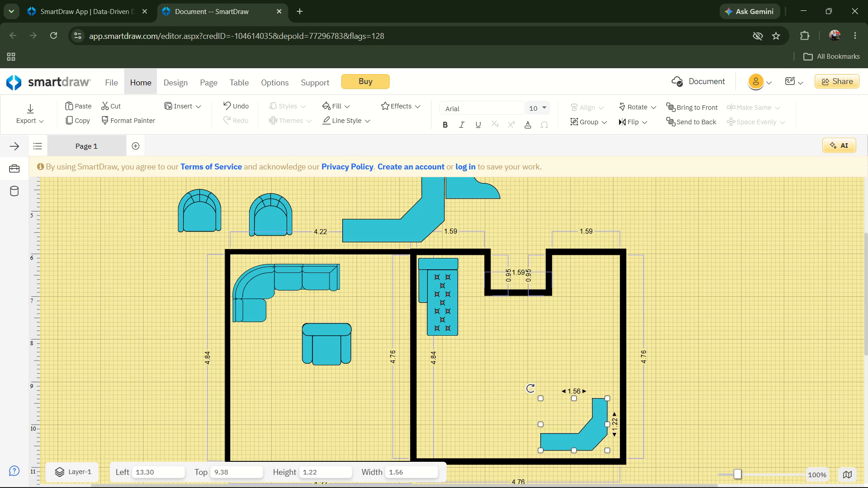
Raise the L-shaped counter away from the right-hand room's bottom wall, to about Left 13.33, Top 9.19.
{"action": "key", "text": "Up"}
{"action": "key", "text": "Right"}
{"action": "key", "text": "Right"}
{"action": "key", "text": "Up"}
{"action": "key", "text": "Up"}
{"action": "key", "text": "Up"}
{"action": "key", "text": "Up"}
{"action": "key", "text": "Up"}
{"action": "key", "text": "Up"}
{"action": "key", "text": "Up"}
{"action": "key", "text": "Up"}
{"action": "key", "text": "Up"}
{"action": "key", "text": "Up"}
{"action": "key", "text": "Up"}
{"action": "key", "text": "Up"}
{"action": "key", "text": "Up"}
{"action": "key", "text": "Up"}
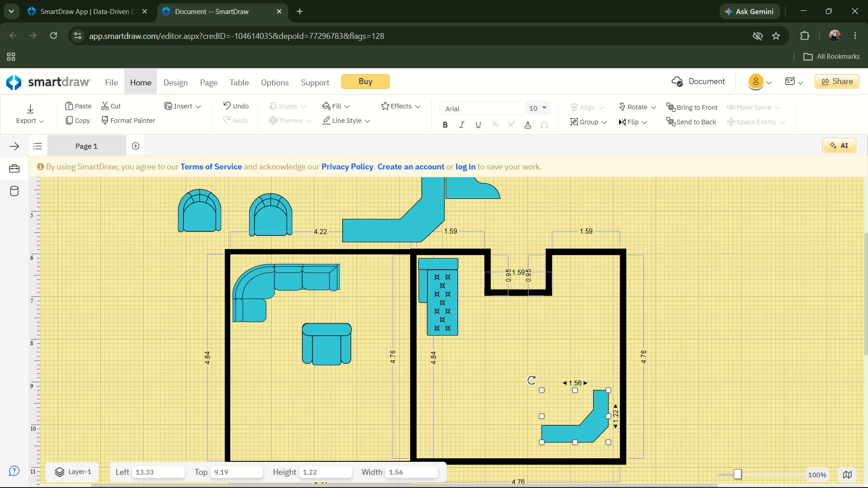
Move the L-shaped counter right to the right-hand room's outer wall and slightly up, to about Left 13.53, Top 9.14.
{"action": "key", "text": "Right"}
{"action": "key", "text": "Right"}
{"action": "key", "text": "Right"}
{"action": "key", "text": "Right"}
{"action": "key", "text": "Right"}
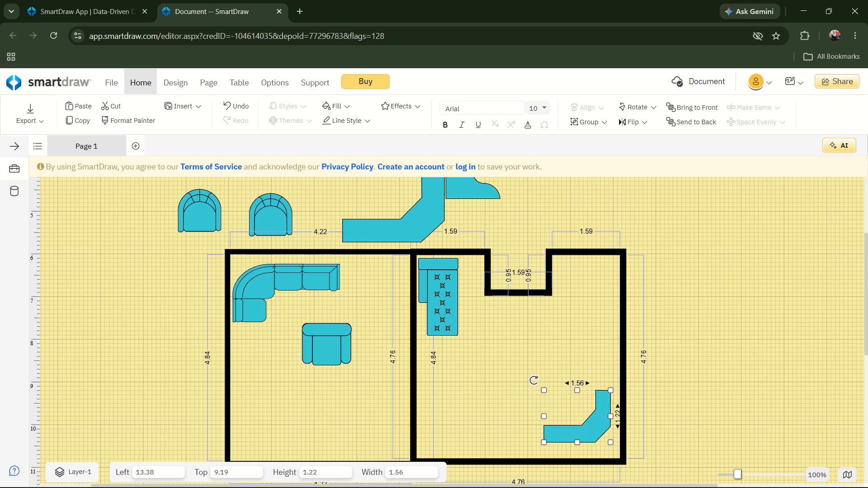
{"action": "key", "text": "Right"}
{"action": "key", "text": "Right"}
{"action": "key", "text": "Right"}
{"action": "key", "text": "Right"}
{"action": "key", "text": "Right"}
{"action": "key", "text": "Right"}
{"action": "key", "text": "Right"}
{"action": "key", "text": "Right"}
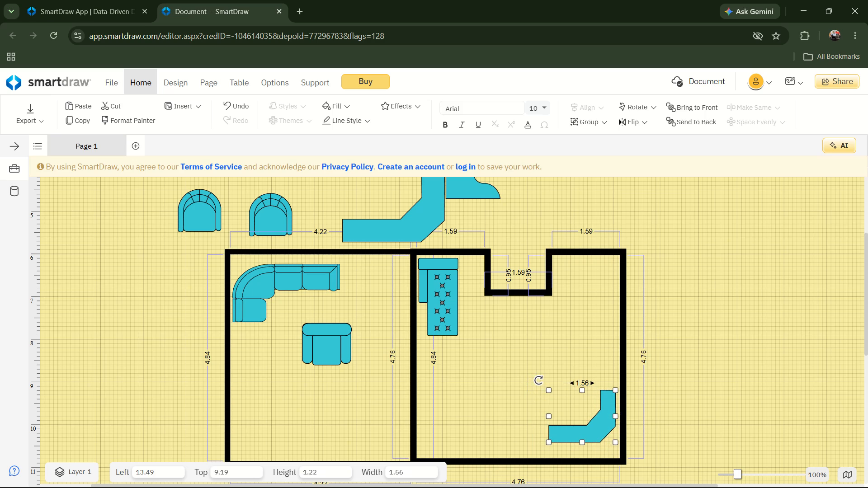
{"action": "key", "text": "Up"}
{"action": "key", "text": "Up"}
{"action": "key", "text": "Up"}
{"action": "key", "text": "Up"}
{"action": "key", "text": "Right"}
{"action": "key", "text": "Right"}
{"action": "key", "text": "Right"}
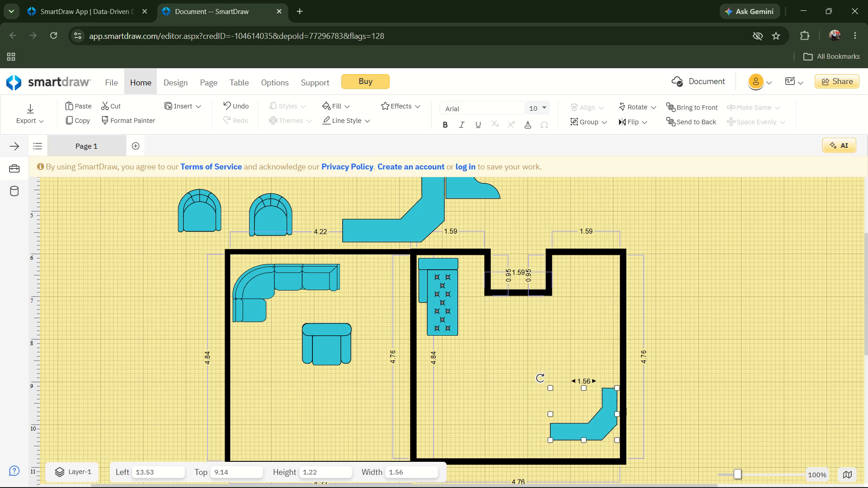
Lower the L-shaped counter into the right-hand room's lower-right corner, to about Left 13.53, Top 9.51.
{"action": "key", "text": "Down"}
{"action": "key", "text": "Down"}
{"action": "key", "text": "Down"}
{"action": "key", "text": "Down"}
{"action": "key", "text": "Down"}
{"action": "key", "text": "Down"}
{"action": "key", "text": "Down"}
{"action": "key", "text": "Down"}
{"action": "key", "text": "Down"}
{"action": "key", "text": "Down"}
{"action": "key", "text": "Down"}
{"action": "key", "text": "Down"}
{"action": "key", "text": "Down"}
{"action": "key", "text": "Down"}
{"action": "key", "text": "Down"}
{"action": "key", "text": "Down"}
{"action": "key", "text": "Down"}
{"action": "key", "text": "Down"}
{"action": "key", "text": "Down"}
{"action": "key", "text": "Down"}
{"action": "key", "text": "Down"}
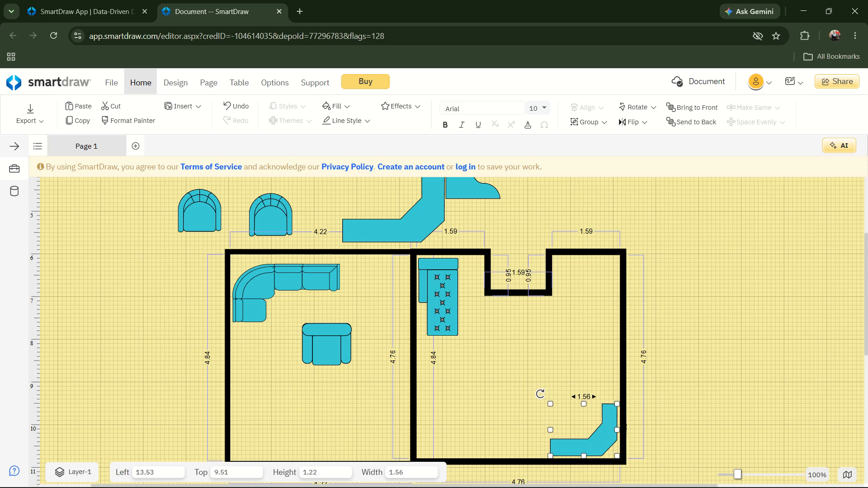
Nudge the L-shaped counter slightly away from the corner walls, to about Left 13.52, Top 9.48.
{"action": "key", "text": "Right"}
{"action": "key", "text": "Up"}
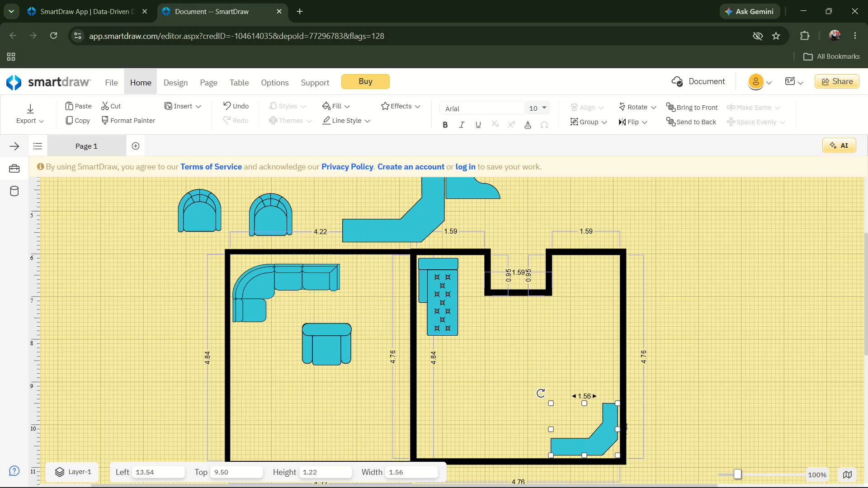
{"action": "key", "text": "Down"}
{"action": "key", "text": "Left"}
{"action": "key", "text": "Up"}
{"action": "key", "text": "Down"}
{"action": "key", "text": "Left"}
{"action": "key", "text": "Up"}
{"action": "key", "text": "Up"}
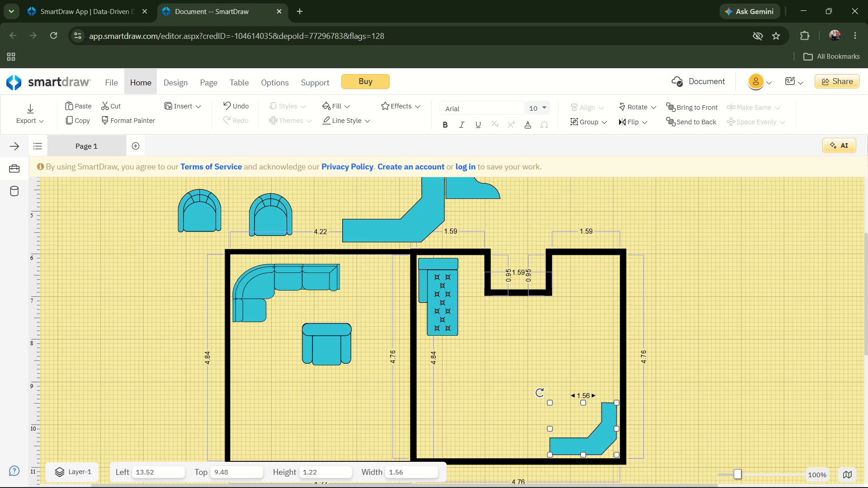
Move the L-shaped counter left along the right-hand room's bottom wall to the dividing wall, at about Left 10.48, Top 9.45.
{"action": "key", "text": "Up"}
{"action": "key", "text": "Left"}
{"action": "key", "text": "Left"}
{"action": "key", "text": "Left"}
{"action": "key", "text": "Down"}
{"action": "key", "text": "Up"}
{"action": "key", "text": "Left"}
{"action": "key", "text": "Left"}
{"action": "key", "text": "Left"}
{"action": "key", "text": "Left"}
{"action": "key", "text": "Left"}
{"action": "key", "text": "Left"}
{"action": "key", "text": "Left"}
{"action": "key", "text": "Left"}
{"action": "key", "text": "Left"}
{"action": "key", "text": "Left"}
{"action": "key", "text": "Left"}
{"action": "key", "text": "Left"}
{"action": "key", "text": "Left"}
{"action": "key", "text": "Left"}
{"action": "key", "text": "Left"}
{"action": "key", "text": "Left"}
{"action": "key", "text": "Left"}
{"action": "key", "text": "Left"}
{"action": "key", "text": "Left"}
{"action": "key", "text": "Left"}
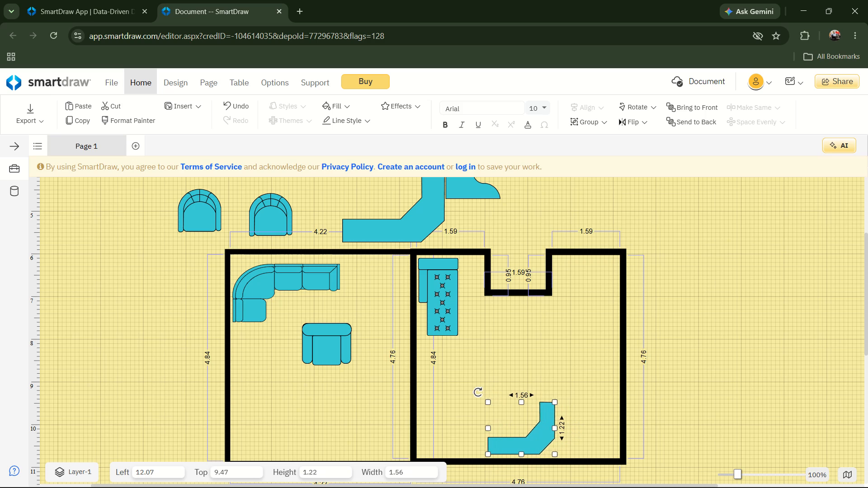
{"action": "key", "text": "Left"}
{"action": "key", "text": "Left"}
{"action": "key", "text": "Left"}
{"action": "key", "text": "Left"}
{"action": "key", "text": "Left"}
{"action": "key", "text": "Left"}
{"action": "key", "text": "Left"}
{"action": "key", "text": "Left"}
{"action": "key", "text": "Left"}
{"action": "key", "text": "Left"}
{"action": "key", "text": "Left"}
{"action": "key", "text": "Left"}
{"action": "key", "text": "Left"}
{"action": "key", "text": "Left"}
{"action": "key", "text": "Left"}
{"action": "key", "text": "Left"}
{"action": "key", "text": "Left"}
{"action": "key", "text": "Left"}
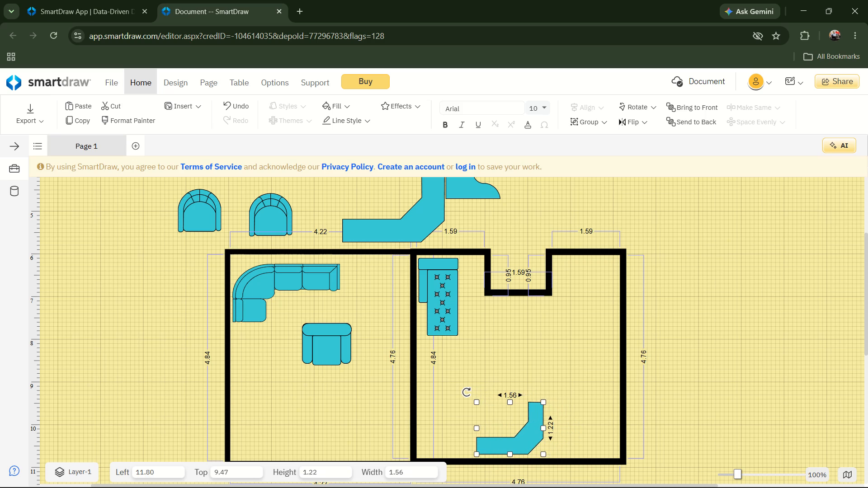
{"action": "key", "text": "Left"}
{"action": "key", "text": "Left"}
{"action": "key", "text": "Left"}
{"action": "key", "text": "Left"}
{"action": "key", "text": "Left"}
{"action": "key", "text": "Left"}
{"action": "key", "text": "Left"}
{"action": "key", "text": "Left"}
{"action": "key", "text": "Left"}
{"action": "key", "text": "Left"}
{"action": "key", "text": "Left"}
{"action": "key", "text": "Left"}
{"action": "key", "text": "Left"}
{"action": "key", "text": "Left"}
{"action": "key", "text": "Left"}
{"action": "key", "text": "Left"}
{"action": "key", "text": "Left"}
{"action": "key", "text": "Left"}
{"action": "key", "text": "Left"}
{"action": "key", "text": "Left"}
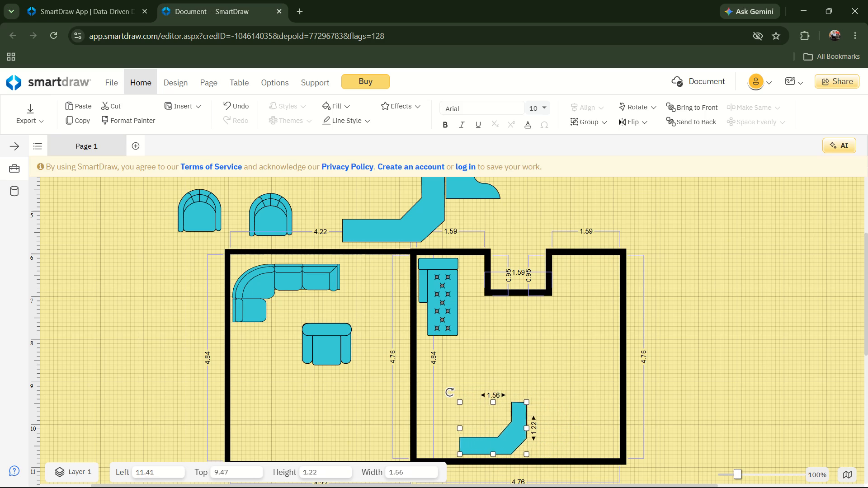
{"action": "key", "text": "Left"}
{"action": "key", "text": "Left"}
{"action": "key", "text": "Left"}
{"action": "key", "text": "Left"}
{"action": "key", "text": "Left"}
{"action": "key", "text": "Left"}
{"action": "key", "text": "Left"}
{"action": "key", "text": "Left"}
{"action": "key", "text": "Left"}
{"action": "key", "text": "Left"}
{"action": "key", "text": "Left"}
{"action": "key", "text": "Left"}
{"action": "key", "text": "Left"}
{"action": "key", "text": "Left"}
{"action": "key", "text": "Left"}
{"action": "key", "text": "Left"}
{"action": "key", "text": "Left"}
{"action": "key", "text": "Left"}
{"action": "key", "text": "Left"}
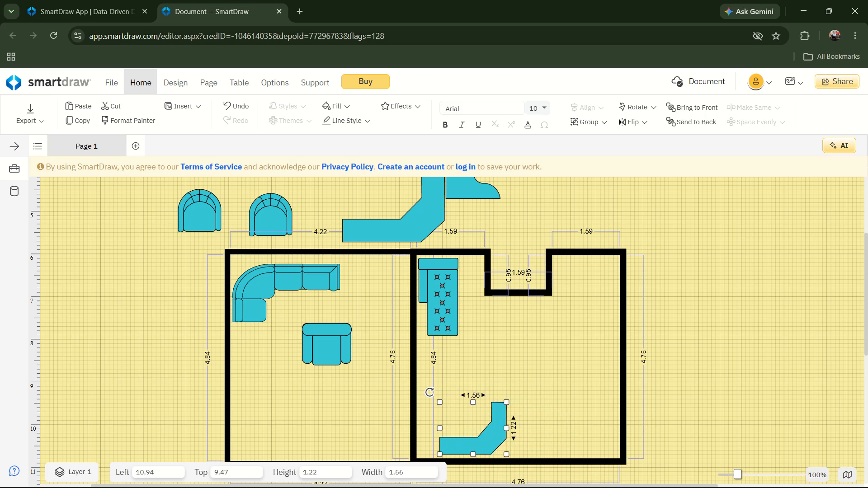
{"action": "key", "text": "Left"}
{"action": "key", "text": "Left"}
{"action": "key", "text": "Left"}
{"action": "key", "text": "Left"}
{"action": "key", "text": "Left"}
{"action": "key", "text": "Left"}
{"action": "key", "text": "Left"}
{"action": "key", "text": "Left"}
{"action": "key", "text": "Left"}
{"action": "key", "text": "Left"}
{"action": "key", "text": "Left"}
{"action": "key", "text": "Left"}
{"action": "key", "text": "Left"}
{"action": "key", "text": "Left"}
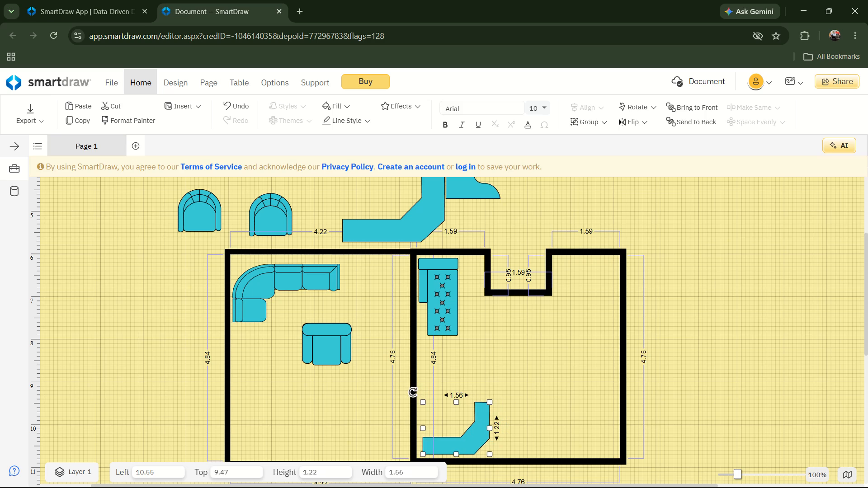
{"action": "key", "text": "Left"}
{"action": "key", "text": "Left"}
{"action": "key", "text": "Left"}
{"action": "key", "text": "Left"}
{"action": "key", "text": "Left"}
{"action": "key", "text": "Up"}
{"action": "key", "text": "Up"}
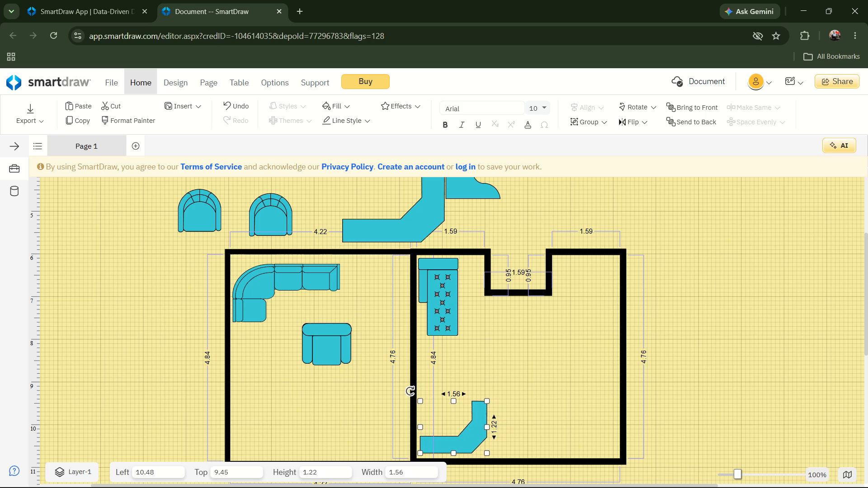
Fine-tune the L-shaped counter's position in the right-hand room's lower-left corner to about Left 10.48, Top 9.43.
{"action": "key", "text": "Right"}
{"action": "key", "text": "Up"}
{"action": "key", "text": "Down"}
{"action": "key", "text": "Up"}
{"action": "key", "text": "Down"}
{"action": "key", "text": "Left"}
{"action": "key", "text": "Up"}
{"action": "key", "text": "Left"}
{"action": "key", "text": "Left"}
{"action": "key", "text": "Down"}
{"action": "key", "text": "Up"}
{"action": "key", "text": "Right"}
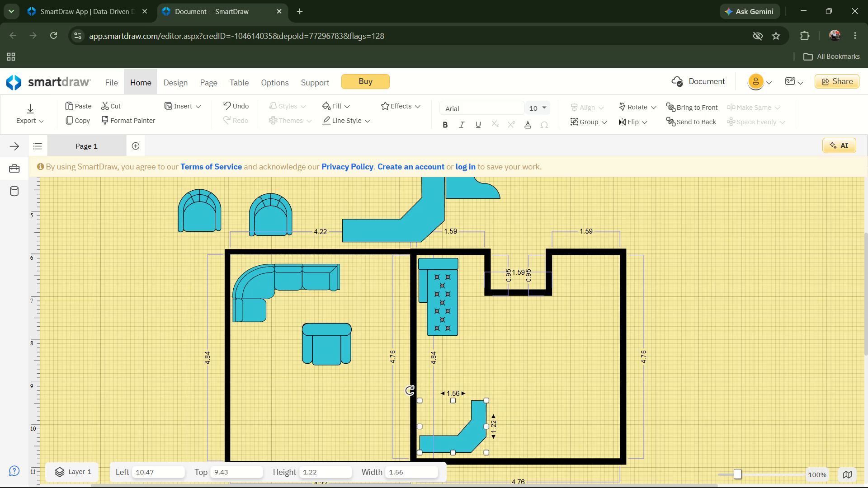
{"action": "key", "text": "Right"}
{"action": "key", "text": "Up"}
{"action": "key", "text": "Down"}
{"action": "key", "text": "Up"}
{"action": "key", "text": "Down"}
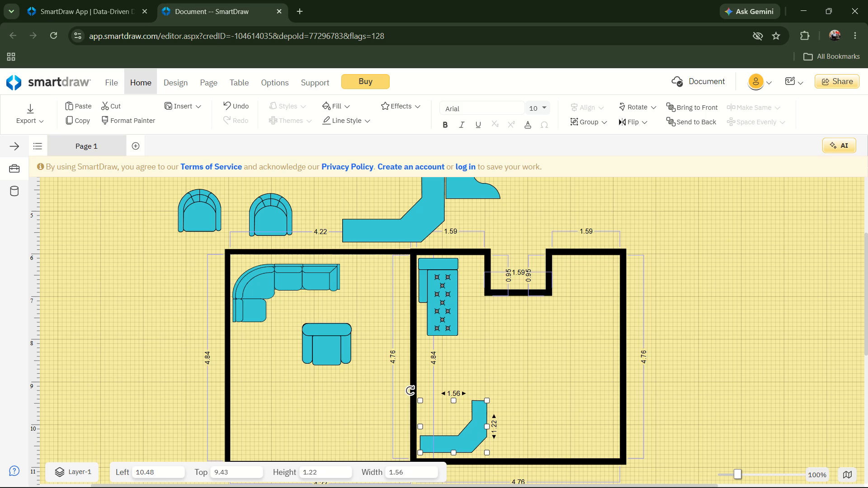
{"action": "key", "text": "Left"}
{"action": "key", "text": "Down"}
{"action": "key", "text": "Up"}
{"action": "key", "text": "Right"}
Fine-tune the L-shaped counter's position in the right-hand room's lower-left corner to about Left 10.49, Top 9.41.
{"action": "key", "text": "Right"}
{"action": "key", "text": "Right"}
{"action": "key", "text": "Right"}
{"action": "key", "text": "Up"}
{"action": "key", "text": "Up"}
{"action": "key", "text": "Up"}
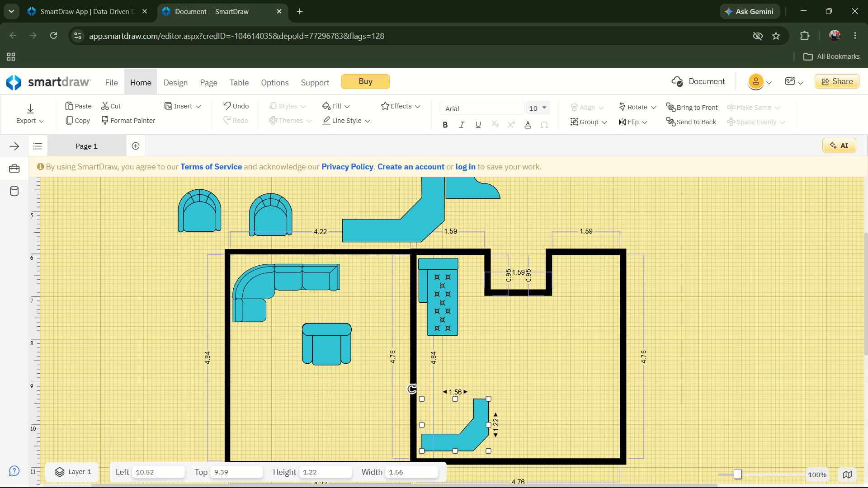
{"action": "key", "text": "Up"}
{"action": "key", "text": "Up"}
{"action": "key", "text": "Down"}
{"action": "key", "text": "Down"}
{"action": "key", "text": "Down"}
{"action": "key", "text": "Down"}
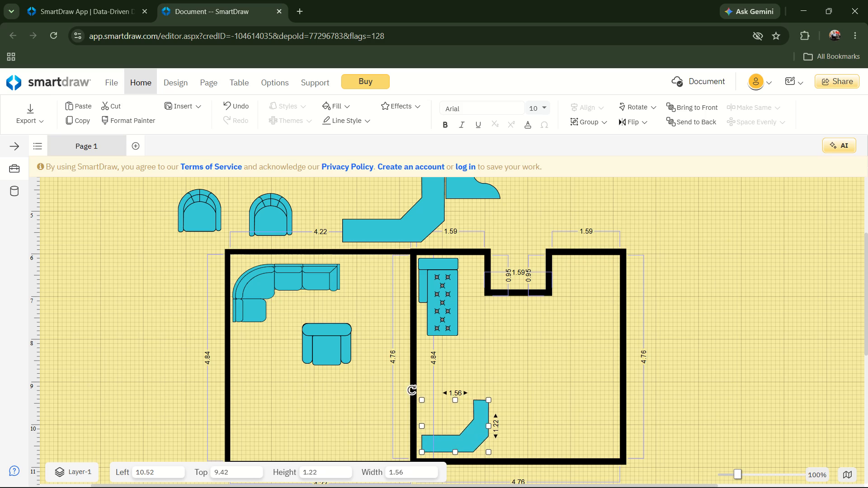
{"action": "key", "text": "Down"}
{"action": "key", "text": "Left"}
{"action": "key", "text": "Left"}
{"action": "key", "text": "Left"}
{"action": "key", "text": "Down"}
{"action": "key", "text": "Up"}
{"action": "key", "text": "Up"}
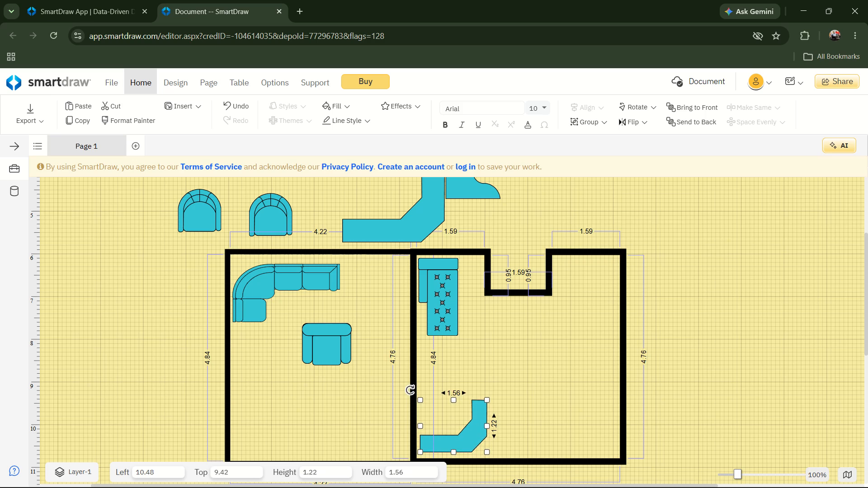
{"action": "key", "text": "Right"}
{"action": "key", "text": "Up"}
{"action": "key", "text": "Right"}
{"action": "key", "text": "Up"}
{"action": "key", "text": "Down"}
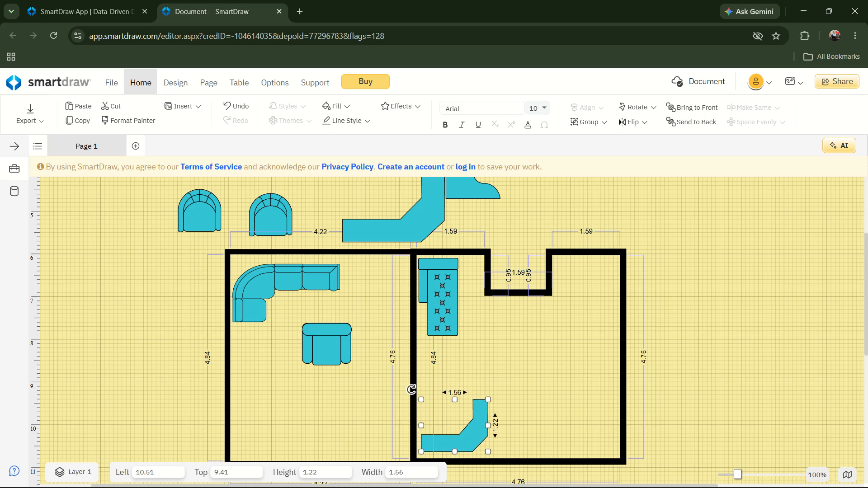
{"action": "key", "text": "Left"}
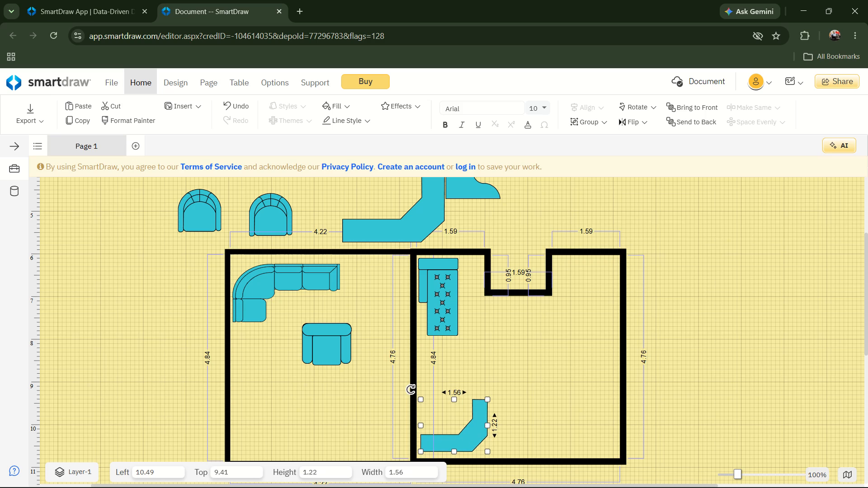
Move the L-shaped counter up along the dividing wall to just below the button-tufted chaise, at about Left 10.47, Top 7.15.
{"action": "key", "text": "Left"}
{"action": "key", "text": "Left"}
{"action": "key", "text": "Up"}
{"action": "key", "text": "Up"}
{"action": "key", "text": "Up"}
{"action": "key", "text": "Up"}
{"action": "key", "text": "Up"}
{"action": "key", "text": "Up"}
{"action": "key", "text": "Up"}
{"action": "key", "text": "Up"}
{"action": "key", "text": "Up"}
{"action": "key", "text": "Up"}
{"action": "key", "text": "Up"}
{"action": "key", "text": "Up"}
{"action": "key", "text": "Up"}
{"action": "key", "text": "Up"}
{"action": "key", "text": "Up"}
{"action": "key", "text": "Up"}
{"action": "key", "text": "Up"}
{"action": "key", "text": "Up"}
{"action": "key", "text": "Up"}
{"action": "key", "text": "Up"}
{"action": "key", "text": "Up"}
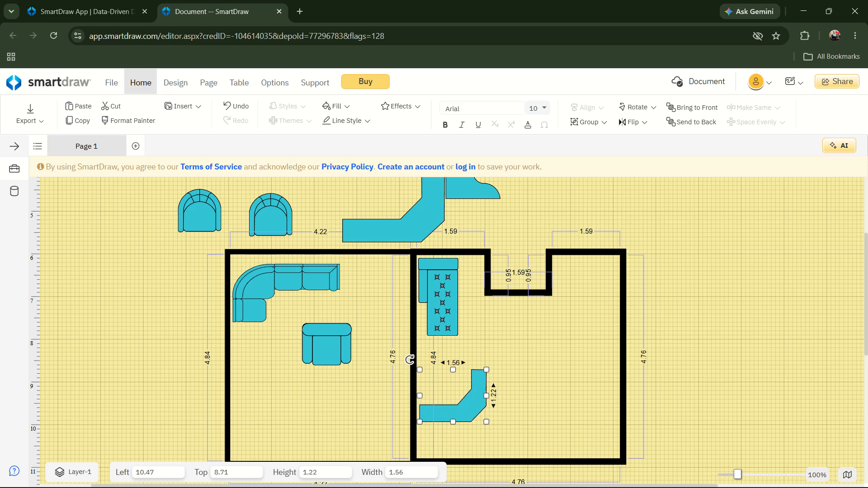
{"action": "key", "text": "Up"}
{"action": "key", "text": "Up"}
{"action": "key", "text": "Up"}
{"action": "key", "text": "Up"}
{"action": "key", "text": "Up"}
{"action": "key", "text": "Up"}
{"action": "key", "text": "Up"}
{"action": "key", "text": "Up"}
{"action": "key", "text": "Up"}
{"action": "key", "text": "Up"}
{"action": "key", "text": "Up"}
{"action": "key", "text": "Up"}
{"action": "key", "text": "Up"}
{"action": "key", "text": "Up"}
{"action": "key", "text": "Up"}
{"action": "key", "text": "Up"}
{"action": "key", "text": "Up"}
{"action": "key", "text": "Up"}
{"action": "key", "text": "Up"}
{"action": "key", "text": "Up"}
{"action": "key", "text": "Up"}
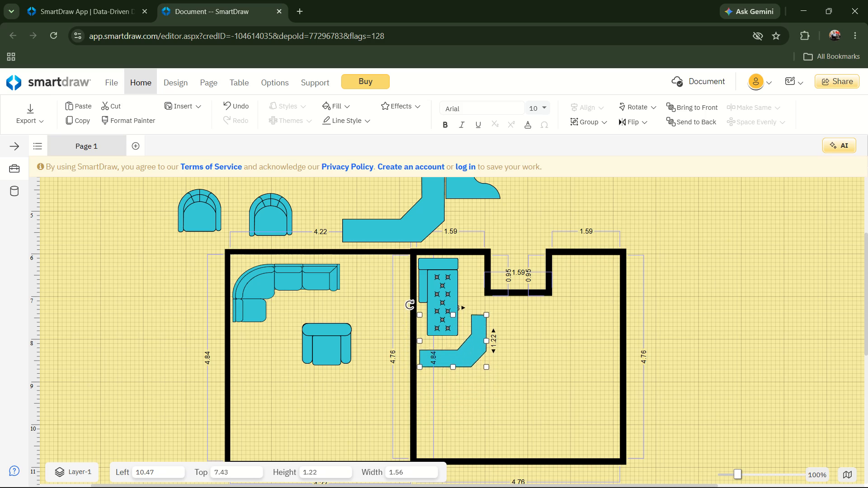
{"action": "key", "text": "Up"}
{"action": "key", "text": "Up"}
{"action": "key", "text": "Up"}
{"action": "key", "text": "Up"}
{"action": "key", "text": "Up"}
{"action": "key", "text": "Up"}
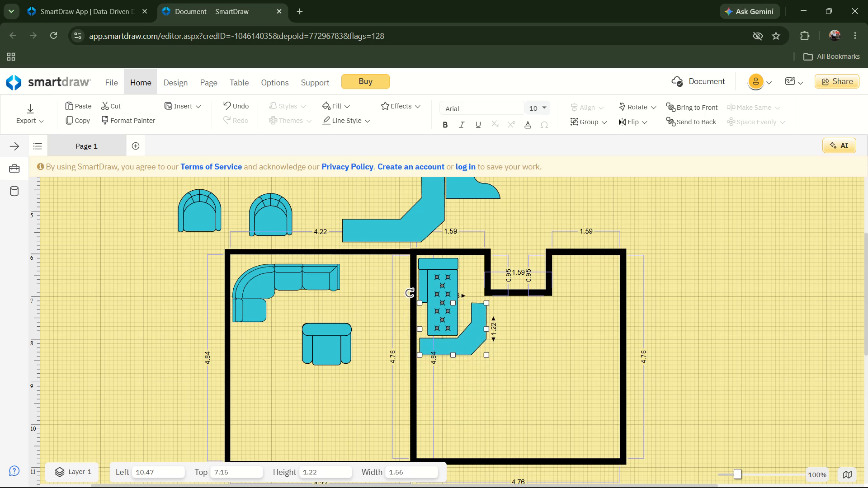
{"action": "key", "text": "Up"}
{"action": "key", "text": "Down"}
Nudge the L-shaped counter closer to the dividing wall and the tufted chaise, to about Left 10.43, Top 7.13.
{"action": "key", "text": "Right"}
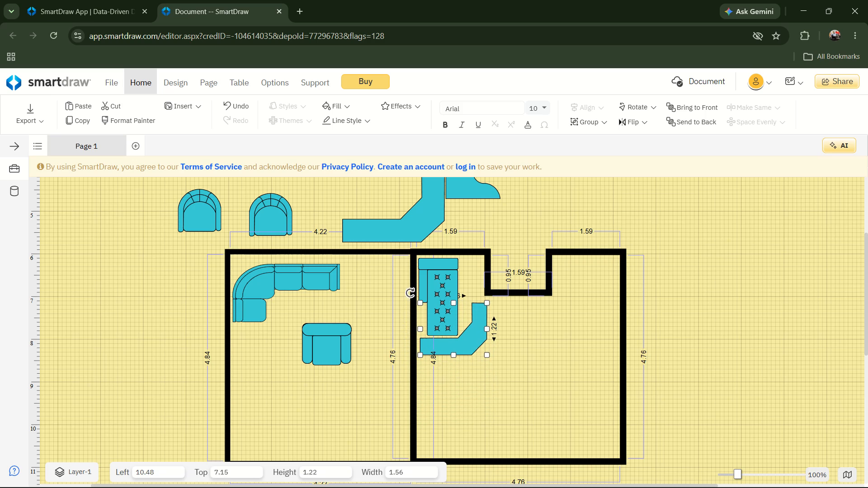
{"action": "key", "text": "Left"}
{"action": "key", "text": "Left"}
{"action": "key", "text": "Up"}
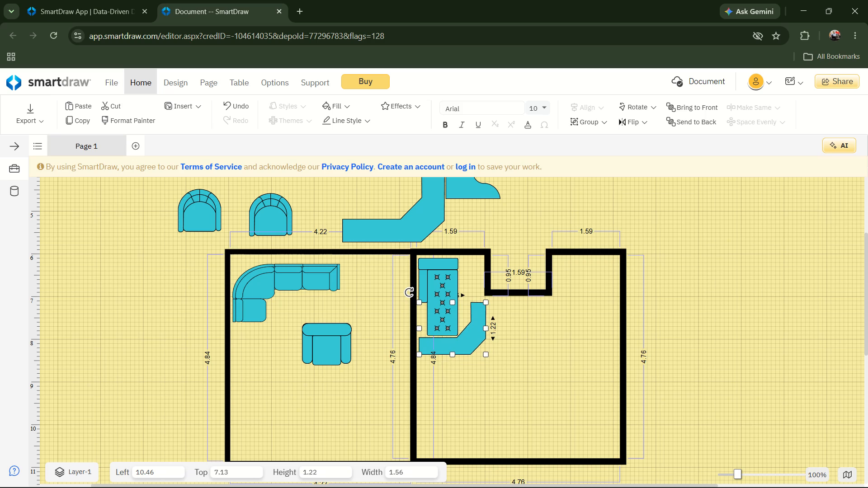
{"action": "key", "text": "Down"}
{"action": "key", "text": "Up"}
{"action": "key", "text": "Down"}
{"action": "key", "text": "Right"}
{"action": "key", "text": "Down"}
{"action": "key", "text": "Up"}
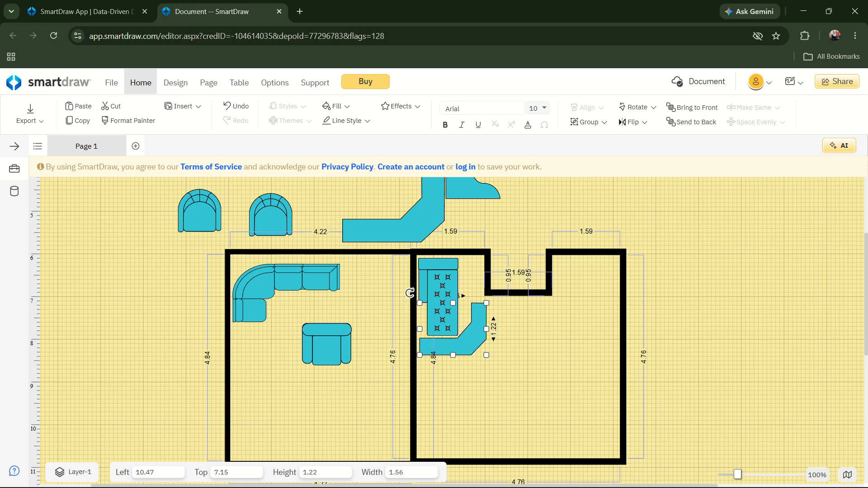
{"action": "key", "text": "Right"}
{"action": "key", "text": "Right"}
{"action": "key", "text": "Up"}
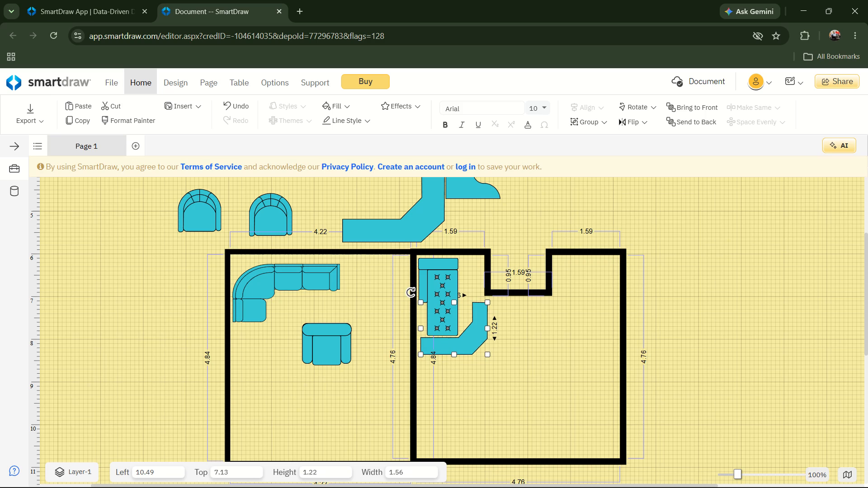
{"action": "key", "text": "Down"}
{"action": "key", "text": "Down"}
{"action": "key", "text": "Down"}
{"action": "key", "text": "Left"}
{"action": "key", "text": "Left"}
{"action": "key", "text": "Left"}
{"action": "key", "text": "Left"}
{"action": "key", "text": "Left"}
{"action": "key", "text": "Left"}
{"action": "key", "text": "Up"}
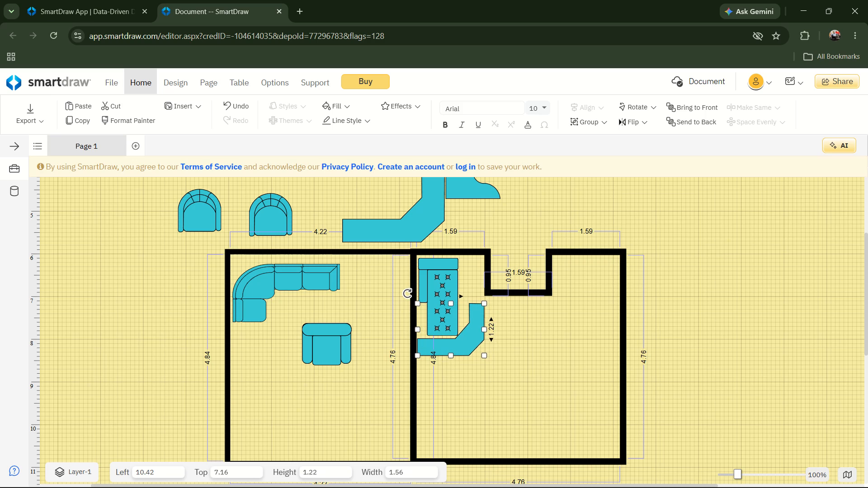
{"action": "key", "text": "Up"}
{"action": "key", "text": "Up"}
{"action": "key", "text": "Right"}
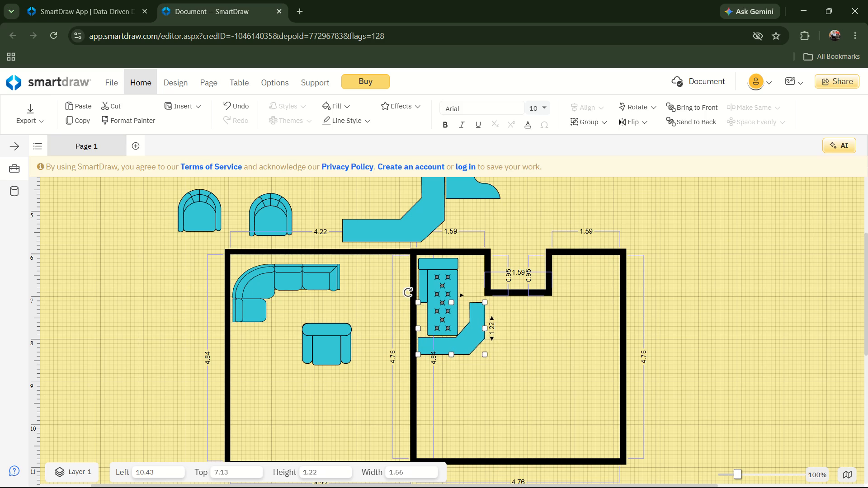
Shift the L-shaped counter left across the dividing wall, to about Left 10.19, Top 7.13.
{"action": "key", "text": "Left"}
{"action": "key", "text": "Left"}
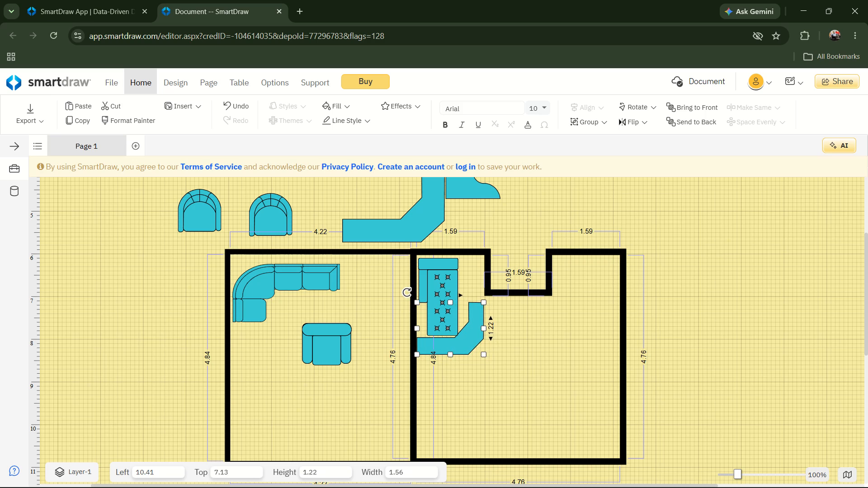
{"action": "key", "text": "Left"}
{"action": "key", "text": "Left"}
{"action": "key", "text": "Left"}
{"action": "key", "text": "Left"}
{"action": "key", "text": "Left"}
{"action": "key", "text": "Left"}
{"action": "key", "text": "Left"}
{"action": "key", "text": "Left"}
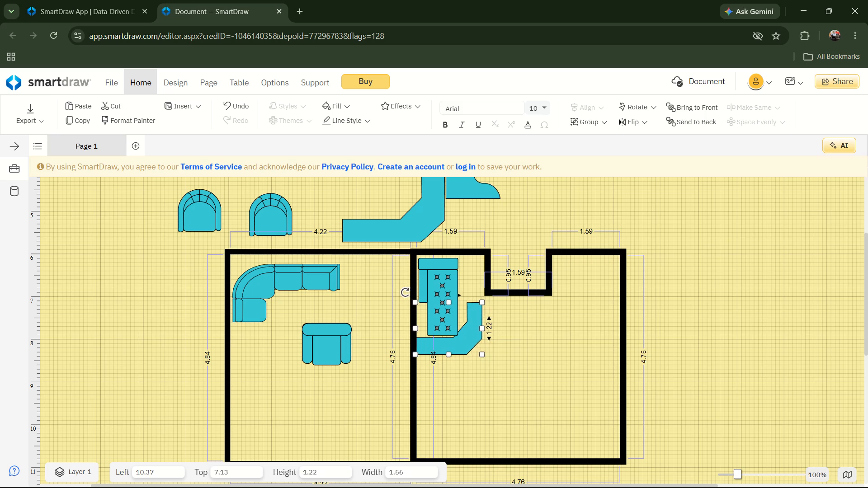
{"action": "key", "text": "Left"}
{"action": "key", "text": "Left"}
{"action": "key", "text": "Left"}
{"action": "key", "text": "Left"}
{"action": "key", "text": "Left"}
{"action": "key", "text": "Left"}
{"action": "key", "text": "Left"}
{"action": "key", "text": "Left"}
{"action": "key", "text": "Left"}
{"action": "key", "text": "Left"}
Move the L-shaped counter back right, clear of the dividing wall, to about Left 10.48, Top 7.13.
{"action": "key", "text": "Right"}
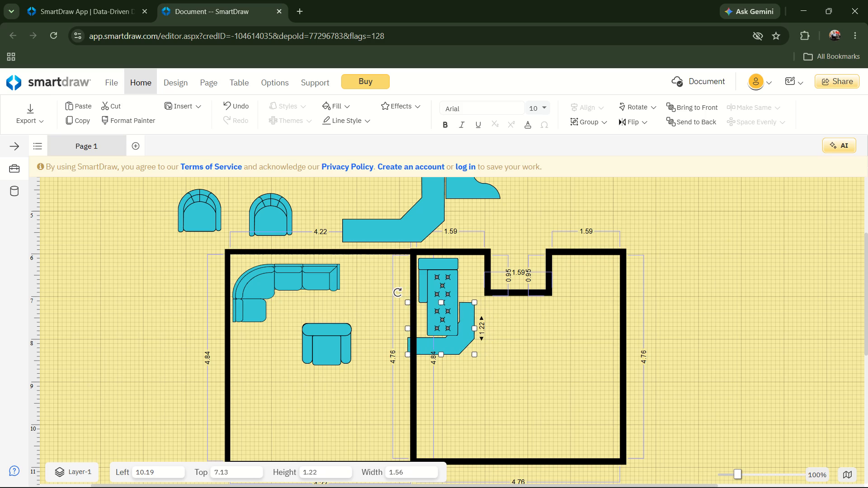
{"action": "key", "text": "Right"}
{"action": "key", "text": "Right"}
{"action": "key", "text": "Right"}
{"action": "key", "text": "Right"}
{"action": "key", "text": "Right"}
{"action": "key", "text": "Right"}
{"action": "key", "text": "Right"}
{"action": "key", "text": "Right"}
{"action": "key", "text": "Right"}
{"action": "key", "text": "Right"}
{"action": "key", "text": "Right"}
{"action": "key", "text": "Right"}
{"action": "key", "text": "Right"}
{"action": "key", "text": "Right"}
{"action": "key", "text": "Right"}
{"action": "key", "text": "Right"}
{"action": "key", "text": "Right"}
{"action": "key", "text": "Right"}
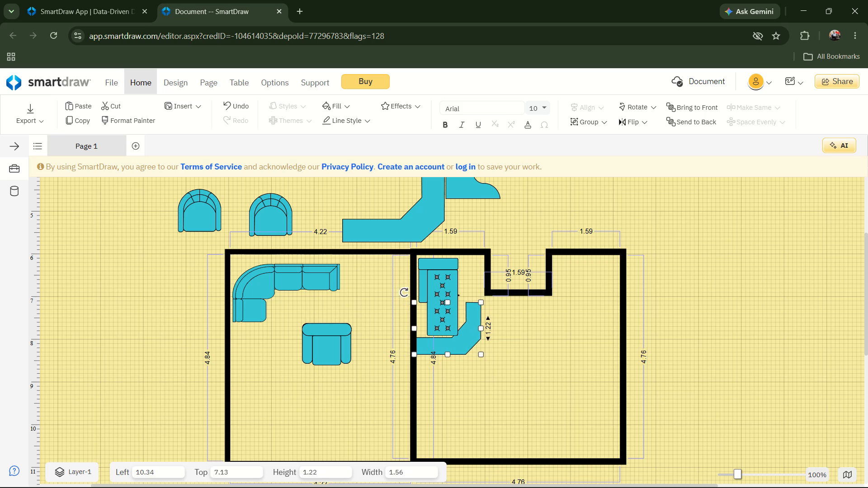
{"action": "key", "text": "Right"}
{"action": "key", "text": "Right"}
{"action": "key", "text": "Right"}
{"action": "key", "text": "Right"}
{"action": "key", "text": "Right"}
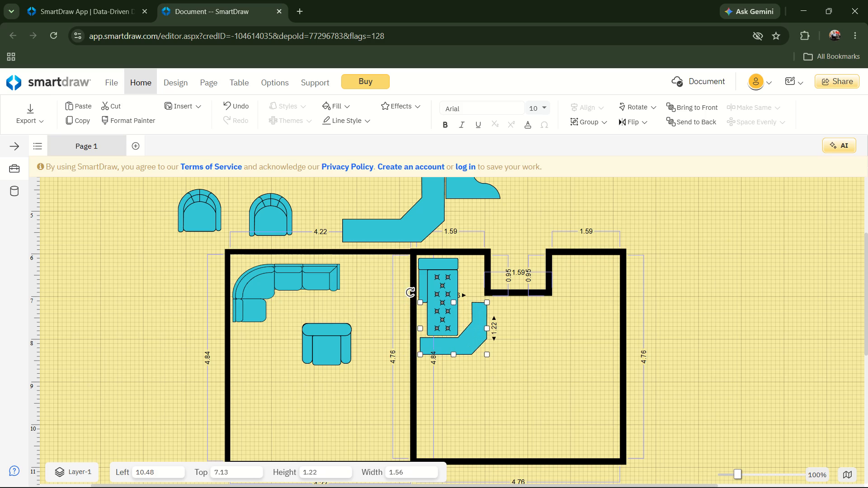
Fine-tune the L-shaped counter against the dividing wall beneath the tufted chaise, to about Left 10.44, Top 7.13.
{"action": "key", "text": "Left"}
{"action": "key", "text": "Left"}
{"action": "key", "text": "Left"}
{"action": "key", "text": "Up"}
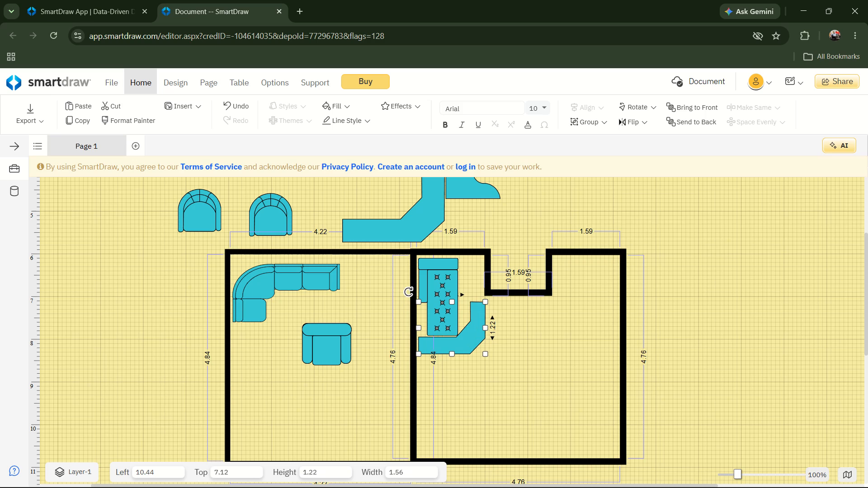
{"action": "key", "text": "Down"}
{"action": "key", "text": "Left"}
{"action": "key", "text": "Right"}
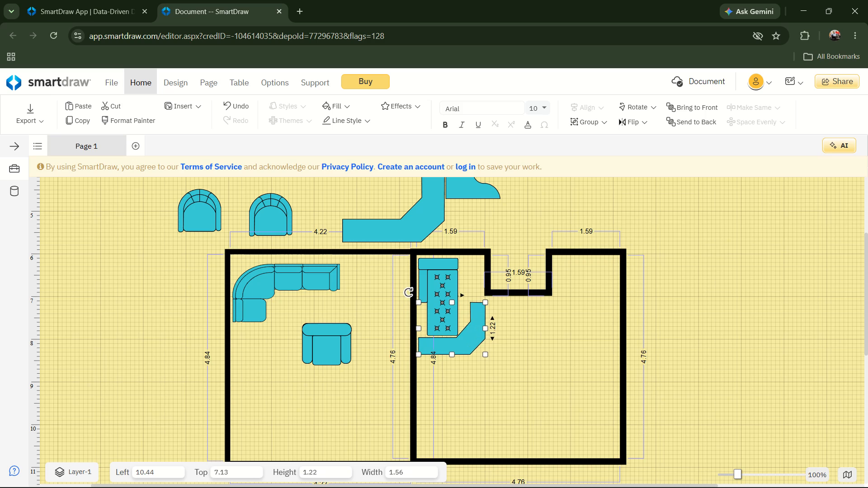
{"action": "key", "text": "Left"}
{"action": "key", "text": "Right"}
{"action": "key", "text": "Down"}
{"action": "key", "text": "Up"}
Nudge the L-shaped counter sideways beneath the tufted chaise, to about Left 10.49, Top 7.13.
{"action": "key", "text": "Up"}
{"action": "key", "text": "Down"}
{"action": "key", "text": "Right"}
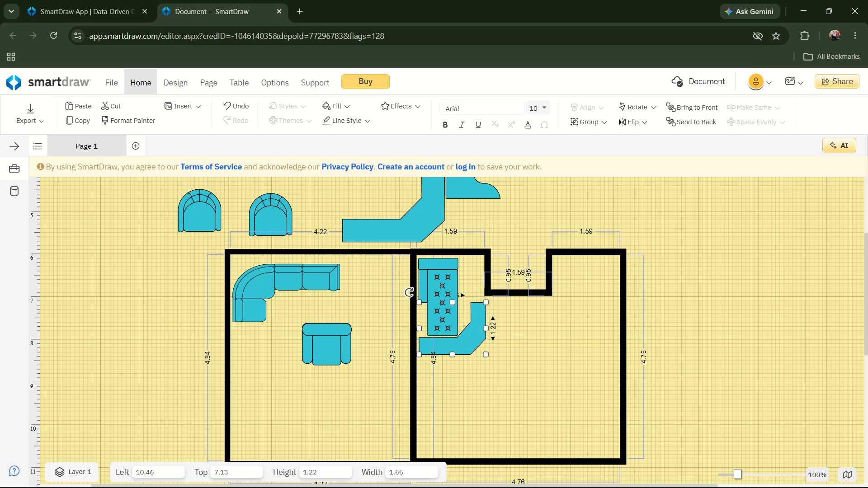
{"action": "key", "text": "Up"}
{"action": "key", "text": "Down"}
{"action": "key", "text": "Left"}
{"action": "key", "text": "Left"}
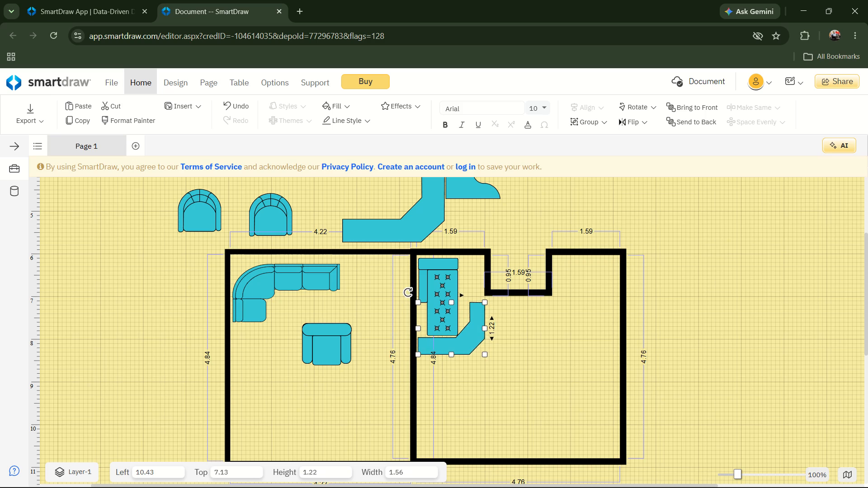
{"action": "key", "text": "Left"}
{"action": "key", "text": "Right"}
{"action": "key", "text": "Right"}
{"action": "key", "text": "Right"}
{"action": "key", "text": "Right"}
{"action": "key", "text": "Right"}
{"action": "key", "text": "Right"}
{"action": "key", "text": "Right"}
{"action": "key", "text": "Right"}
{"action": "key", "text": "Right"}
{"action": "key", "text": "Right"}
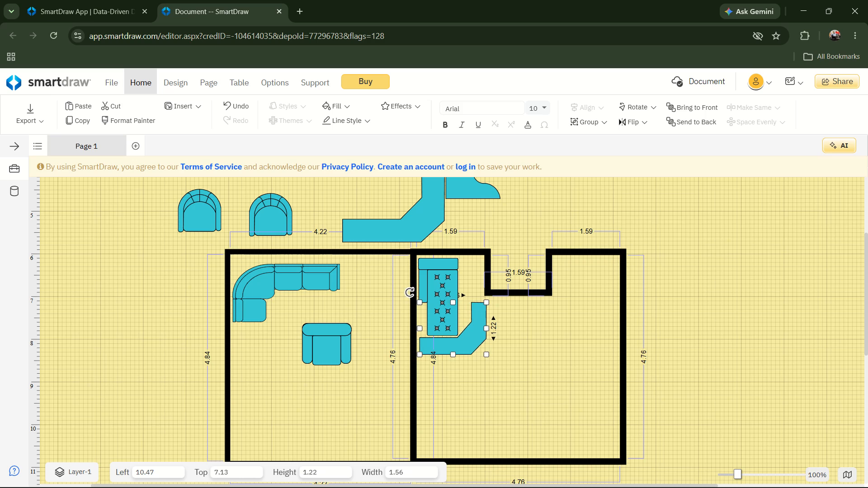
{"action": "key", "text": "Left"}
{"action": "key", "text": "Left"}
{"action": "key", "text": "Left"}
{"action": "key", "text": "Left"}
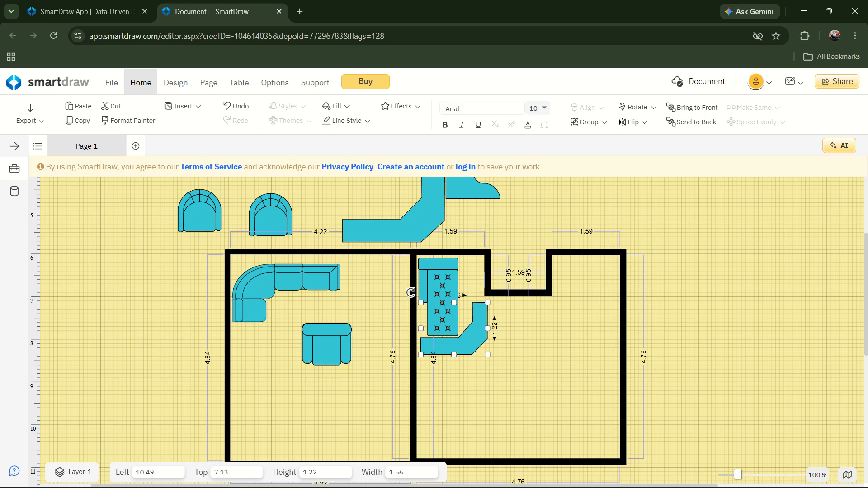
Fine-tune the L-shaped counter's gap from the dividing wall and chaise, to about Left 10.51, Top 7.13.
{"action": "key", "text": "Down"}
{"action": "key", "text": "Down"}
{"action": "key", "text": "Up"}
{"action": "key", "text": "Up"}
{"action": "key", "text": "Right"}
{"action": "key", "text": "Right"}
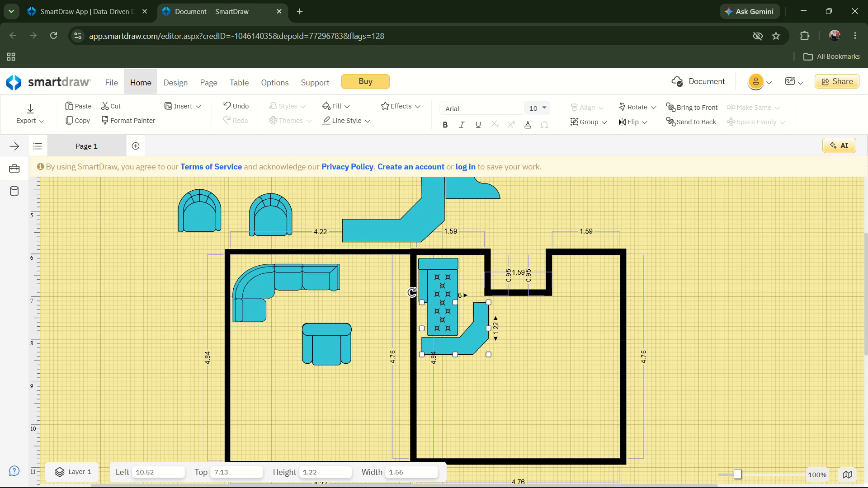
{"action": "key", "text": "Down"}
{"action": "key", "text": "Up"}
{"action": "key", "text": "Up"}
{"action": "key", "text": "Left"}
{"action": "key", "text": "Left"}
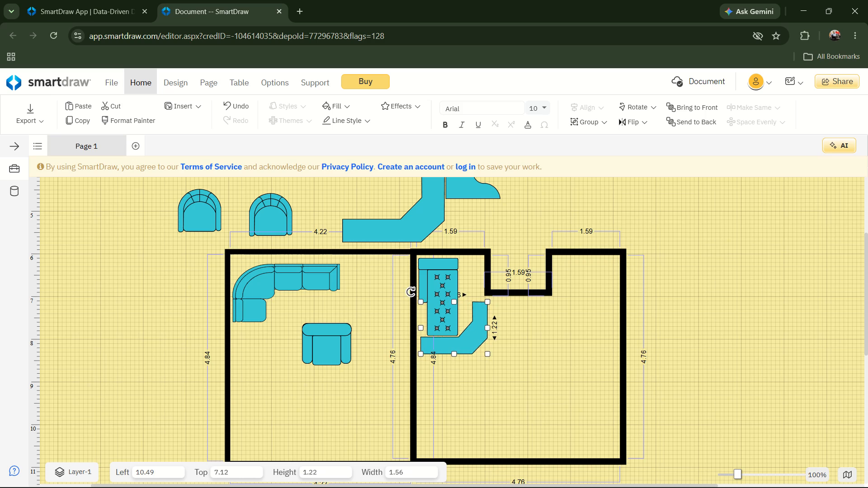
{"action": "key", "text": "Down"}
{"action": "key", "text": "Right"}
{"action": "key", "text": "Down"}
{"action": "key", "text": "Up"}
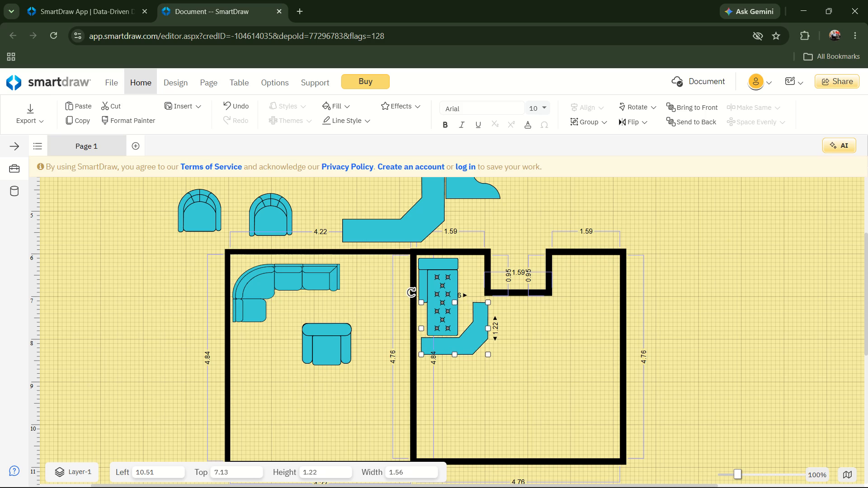
Move the L-shaped counter right, clear of the tufted chaise, to about Left 11.38, Top 7.12.
{"action": "key", "text": "Right"}
{"action": "key", "text": "Right"}
{"action": "key", "text": "Right"}
{"action": "key", "text": "Right"}
{"action": "key", "text": "Right"}
{"action": "key", "text": "Right"}
{"action": "key", "text": "Right"}
{"action": "key", "text": "Right"}
{"action": "key", "text": "Right"}
{"action": "key", "text": "Right"}
{"action": "key", "text": "Right"}
{"action": "key", "text": "Right"}
{"action": "key", "text": "Right"}
{"action": "key", "text": "Right"}
{"action": "key", "text": "Right"}
{"action": "key", "text": "Right"}
{"action": "key", "text": "Right"}
{"action": "key", "text": "Right"}
{"action": "key", "text": "Right"}
{"action": "key", "text": "Right"}
{"action": "key", "text": "Right"}
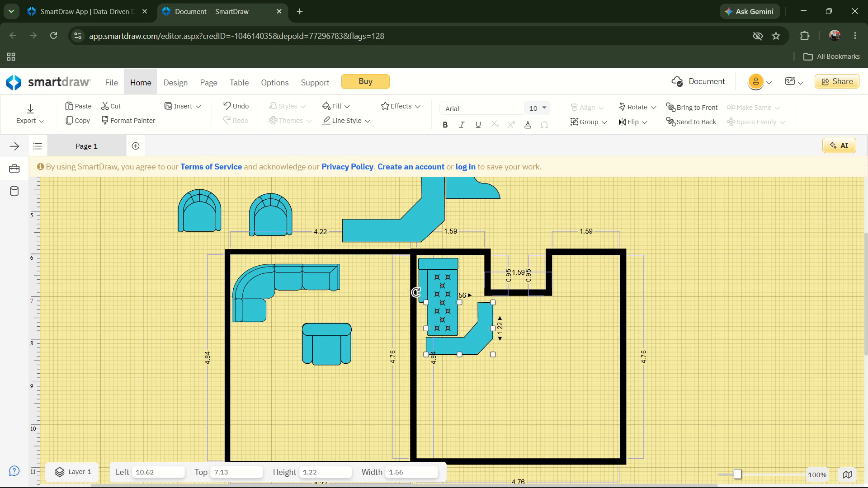
{"action": "key", "text": "Up"}
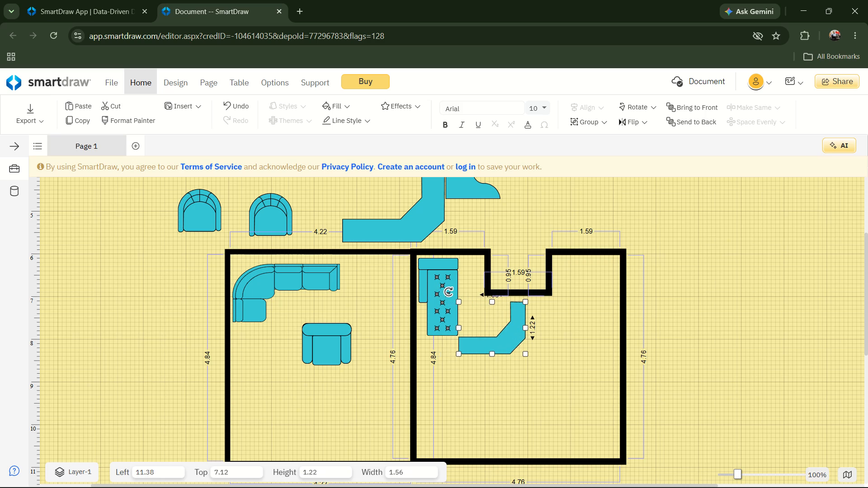
Shift the L-shaped counter up and slightly right, just below the wall notch, to about Left 11.51, Top 7.05.
{"action": "key", "text": "Up"}
{"action": "key", "text": "Up"}
{"action": "key", "text": "Up"}
{"action": "key", "text": "Right"}
{"action": "key", "text": "Right"}
{"action": "key", "text": "Right"}
{"action": "key", "text": "Right"}
{"action": "key", "text": "Right"}
{"action": "key", "text": "Right"}
{"action": "key", "text": "Right"}
{"action": "key", "text": "Right"}
{"action": "key", "text": "Right"}
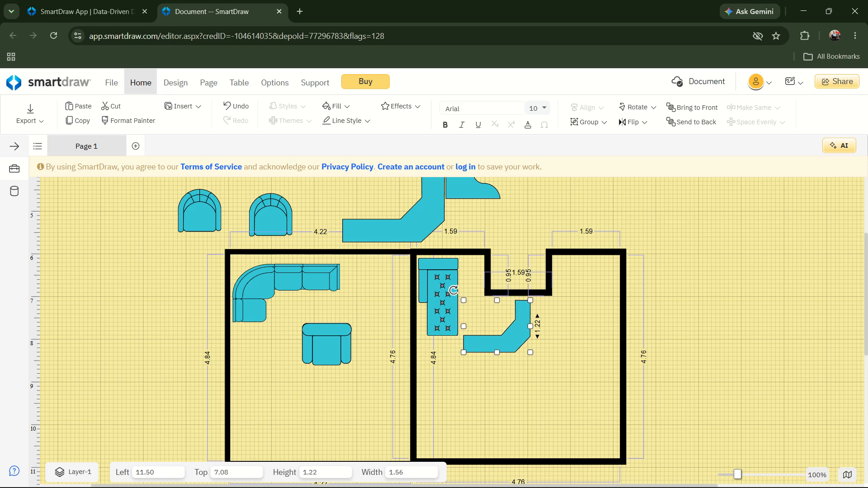
{"action": "key", "text": "Up"}
{"action": "key", "text": "Up"}
{"action": "key", "text": "Up"}
{"action": "key", "text": "Right"}
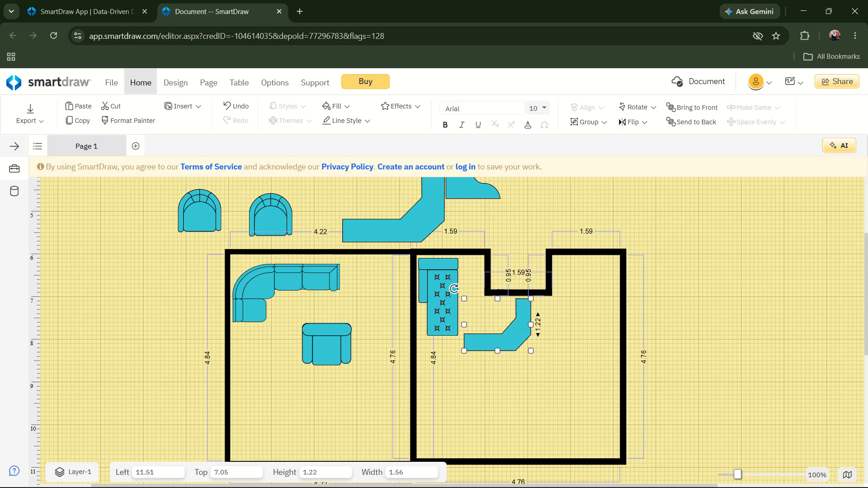
Move the L-shaped counter right past the wall notch, near the outer wall, to about Left 13.52, Top 7.02.
{"action": "key", "text": "Up"}
{"action": "key", "text": "Up"}
{"action": "key", "text": "Right"}
{"action": "key", "text": "Right"}
{"action": "key", "text": "Right"}
{"action": "key", "text": "Right"}
{"action": "key", "text": "Right"}
{"action": "key", "text": "Right"}
{"action": "key", "text": "Right"}
{"action": "key", "text": "Right"}
{"action": "key", "text": "Right"}
{"action": "key", "text": "Right"}
{"action": "key", "text": "Right"}
{"action": "key", "text": "Right"}
{"action": "key", "text": "Right"}
{"action": "key", "text": "Right"}
{"action": "key", "text": "Right"}
{"action": "key", "text": "Right"}
{"action": "key", "text": "Right"}
{"action": "key", "text": "Right"}
{"action": "key", "text": "Right"}
{"action": "key", "text": "Right"}
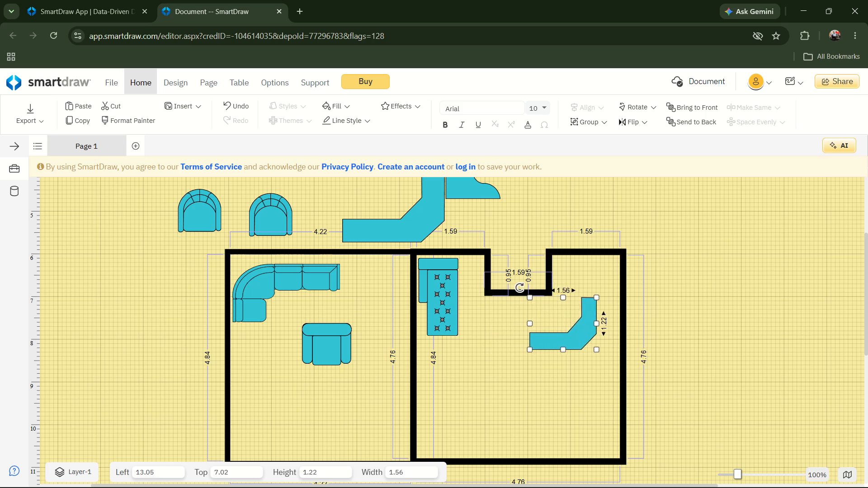
{"action": "key", "text": "Right"}
{"action": "key", "text": "Right"}
{"action": "key", "text": "Right"}
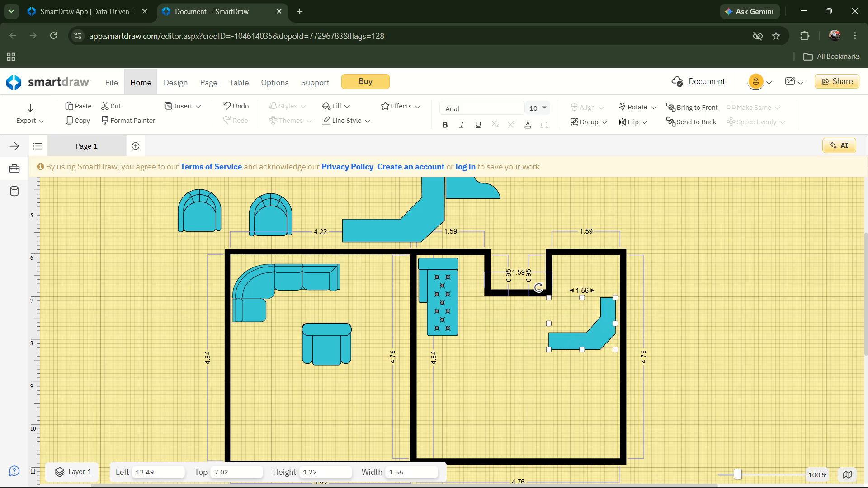
{"action": "key", "text": "Right"}
{"action": "key", "text": "Right"}
Move the L-shaped counter up into the right-hand room's upper-right recess, to about Left 13.52, Top 6.11.
{"action": "key", "text": "Up"}
{"action": "key", "text": "Up"}
{"action": "key", "text": "Up"}
{"action": "key", "text": "Up"}
{"action": "key", "text": "Up"}
{"action": "key", "text": "Up"}
{"action": "key", "text": "Up"}
{"action": "key", "text": "Up"}
{"action": "key", "text": "Up"}
{"action": "key", "text": "Up"}
{"action": "key", "text": "Up"}
{"action": "key", "text": "Up"}
{"action": "key", "text": "Up"}
{"action": "key", "text": "Up"}
{"action": "key", "text": "Up"}
{"action": "key", "text": "Up"}
{"action": "key", "text": "Up"}
{"action": "key", "text": "Up"}
{"action": "key", "text": "Up"}
{"action": "key", "text": "Up"}
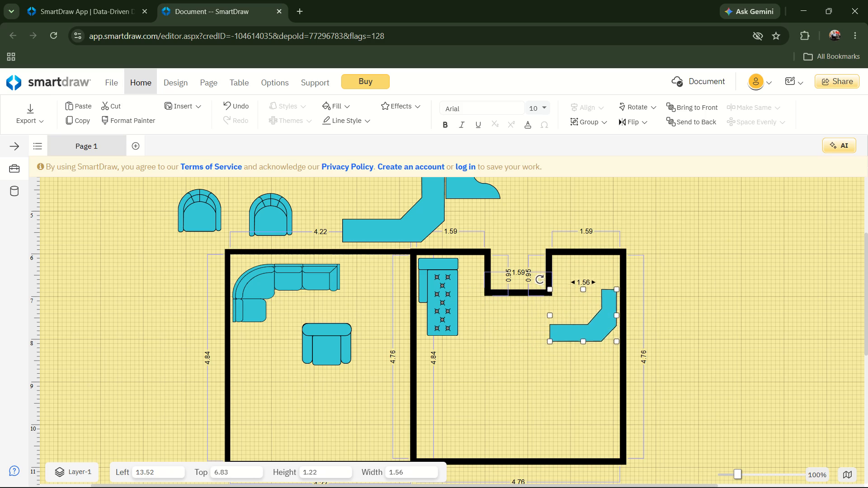
{"action": "key", "text": "Right"}
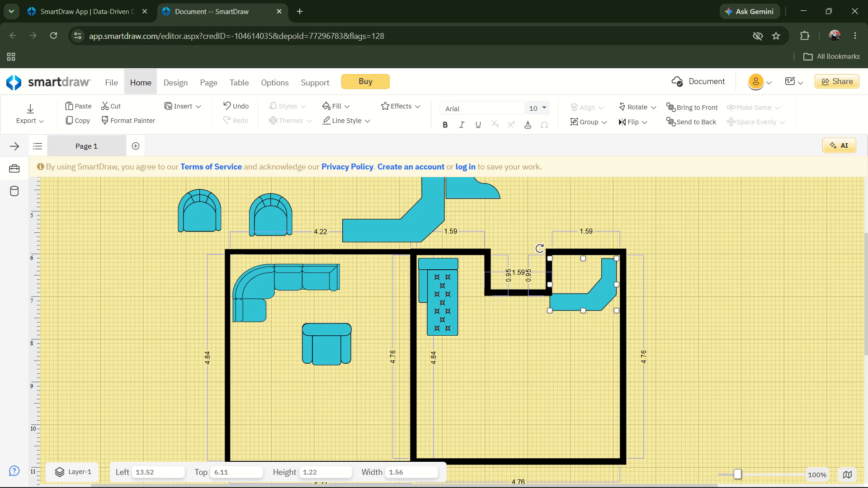
Fine-tune the L-shaped counter against the recess's top and outer walls, to about Left 13.57, Top 6.07.
{"action": "key", "text": "Right"}
{"action": "key", "text": "Up"}
{"action": "key", "text": "Up"}
{"action": "key", "text": "Up"}
{"action": "key", "text": "Left"}
{"action": "key", "text": "Left"}
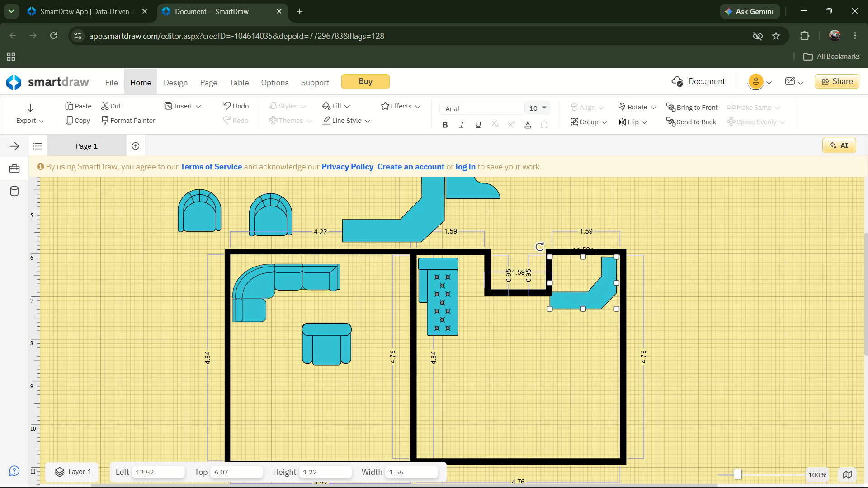
{"action": "key", "text": "Up"}
{"action": "key", "text": "Down"}
{"action": "key", "text": "Right"}
{"action": "key", "text": "Right"}
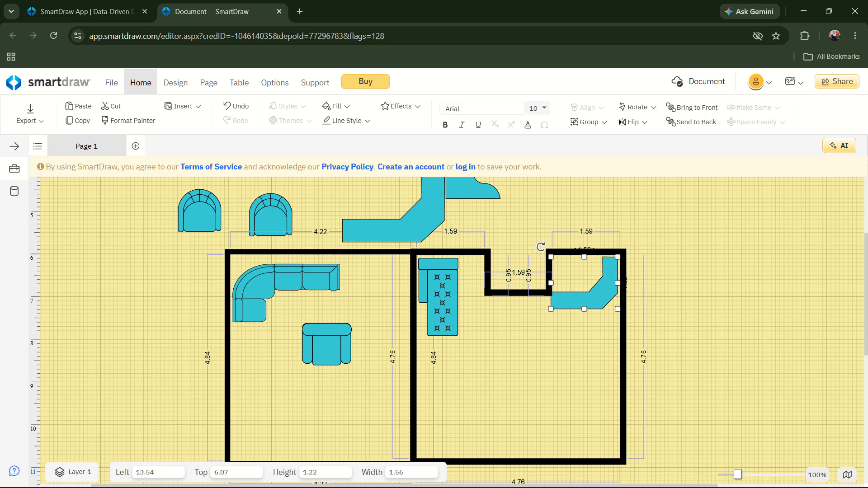
{"action": "key", "text": "Up"}
{"action": "key", "text": "Right"}
{"action": "key", "text": "Down"}
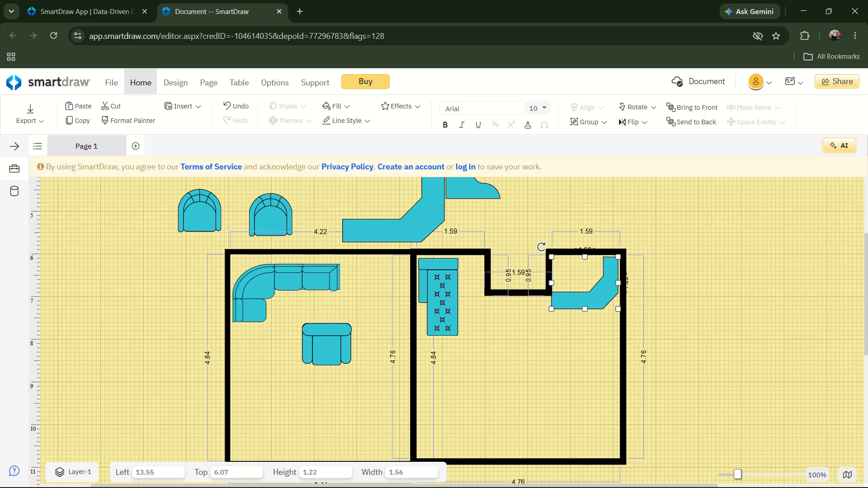
{"action": "key", "text": "Left"}
{"action": "key", "text": "Right"}
{"action": "key", "text": "Right"}
{"action": "key", "text": "Up"}
{"action": "key", "text": "Down"}
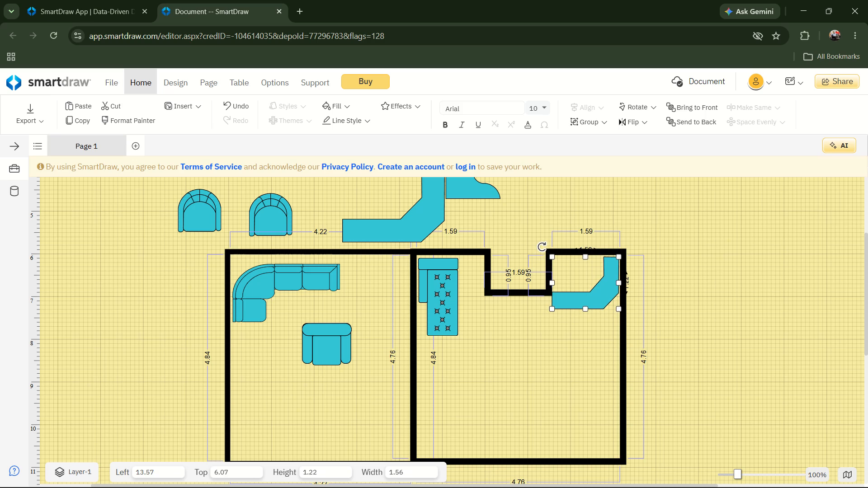
{"action": "key", "text": "Insert"}
{"action": "key", "text": "Insert"}
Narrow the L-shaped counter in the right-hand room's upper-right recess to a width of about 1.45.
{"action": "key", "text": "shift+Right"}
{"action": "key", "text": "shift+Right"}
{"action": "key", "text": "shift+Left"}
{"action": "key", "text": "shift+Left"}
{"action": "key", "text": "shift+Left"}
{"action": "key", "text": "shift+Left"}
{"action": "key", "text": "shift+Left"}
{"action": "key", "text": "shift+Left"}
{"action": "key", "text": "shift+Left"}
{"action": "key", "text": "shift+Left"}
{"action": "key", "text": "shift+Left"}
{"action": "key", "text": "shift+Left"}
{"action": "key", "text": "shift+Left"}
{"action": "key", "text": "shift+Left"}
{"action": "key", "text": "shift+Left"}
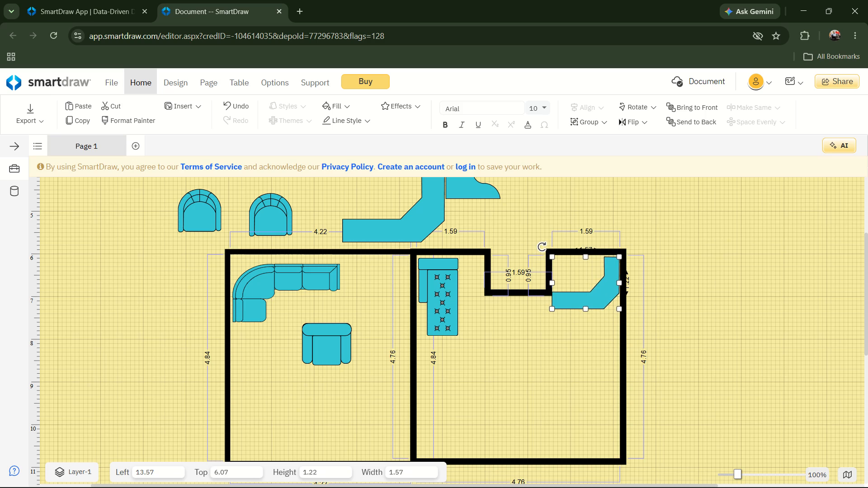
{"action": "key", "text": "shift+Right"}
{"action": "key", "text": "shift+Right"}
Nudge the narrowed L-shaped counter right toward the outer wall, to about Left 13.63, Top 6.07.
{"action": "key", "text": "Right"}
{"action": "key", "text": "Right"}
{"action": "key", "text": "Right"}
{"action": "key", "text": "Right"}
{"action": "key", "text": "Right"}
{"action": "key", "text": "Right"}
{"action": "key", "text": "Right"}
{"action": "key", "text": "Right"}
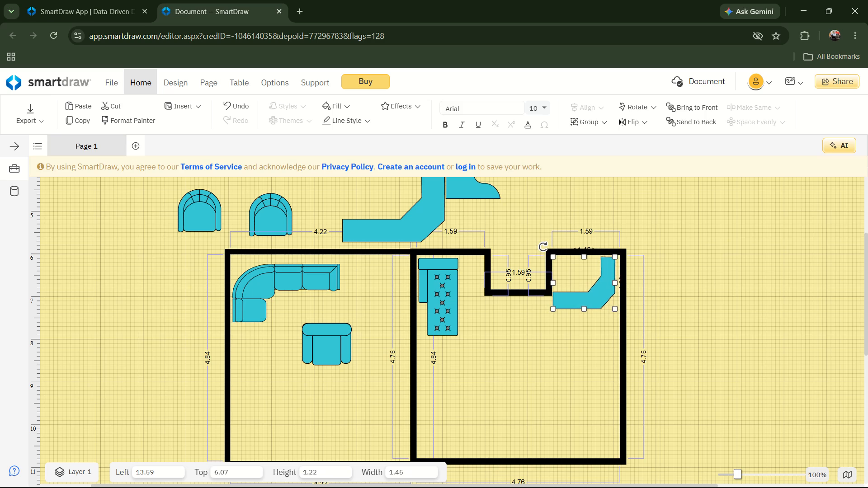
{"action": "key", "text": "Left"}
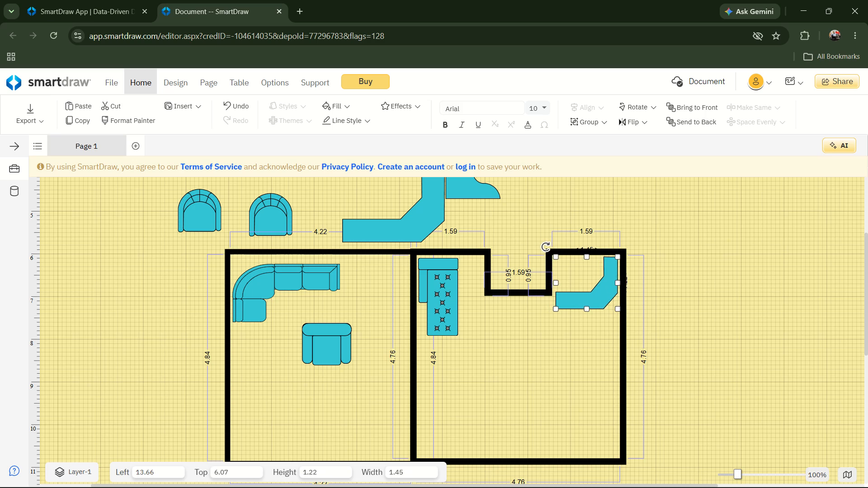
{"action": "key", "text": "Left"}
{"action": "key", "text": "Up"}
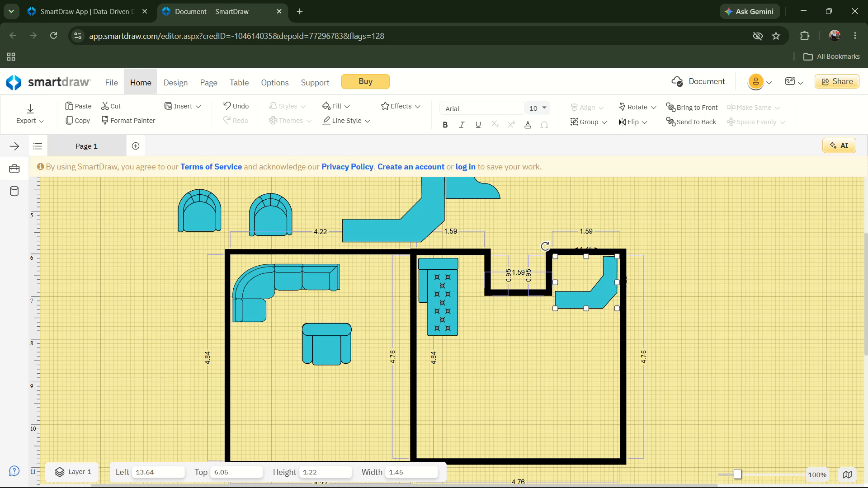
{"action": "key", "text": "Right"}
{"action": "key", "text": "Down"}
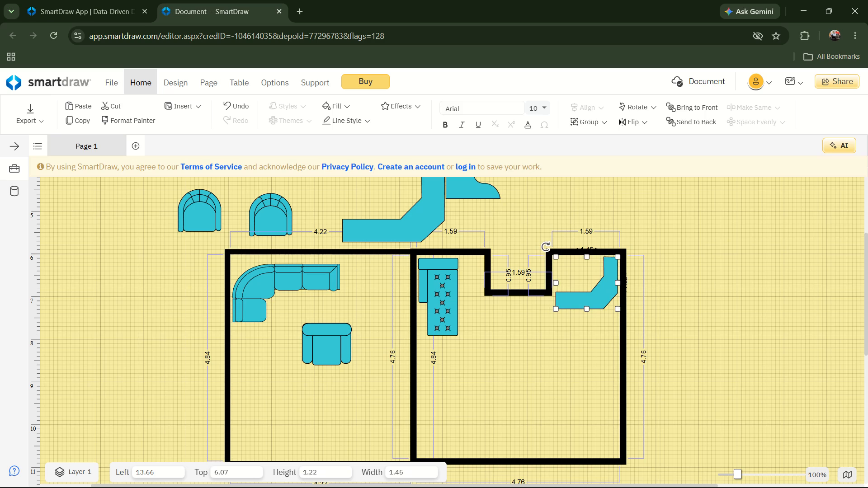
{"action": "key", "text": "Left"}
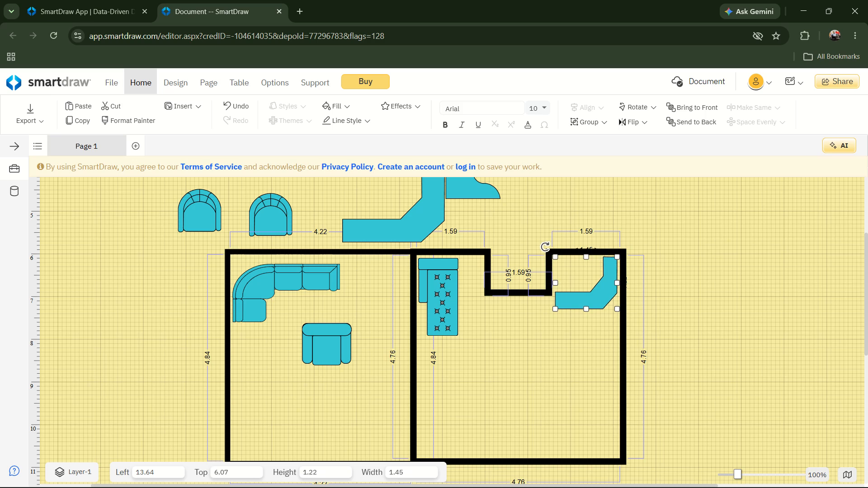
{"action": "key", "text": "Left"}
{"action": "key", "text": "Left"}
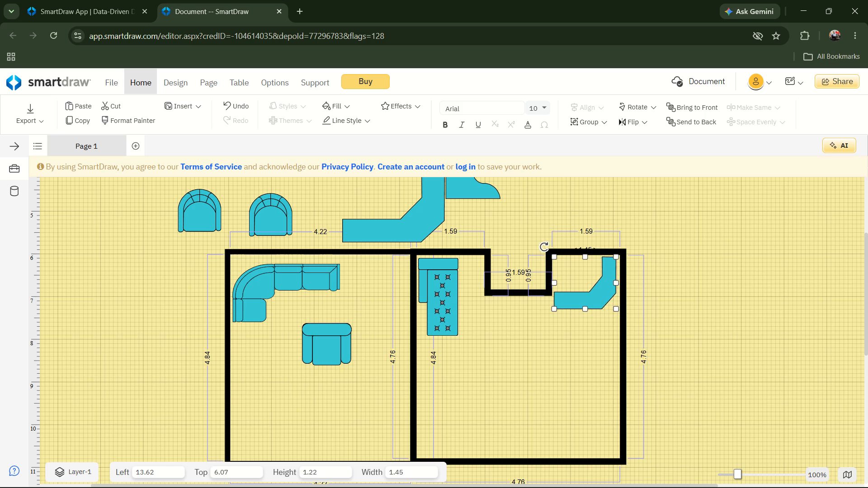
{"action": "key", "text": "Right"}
Adjust the L-shaped counter's width to about 1.52, keeping its left edge at about 13.63.
{"action": "key", "text": "shift+Left"}
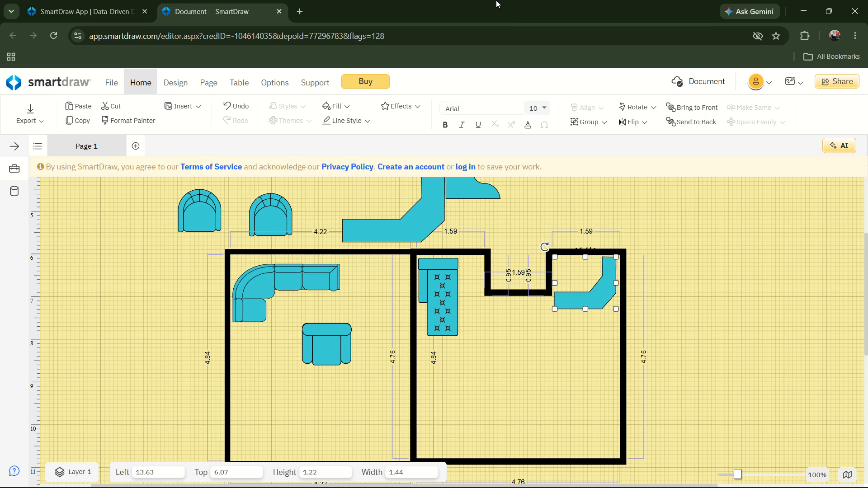
{"action": "key", "text": "shift+Left"}
{"action": "key", "text": "shift+Left"}
{"action": "key", "text": "shift+Right"}
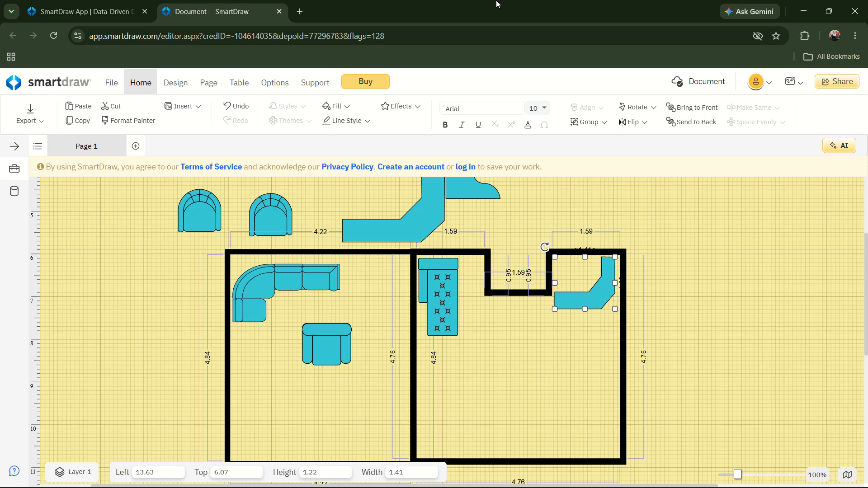
{"action": "key", "text": "shift+Right"}
{"action": "key", "text": "shift+Right"}
{"action": "key", "text": "shift+Right"}
{"action": "key", "text": "shift+Right"}
{"action": "key", "text": "shift+Right"}
{"action": "key", "text": "shift+Right"}
{"action": "key", "text": "shift+Right"}
{"action": "key", "text": "shift+Left"}
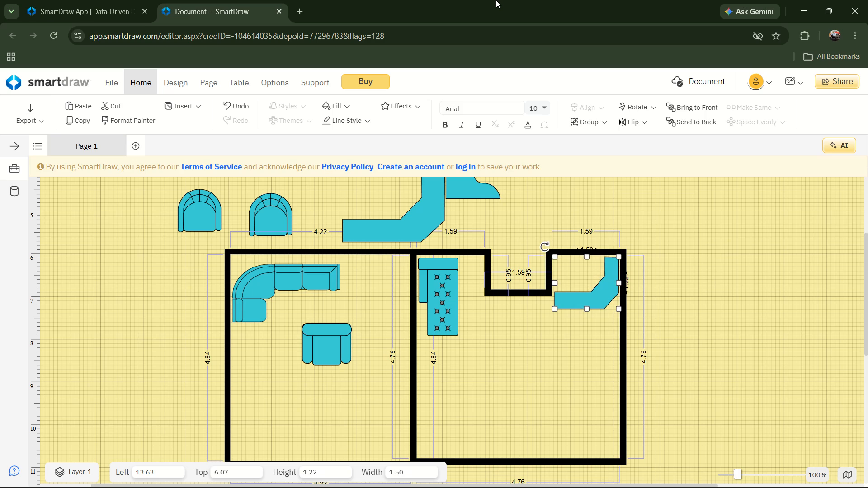
{"action": "key", "text": "shift+Left"}
{"action": "key", "text": "Left"}
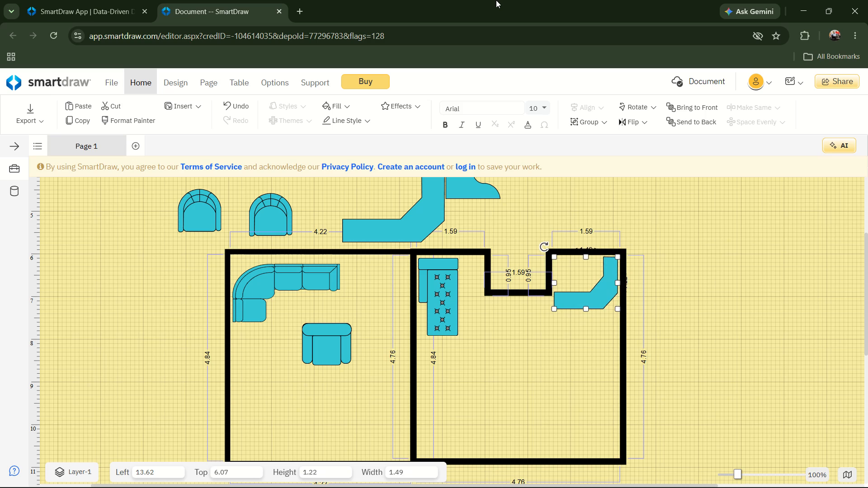
{"action": "key", "text": "Right"}
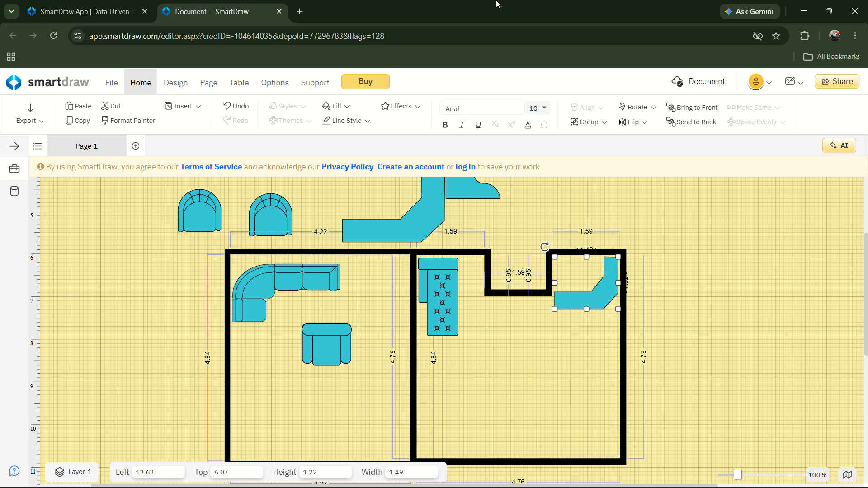
{"action": "key", "text": "shift+Left"}
{"action": "key", "text": "shift+Left"}
{"action": "key", "text": "shift+Right"}
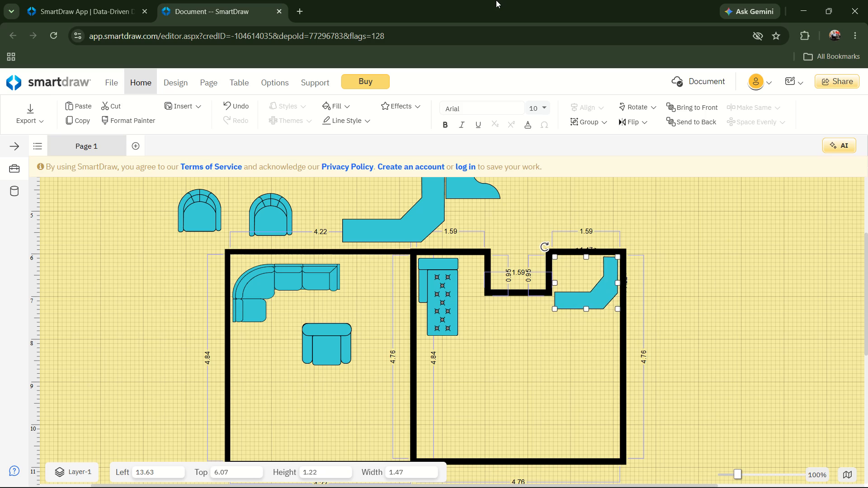
{"action": "key", "text": "shift+Right"}
{"action": "key", "text": "shift+Right"}
{"action": "key", "text": "shift+Right"}
{"action": "key", "text": "shift+Right"}
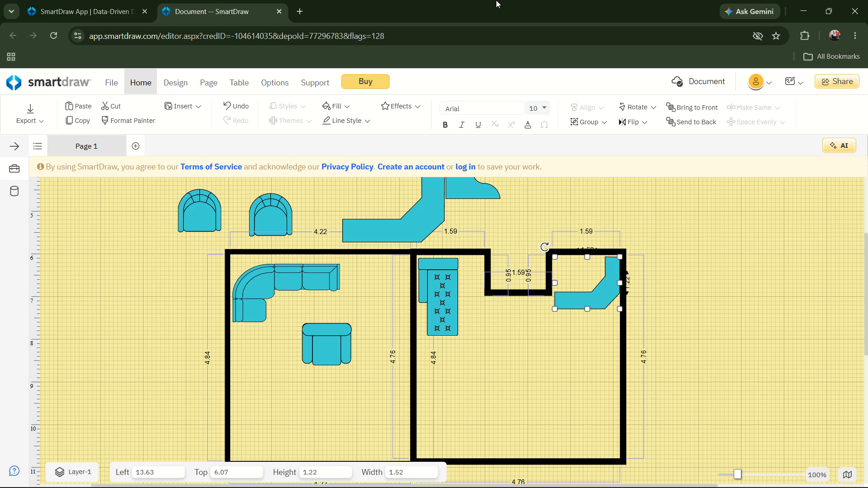
Shift the L-shaped counter slightly left and up between the recess walls, to about Left 13.59, Top 6.05.
{"action": "key", "text": "Left"}
{"action": "key", "text": "Left"}
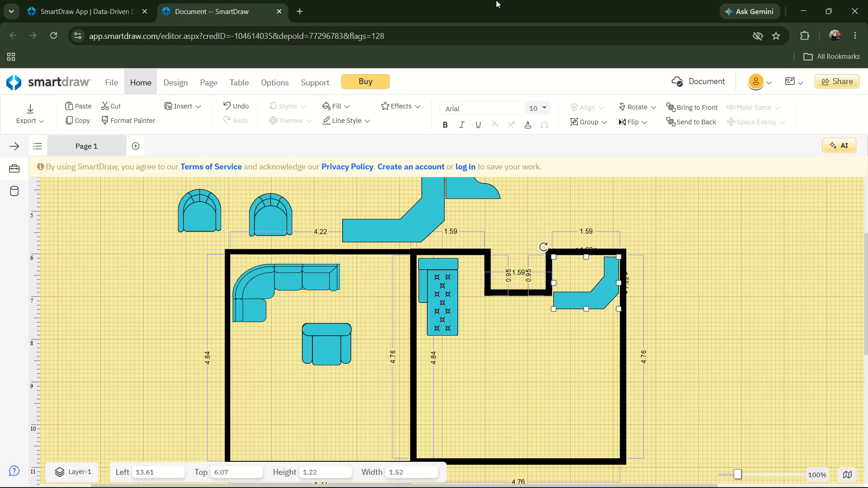
{"action": "key", "text": "Left"}
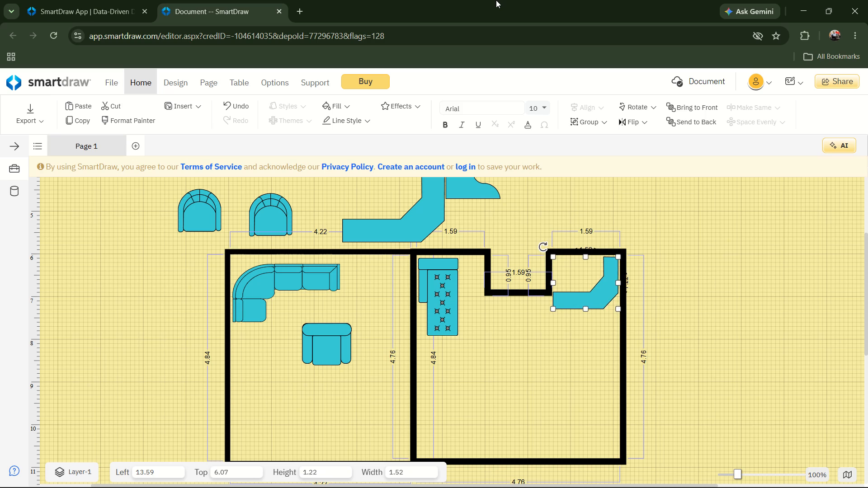
{"action": "key", "text": "Left"}
{"action": "key", "text": "Right"}
{"action": "key", "text": "Left"}
{"action": "key", "text": "Down"}
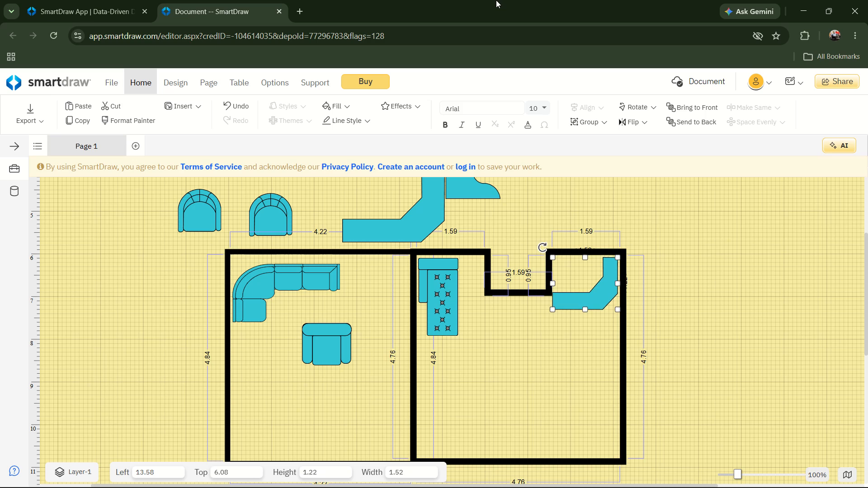
{"action": "key", "text": "Up"}
{"action": "key", "text": "Up"}
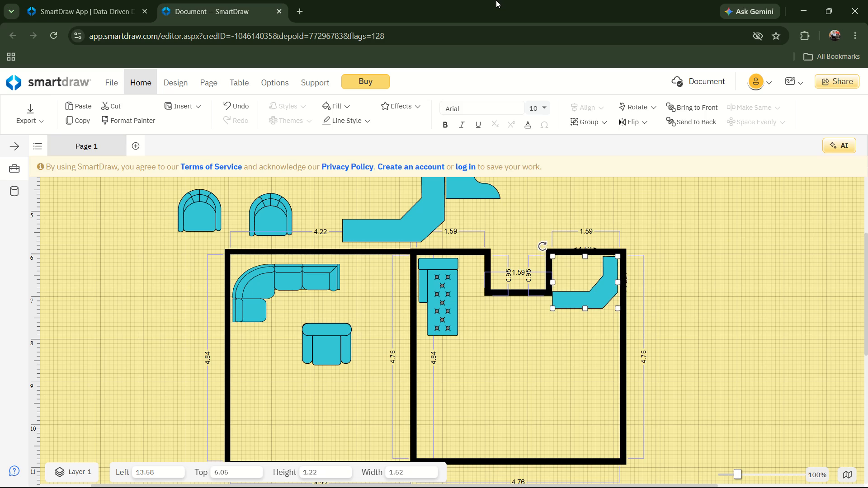
{"action": "key", "text": "Down"}
{"action": "key", "text": "Right"}
{"action": "key", "text": "Up"}
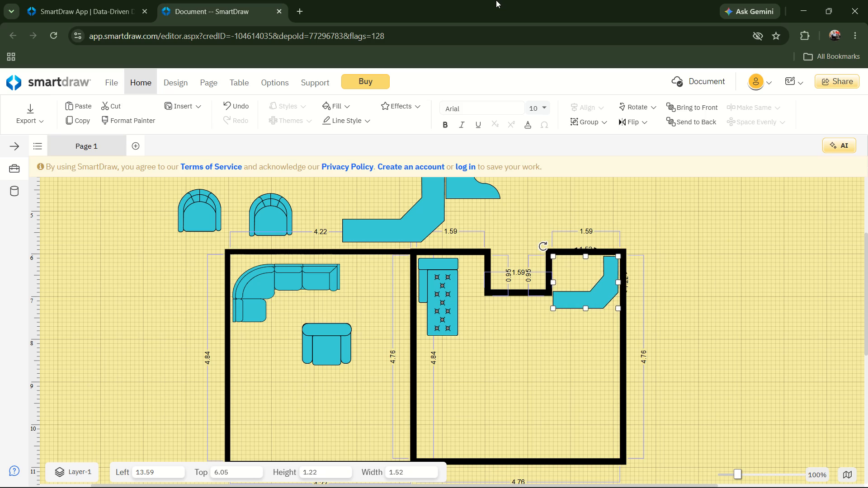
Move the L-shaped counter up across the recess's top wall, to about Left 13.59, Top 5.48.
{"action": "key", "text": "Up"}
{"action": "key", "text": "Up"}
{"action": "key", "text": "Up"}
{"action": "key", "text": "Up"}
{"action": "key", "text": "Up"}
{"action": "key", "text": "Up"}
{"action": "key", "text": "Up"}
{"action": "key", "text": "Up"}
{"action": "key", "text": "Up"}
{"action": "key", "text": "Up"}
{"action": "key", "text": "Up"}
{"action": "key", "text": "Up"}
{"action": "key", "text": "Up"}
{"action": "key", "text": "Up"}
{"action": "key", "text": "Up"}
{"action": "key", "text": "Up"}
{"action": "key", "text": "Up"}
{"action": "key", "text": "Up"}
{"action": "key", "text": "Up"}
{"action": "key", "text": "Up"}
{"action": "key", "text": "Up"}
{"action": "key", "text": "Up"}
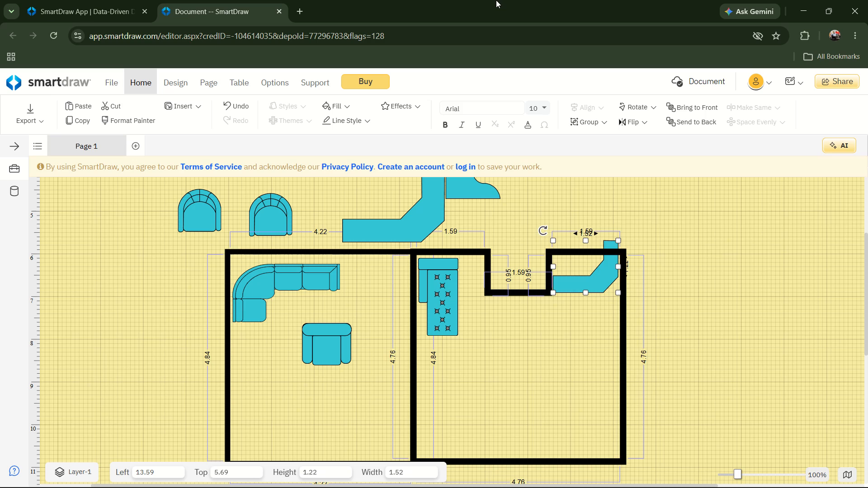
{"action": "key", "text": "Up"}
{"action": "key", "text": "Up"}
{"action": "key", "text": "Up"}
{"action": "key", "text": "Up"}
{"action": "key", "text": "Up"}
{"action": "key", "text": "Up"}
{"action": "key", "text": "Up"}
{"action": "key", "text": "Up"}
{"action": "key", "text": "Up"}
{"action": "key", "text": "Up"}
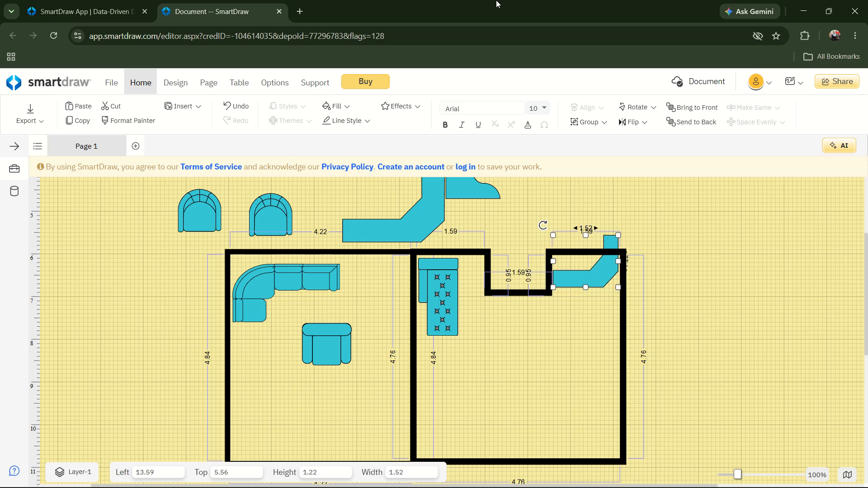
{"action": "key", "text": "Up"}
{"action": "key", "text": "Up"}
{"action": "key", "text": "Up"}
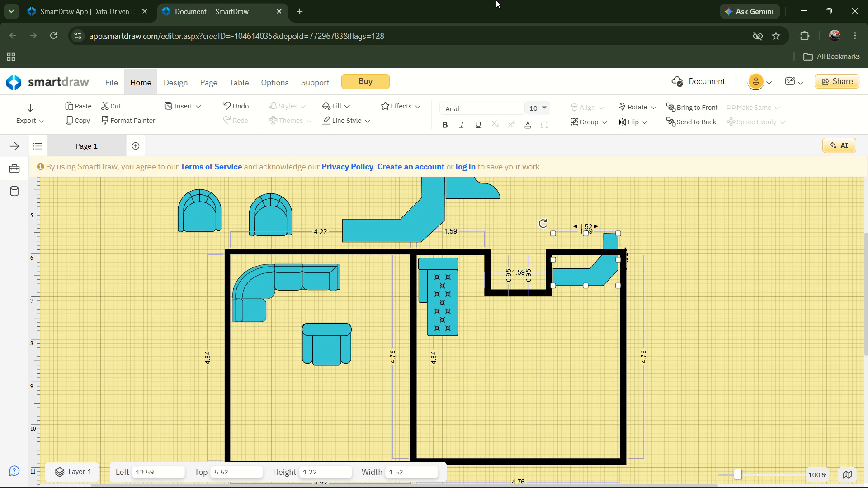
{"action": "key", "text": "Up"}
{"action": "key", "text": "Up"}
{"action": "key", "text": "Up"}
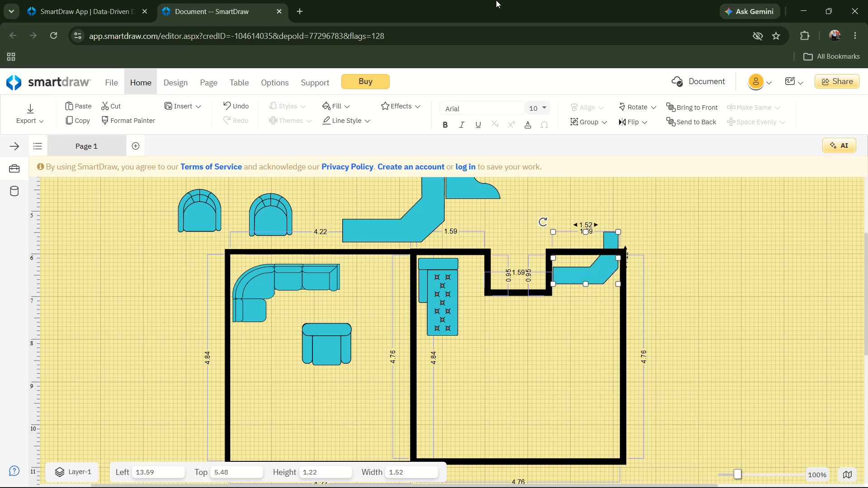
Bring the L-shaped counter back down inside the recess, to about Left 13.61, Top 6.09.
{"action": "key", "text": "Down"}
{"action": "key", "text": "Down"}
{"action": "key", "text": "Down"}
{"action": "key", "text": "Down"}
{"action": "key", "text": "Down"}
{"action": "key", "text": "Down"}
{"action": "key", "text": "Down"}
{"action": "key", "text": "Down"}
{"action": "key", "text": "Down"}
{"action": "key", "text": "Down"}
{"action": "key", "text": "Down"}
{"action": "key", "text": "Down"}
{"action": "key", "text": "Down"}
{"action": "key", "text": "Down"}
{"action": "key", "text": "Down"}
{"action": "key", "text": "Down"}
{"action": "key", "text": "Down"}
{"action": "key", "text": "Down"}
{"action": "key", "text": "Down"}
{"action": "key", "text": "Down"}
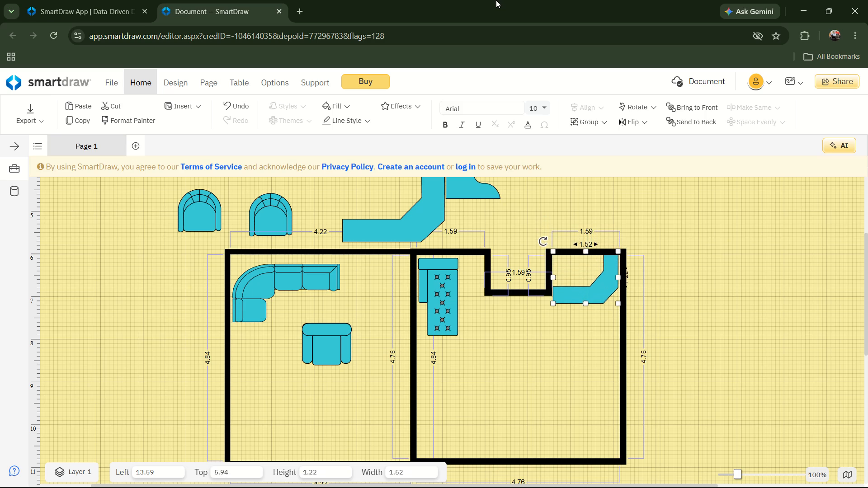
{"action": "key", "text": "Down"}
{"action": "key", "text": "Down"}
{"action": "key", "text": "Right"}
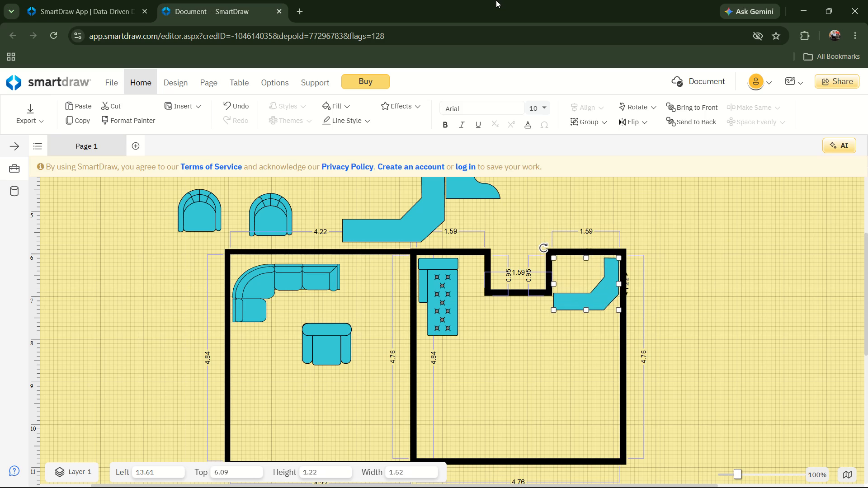
Fine-tune the L-shaped counter's position between the recess walls, to about Left 13.59, Top 6.07.
{"action": "key", "text": "Left"}
{"action": "key", "text": "Up"}
{"action": "key", "text": "Right"}
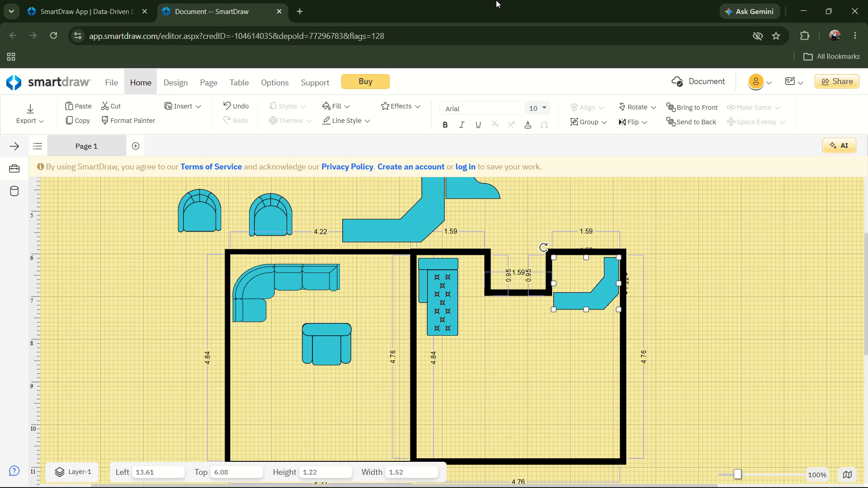
{"action": "key", "text": "Left"}
{"action": "key", "text": "Left"}
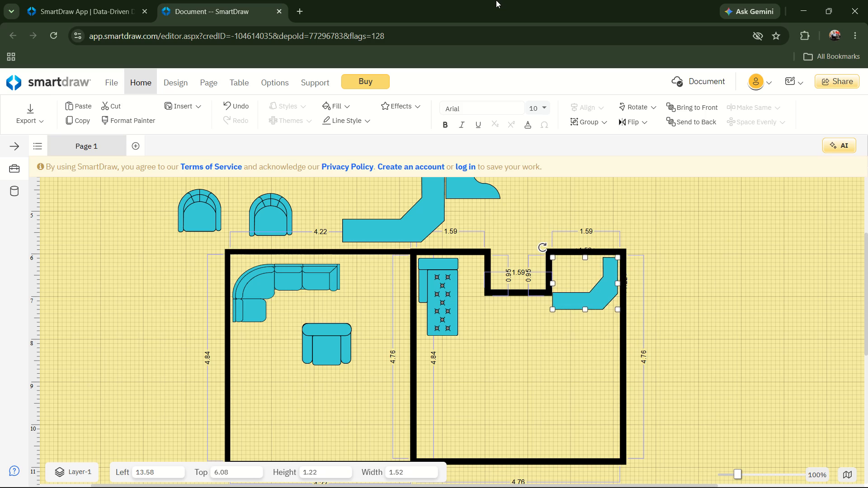
{"action": "key", "text": "Right"}
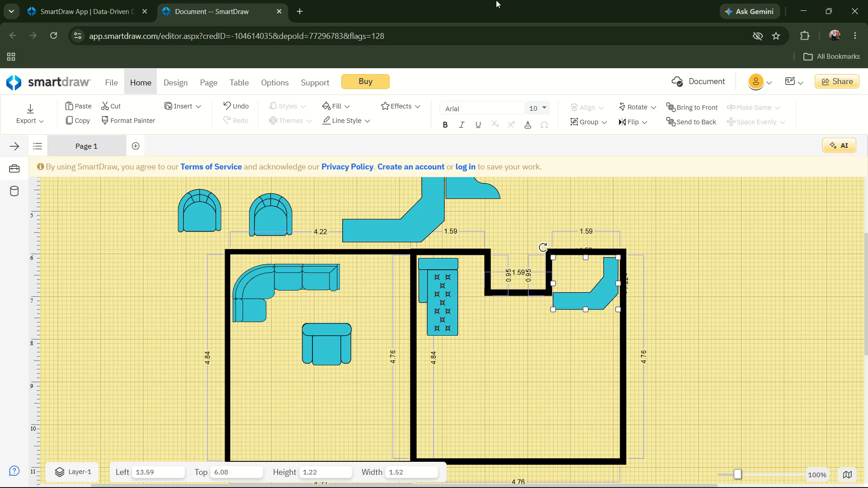
{"action": "key", "text": "Right"}
{"action": "key", "text": "Left"}
{"action": "key", "text": "Up"}
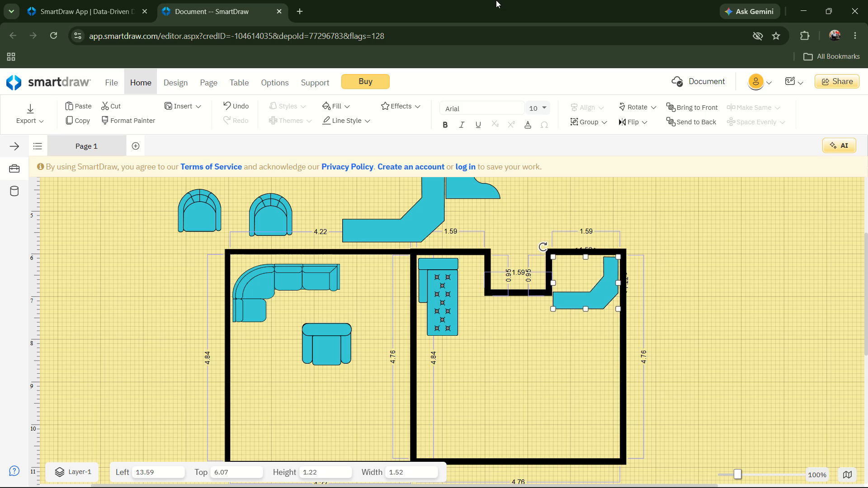
Move the L-shaped counter out of the recess and down along the right-hand room's right wall, to about Left 13.59, Top 9.09.
{"action": "key", "text": "Up"}
{"action": "key", "text": "Down"}
{"action": "key", "text": "Down"}
{"action": "key", "text": "Down"}
{"action": "key", "text": "Down"}
{"action": "key", "text": "Down"}
{"action": "key", "text": "Down"}
{"action": "key", "text": "Down"}
{"action": "key", "text": "Down"}
{"action": "key", "text": "Down"}
{"action": "key", "text": "Down"}
{"action": "key", "text": "Down"}
{"action": "key", "text": "Down"}
{"action": "key", "text": "Down"}
{"action": "key", "text": "Down"}
{"action": "key", "text": "Down"}
{"action": "key", "text": "Down"}
{"action": "key", "text": "Down"}
{"action": "key", "text": "Down"}
{"action": "key", "text": "Down"}
{"action": "key", "text": "Down"}
{"action": "key", "text": "Down"}
{"action": "key", "text": "Down"}
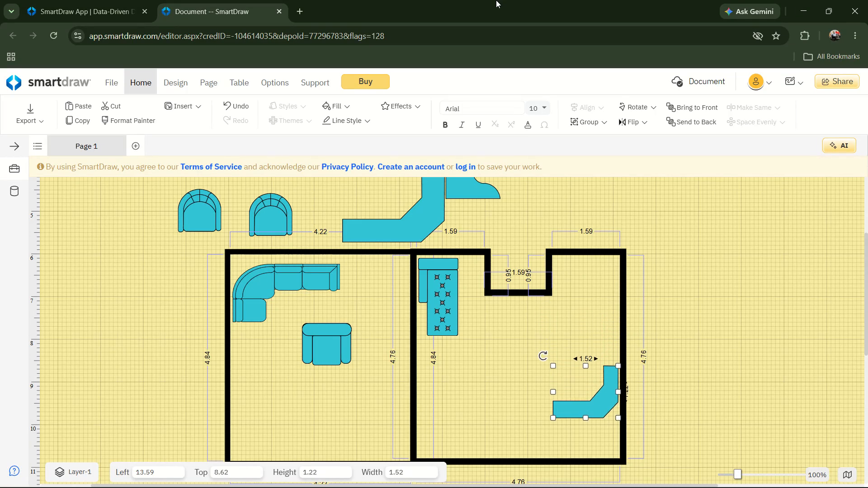
{"action": "key", "text": "Down"}
{"action": "key", "text": "Up"}
{"action": "key", "text": "Up"}
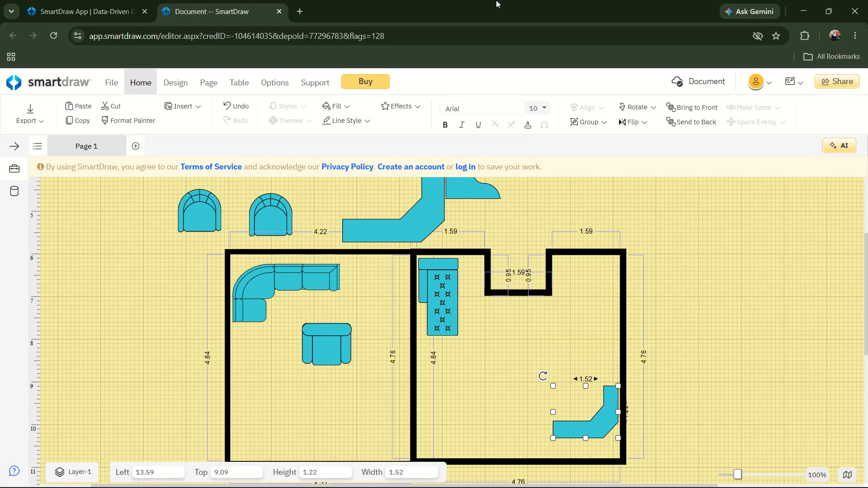
Shift the L-shaped counter left and down close to the room's bottom wall, to about Left 13.48, Top 9.50.
{"action": "key", "text": "Left"}
{"action": "key", "text": "Left"}
{"action": "key", "text": "Left"}
{"action": "key", "text": "Left"}
{"action": "key", "text": "Left"}
{"action": "key", "text": "Left"}
{"action": "key", "text": "Left"}
{"action": "key", "text": "Left"}
{"action": "key", "text": "Left"}
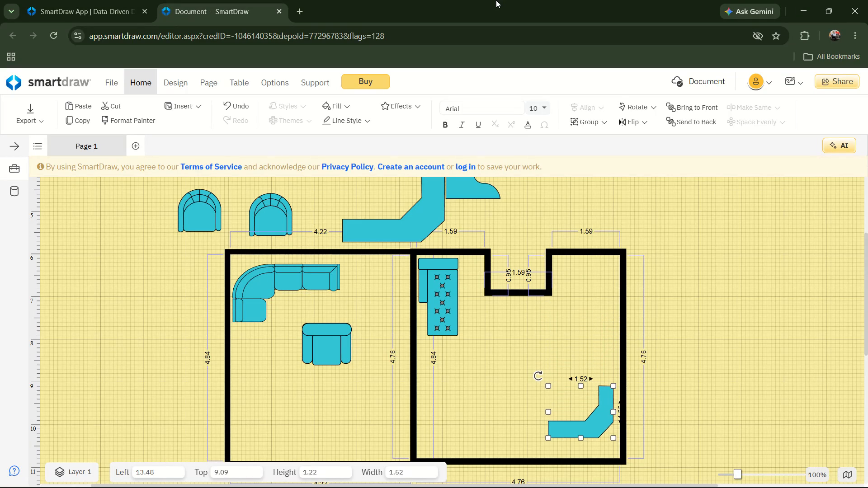
{"action": "key", "text": "Down"}
{"action": "key", "text": "Down"}
{"action": "key", "text": "Down"}
{"action": "key", "text": "Down"}
{"action": "key", "text": "Down"}
{"action": "key", "text": "Down"}
{"action": "key", "text": "Down"}
{"action": "key", "text": "Down"}
{"action": "key", "text": "Down"}
{"action": "key", "text": "Down"}
{"action": "key", "text": "Down"}
{"action": "key", "text": "Down"}
{"action": "key", "text": "Down"}
{"action": "key", "text": "Down"}
{"action": "key", "text": "Down"}
{"action": "key", "text": "Down"}
{"action": "key", "text": "Down"}
{"action": "key", "text": "Down"}
{"action": "key", "text": "Down"}
{"action": "key", "text": "Down"}
{"action": "key", "text": "Down"}
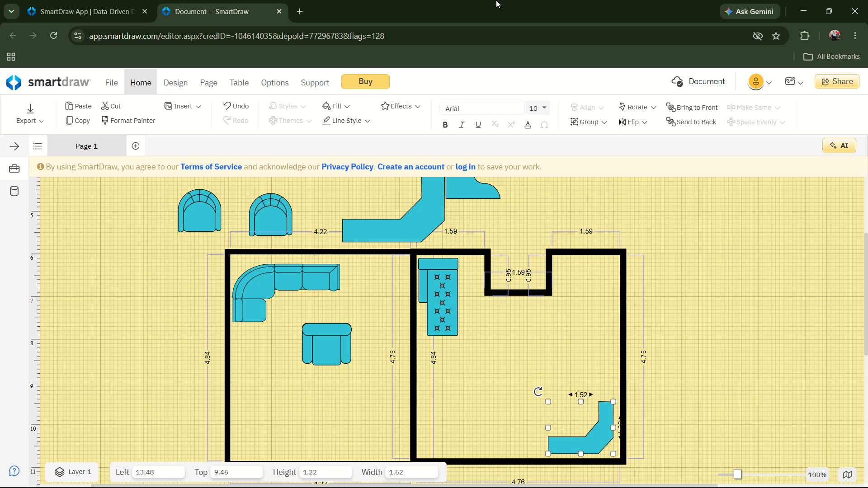
{"action": "key", "text": "Down"}
{"action": "key", "text": "Down"}
{"action": "key", "text": "Down"}
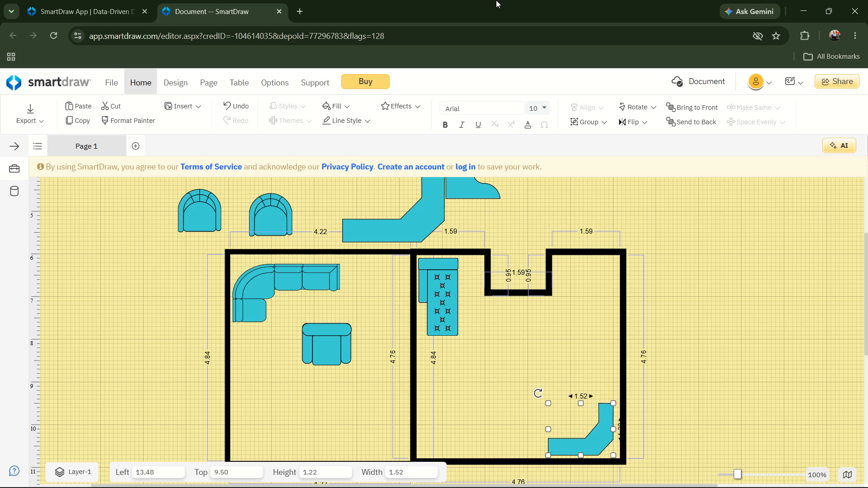
Move the L-shaped counter right into the room's lower-right corner, to about Left 13.58, Top 9.48.
{"action": "key", "text": "Right"}
{"action": "key", "text": "Right"}
{"action": "key", "text": "Right"}
{"action": "key", "text": "Right"}
{"action": "key", "text": "Right"}
{"action": "key", "text": "Right"}
{"action": "key", "text": "Right"}
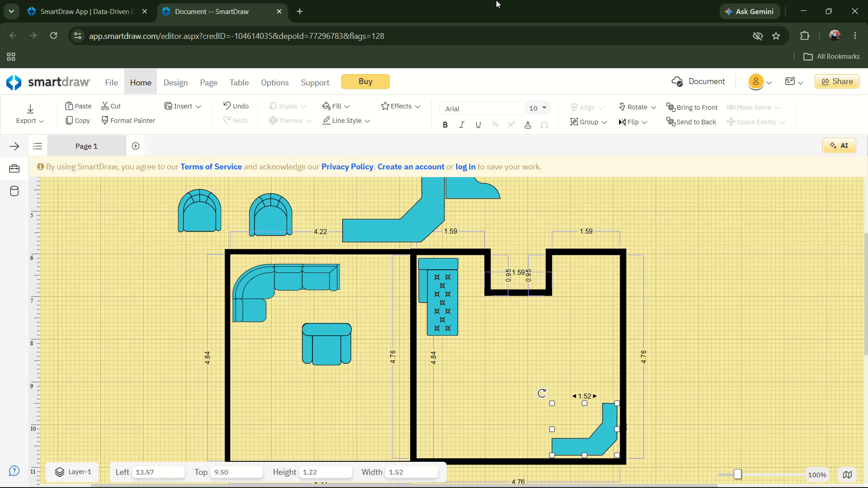
{"action": "key", "text": "Right"}
{"action": "key", "text": "Up"}
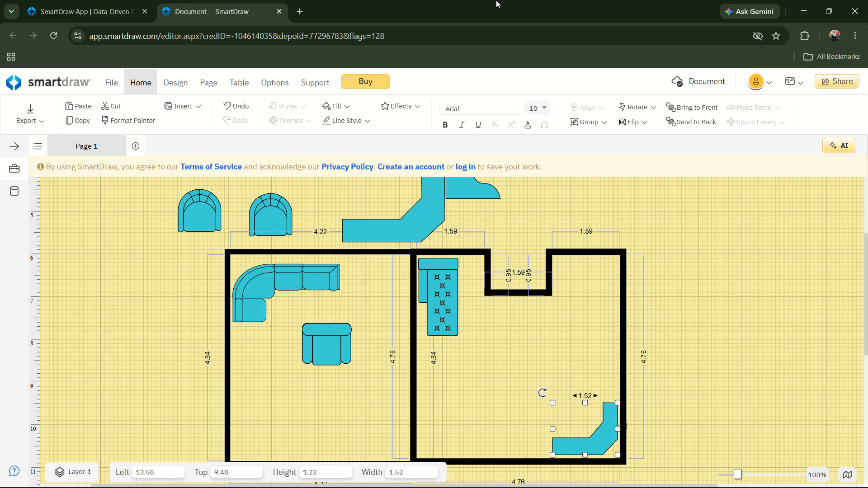
Shift the L-shaped counter slightly away from the room's right wall, to about Left 13.53, Top 9.50.
{"action": "key", "text": "Left"}
{"action": "key", "text": "Left"}
{"action": "key", "text": "Down"}
{"action": "key", "text": "Up"}
{"action": "key", "text": "Up"}
{"action": "key", "text": "Up"}
{"action": "key", "text": "Left"}
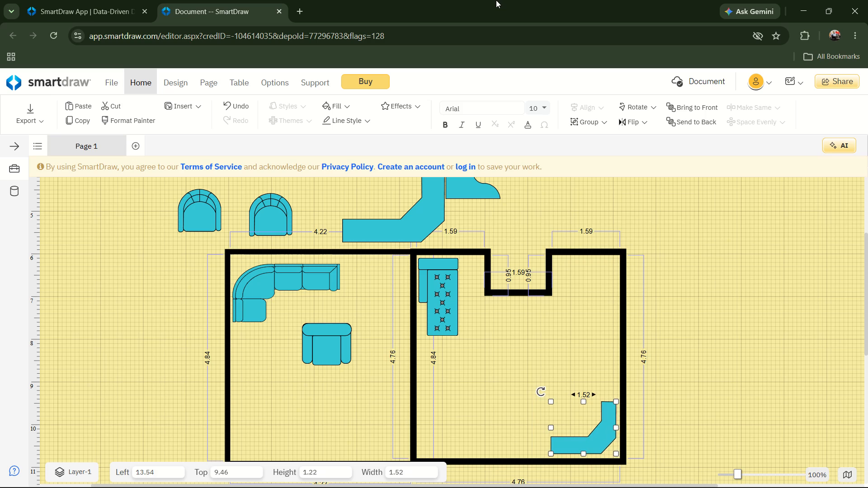
{"action": "key", "text": "Left"}
{"action": "key", "text": "Up"}
{"action": "key", "text": "Up"}
{"action": "key", "text": "Down"}
{"action": "key", "text": "Up"}
{"action": "key", "text": "Down"}
{"action": "key", "text": "Down"}
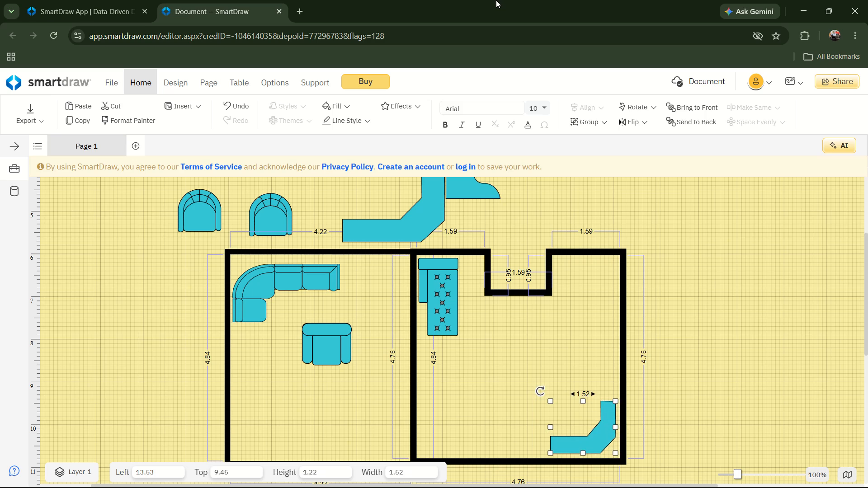
{"action": "key", "text": "Up"}
{"action": "key", "text": "Down"}
{"action": "key", "text": "Down"}
{"action": "key", "text": "Down"}
{"action": "key", "text": "Down"}
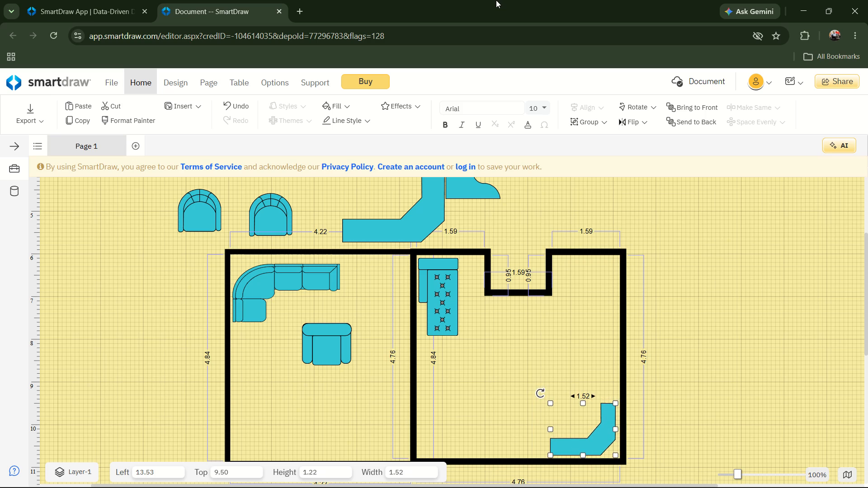
Fine-tune the L-shaped counter's position in the lower-right corner, to about Left 13.55, Top 9.48.
{"action": "key", "text": "Right"}
{"action": "key", "text": "Right"}
{"action": "key", "text": "Down"}
{"action": "key", "text": "Down"}
{"action": "key", "text": "Right"}
{"action": "key", "text": "Right"}
{"action": "key", "text": "Right"}
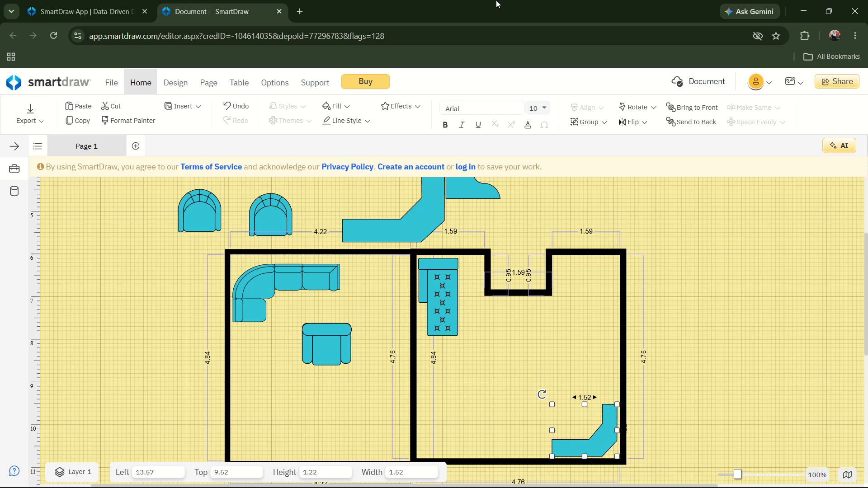
{"action": "key", "text": "Left"}
{"action": "key", "text": "Down"}
{"action": "key", "text": "Up"}
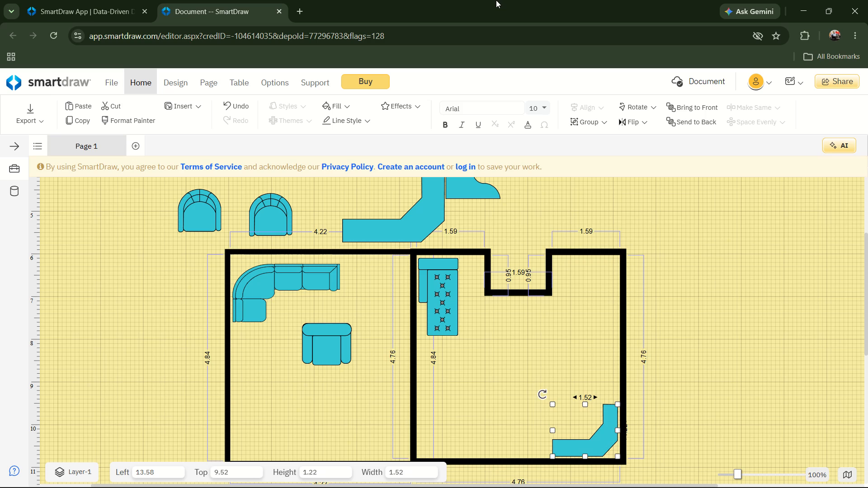
{"action": "key", "text": "Left"}
{"action": "key", "text": "Up"}
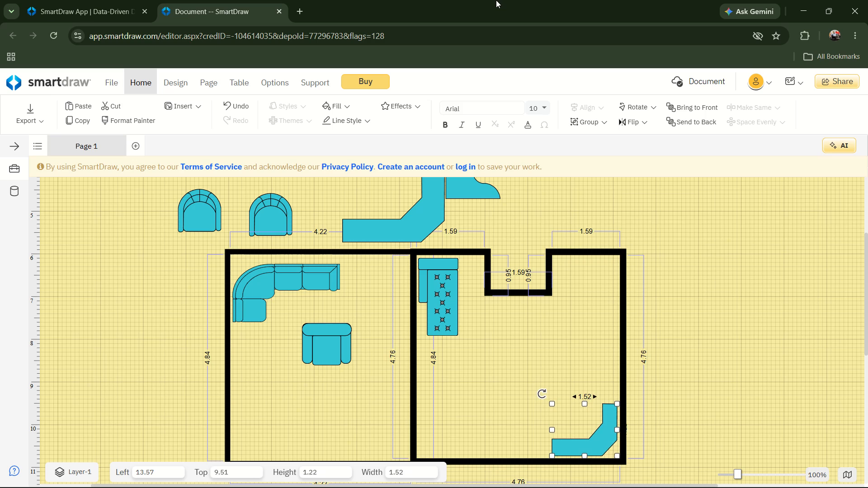
{"action": "key", "text": "Left"}
{"action": "key", "text": "Up"}
{"action": "key", "text": "Up"}
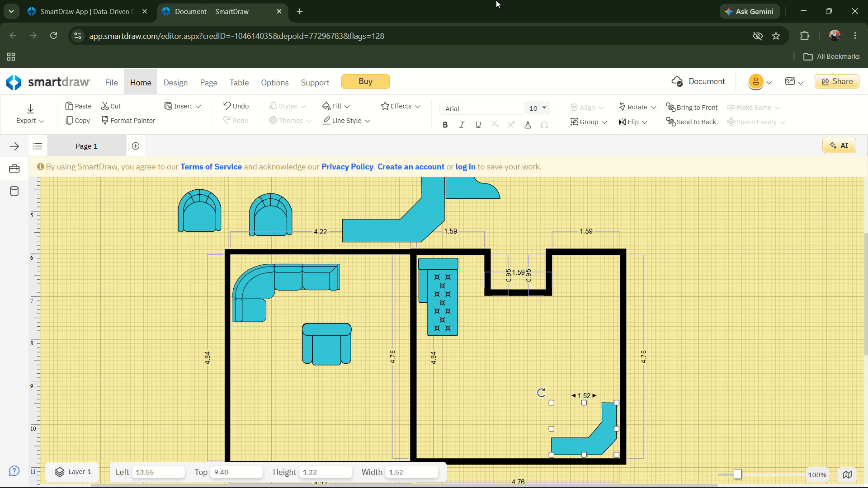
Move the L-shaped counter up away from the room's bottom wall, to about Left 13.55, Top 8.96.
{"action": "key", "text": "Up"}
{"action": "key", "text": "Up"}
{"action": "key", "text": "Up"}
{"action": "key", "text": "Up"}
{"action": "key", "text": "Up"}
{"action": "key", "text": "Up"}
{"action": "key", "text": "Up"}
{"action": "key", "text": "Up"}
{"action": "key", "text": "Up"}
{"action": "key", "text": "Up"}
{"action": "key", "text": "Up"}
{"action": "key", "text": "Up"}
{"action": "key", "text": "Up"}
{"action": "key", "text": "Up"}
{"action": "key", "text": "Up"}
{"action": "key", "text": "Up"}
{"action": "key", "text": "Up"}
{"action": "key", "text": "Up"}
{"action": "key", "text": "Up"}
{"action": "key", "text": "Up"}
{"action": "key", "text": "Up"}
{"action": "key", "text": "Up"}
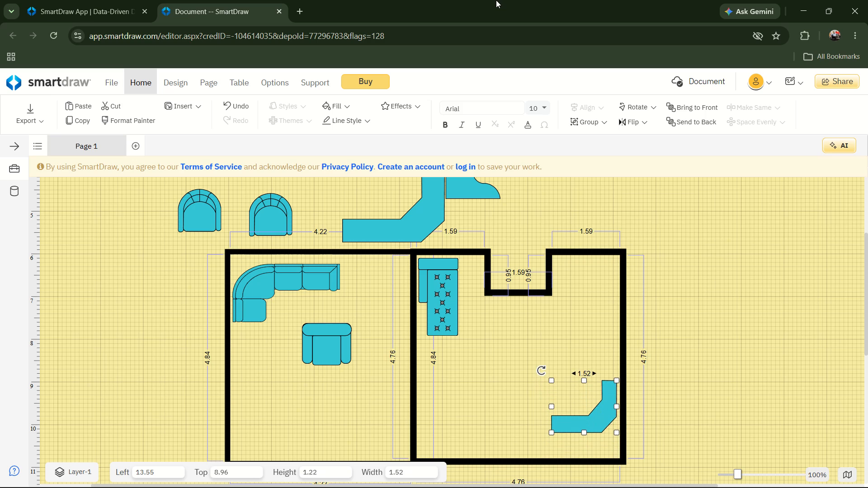
Bring the L-shaped counter back down close to the room's bottom wall, to about Left 13.55, Top 9.51.
{"action": "key", "text": "Down"}
{"action": "key", "text": "Down"}
{"action": "key", "text": "Down"}
{"action": "key", "text": "Down"}
{"action": "key", "text": "Down"}
{"action": "key", "text": "Down"}
{"action": "key", "text": "Down"}
{"action": "key", "text": "Down"}
{"action": "key", "text": "Down"}
{"action": "key", "text": "Down"}
{"action": "key", "text": "Down"}
{"action": "key", "text": "Down"}
{"action": "key", "text": "Down"}
{"action": "key", "text": "Down"}
{"action": "key", "text": "Down"}
{"action": "key", "text": "Down"}
{"action": "key", "text": "Down"}
{"action": "key", "text": "Down"}
{"action": "key", "text": "Down"}
{"action": "key", "text": "Down"}
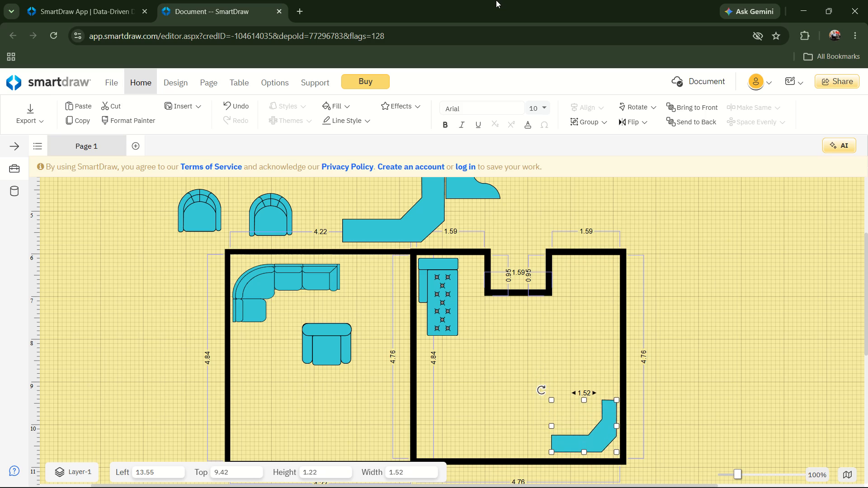
{"action": "key", "text": "Down"}
{"action": "key", "text": "Down"}
{"action": "key", "text": "Down"}
{"action": "key", "text": "Down"}
{"action": "key", "text": "Down"}
{"action": "key", "text": "Down"}
{"action": "key", "text": "Down"}
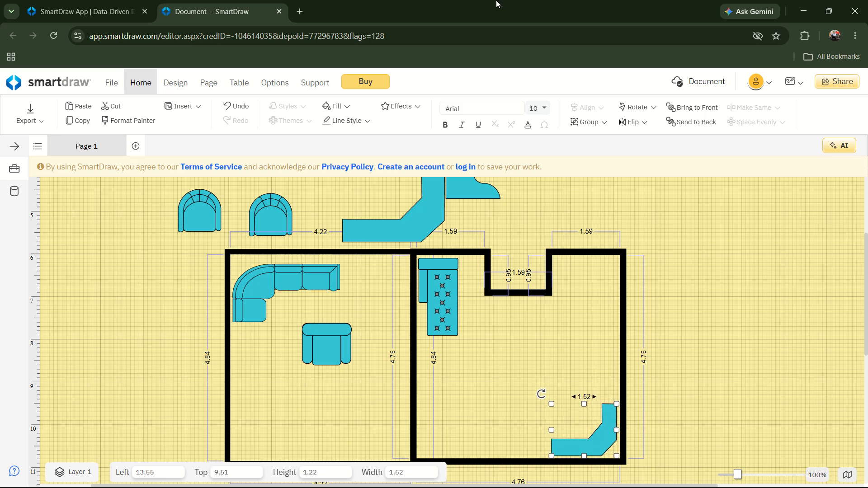
Fine-tune the L-shaped counter in the room's lower-right corner, to about Left 13.57, Top 9.50.
{"action": "key", "text": "Down"}
{"action": "key", "text": "Right"}
{"action": "key", "text": "Up"}
{"action": "key", "text": "Down"}
{"action": "key", "text": "Up"}
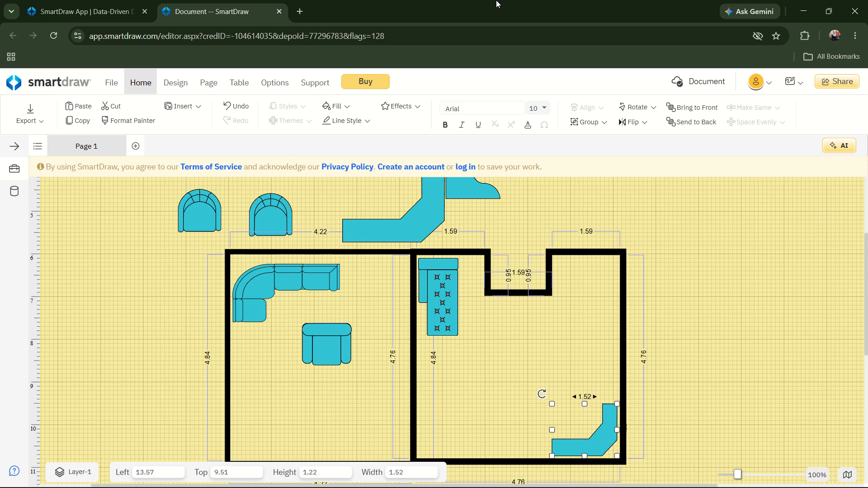
{"action": "key", "text": "Up"}
{"action": "key", "text": "Down"}
{"action": "key", "text": "Up"}
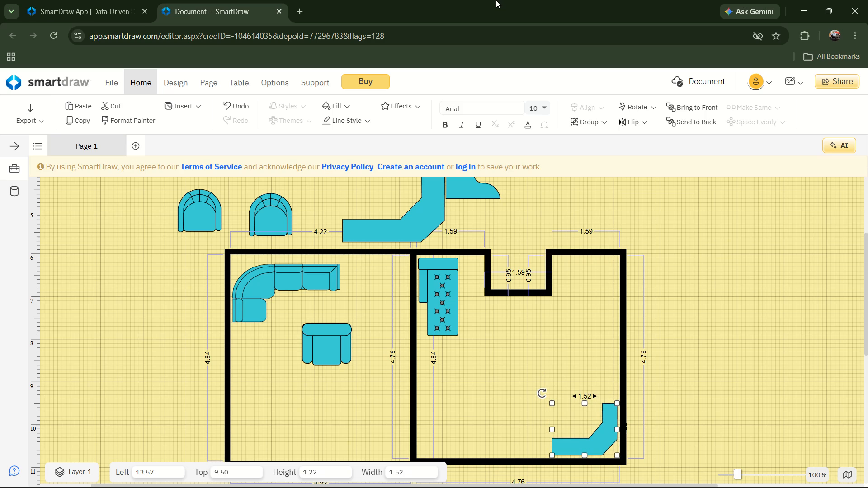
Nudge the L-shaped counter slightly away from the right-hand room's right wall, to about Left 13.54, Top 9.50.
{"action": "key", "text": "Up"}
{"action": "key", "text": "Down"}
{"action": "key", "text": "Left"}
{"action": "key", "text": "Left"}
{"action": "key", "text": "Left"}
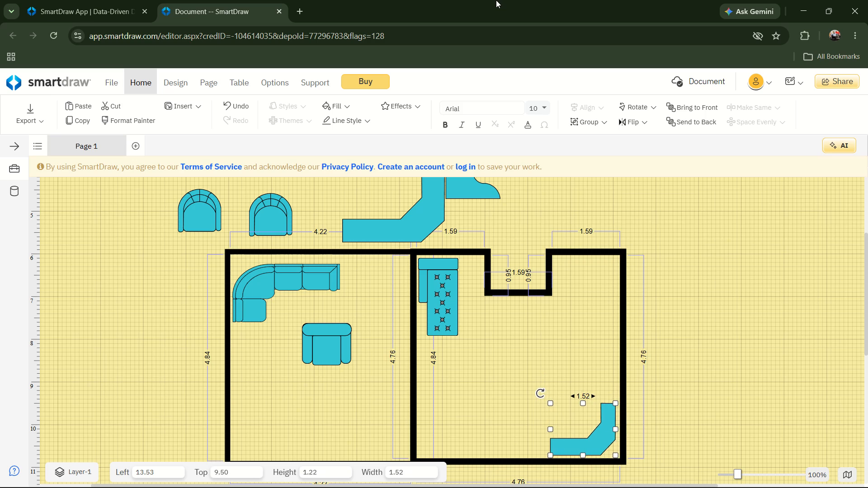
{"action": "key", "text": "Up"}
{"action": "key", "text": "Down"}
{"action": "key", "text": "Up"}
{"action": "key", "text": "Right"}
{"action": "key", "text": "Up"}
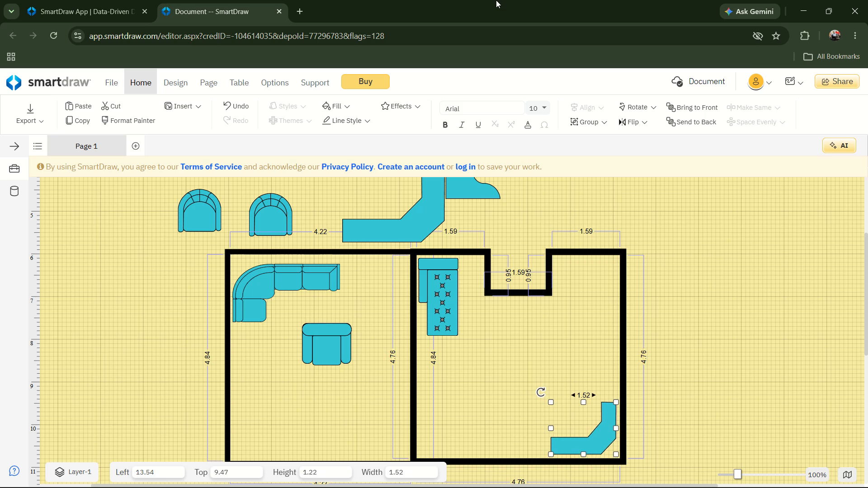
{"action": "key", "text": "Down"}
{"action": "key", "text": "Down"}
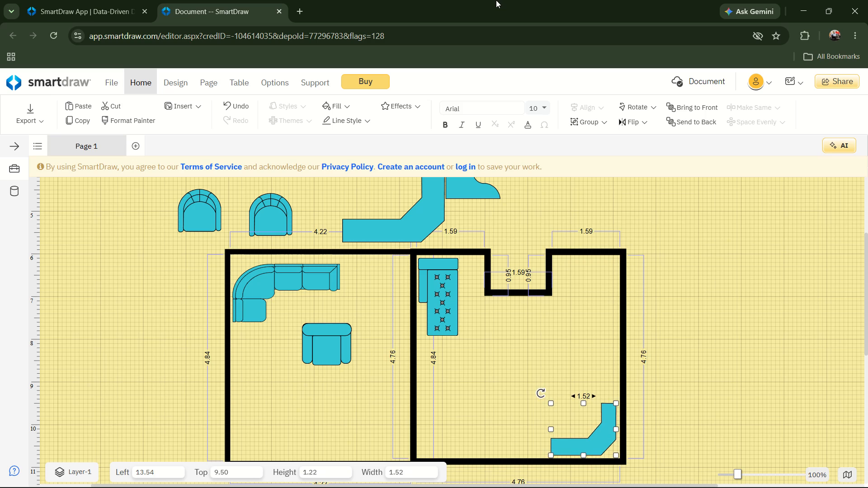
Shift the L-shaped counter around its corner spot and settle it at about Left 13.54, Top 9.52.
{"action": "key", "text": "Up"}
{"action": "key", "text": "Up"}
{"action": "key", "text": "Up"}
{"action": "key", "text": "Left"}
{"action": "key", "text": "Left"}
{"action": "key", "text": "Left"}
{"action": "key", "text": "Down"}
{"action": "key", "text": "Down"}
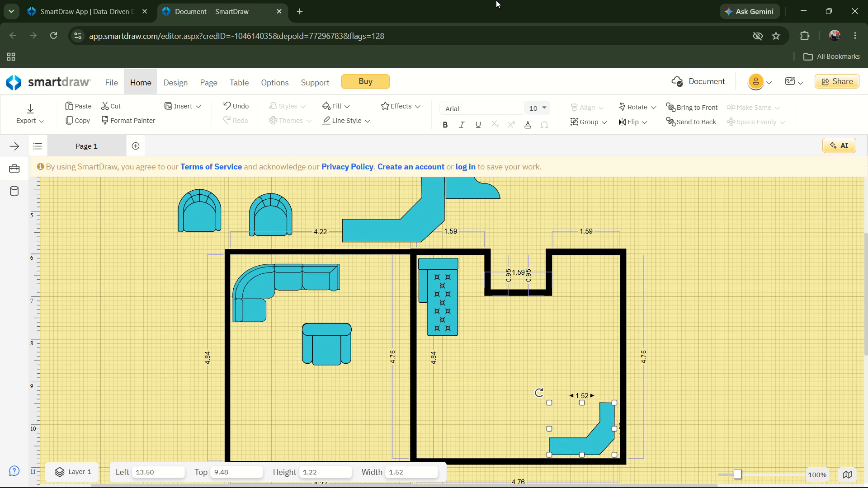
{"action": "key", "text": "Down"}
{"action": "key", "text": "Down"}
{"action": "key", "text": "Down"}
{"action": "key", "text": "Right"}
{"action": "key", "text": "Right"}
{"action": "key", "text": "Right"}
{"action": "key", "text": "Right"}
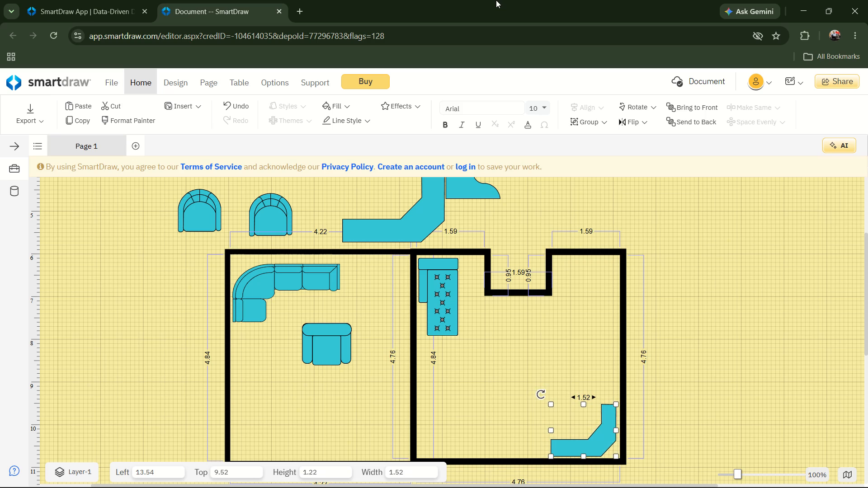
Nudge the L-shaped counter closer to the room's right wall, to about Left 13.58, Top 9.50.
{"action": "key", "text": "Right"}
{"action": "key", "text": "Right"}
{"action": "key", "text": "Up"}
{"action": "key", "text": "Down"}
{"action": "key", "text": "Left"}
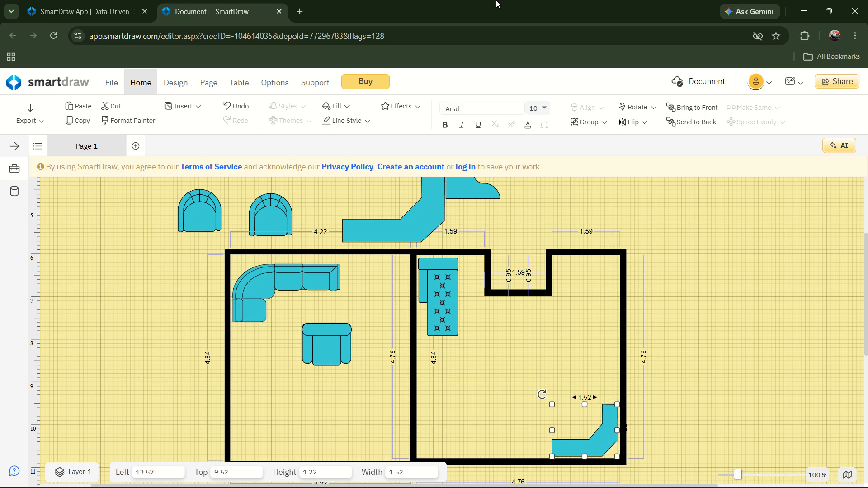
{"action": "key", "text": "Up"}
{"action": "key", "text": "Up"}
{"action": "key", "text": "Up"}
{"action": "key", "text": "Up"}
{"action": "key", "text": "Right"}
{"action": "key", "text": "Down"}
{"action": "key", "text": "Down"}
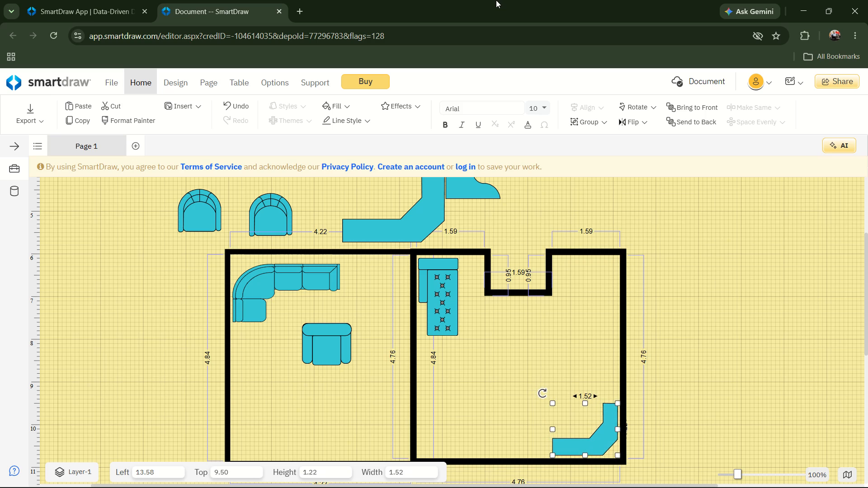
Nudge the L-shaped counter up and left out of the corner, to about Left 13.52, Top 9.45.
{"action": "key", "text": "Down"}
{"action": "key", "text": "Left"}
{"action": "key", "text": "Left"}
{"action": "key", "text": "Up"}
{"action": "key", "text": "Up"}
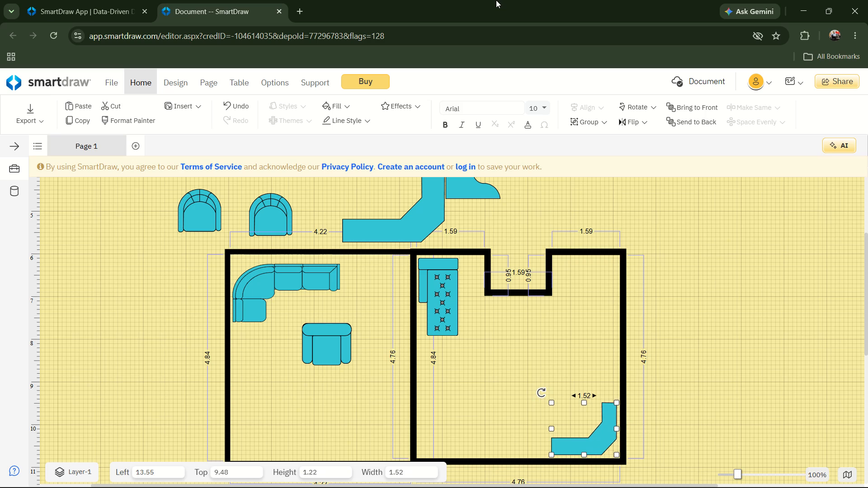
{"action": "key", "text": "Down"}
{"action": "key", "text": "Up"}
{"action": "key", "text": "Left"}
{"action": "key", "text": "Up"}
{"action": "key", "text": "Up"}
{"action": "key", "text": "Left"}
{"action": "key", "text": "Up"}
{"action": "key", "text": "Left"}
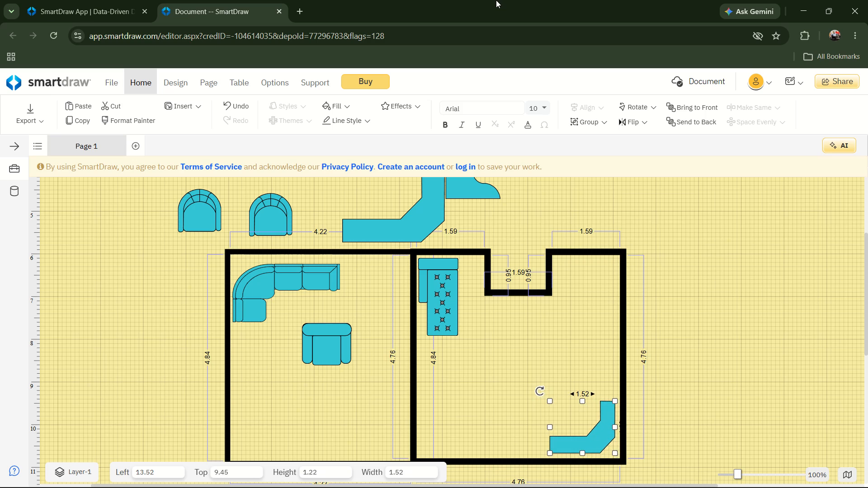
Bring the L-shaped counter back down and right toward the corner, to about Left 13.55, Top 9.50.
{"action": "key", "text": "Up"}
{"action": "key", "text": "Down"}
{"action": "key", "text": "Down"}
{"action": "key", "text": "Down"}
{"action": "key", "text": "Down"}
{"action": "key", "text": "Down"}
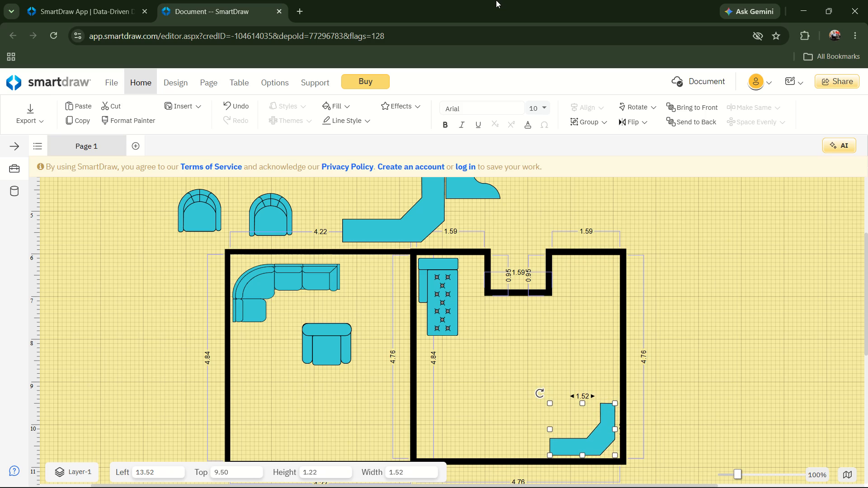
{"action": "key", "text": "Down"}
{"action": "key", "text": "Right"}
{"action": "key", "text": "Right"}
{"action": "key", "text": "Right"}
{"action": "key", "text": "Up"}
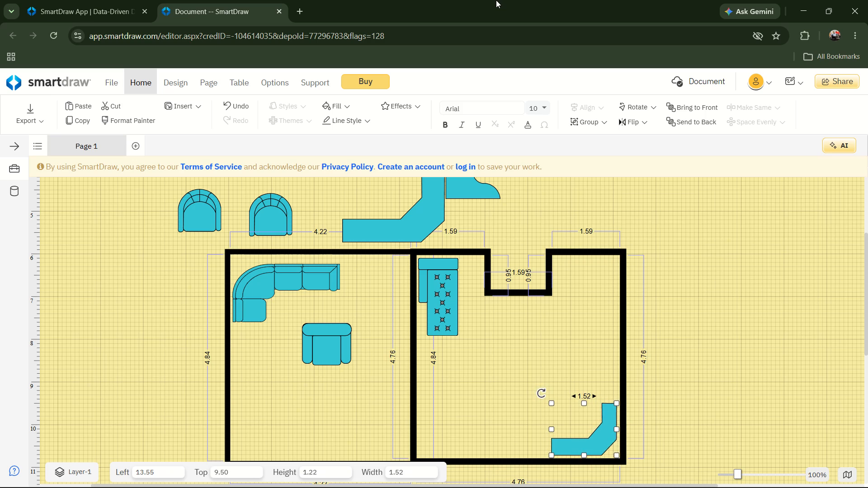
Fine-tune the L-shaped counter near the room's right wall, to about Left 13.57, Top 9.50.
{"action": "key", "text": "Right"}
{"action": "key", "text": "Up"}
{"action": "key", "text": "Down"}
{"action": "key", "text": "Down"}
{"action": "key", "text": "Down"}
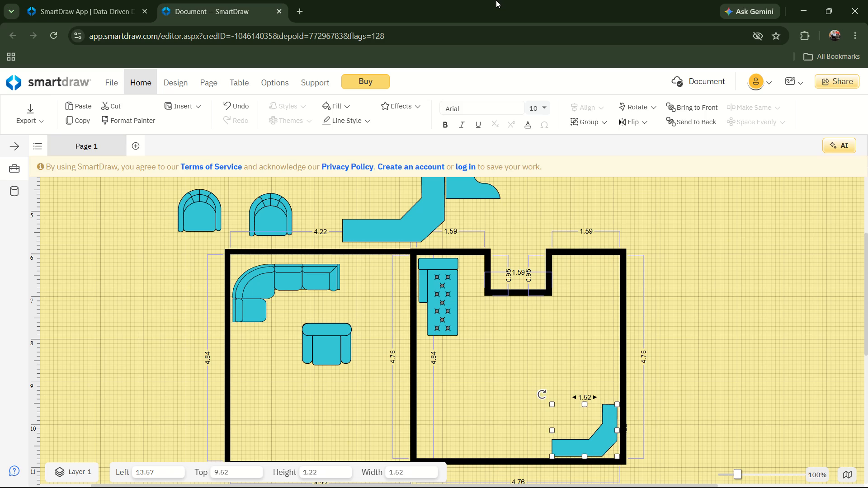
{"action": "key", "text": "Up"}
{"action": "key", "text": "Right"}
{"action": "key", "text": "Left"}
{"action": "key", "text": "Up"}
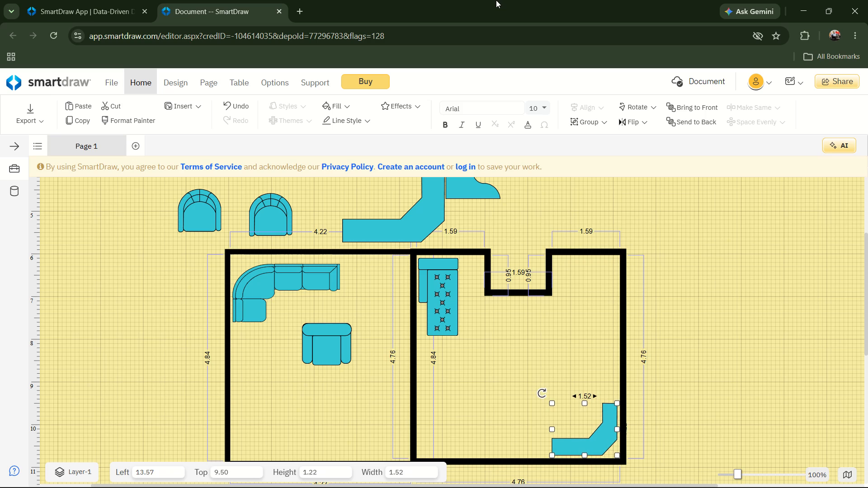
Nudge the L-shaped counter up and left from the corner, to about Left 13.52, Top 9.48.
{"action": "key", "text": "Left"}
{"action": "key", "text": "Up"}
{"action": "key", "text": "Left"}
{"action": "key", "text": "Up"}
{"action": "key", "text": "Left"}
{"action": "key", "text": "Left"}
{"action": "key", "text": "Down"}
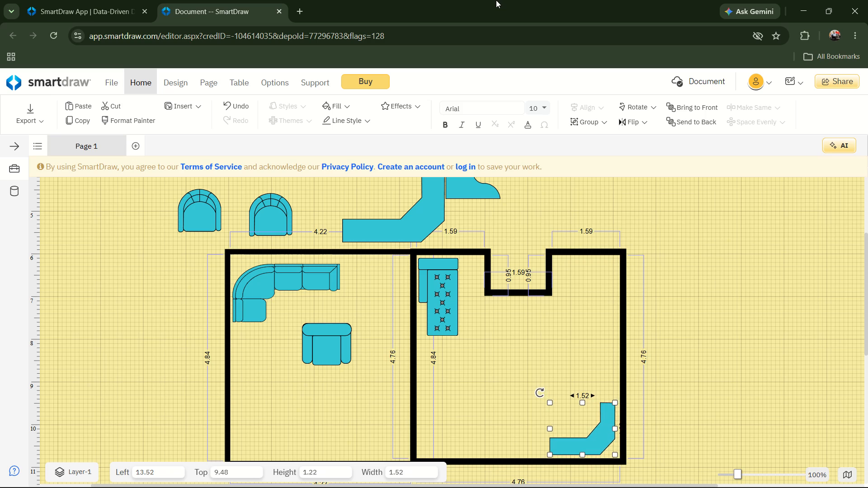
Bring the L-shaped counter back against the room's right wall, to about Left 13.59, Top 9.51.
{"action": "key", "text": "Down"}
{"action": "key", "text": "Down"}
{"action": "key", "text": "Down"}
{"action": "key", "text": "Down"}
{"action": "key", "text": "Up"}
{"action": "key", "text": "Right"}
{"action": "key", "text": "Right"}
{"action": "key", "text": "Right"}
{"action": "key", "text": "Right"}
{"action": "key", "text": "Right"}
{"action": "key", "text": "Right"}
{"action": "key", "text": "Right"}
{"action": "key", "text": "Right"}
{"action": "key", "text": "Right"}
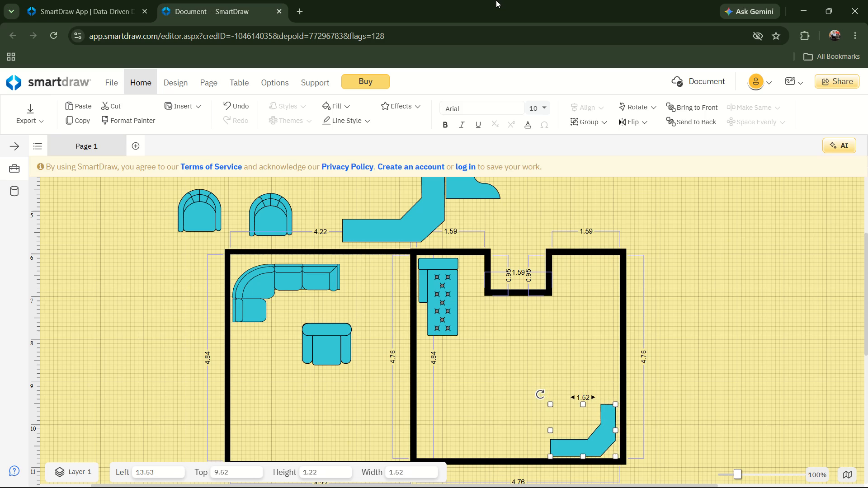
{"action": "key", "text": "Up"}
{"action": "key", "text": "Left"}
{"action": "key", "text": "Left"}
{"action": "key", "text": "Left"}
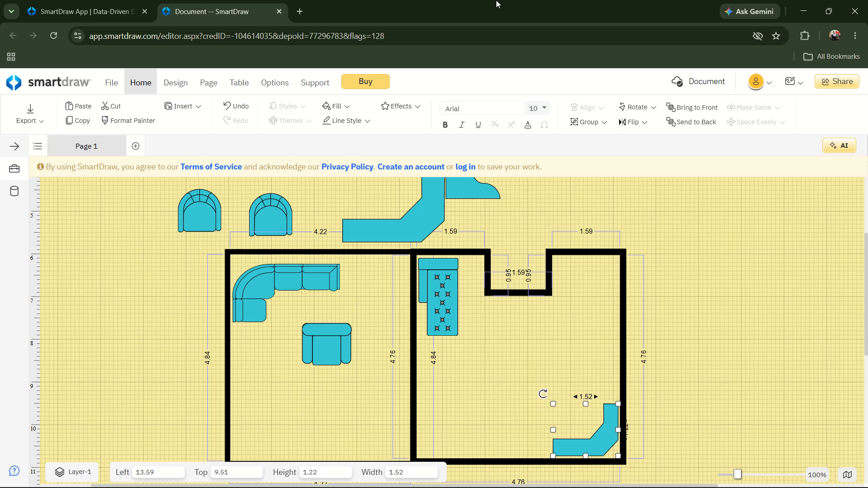
Fine-tune the L-shaped counter in the lower-right corner, to about Left 13.55, Top 9.50.
{"action": "key", "text": "Left"}
{"action": "key", "text": "Left"}
{"action": "key", "text": "Up"}
{"action": "key", "text": "Down"}
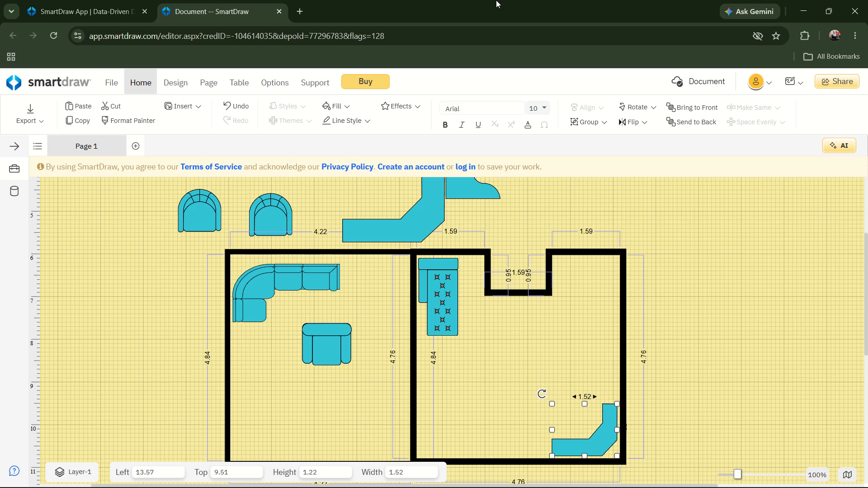
{"action": "key", "text": "Left"}
{"action": "key", "text": "Up"}
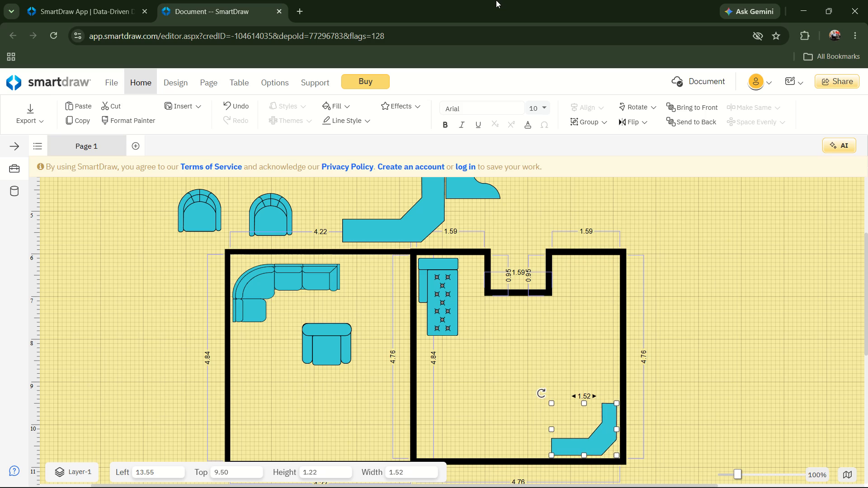
{"action": "key", "text": "Down"}
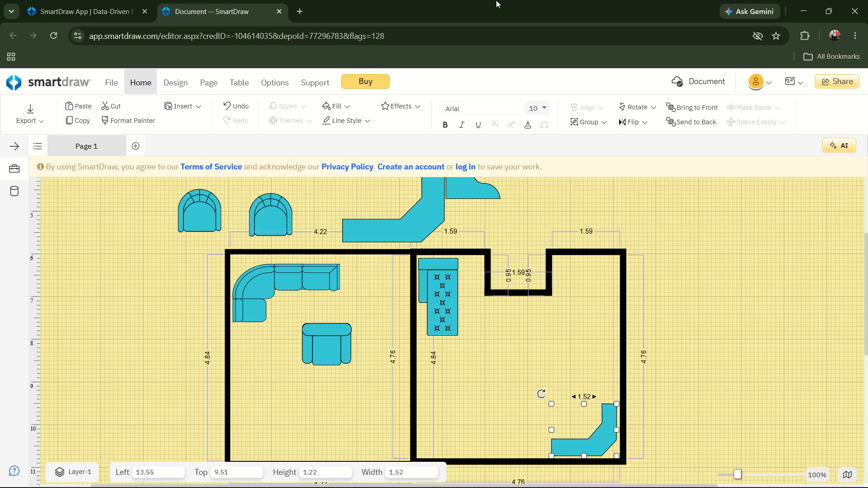
{"action": "key", "text": "Down"}
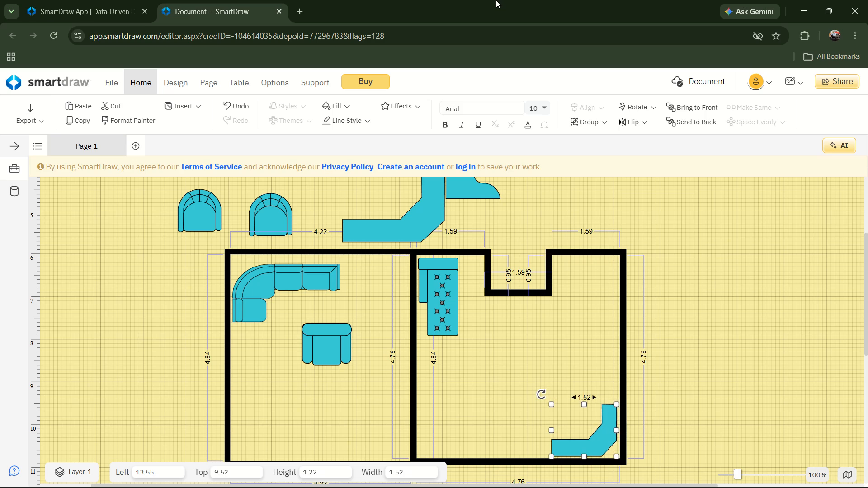
{"action": "key", "text": "Up"}
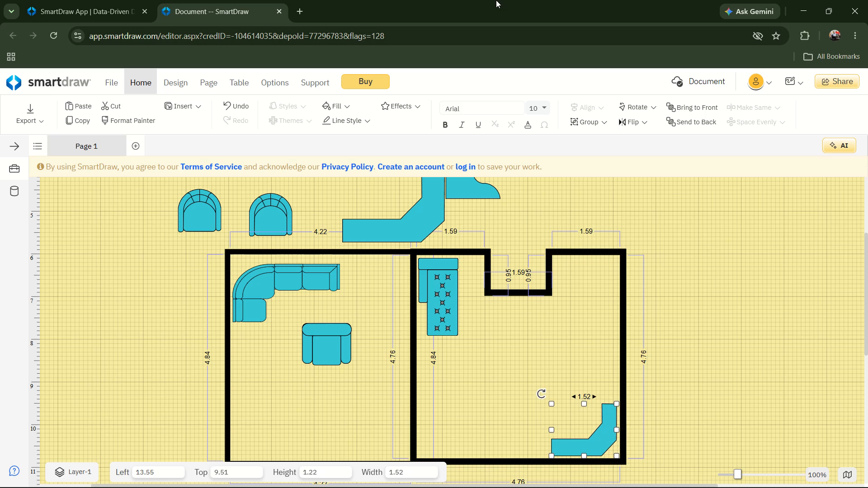
{"action": "key", "text": "Up"}
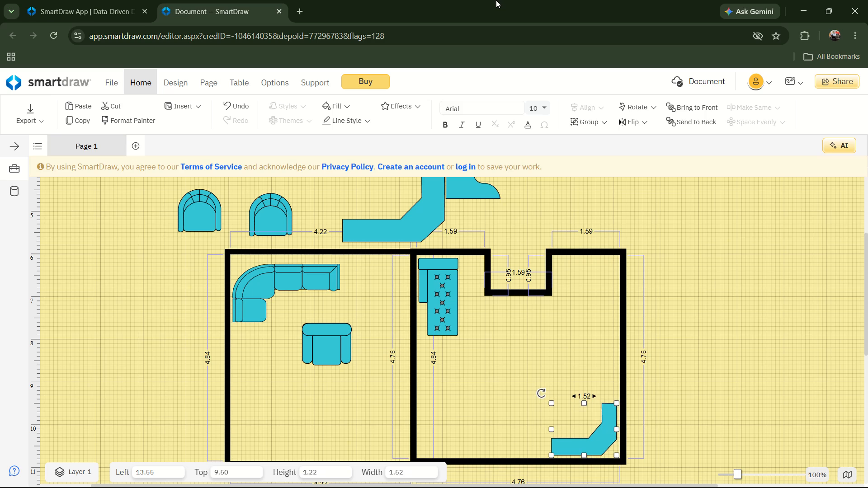
Move the L-shaped counter straight up away from the room's bottom wall, to about Left 13.55, Top 9.32.
{"action": "key", "text": "Up"}
{"action": "key", "text": "Up"}
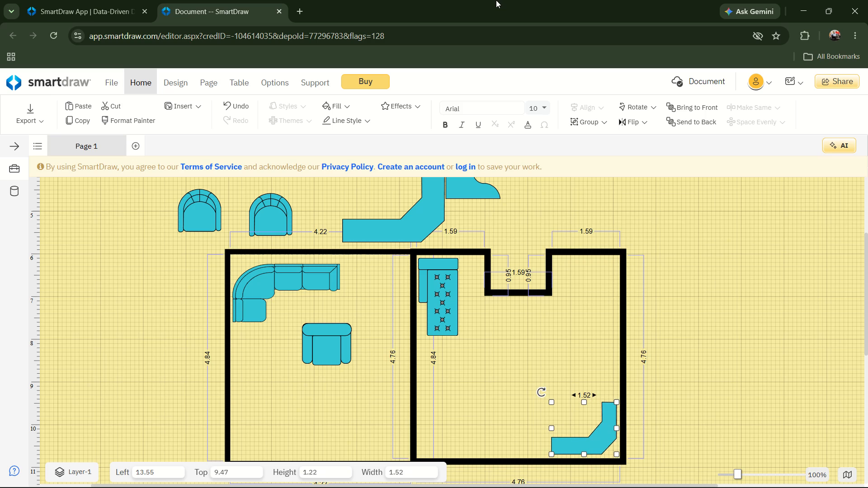
{"action": "key", "text": "Up"}
{"action": "key", "text": "Up"}
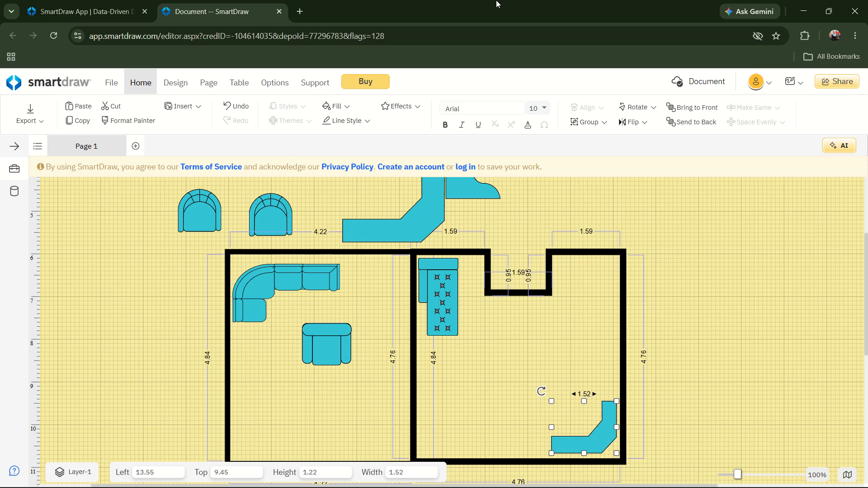
{"action": "key", "text": "Up"}
{"action": "key", "text": "Up"}
{"action": "key", "text": "Up"}
{"action": "key", "text": "Up"}
{"action": "key", "text": "Up"}
{"action": "key", "text": "Up"}
{"action": "key", "text": "Up"}
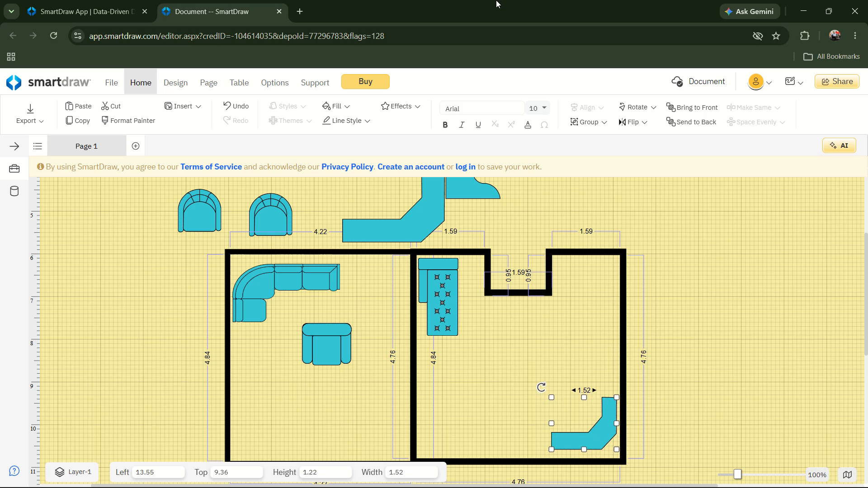
{"action": "key", "text": "Up"}
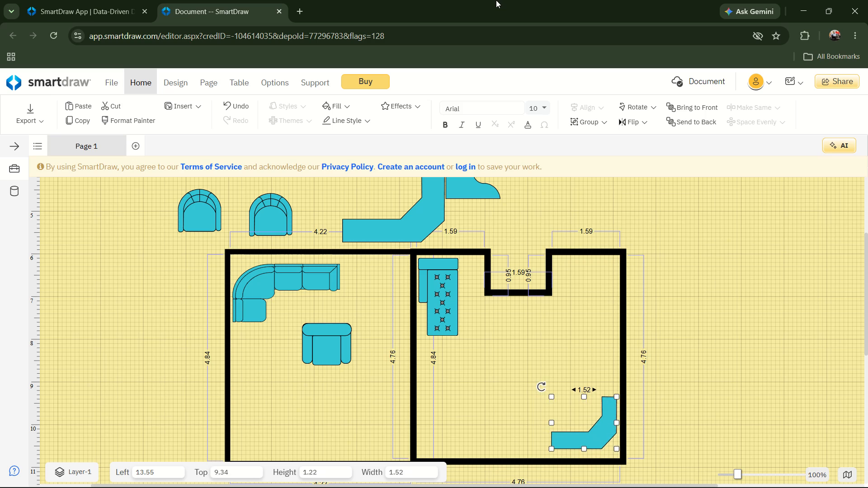
{"action": "key", "text": "Up"}
{"action": "key", "text": "Up"}
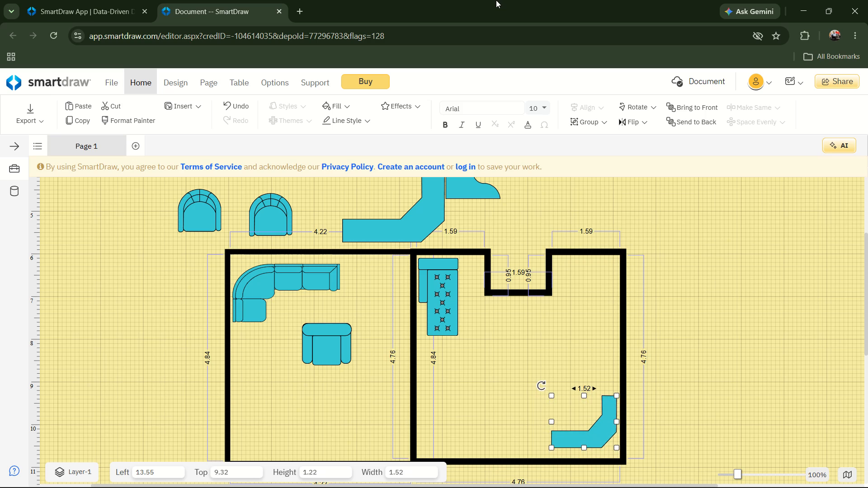
{"action": "key", "text": "Up"}
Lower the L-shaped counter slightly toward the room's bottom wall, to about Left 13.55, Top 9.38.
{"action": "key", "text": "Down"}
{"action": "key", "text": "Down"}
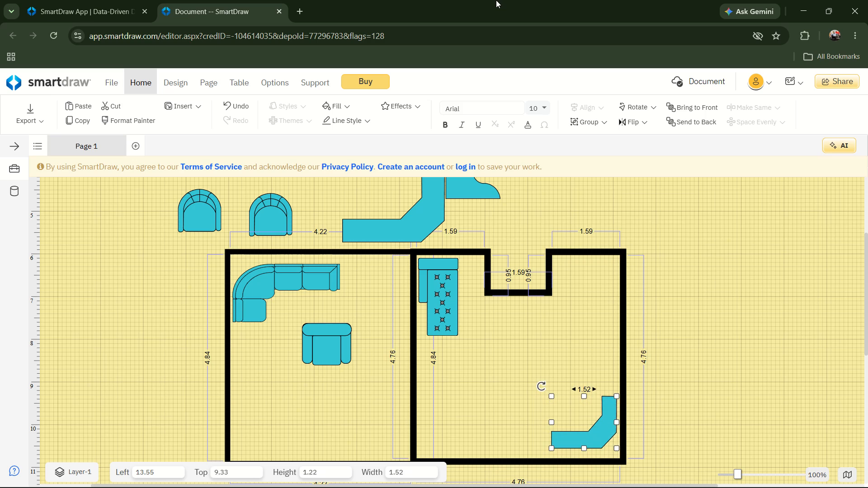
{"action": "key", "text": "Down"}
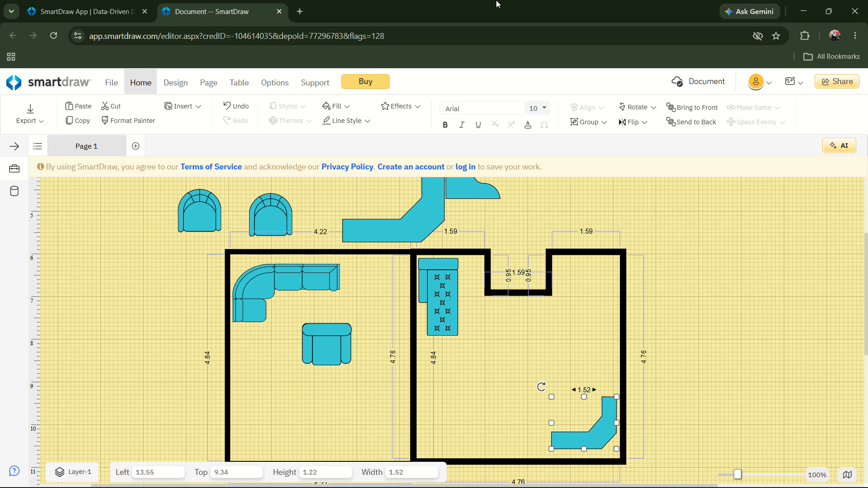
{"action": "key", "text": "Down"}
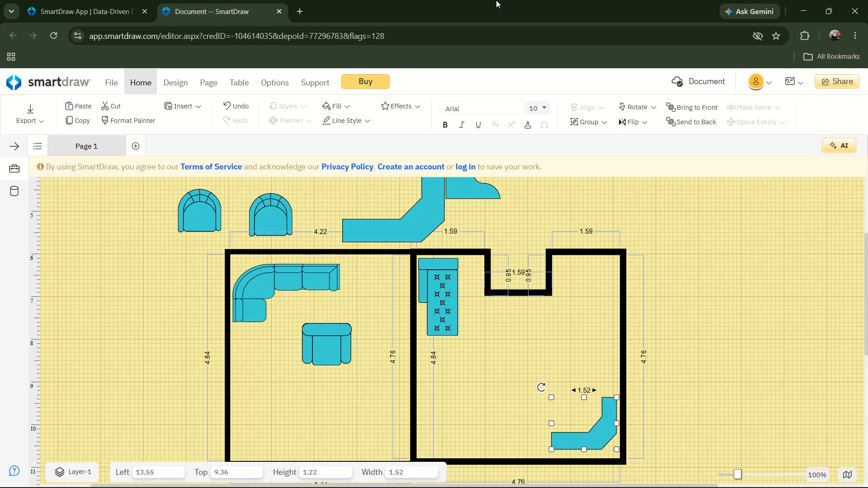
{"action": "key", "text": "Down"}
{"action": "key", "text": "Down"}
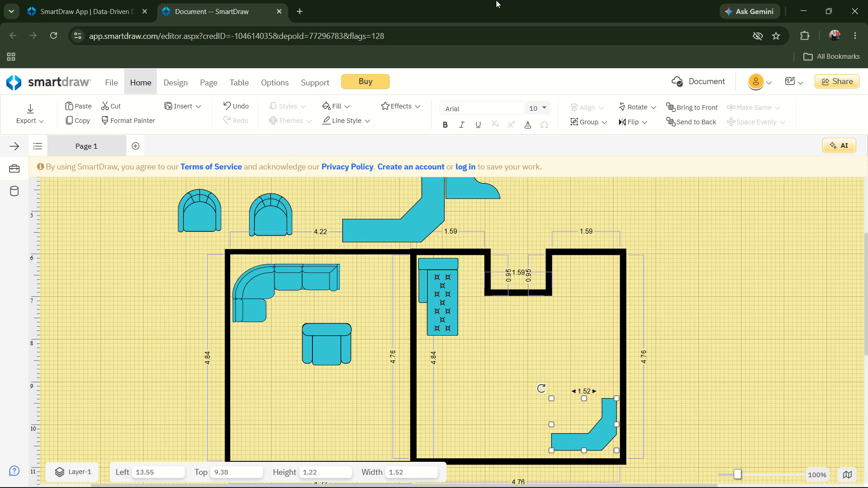
Raise the L-shaped counter further from the room's bottom wall, to about Left 13.55, Top 9.26.
{"action": "key", "text": "Up"}
{"action": "key", "text": "Up"}
{"action": "key", "text": "Up"}
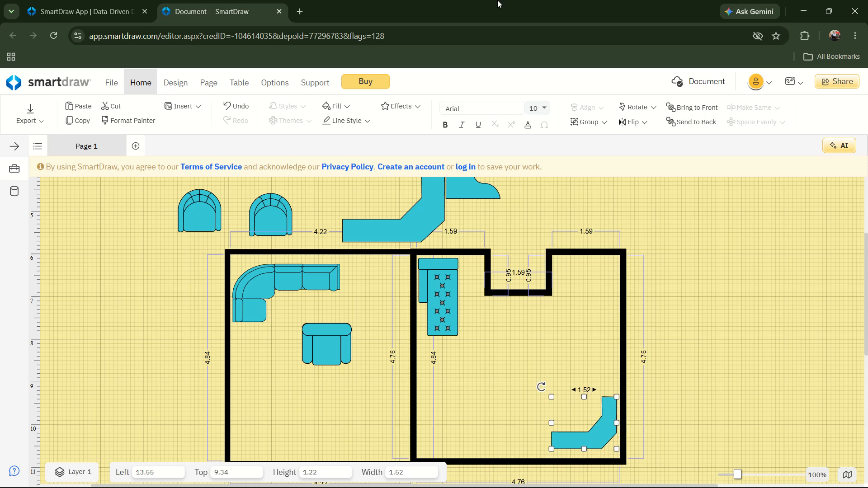
{"action": "key", "text": "Up"}
{"action": "key", "text": "Up"}
{"action": "key", "text": "Up"}
{"action": "key", "text": "Up"}
{"action": "key", "text": "Up"}
{"action": "key", "text": "Up"}
{"action": "key", "text": "Up"}
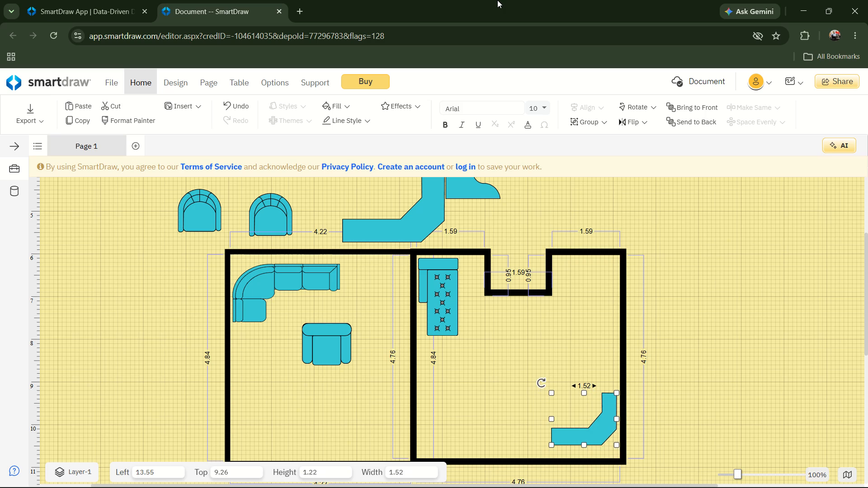
Move the L-shaped counter left away from the room's right wall, to about Left 13.48, Top 9.26.
{"action": "key", "text": "Left"}
{"action": "key", "text": "Left"}
{"action": "key", "text": "Left"}
{"action": "key", "text": "Left"}
{"action": "key", "text": "Left"}
{"action": "key", "text": "Left"}
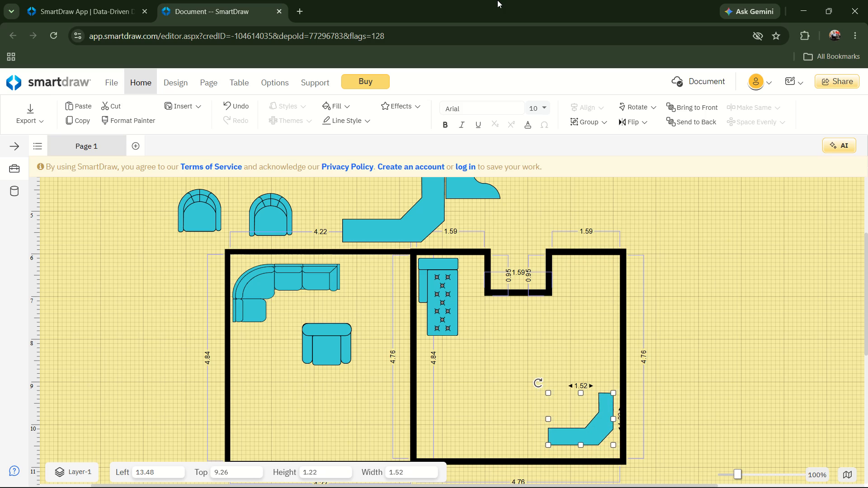
Nudge the L-shaped counter further away from the room's right wall and raise it to about Top 9.19.
{"action": "key", "text": "Left"}
{"action": "key", "text": "Left"}
{"action": "key", "text": "Left"}
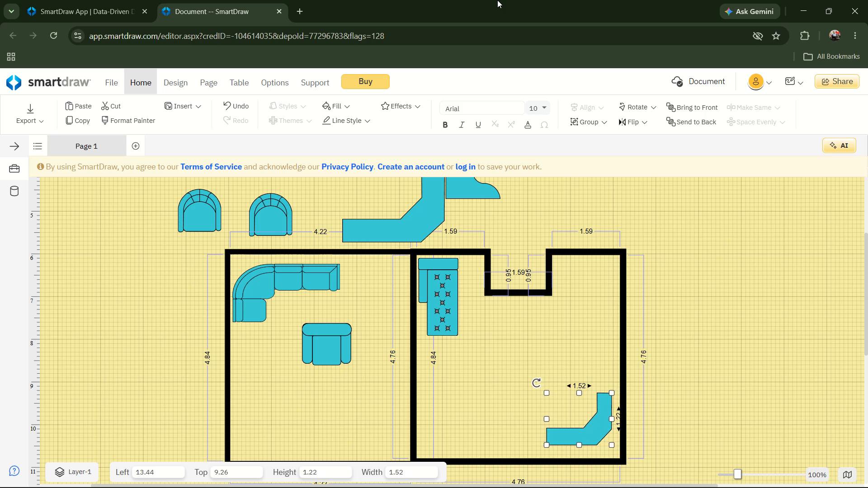
{"action": "key", "text": "Left"}
{"action": "key", "text": "Up"}
{"action": "key", "text": "Up"}
{"action": "key", "text": "Up"}
{"action": "key", "text": "Up"}
{"action": "key", "text": "Up"}
Move the L-shaped counter back toward the room's right wall, to about Left 13.54, Top 9.19.
{"action": "key", "text": "Right"}
{"action": "key", "text": "Right"}
{"action": "key", "text": "Right"}
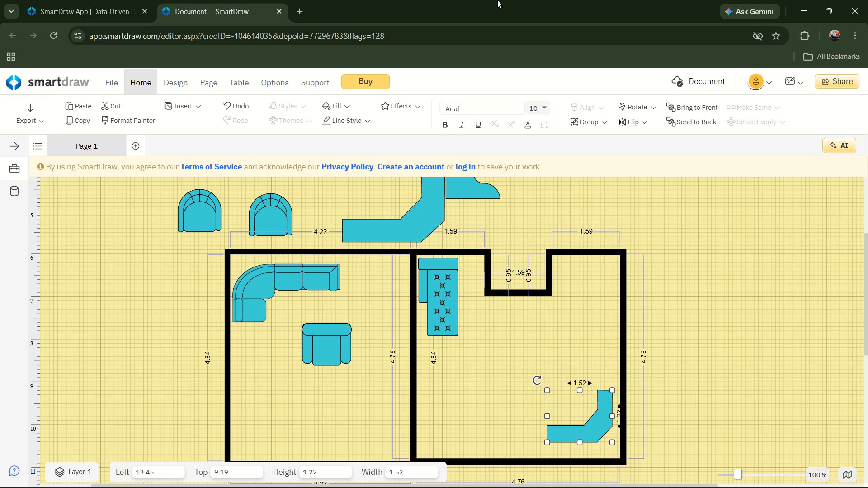
{"action": "key", "text": "Right"}
{"action": "key", "text": "Right"}
{"action": "key", "text": "Right"}
{"action": "key", "text": "Right"}
{"action": "key", "text": "Right"}
{"action": "key", "text": "Right"}
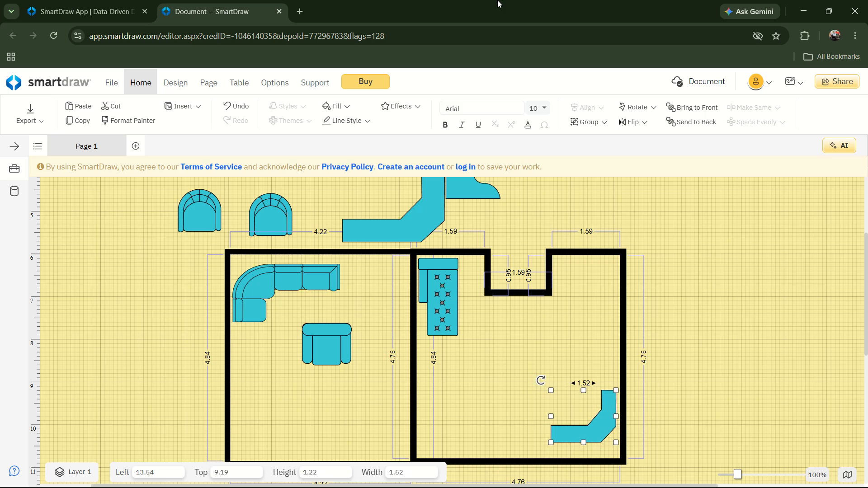
Move the L-shaped counter up along the room's right wall to just below the wall recess, at about Left 13.55, Top 7.01.
{"action": "key", "text": "Up"}
{"action": "key", "text": "Up"}
{"action": "key", "text": "Up"}
{"action": "key", "text": "Right"}
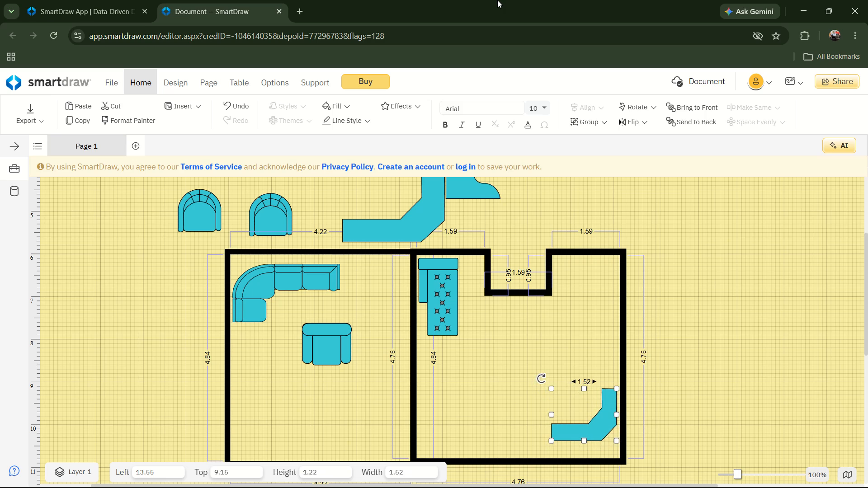
{"action": "key", "text": "Up"}
{"action": "key", "text": "Up"}
{"action": "key", "text": "Up"}
{"action": "key", "text": "Up"}
{"action": "key", "text": "Up"}
{"action": "key", "text": "Up"}
{"action": "key", "text": "Up"}
{"action": "key", "text": "Up"}
{"action": "key", "text": "Up"}
{"action": "key", "text": "Up"}
{"action": "key", "text": "Up"}
{"action": "key", "text": "Up"}
{"action": "key", "text": "Up"}
{"action": "key", "text": "Up"}
{"action": "key", "text": "Up"}
{"action": "key", "text": "Up"}
{"action": "key", "text": "Up"}
{"action": "key", "text": "Up"}
{"action": "key", "text": "Up"}
{"action": "key", "text": "Up"}
{"action": "key", "text": "Up"}
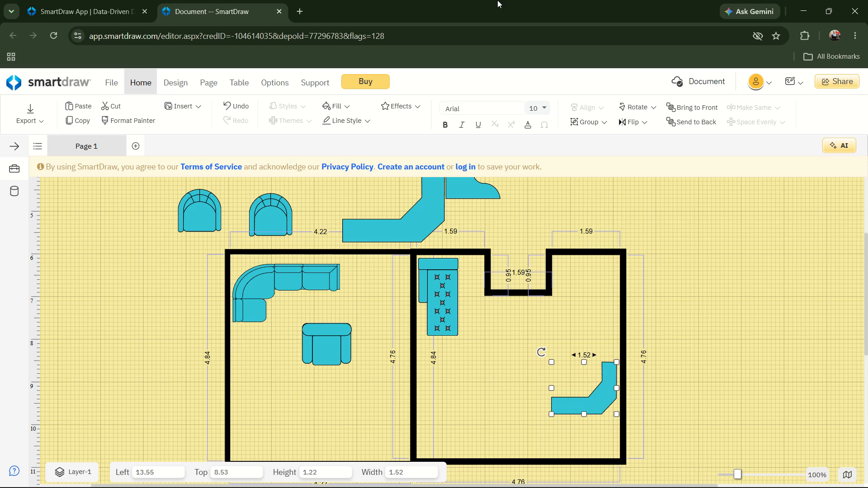
{"action": "key", "text": "Up"}
{"action": "key", "text": "Up"}
{"action": "key", "text": "Up"}
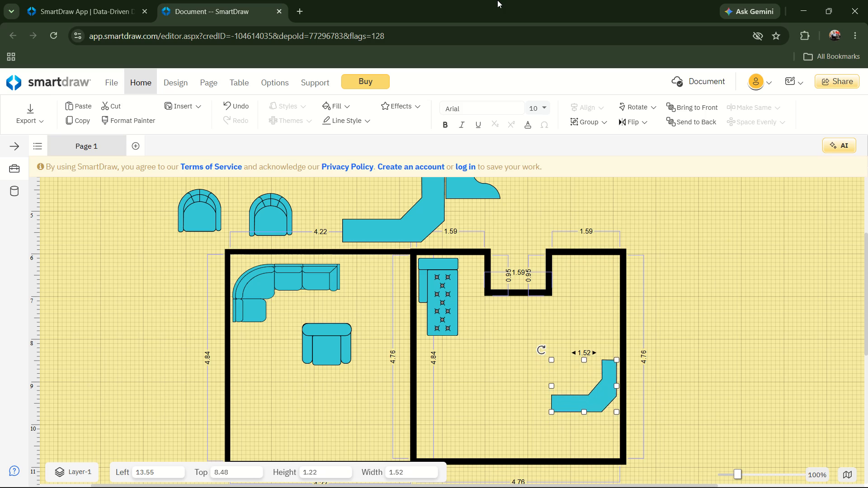
{"action": "key", "text": "Up"}
{"action": "key", "text": "Up"}
{"action": "key", "text": "Up"}
{"action": "key", "text": "Up"}
{"action": "key", "text": "Up"}
{"action": "key", "text": "Up"}
{"action": "key", "text": "Up"}
{"action": "key", "text": "Up"}
{"action": "key", "text": "Up"}
{"action": "key", "text": "Up"}
{"action": "key", "text": "Up"}
{"action": "key", "text": "Up"}
{"action": "key", "text": "Up"}
{"action": "key", "text": "Up"}
{"action": "key", "text": "Up"}
{"action": "key", "text": "Up"}
{"action": "key", "text": "Up"}
{"action": "key", "text": "Up"}
{"action": "key", "text": "Up"}
{"action": "key", "text": "Up"}
{"action": "key", "text": "Up"}
{"action": "key", "text": "Up"}
{"action": "key", "text": "Up"}
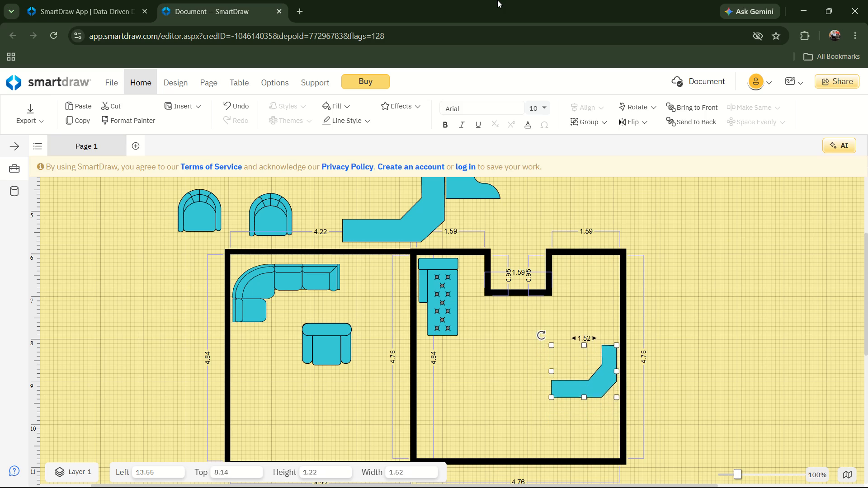
{"action": "key", "text": "Up"}
{"action": "key", "text": "Up"}
{"action": "key", "text": "Up"}
{"action": "key", "text": "Up"}
{"action": "key", "text": "Up"}
{"action": "key", "text": "Up"}
{"action": "key", "text": "Up"}
{"action": "key", "text": "Up"}
{"action": "key", "text": "Up"}
{"action": "key", "text": "Up"}
{"action": "key", "text": "Up"}
{"action": "key", "text": "Up"}
{"action": "key", "text": "Up"}
{"action": "key", "text": "Up"}
{"action": "key", "text": "Up"}
{"action": "key", "text": "Up"}
{"action": "key", "text": "Up"}
{"action": "key", "text": "Up"}
{"action": "key", "text": "Up"}
{"action": "key", "text": "Up"}
{"action": "key", "text": "Up"}
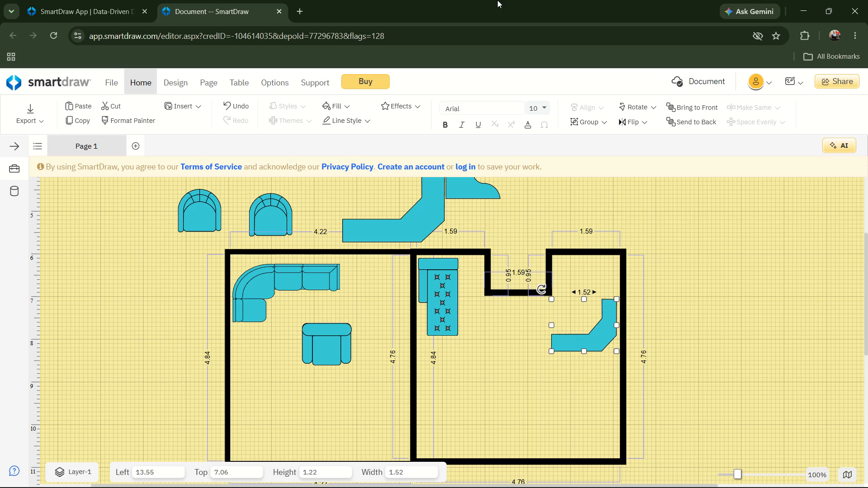
{"action": "key", "text": "Up"}
{"action": "key", "text": "Up"}
{"action": "key", "text": "Up"}
{"action": "key", "text": "Up"}
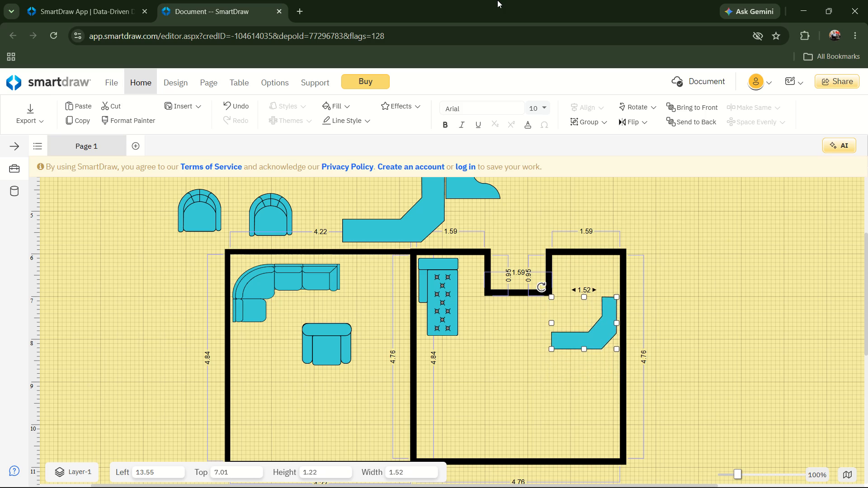
Nudge the L-shaped counter closer to the room's right wall and slightly up, to about Left 13.61, Top 6.96.
{"action": "key", "text": "Up"}
{"action": "key", "text": "Up"}
{"action": "key", "text": "Right"}
{"action": "key", "text": "Right"}
{"action": "key", "text": "Right"}
{"action": "key", "text": "Right"}
{"action": "key", "text": "Up"}
{"action": "key", "text": "Up"}
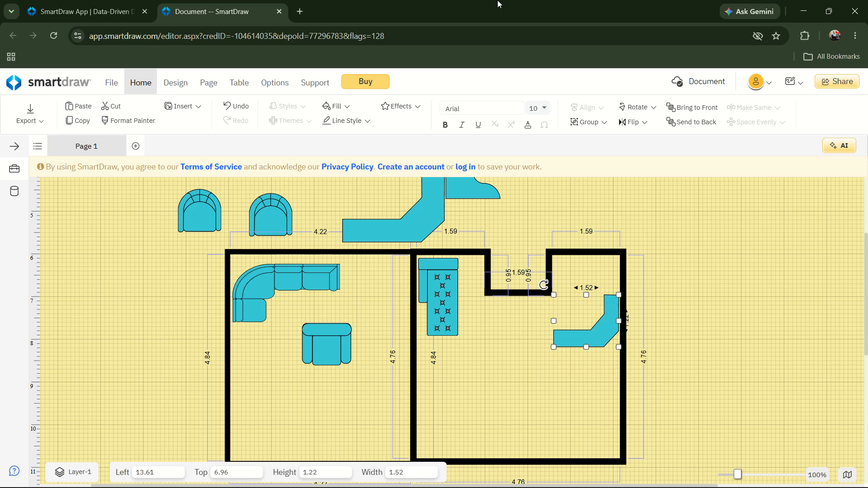
Raise the L-shaped counter along the room's right wall to about Top 6.84.
{"action": "key", "text": "Up"}
{"action": "key", "text": "Up"}
{"action": "key", "text": "Up"}
{"action": "key", "text": "Up"}
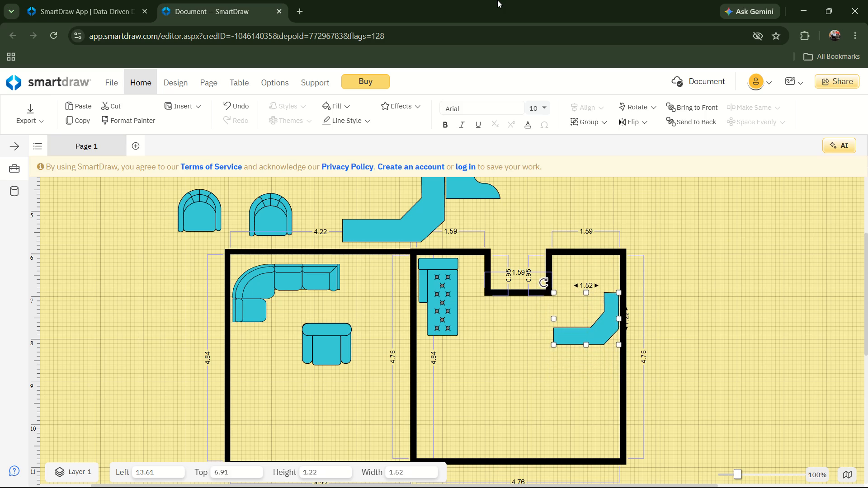
{"action": "key", "text": "Up"}
{"action": "key", "text": "Up"}
{"action": "key", "text": "Up"}
{"action": "key", "text": "Up"}
{"action": "key", "text": "Up"}
Move the L-shaped counter left beneath the wall recess and slightly up, to about Left 13.28, Top 6.82.
{"action": "key", "text": "Left"}
{"action": "key", "text": "Left"}
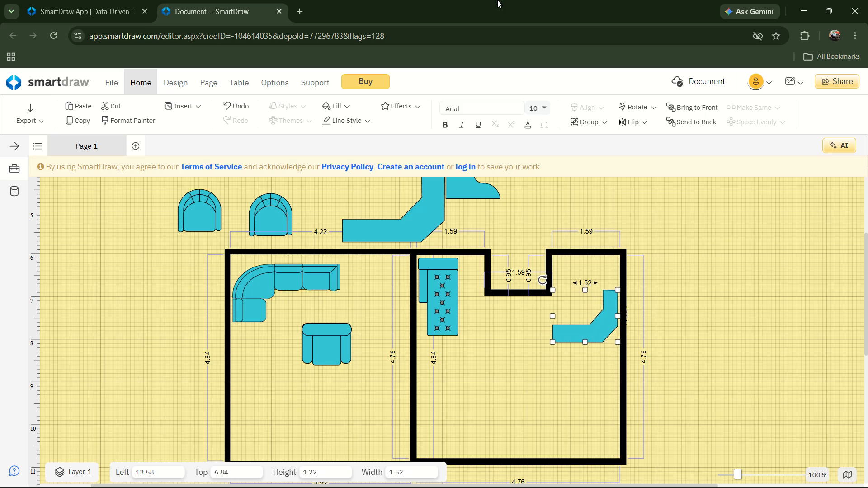
{"action": "key", "text": "Left"}
{"action": "key", "text": "Left"}
{"action": "key", "text": "Left"}
{"action": "key", "text": "Left"}
{"action": "key", "text": "Left"}
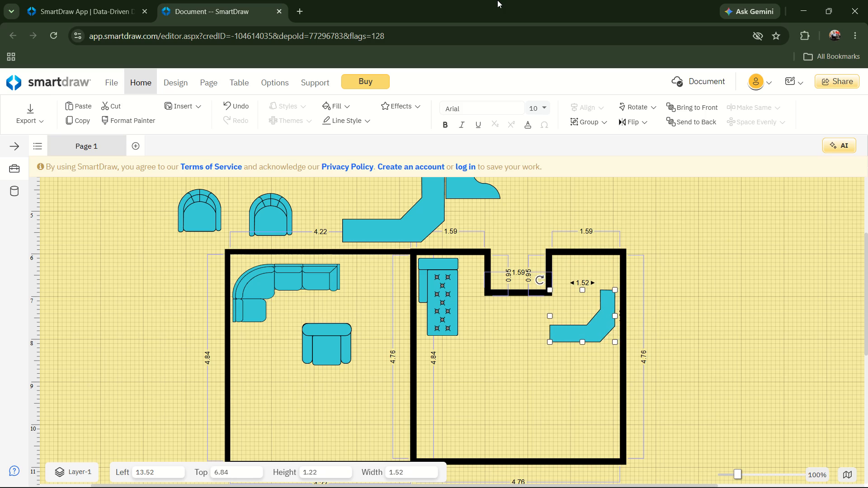
{"action": "key", "text": "Left"}
{"action": "key", "text": "Left"}
{"action": "key", "text": "Left"}
{"action": "key", "text": "Left"}
{"action": "key", "text": "Left"}
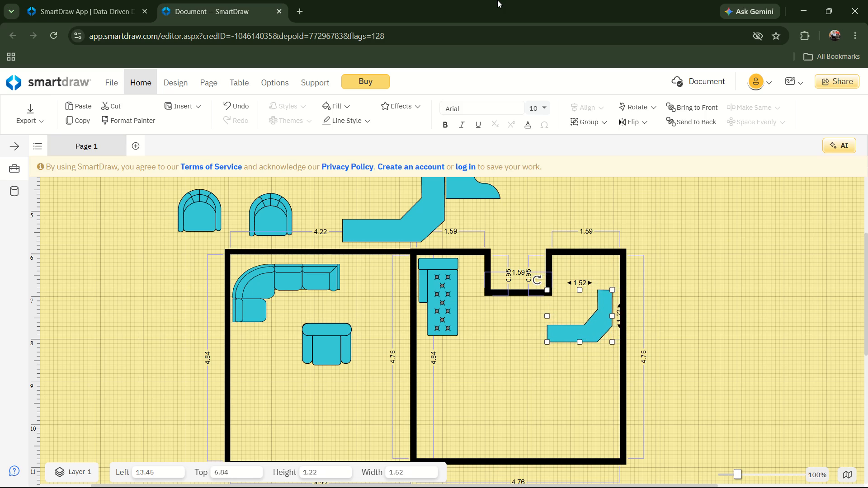
{"action": "key", "text": "Left"}
{"action": "key", "text": "Left"}
{"action": "key", "text": "Left"}
{"action": "key", "text": "Left"}
{"action": "key", "text": "Left"}
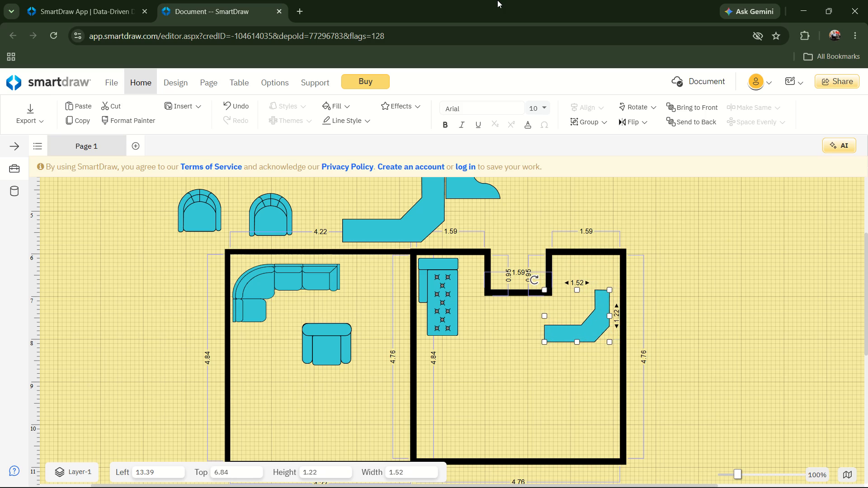
{"action": "key", "text": "Left"}
{"action": "key", "text": "Left"}
{"action": "key", "text": "Left"}
{"action": "key", "text": "Left"}
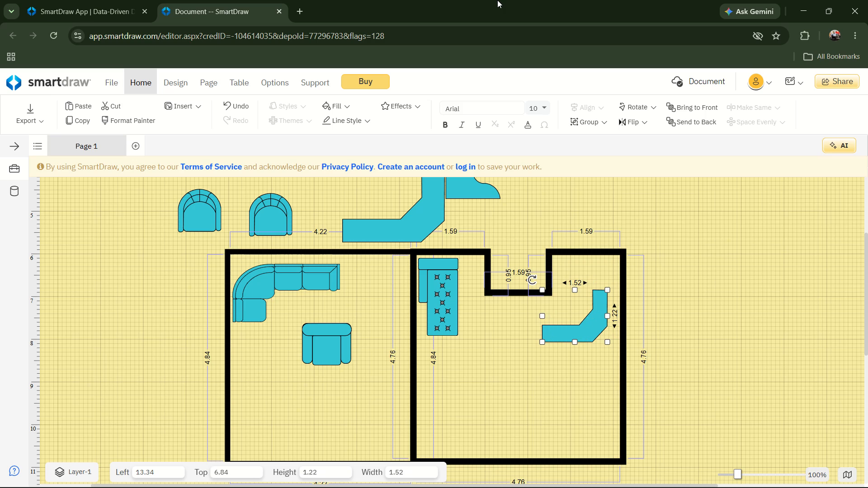
{"action": "key", "text": "Left"}
{"action": "key", "text": "Left"}
{"action": "key", "text": "Left"}
{"action": "key", "text": "Left"}
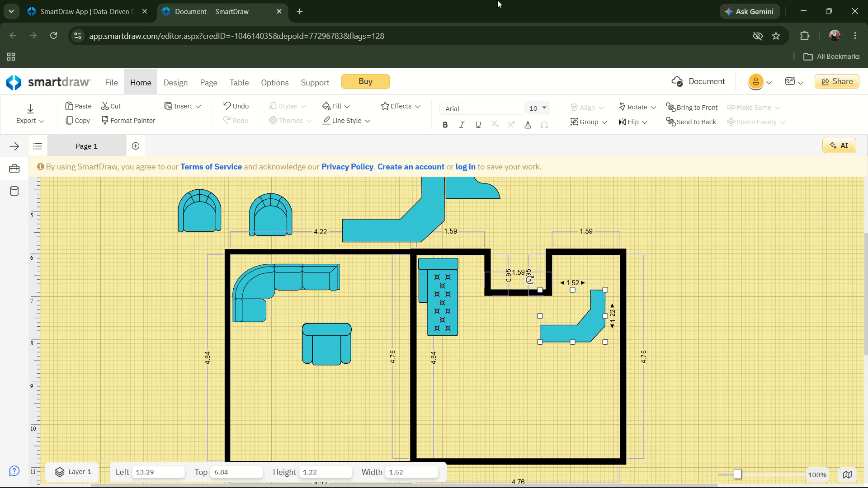
{"action": "key", "text": "Left"}
{"action": "key", "text": "Left"}
{"action": "key", "text": "Up"}
{"action": "key", "text": "Up"}
{"action": "key", "text": "Up"}
{"action": "key", "text": "Down"}
{"action": "key", "text": "Right"}
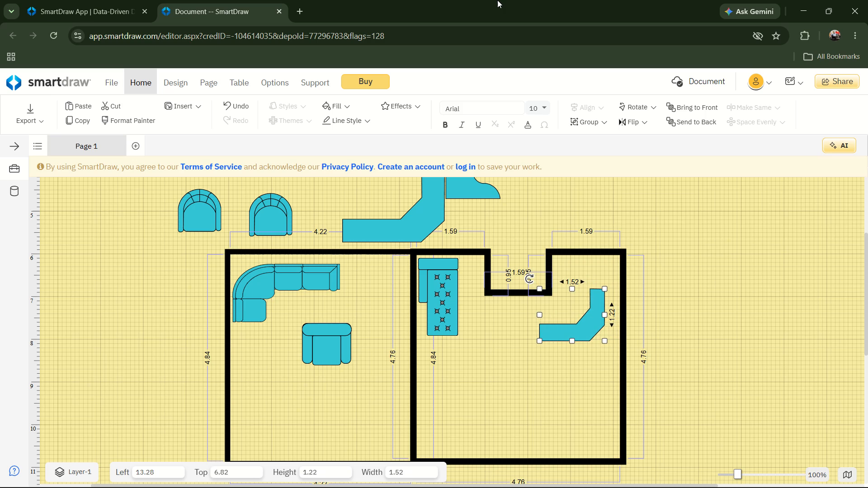
Nudge the L-shaped counter slightly right and up, to about Left 13.33, Top 6.79.
{"action": "key", "text": "Right"}
{"action": "key", "text": "Up"}
{"action": "key", "text": "Right"}
{"action": "key", "text": "Right"}
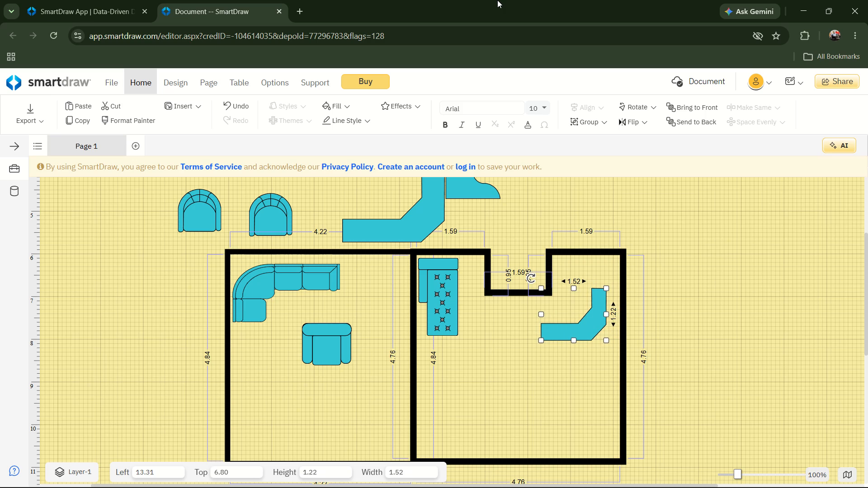
{"action": "key", "text": "Right"}
{"action": "key", "text": "Up"}
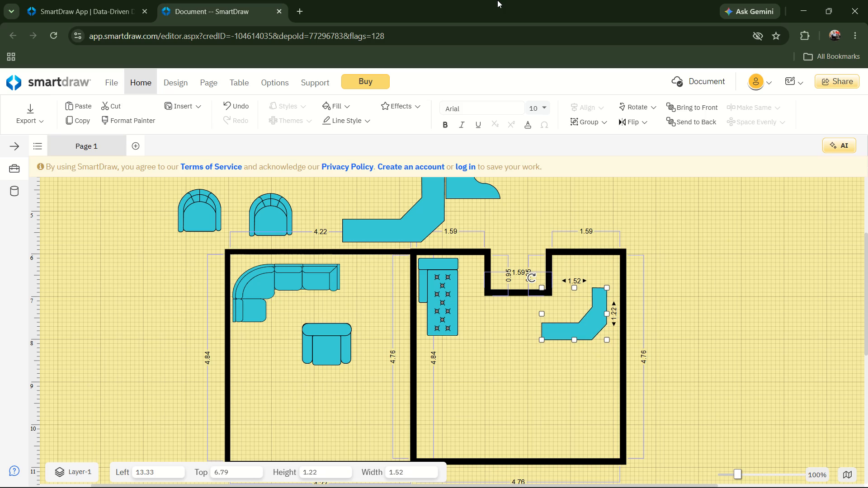
Raise the L-shaped counter beside the wall recess, to about Left 13.33, Top 6.70.
{"action": "key", "text": "Up"}
{"action": "key", "text": "Up"}
{"action": "key", "text": "Up"}
{"action": "key", "text": "Up"}
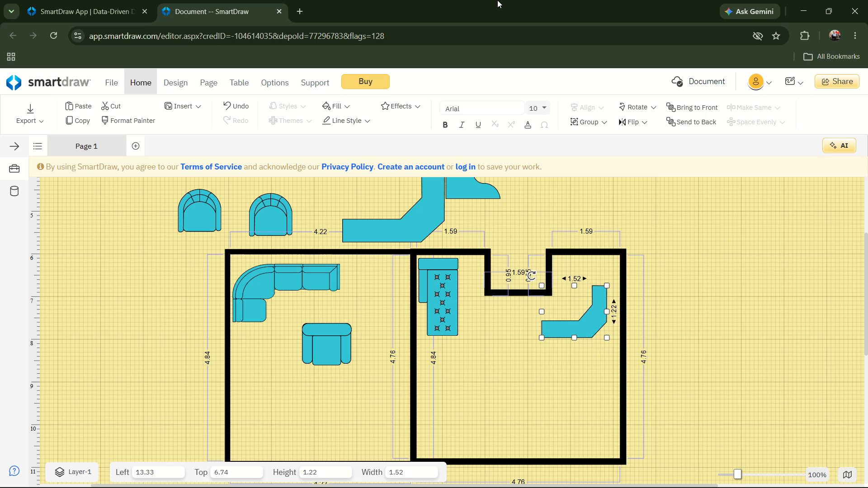
{"action": "key", "text": "Up"}
{"action": "key", "text": "Up"}
{"action": "key", "text": "Up"}
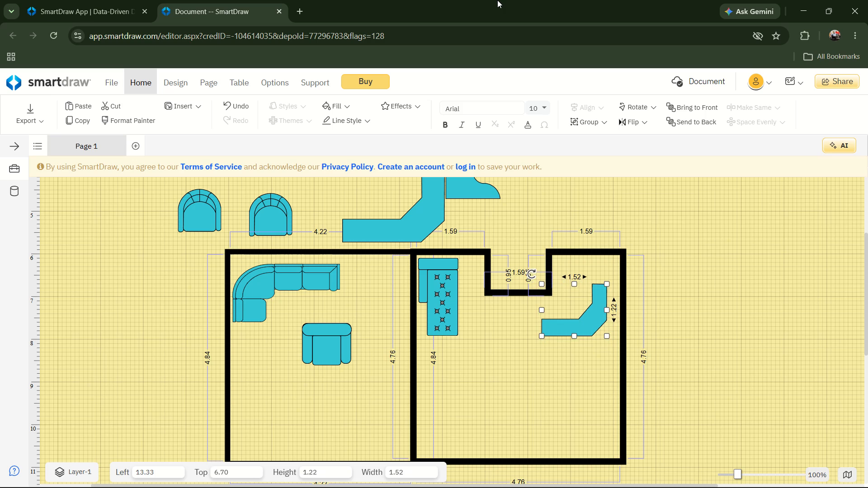
Lower the L-shaped counter slightly, to about Left 13.33, Top 6.75.
{"action": "key", "text": "Down"}
{"action": "key", "text": "Down"}
{"action": "key", "text": "Down"}
{"action": "key", "text": "Down"}
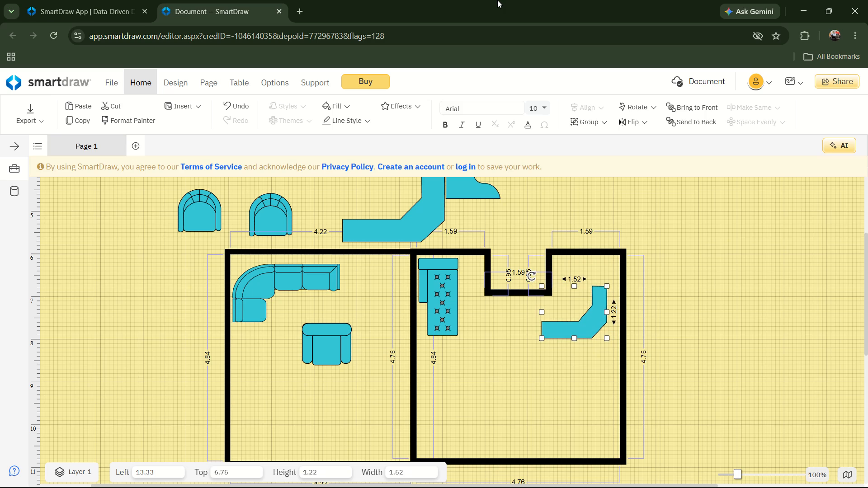
Move the L-shaped counter slightly down and right beneath the right-hand room's upper-right alcove, to about Left 13.58, Top 6.83.
{"action": "key", "text": "Down"}
{"action": "key", "text": "Down"}
{"action": "key", "text": "Down"}
{"action": "key", "text": "Down"}
{"action": "key", "text": "Down"}
{"action": "key", "text": "Down"}
{"action": "key", "text": "Right"}
{"action": "key", "text": "Right"}
{"action": "key", "text": "Right"}
{"action": "key", "text": "Right"}
{"action": "key", "text": "Right"}
{"action": "key", "text": "Right"}
{"action": "key", "text": "Right"}
{"action": "key", "text": "Right"}
{"action": "key", "text": "Right"}
{"action": "key", "text": "Right"}
{"action": "key", "text": "Right"}
{"action": "key", "text": "Right"}
{"action": "key", "text": "Right"}
{"action": "key", "text": "Right"}
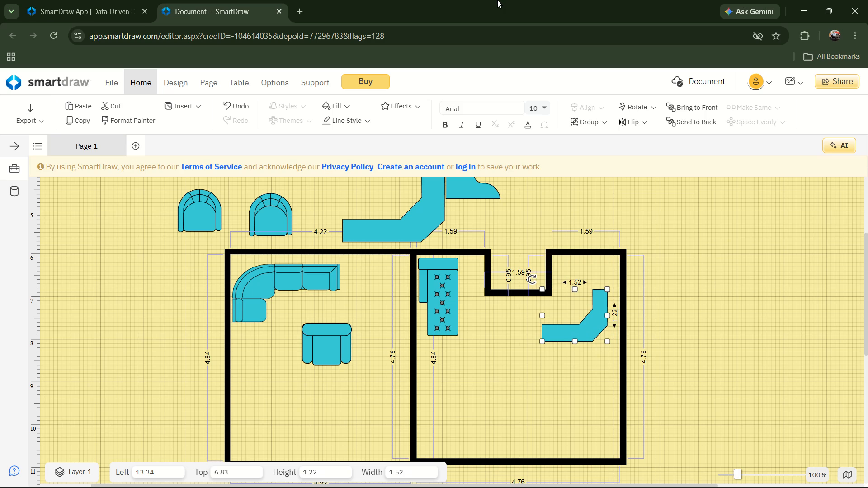
{"action": "key", "text": "Right"}
{"action": "key", "text": "Right"}
{"action": "key", "text": "Right"}
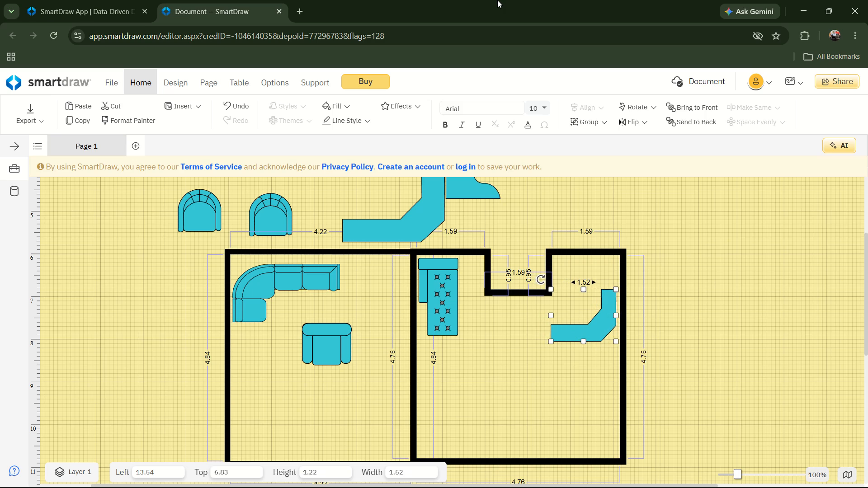
{"action": "key", "text": "Right"}
{"action": "key", "text": "Right"}
{"action": "key", "text": "Right"}
Raise the L-shaped counter into the upper-right alcove, to about Left 13.58, Top 6.27.
{"action": "key", "text": "Up"}
{"action": "key", "text": "Up"}
{"action": "key", "text": "Up"}
{"action": "key", "text": "Up"}
{"action": "key", "text": "Up"}
{"action": "key", "text": "Up"}
{"action": "key", "text": "Up"}
{"action": "key", "text": "Up"}
{"action": "key", "text": "Up"}
{"action": "key", "text": "Up"}
{"action": "key", "text": "Up"}
{"action": "key", "text": "Up"}
{"action": "key", "text": "Up"}
{"action": "key", "text": "Up"}
{"action": "key", "text": "Up"}
{"action": "key", "text": "Up"}
{"action": "key", "text": "Up"}
{"action": "key", "text": "Up"}
{"action": "key", "text": "Up"}
{"action": "key", "text": "Up"}
{"action": "key", "text": "Up"}
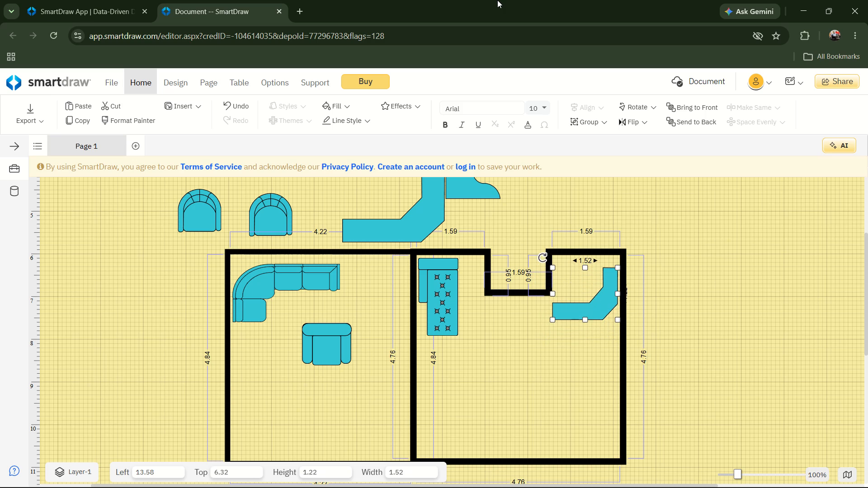
{"action": "key", "text": "Up"}
{"action": "key", "text": "Up"}
{"action": "key", "text": "Up"}
{"action": "key", "text": "Up"}
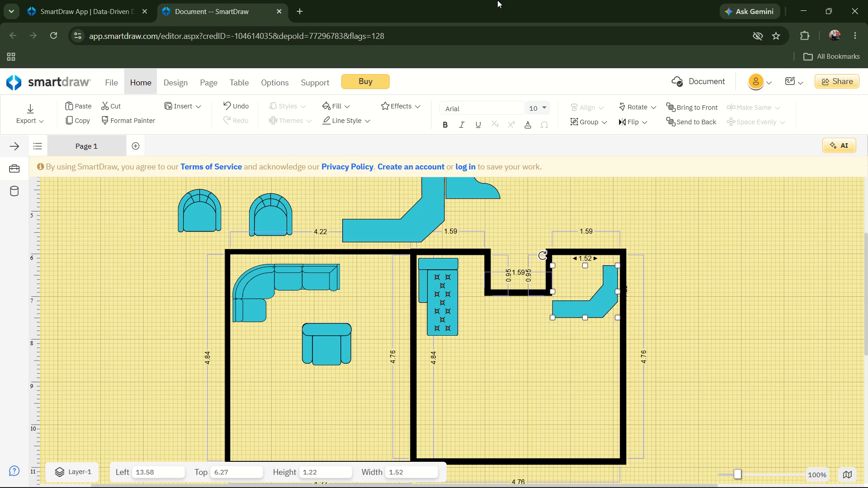
Raise the L-shaped counter further toward the alcove's top wall, to about Top 6.08.
{"action": "key", "text": "Up"}
{"action": "key", "text": "Up"}
{"action": "key", "text": "Up"}
{"action": "key", "text": "Up"}
{"action": "key", "text": "Up"}
{"action": "key", "text": "Up"}
{"action": "key", "text": "Up"}
{"action": "key", "text": "Up"}
{"action": "key", "text": "Up"}
{"action": "key", "text": "Up"}
{"action": "key", "text": "Up"}
{"action": "key", "text": "Up"}
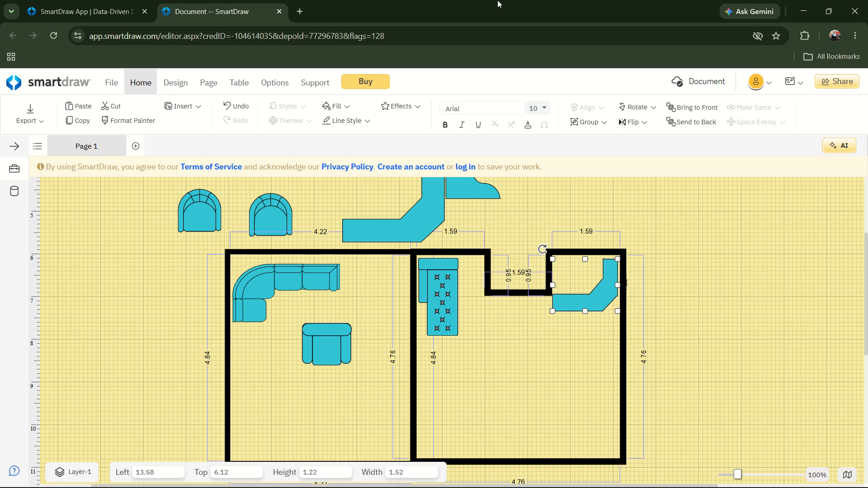
{"action": "key", "text": "Up"}
{"action": "key", "text": "Up"}
{"action": "key", "text": "Up"}
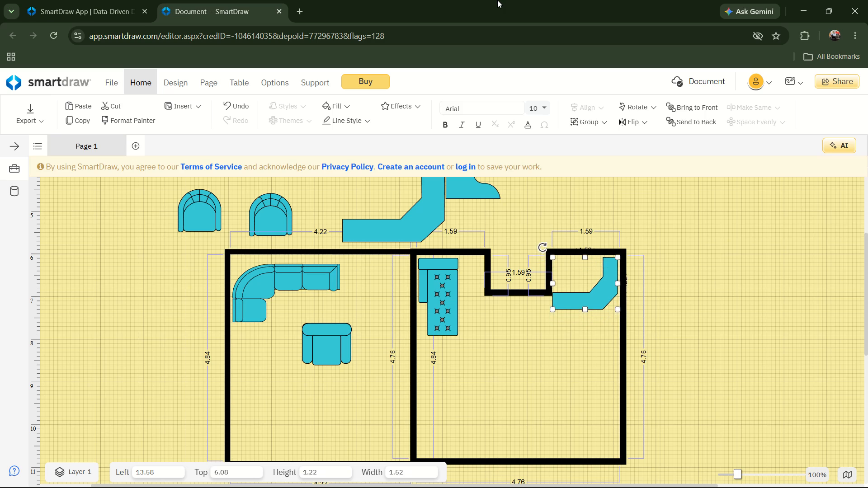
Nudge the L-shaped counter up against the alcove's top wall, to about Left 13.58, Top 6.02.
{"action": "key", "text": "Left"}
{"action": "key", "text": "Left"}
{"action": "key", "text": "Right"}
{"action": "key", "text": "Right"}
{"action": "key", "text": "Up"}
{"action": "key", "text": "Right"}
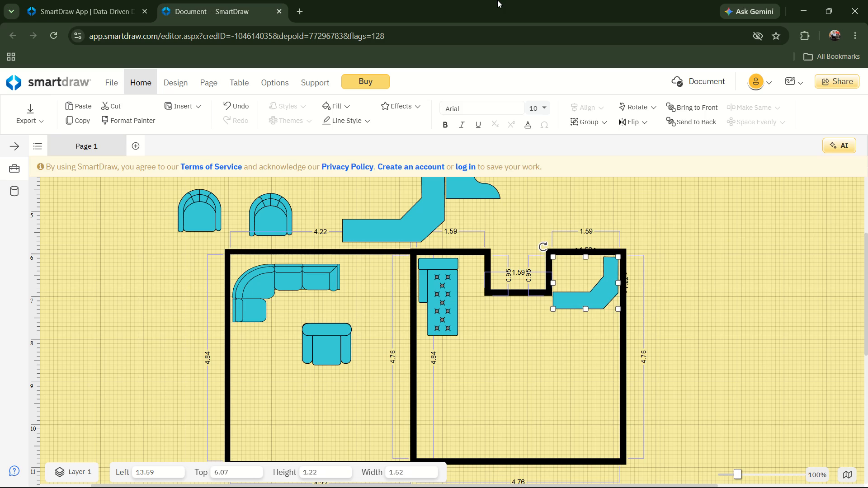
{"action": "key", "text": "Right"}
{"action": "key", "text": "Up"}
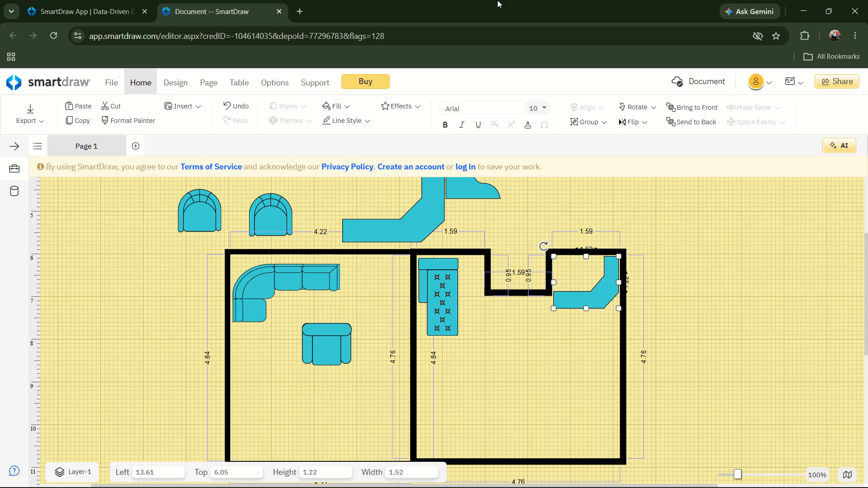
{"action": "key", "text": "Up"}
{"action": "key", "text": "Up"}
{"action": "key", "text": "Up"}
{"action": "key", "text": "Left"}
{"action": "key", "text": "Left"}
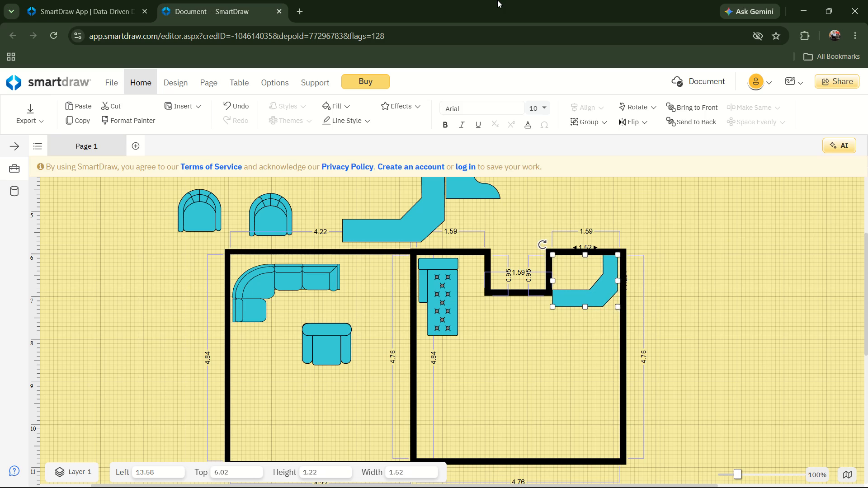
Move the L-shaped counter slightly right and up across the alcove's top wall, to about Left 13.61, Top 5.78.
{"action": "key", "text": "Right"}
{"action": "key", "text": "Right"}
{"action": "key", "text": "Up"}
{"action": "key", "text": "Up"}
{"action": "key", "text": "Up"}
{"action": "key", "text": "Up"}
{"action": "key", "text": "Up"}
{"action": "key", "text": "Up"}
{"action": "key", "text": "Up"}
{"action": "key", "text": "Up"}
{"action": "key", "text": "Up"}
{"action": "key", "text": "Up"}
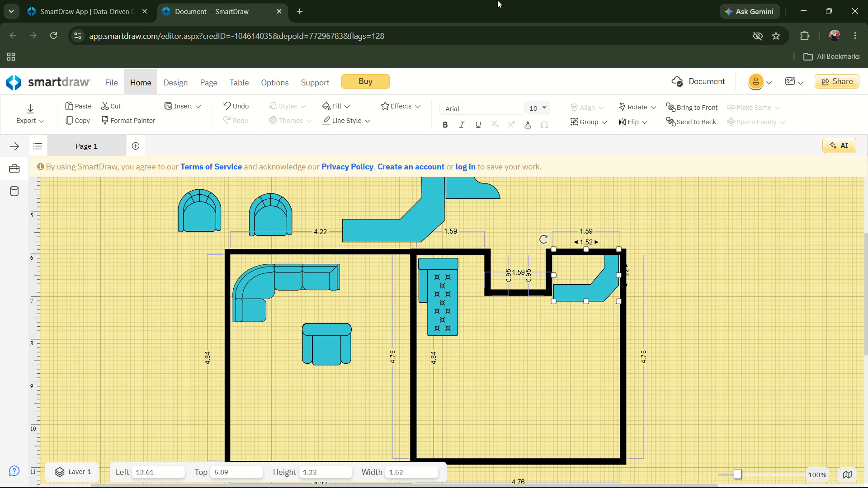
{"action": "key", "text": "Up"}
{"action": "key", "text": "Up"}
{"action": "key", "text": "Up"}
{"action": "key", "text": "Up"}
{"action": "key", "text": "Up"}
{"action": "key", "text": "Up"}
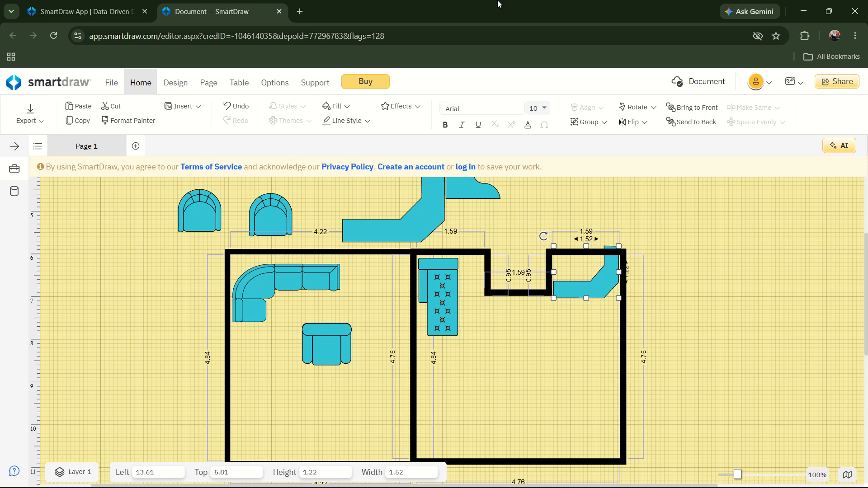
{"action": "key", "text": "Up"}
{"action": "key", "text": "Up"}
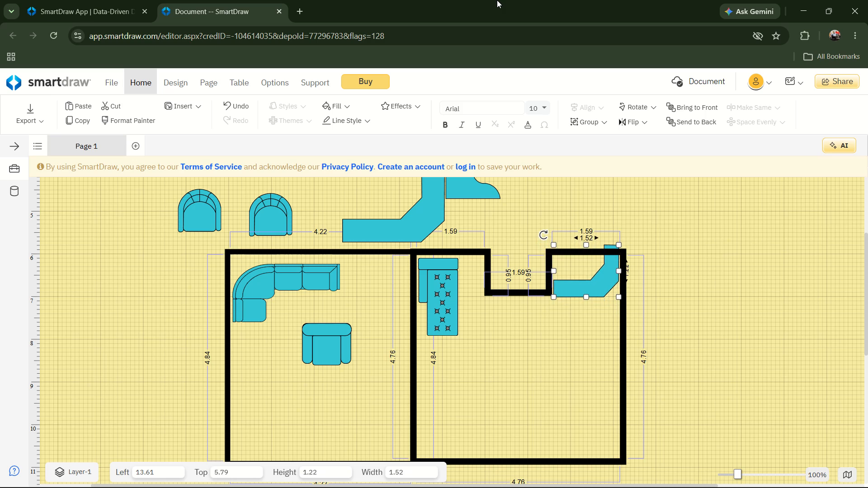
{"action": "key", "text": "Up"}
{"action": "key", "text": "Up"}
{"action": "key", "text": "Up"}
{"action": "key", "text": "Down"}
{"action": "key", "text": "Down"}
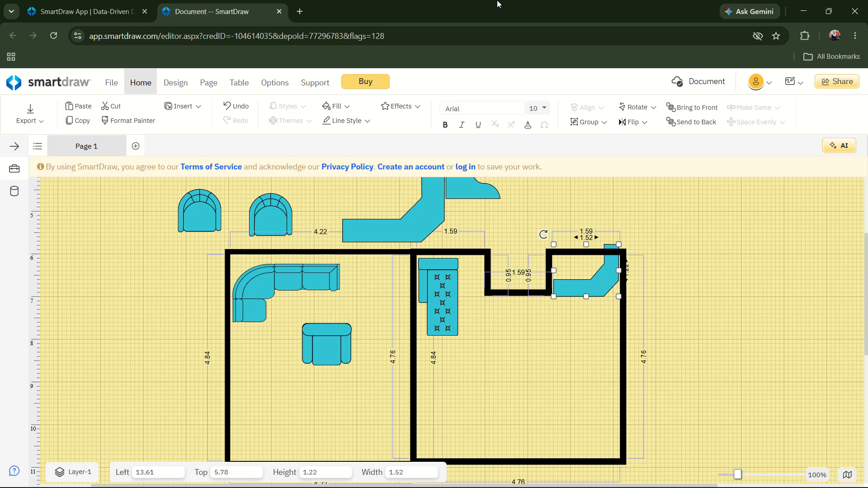
Lower the L-shaped counter back inside the alcove, to about Left 13.61, Top 6.13.
{"action": "key", "text": "Right"}
{"action": "key", "text": "Up"}
{"action": "key", "text": "Down"}
{"action": "key", "text": "Down"}
{"action": "key", "text": "Down"}
{"action": "key", "text": "Down"}
{"action": "key", "text": "Down"}
{"action": "key", "text": "Down"}
{"action": "key", "text": "Down"}
{"action": "key", "text": "Down"}
{"action": "key", "text": "Down"}
{"action": "key", "text": "Down"}
{"action": "key", "text": "Down"}
{"action": "key", "text": "Down"}
{"action": "key", "text": "Down"}
{"action": "key", "text": "Down"}
{"action": "key", "text": "Down"}
{"action": "key", "text": "Down"}
{"action": "key", "text": "Down"}
{"action": "key", "text": "Down"}
{"action": "key", "text": "Down"}
{"action": "key", "text": "Down"}
{"action": "key", "text": "Down"}
{"action": "key", "text": "Down"}
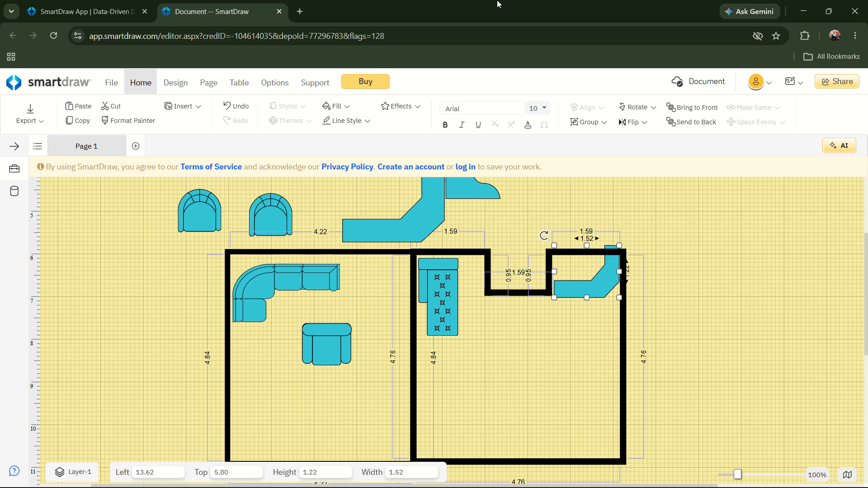
{"action": "key", "text": "Left"}
{"action": "key", "text": "Up"}
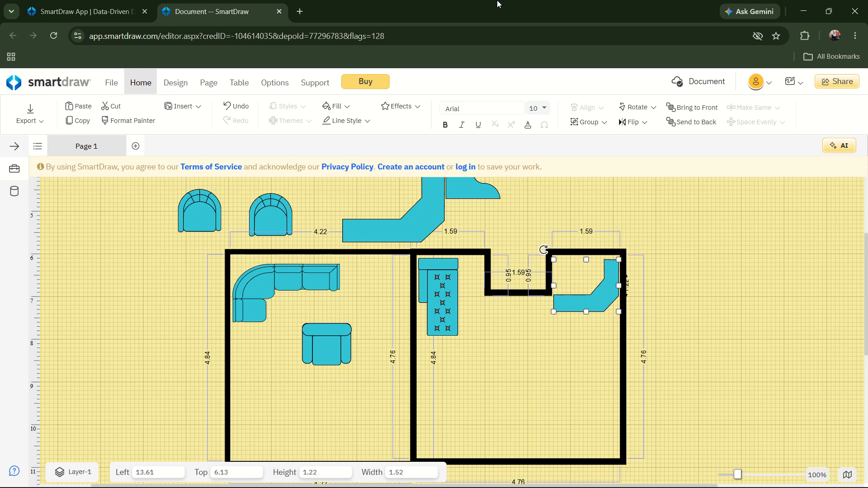
Fine-tune the L-shaped counter's horizontal position between the alcove's side walls, to about Left 13.59, Top 6.13.
{"action": "key", "text": "Left"}
{"action": "key", "text": "Right"}
{"action": "key", "text": "Left"}
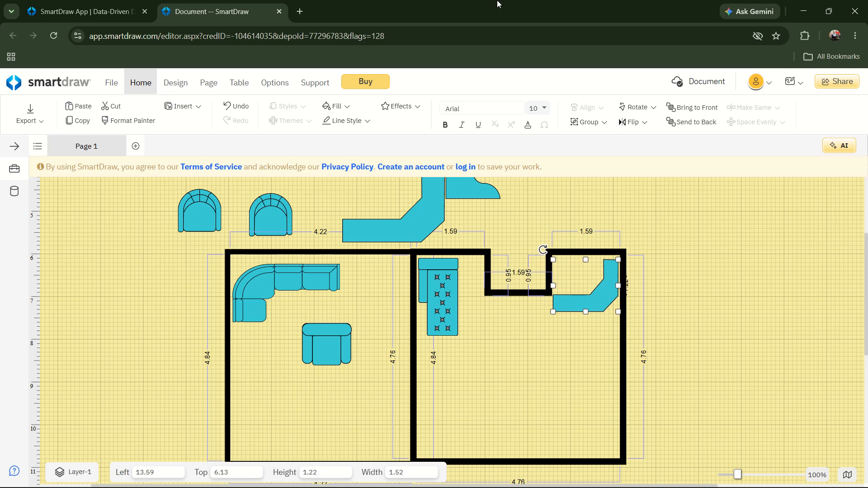
{"action": "key", "text": "Right"}
{"action": "key", "text": "Up"}
{"action": "key", "text": "Down"}
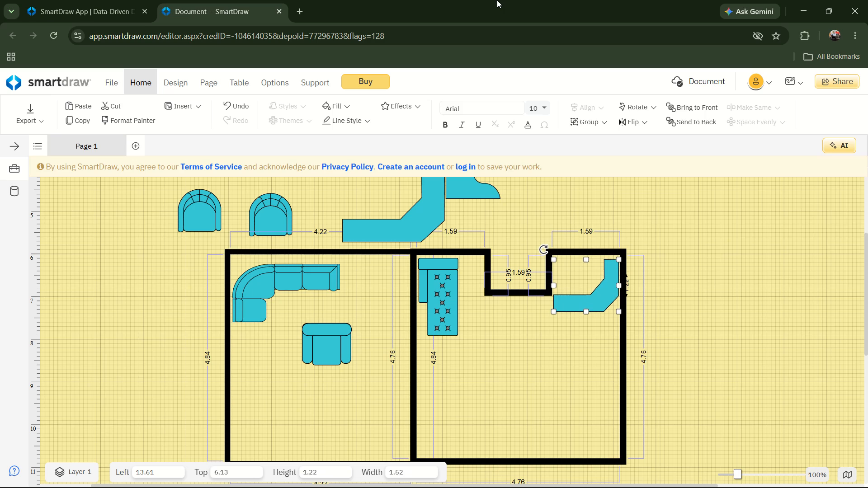
{"action": "key", "text": "Left"}
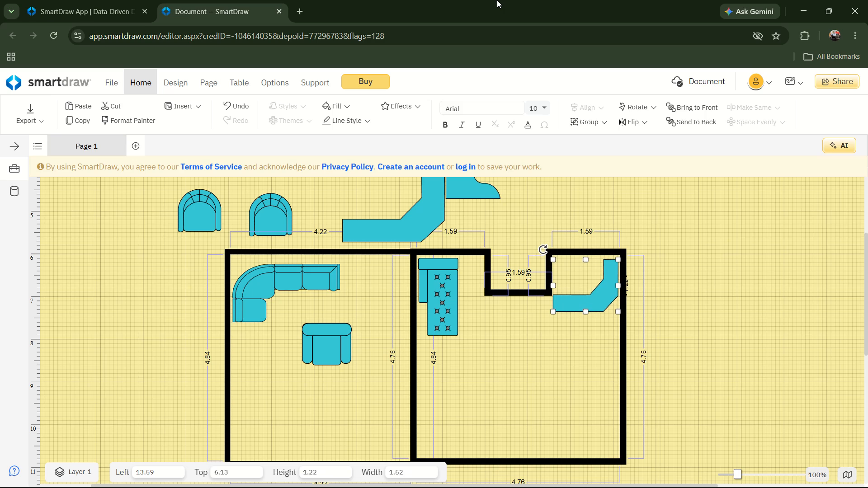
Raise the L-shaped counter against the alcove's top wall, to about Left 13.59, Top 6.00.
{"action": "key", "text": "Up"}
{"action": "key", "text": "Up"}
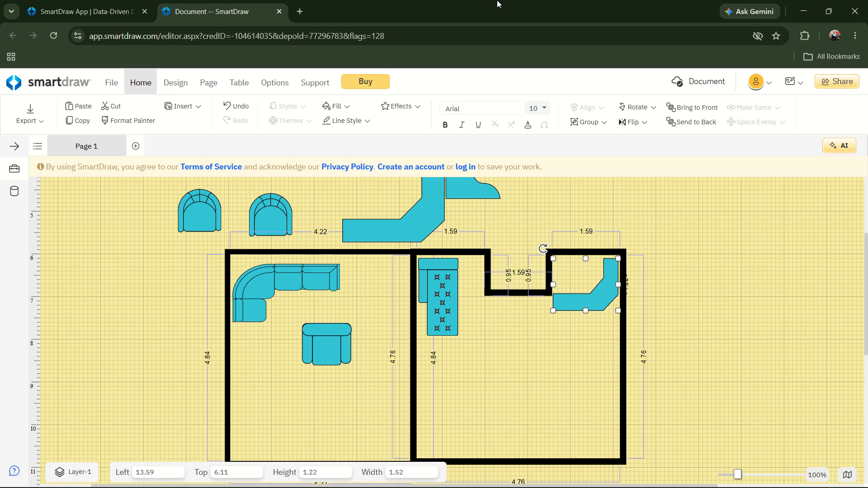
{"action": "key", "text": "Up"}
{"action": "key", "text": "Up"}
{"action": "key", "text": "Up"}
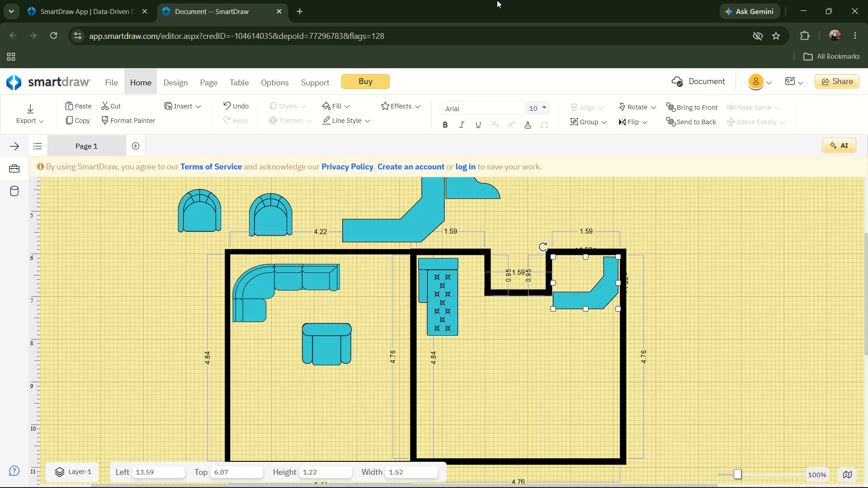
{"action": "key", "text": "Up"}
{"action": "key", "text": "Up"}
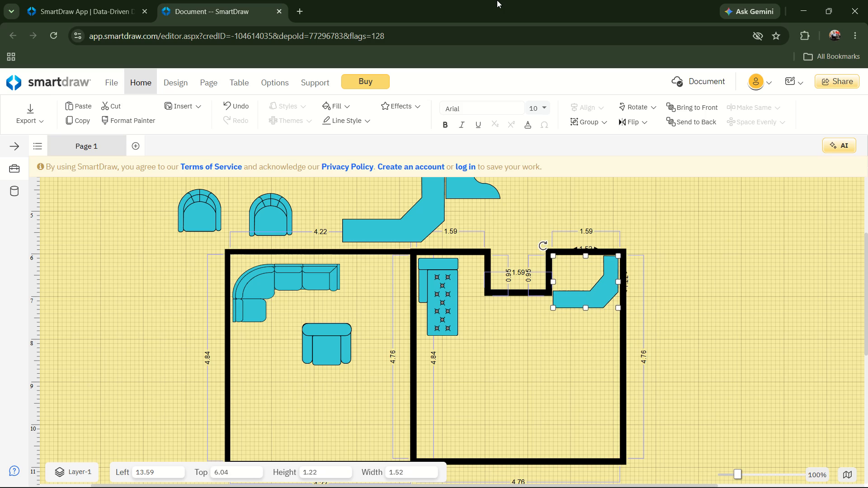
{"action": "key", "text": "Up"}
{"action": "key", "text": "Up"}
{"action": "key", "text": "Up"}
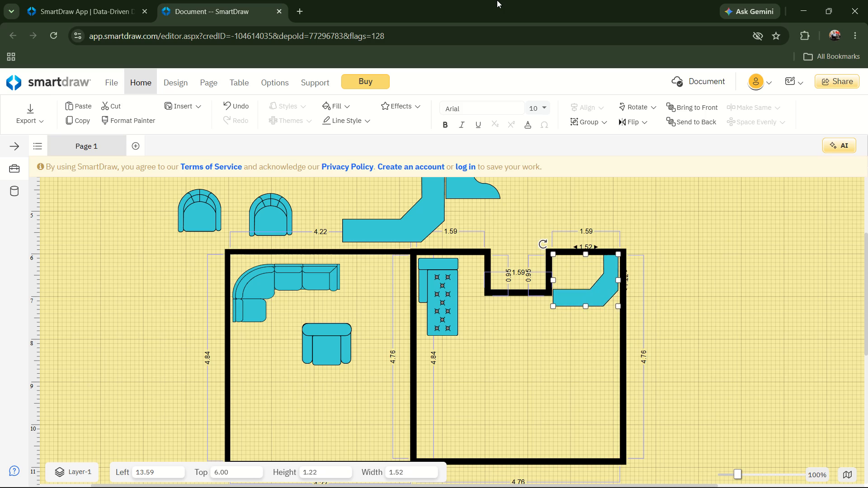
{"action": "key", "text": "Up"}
Lower the L-shaped counter slightly away from the alcove's top wall, to about Left 13.59, Top 6.12.
{"action": "key", "text": "Down"}
{"action": "key", "text": "Down"}
{"action": "key", "text": "Down"}
{"action": "key", "text": "Down"}
{"action": "key", "text": "Down"}
{"action": "key", "text": "Down"}
{"action": "key", "text": "Down"}
{"action": "key", "text": "Down"}
{"action": "key", "text": "Down"}
{"action": "key", "text": "Down"}
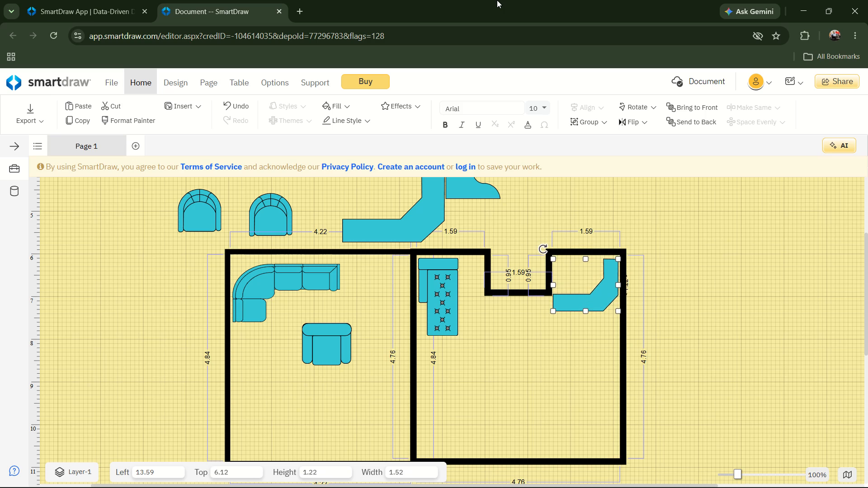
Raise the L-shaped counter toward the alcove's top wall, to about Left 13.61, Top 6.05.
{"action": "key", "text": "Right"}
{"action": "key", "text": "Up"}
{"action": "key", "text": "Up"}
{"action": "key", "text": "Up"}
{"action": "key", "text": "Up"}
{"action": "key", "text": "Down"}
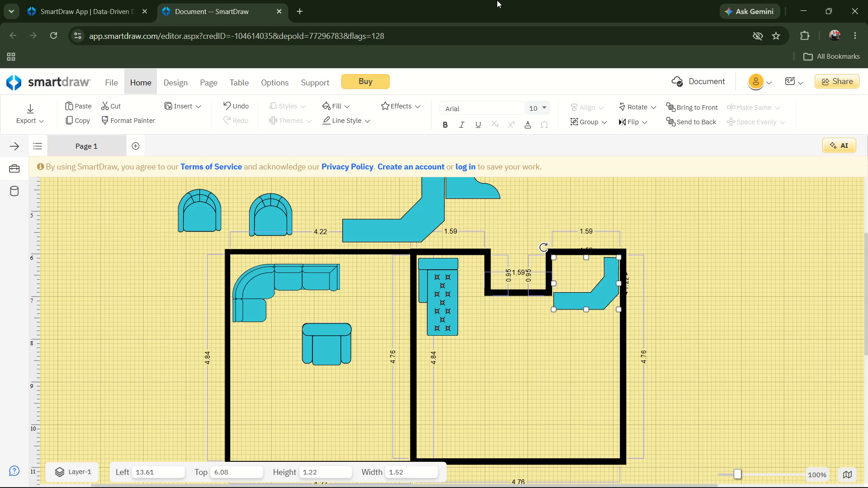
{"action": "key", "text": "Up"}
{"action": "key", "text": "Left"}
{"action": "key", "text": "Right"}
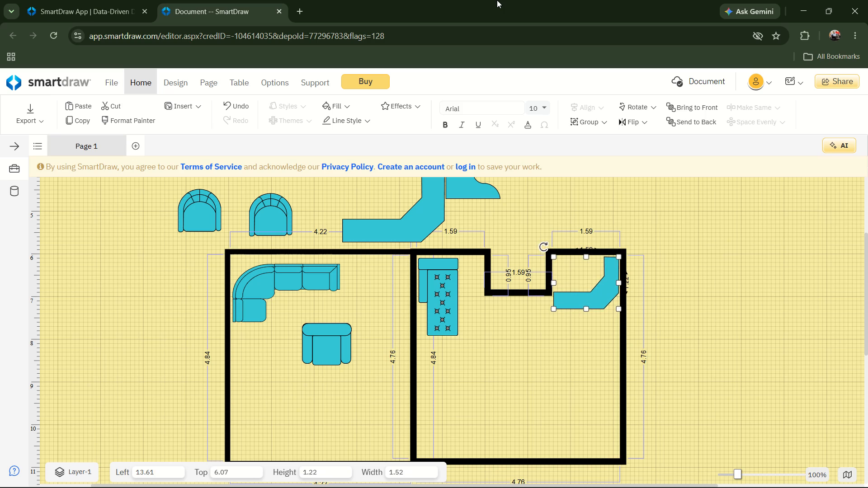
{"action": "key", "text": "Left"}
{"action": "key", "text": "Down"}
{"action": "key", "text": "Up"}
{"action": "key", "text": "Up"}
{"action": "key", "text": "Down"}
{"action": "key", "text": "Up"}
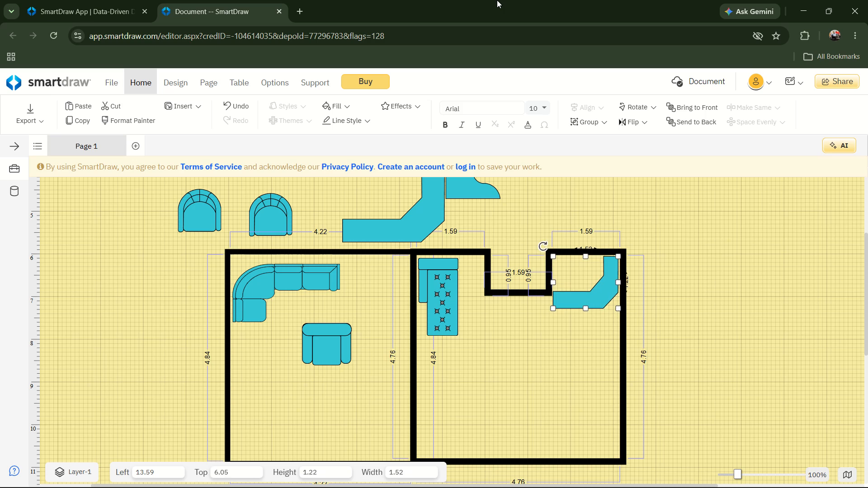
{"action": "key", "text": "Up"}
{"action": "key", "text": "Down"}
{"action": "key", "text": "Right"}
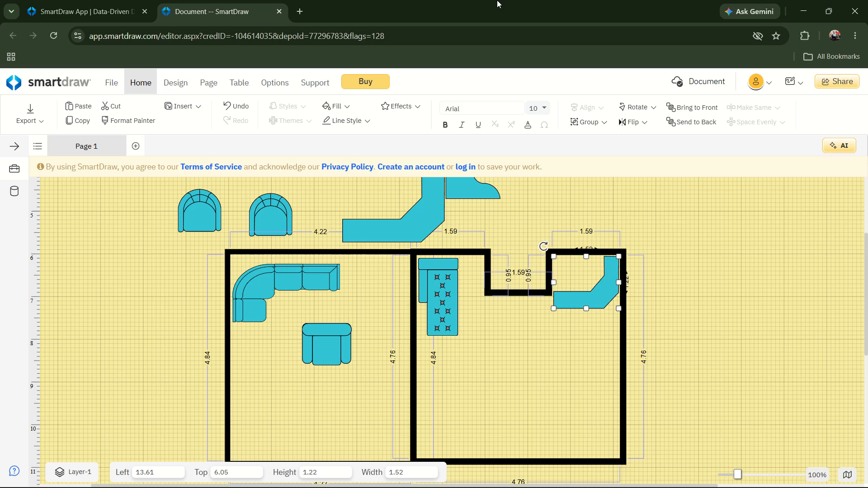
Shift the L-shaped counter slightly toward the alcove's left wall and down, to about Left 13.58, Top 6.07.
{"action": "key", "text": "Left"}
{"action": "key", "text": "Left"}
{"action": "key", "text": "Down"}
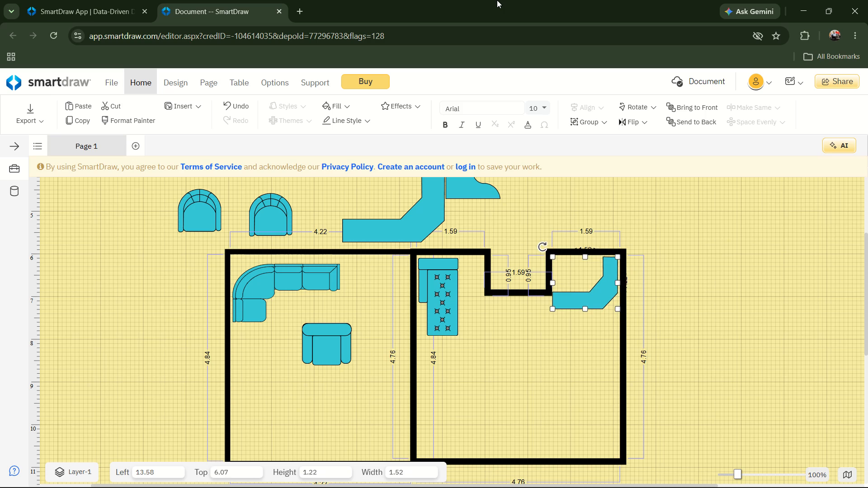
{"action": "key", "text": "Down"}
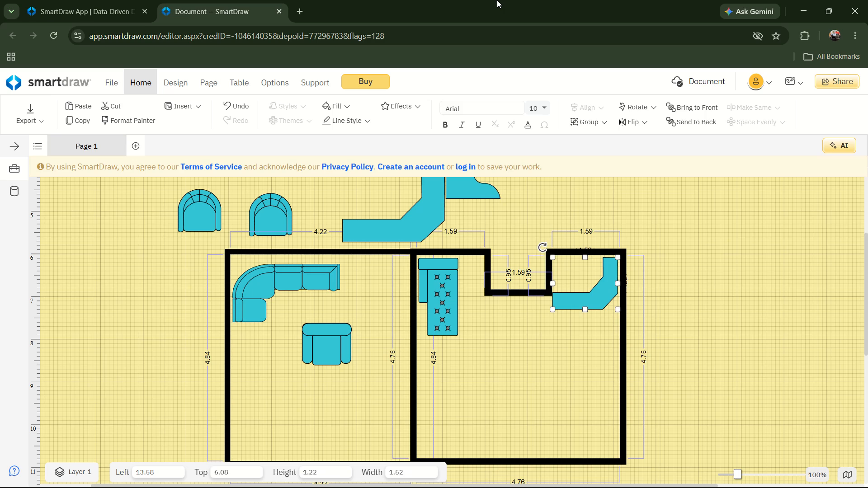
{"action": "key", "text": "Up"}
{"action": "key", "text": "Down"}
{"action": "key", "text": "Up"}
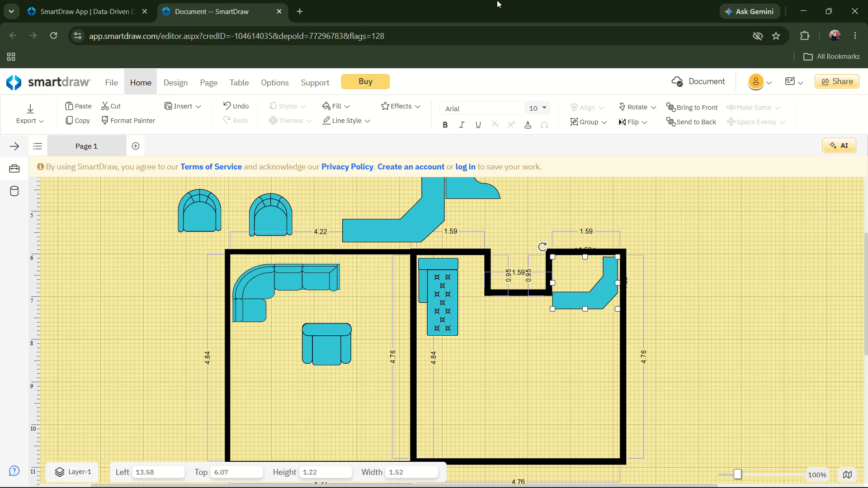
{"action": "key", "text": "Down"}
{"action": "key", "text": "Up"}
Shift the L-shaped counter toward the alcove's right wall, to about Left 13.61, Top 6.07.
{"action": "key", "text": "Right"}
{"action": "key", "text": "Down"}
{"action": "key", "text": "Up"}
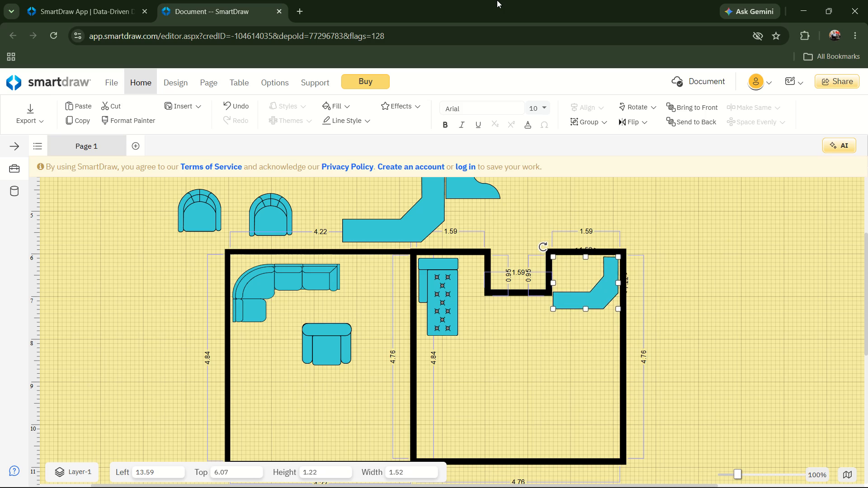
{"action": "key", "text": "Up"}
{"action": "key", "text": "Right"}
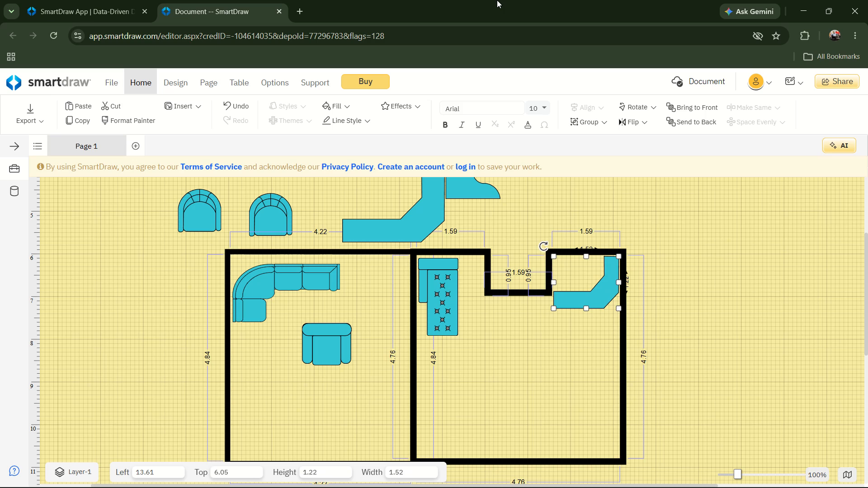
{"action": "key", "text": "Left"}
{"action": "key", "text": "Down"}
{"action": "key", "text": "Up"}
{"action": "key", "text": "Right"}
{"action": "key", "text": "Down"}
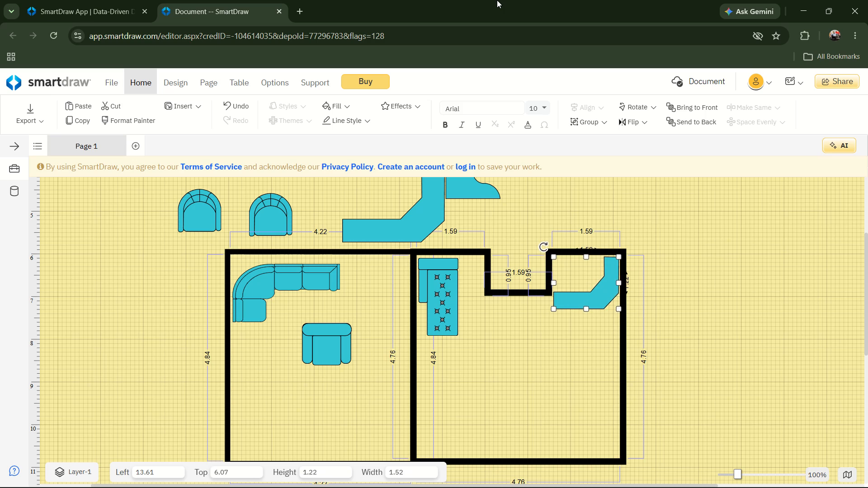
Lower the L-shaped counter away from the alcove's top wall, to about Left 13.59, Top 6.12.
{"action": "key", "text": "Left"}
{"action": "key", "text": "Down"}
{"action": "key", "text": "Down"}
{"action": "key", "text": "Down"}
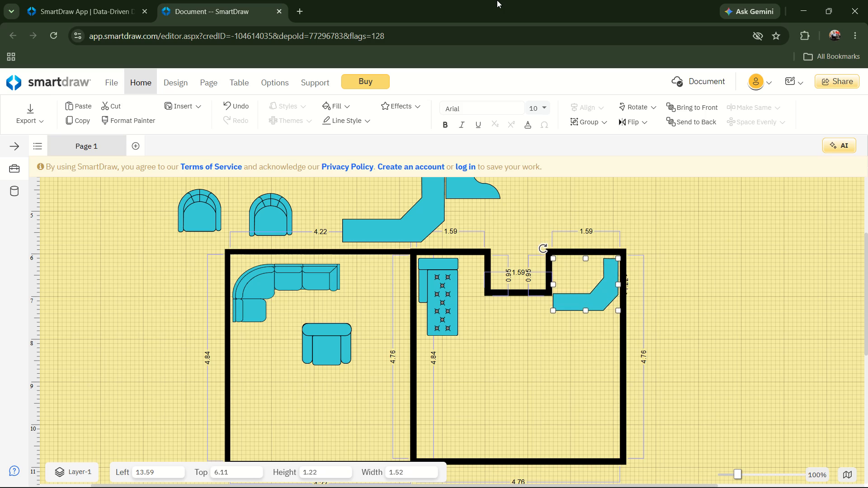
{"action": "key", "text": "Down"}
Move the left-hand room's armchair right toward the dividing wall, to about Left 8.98, Top 7.67.
{"action": "key", "text": "Tab"}
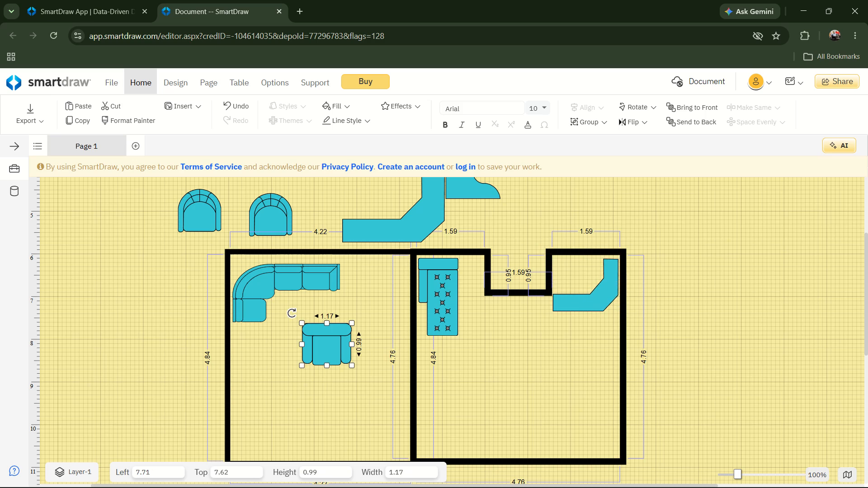
{"action": "key", "text": "Down"}
{"action": "key", "text": "Down"}
{"action": "key", "text": "Down"}
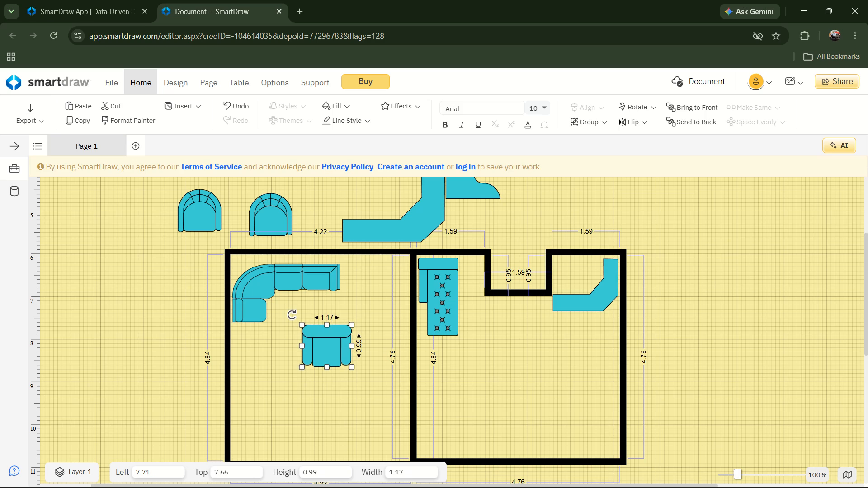
{"action": "key", "text": "Down"}
{"action": "key", "text": "Right"}
{"action": "key", "text": "Right"}
{"action": "key", "text": "Right"}
{"action": "key", "text": "Right"}
{"action": "key", "text": "Right"}
{"action": "key", "text": "Right"}
{"action": "key", "text": "Right"}
{"action": "key", "text": "Right"}
{"action": "key", "text": "Right"}
{"action": "key", "text": "Right"}
{"action": "key", "text": "Right"}
{"action": "key", "text": "Right"}
{"action": "key", "text": "Right"}
{"action": "key", "text": "Right"}
{"action": "key", "text": "Right"}
{"action": "key", "text": "Right"}
{"action": "key", "text": "Right"}
{"action": "key", "text": "Right"}
{"action": "key", "text": "Right"}
{"action": "key", "text": "Right"}
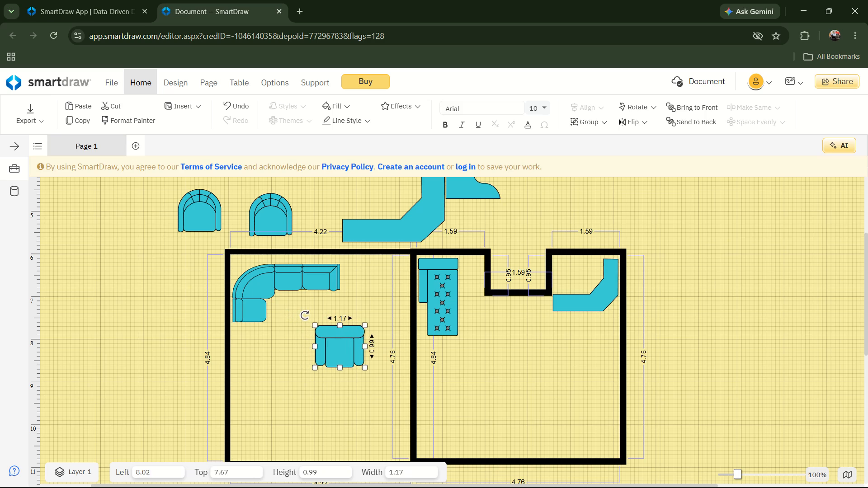
{"action": "key", "text": "Right"}
{"action": "key", "text": "Right"}
{"action": "key", "text": "Right"}
{"action": "key", "text": "Right"}
{"action": "key", "text": "Right"}
{"action": "key", "text": "Right"}
{"action": "key", "text": "Right"}
{"action": "key", "text": "Right"}
{"action": "key", "text": "Right"}
{"action": "key", "text": "Right"}
{"action": "key", "text": "Right"}
{"action": "key", "text": "Right"}
{"action": "key", "text": "Right"}
{"action": "key", "text": "Right"}
{"action": "key", "text": "Right"}
{"action": "key", "text": "Right"}
{"action": "key", "text": "Right"}
{"action": "key", "text": "Right"}
{"action": "key", "text": "Right"}
{"action": "key", "text": "Right"}
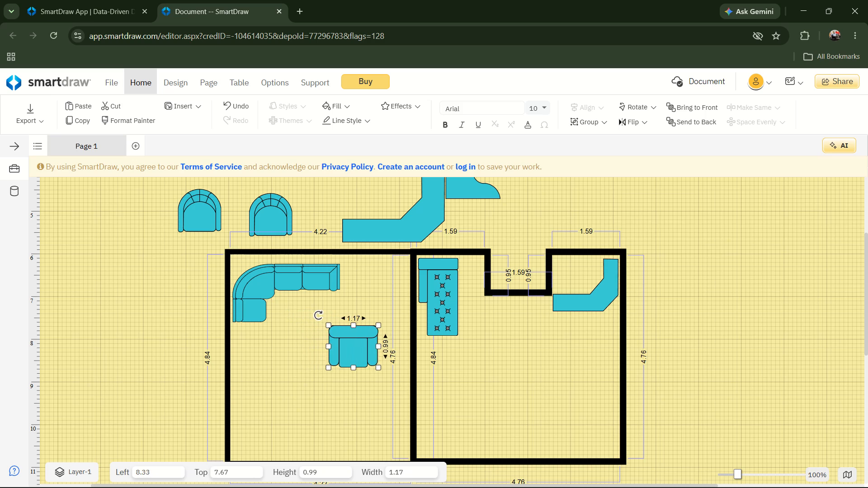
{"action": "key", "text": "Right"}
{"action": "key", "text": "Right"}
{"action": "key", "text": "Right"}
{"action": "key", "text": "Right"}
{"action": "key", "text": "Right"}
{"action": "key", "text": "Right"}
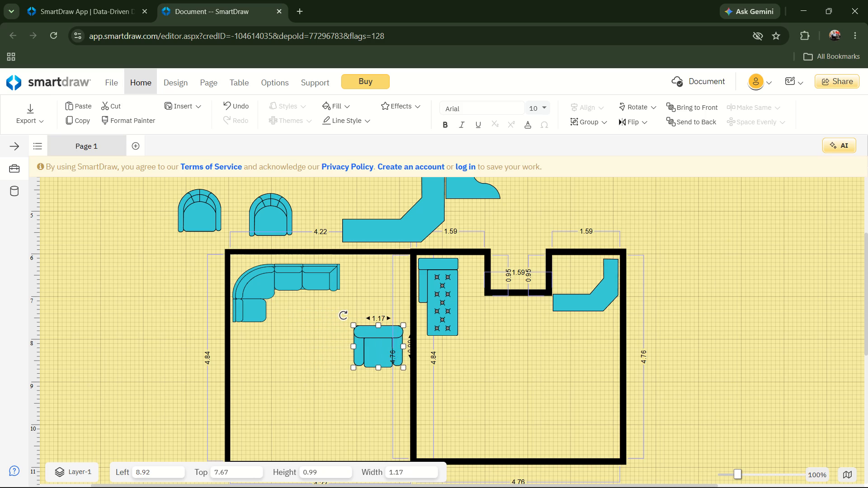
Raise the armchair beside the dividing wall up to the left-hand room's top wall, to about Top 6.06.
{"action": "key", "text": "Up"}
{"action": "key", "text": "Up"}
{"action": "key", "text": "Up"}
{"action": "key", "text": "Up"}
{"action": "key", "text": "Up"}
{"action": "key", "text": "Up"}
{"action": "key", "text": "Up"}
{"action": "key", "text": "Up"}
{"action": "key", "text": "Up"}
{"action": "key", "text": "Up"}
{"action": "key", "text": "Up"}
{"action": "key", "text": "Up"}
{"action": "key", "text": "Up"}
{"action": "key", "text": "Up"}
{"action": "key", "text": "Up"}
{"action": "key", "text": "Up"}
{"action": "key", "text": "Up"}
{"action": "key", "text": "Up"}
{"action": "key", "text": "Up"}
{"action": "key", "text": "Up"}
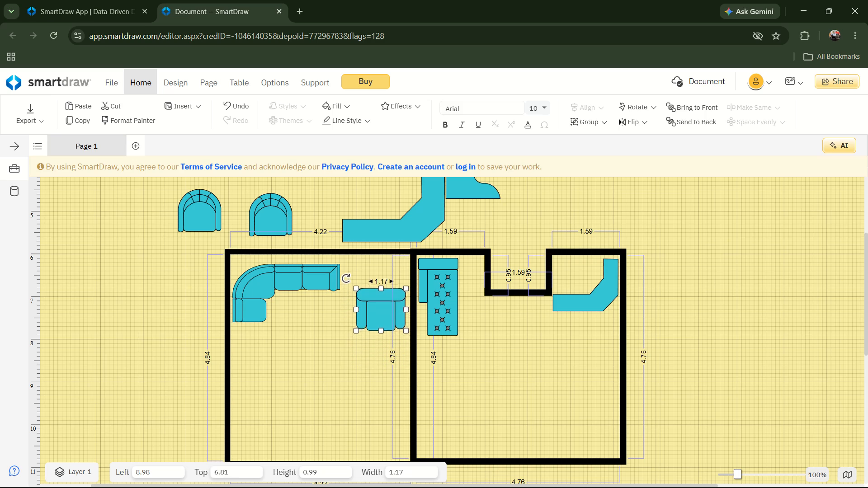
{"action": "key", "text": "Up"}
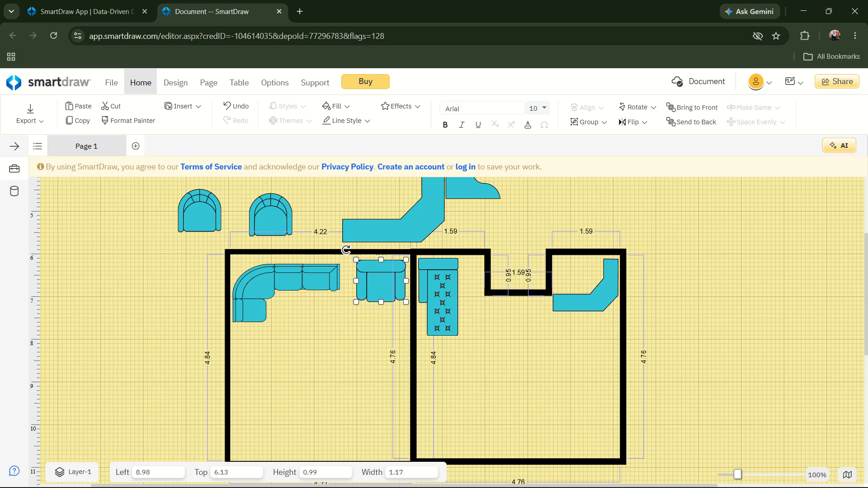
{"action": "key", "text": "Up"}
{"action": "key", "text": "Up"}
{"action": "key", "text": "Up"}
{"action": "key", "text": "Up"}
Nudge the armchair into the left-hand room's upper-right corner, to about Left 9.03, Top 6.04.
{"action": "key", "text": "Right"}
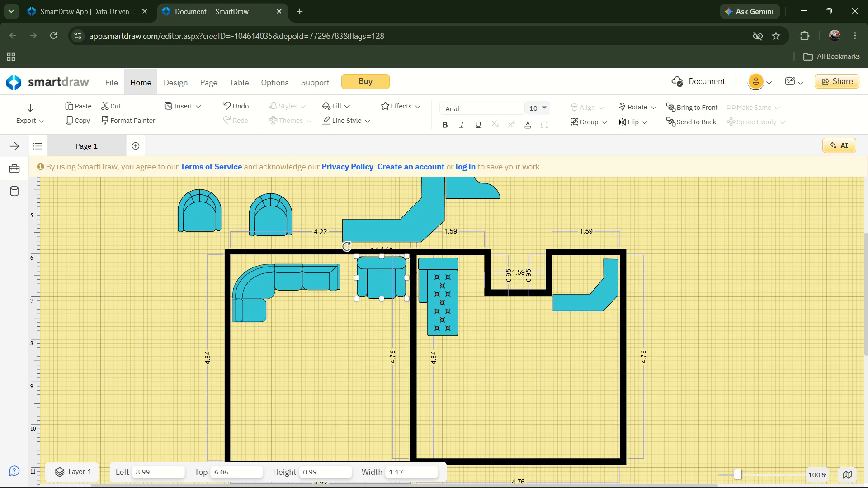
{"action": "key", "text": "Right"}
{"action": "key", "text": "Right"}
{"action": "key", "text": "Right"}
{"action": "key", "text": "Up"}
{"action": "key", "text": "Down"}
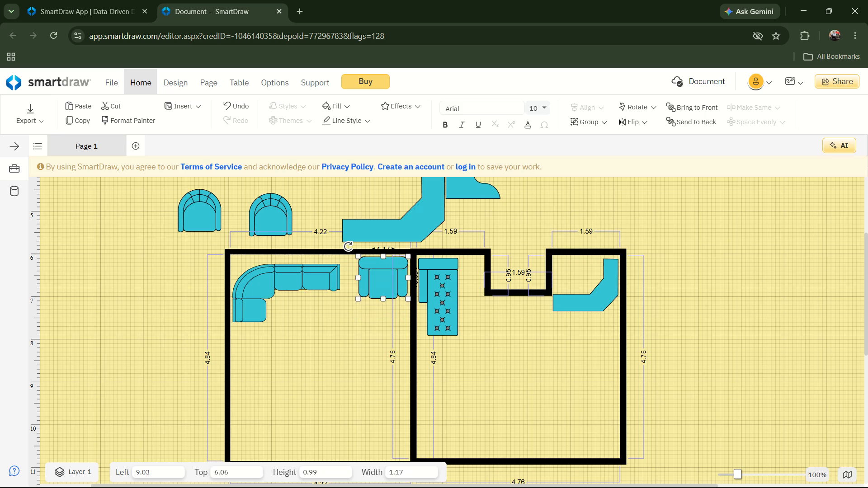
{"action": "key", "text": "Right"}
{"action": "key", "text": "Up"}
{"action": "key", "text": "Down"}
{"action": "key", "text": "Up"}
{"action": "key", "text": "Left"}
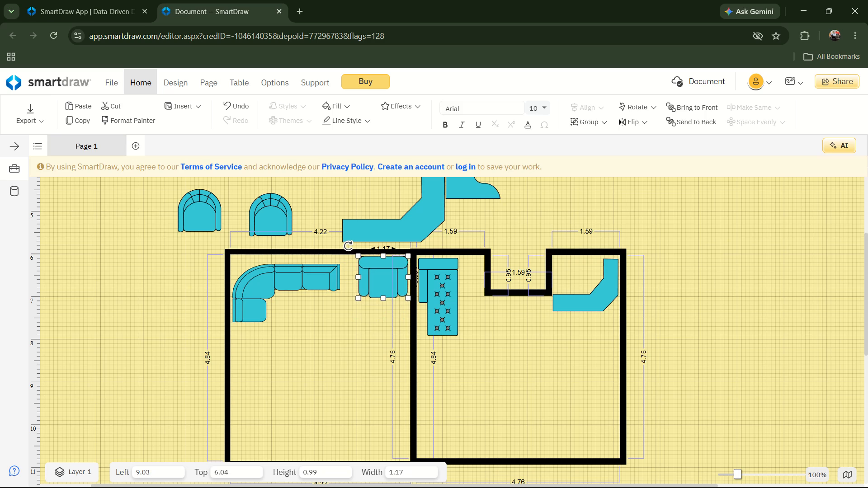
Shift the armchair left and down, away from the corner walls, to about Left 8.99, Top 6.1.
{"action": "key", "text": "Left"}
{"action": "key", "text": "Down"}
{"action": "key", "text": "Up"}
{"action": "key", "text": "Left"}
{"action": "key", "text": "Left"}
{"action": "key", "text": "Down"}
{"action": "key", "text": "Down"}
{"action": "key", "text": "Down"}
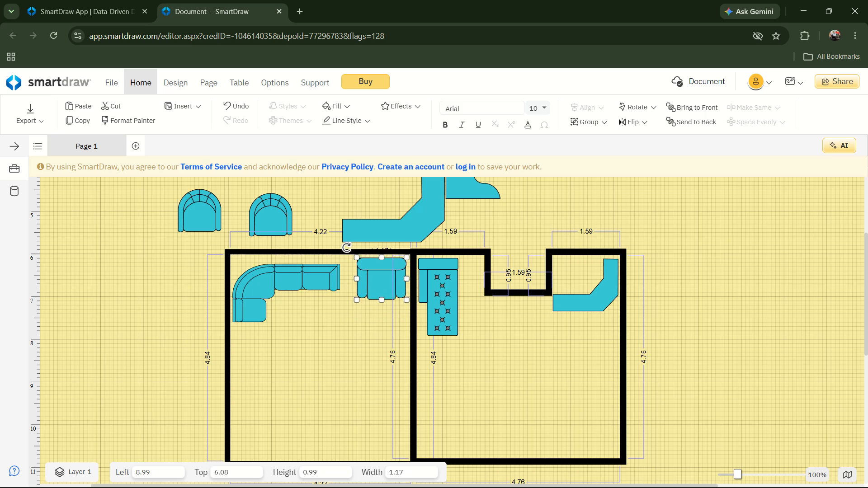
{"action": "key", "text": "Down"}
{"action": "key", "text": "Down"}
Fit the armchair closely into the left-hand room's upper-right corner, at about Left 9.05, Top 6.04.
{"action": "key", "text": "Right"}
{"action": "key", "text": "Right"}
{"action": "key", "text": "Right"}
{"action": "key", "text": "Right"}
{"action": "key", "text": "Up"}
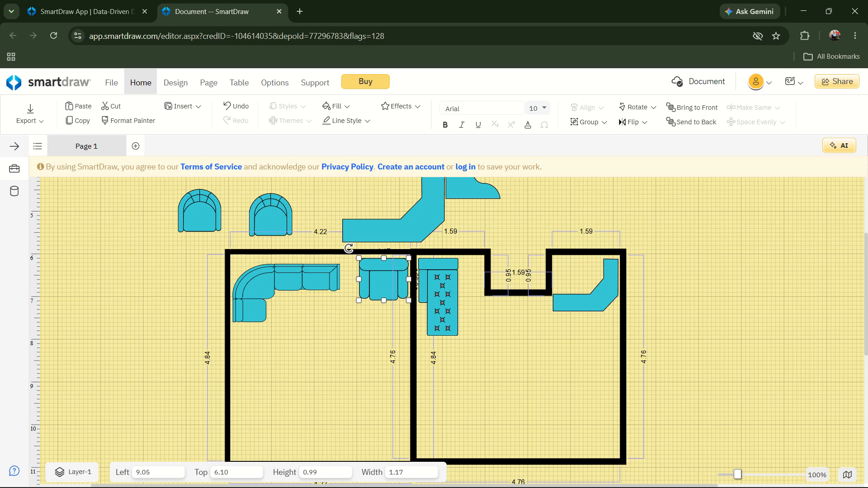
{"action": "key", "text": "Up"}
{"action": "key", "text": "Up"}
{"action": "key", "text": "Up"}
{"action": "key", "text": "Up"}
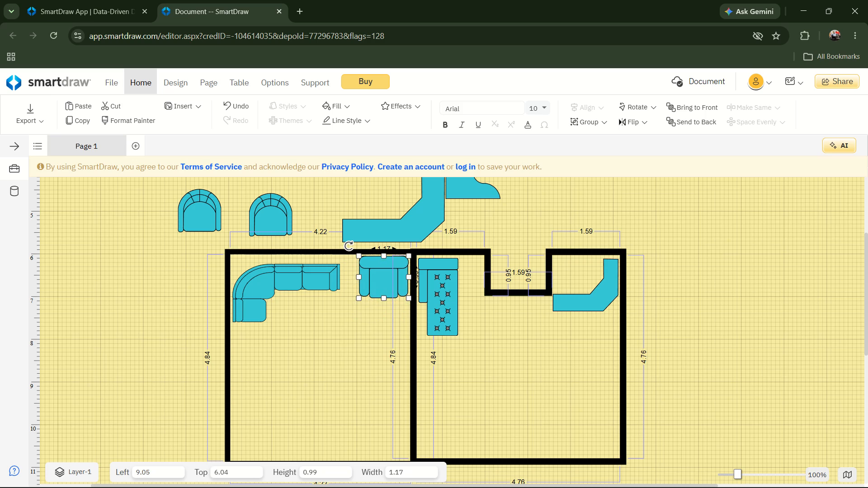
{"action": "key", "text": "Right"}
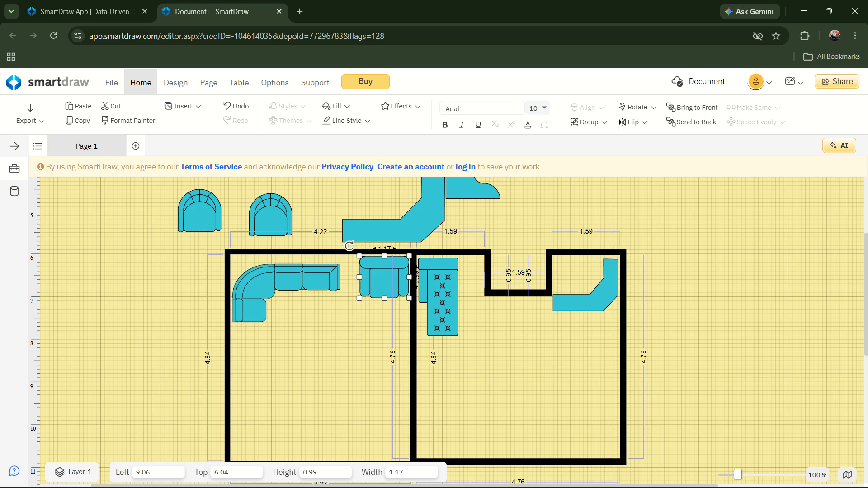
{"action": "key", "text": "Up"}
{"action": "key", "text": "Down"}
{"action": "key", "text": "Left"}
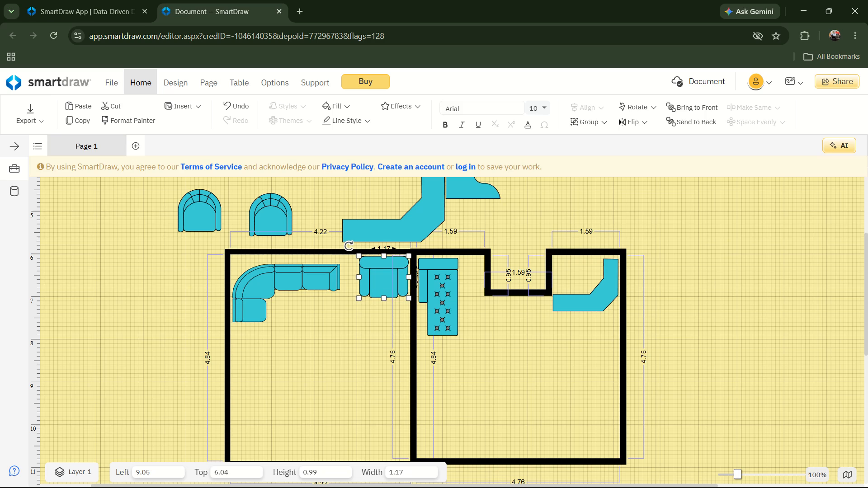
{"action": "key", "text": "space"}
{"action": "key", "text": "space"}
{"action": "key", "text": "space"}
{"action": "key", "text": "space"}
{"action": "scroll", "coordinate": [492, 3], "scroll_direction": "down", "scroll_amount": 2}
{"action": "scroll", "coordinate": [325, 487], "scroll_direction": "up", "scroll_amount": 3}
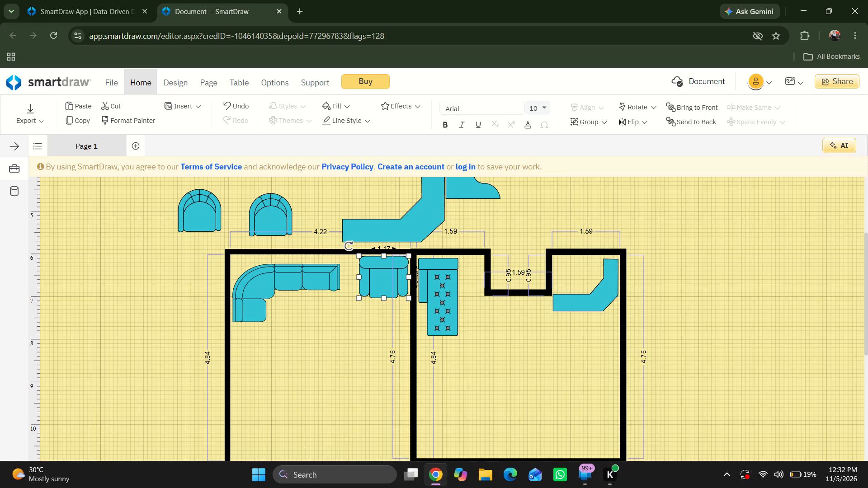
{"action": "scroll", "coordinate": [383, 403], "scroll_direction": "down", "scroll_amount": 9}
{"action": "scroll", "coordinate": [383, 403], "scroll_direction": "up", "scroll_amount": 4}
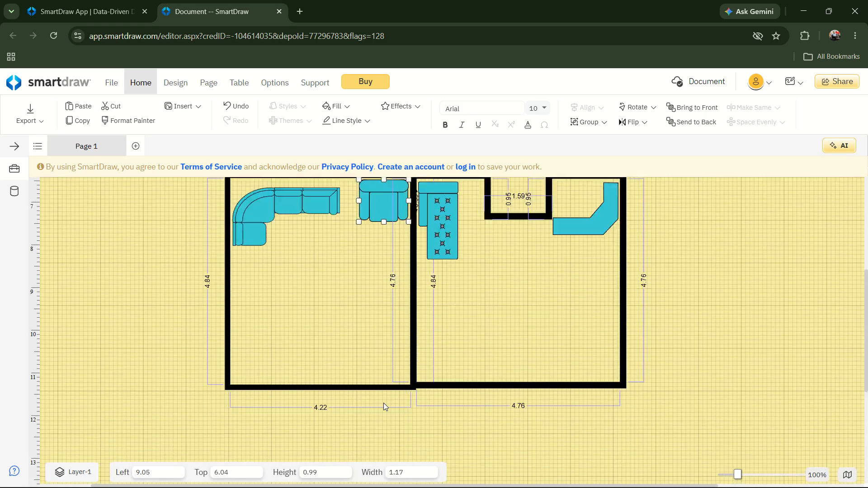
Move the large L-shaped counter above the rooms down against the left-hand room's top wall, to about Left 8.51, Top 4.26.
{"action": "scroll", "coordinate": [383, 403], "scroll_direction": "up", "scroll_amount": 6}
{"action": "scroll", "coordinate": [383, 403], "scroll_direction": "down", "scroll_amount": 2}
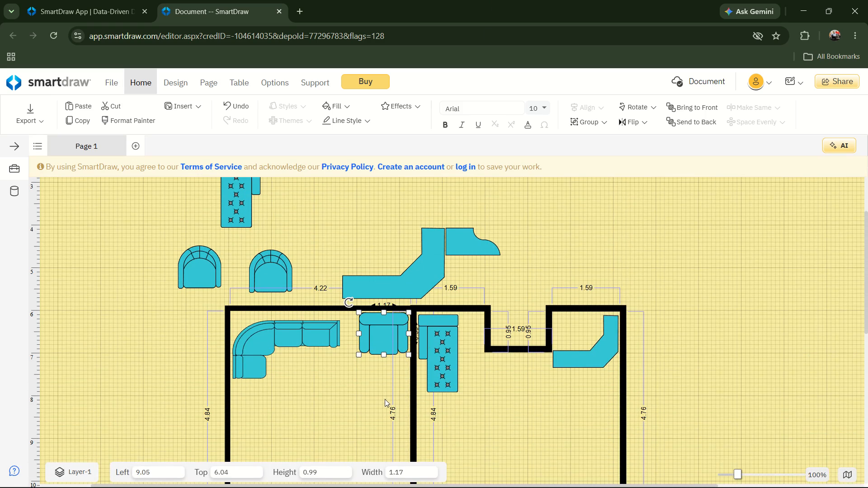
{"action": "left_click", "coordinate": [432, 269]}
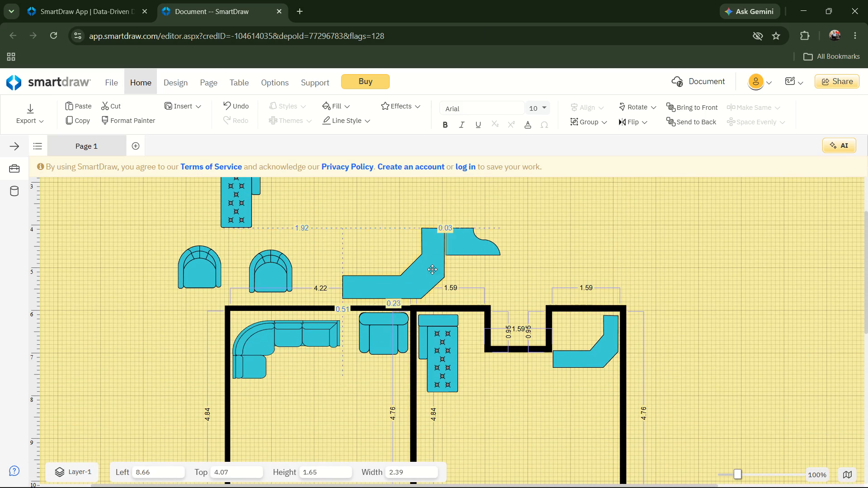
{"action": "left_click", "coordinate": [432, 269]}
{"action": "left_click_drag", "start_coordinate": [432, 269], "coordinate": [429, 249]}
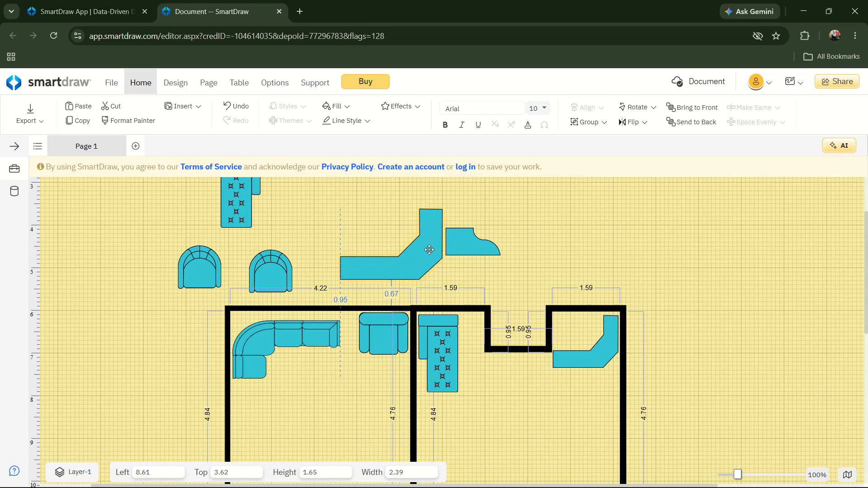
{"action": "left_click_drag", "start_coordinate": [429, 249], "coordinate": [440, 276]}
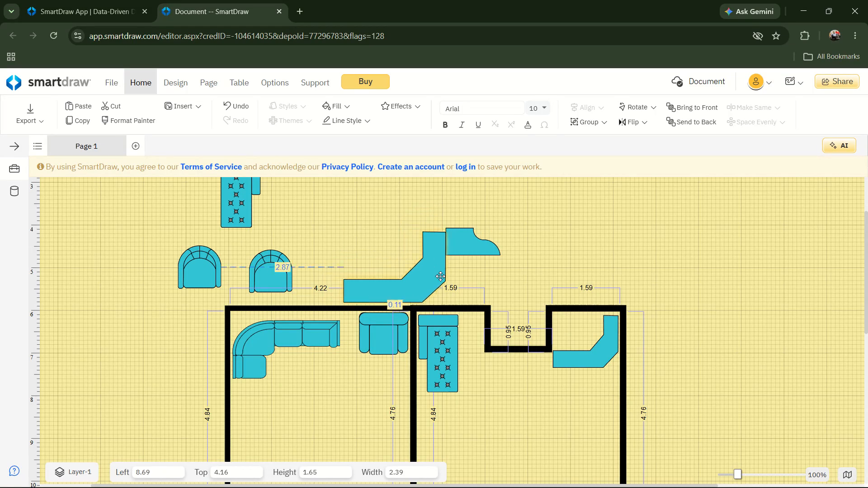
{"action": "left_click_drag", "start_coordinate": [440, 276], "coordinate": [449, 273]}
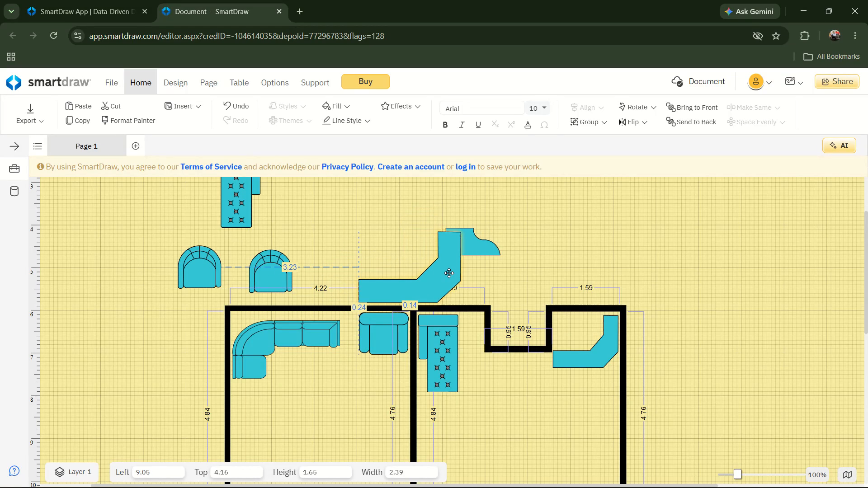
{"action": "left_click_drag", "start_coordinate": [449, 273], "coordinate": [425, 270]}
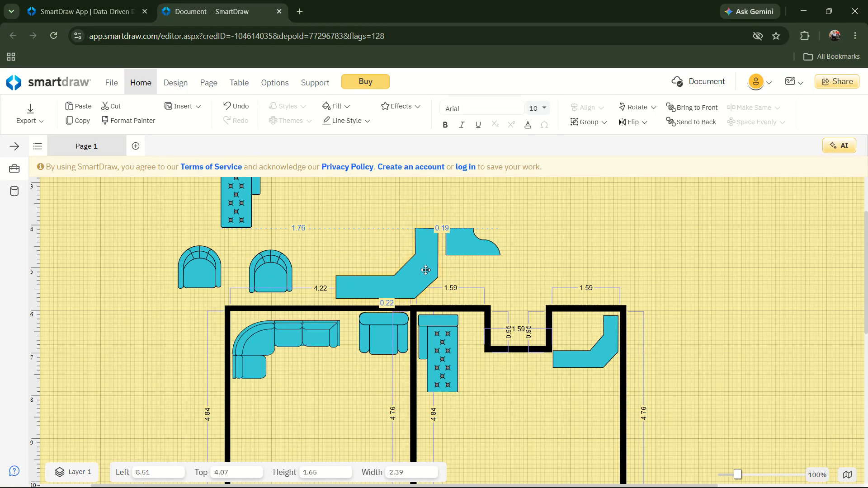
{"action": "left_click_drag", "start_coordinate": [425, 270], "coordinate": [425, 275]}
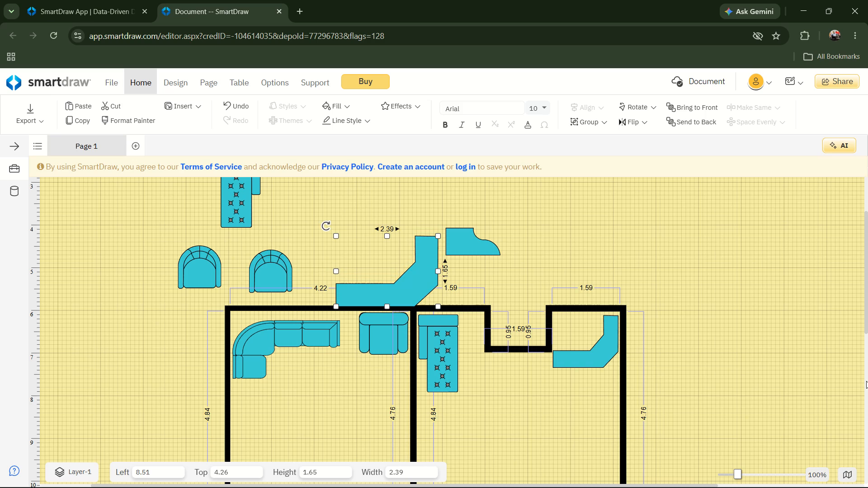
Nudge the large L-shaped counter slightly up and left off the top wall, to about Left 8.47, Top 4.21.
{"action": "key", "text": "Down"}
{"action": "key", "text": "Up"}
{"action": "key", "text": "Up"}
{"action": "key", "text": "Up"}
{"action": "key", "text": "Up"}
{"action": "key", "text": "Up"}
{"action": "key", "text": "Up"}
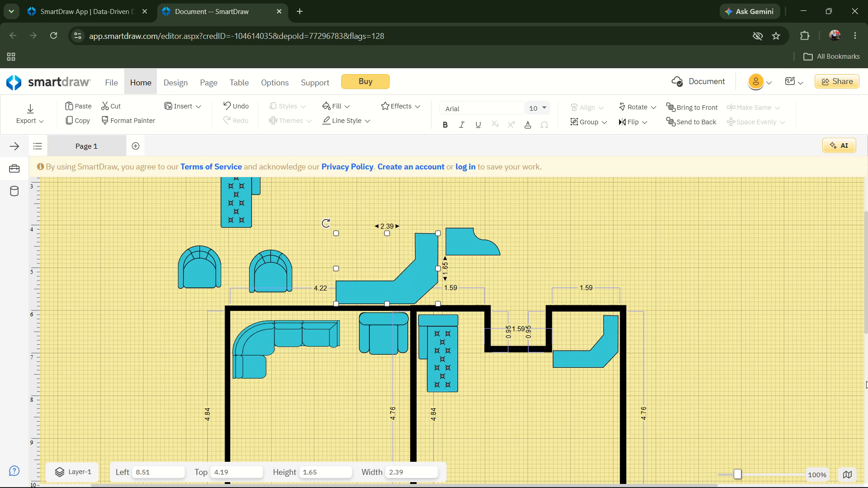
{"action": "key", "text": "Up"}
{"action": "key", "text": "Down"}
{"action": "key", "text": "Down"}
{"action": "key", "text": "Left"}
{"action": "key", "text": "Left"}
{"action": "key", "text": "Left"}
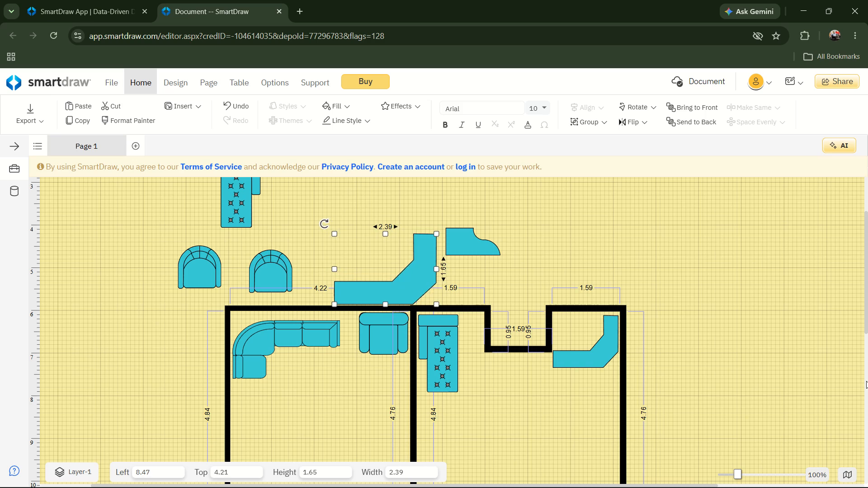
Shift the large L-shaped counter right toward the curved counter piece, to about Left 8.63, Top 4.19.
{"action": "key", "text": "Down"}
{"action": "key", "text": "Right"}
{"action": "key", "text": "Right"}
{"action": "key", "text": "Right"}
{"action": "key", "text": "Right"}
{"action": "key", "text": "Right"}
{"action": "key", "text": "Right"}
{"action": "key", "text": "Right"}
{"action": "key", "text": "Right"}
{"action": "key", "text": "Right"}
{"action": "key", "text": "Right"}
{"action": "key", "text": "Right"}
{"action": "key", "text": "Right"}
{"action": "key", "text": "Up"}
{"action": "key", "text": "Up"}
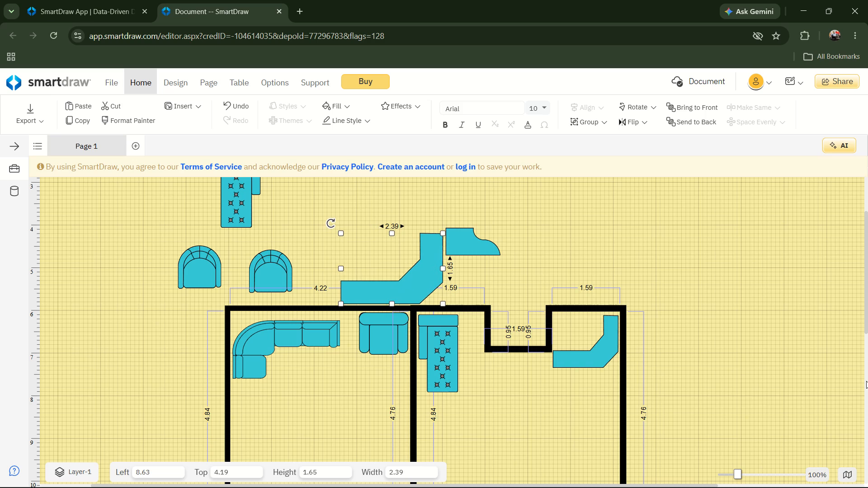
Raise the large L-shaped counter until its upper edge is near the curved piece's upper edge, at about Left 8.65, Top 4.05.
{"action": "key", "text": "Up"}
{"action": "key", "text": "Up"}
{"action": "key", "text": "Up"}
{"action": "key", "text": "Up"}
{"action": "key", "text": "Right"}
{"action": "key", "text": "Up"}
{"action": "key", "text": "Up"}
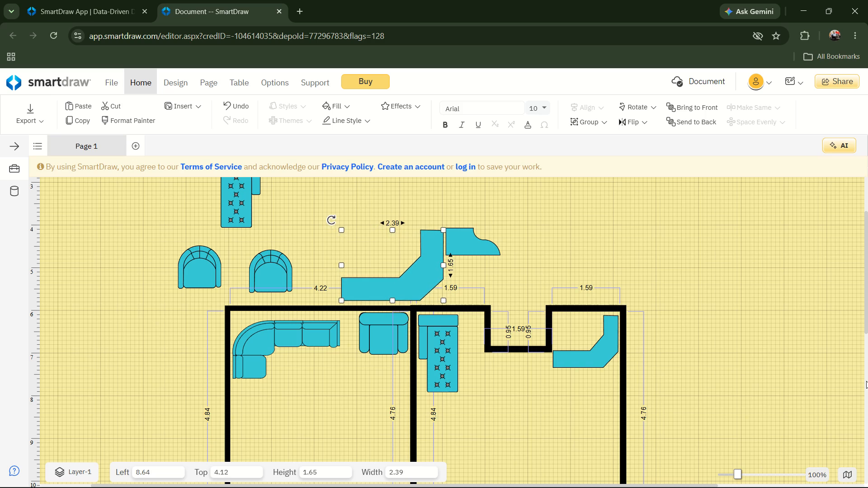
{"action": "key", "text": "Up"}
{"action": "key", "text": "Up"}
{"action": "key", "text": "Up"}
{"action": "key", "text": "Up"}
{"action": "key", "text": "Up"}
{"action": "key", "text": "Right"}
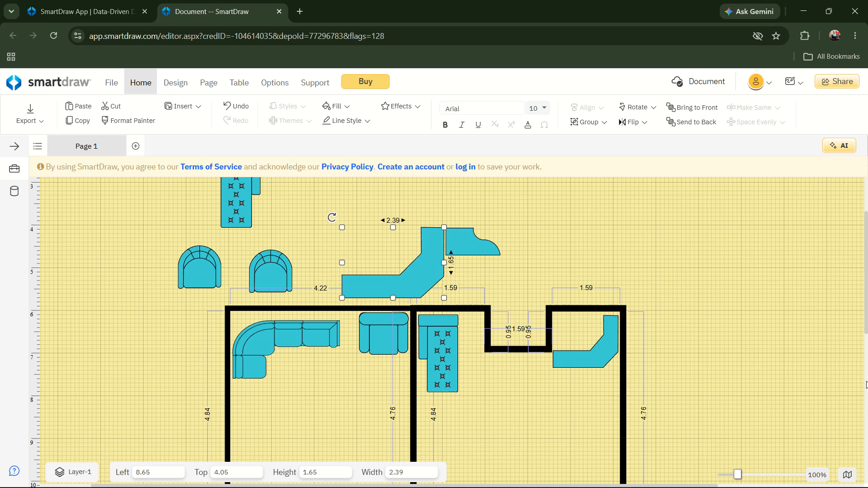
Fit the large L-shaped counter against the curved piece with their upper edges level, at about Left 8.68, Top 4.07.
{"action": "key", "text": "Right"}
{"action": "key", "text": "Down"}
{"action": "key", "text": "Left"}
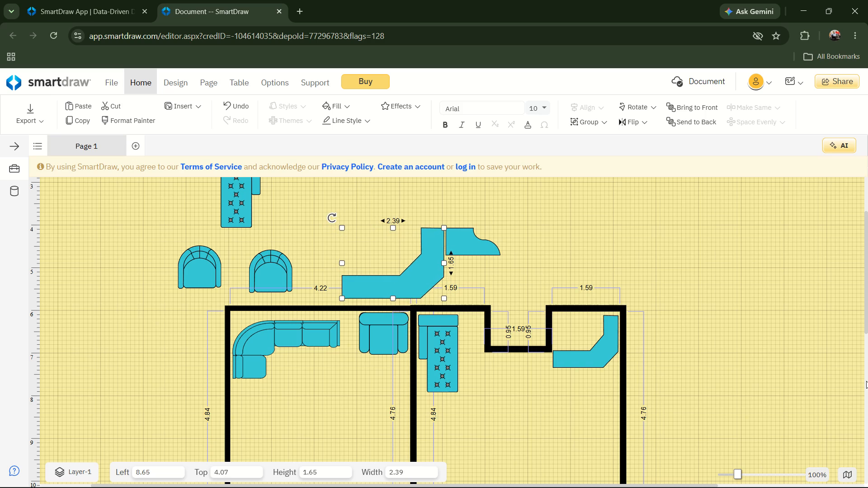
{"action": "key", "text": "Up"}
{"action": "key", "text": "Right"}
{"action": "key", "text": "Right"}
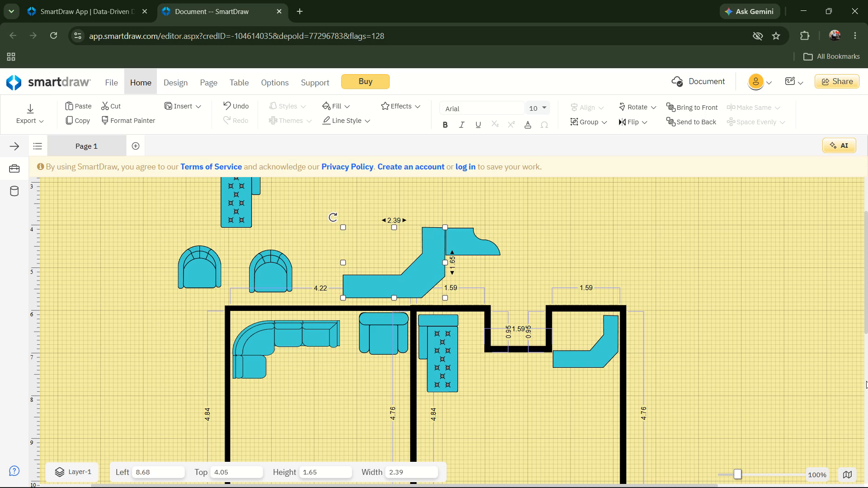
{"action": "key", "text": "Down"}
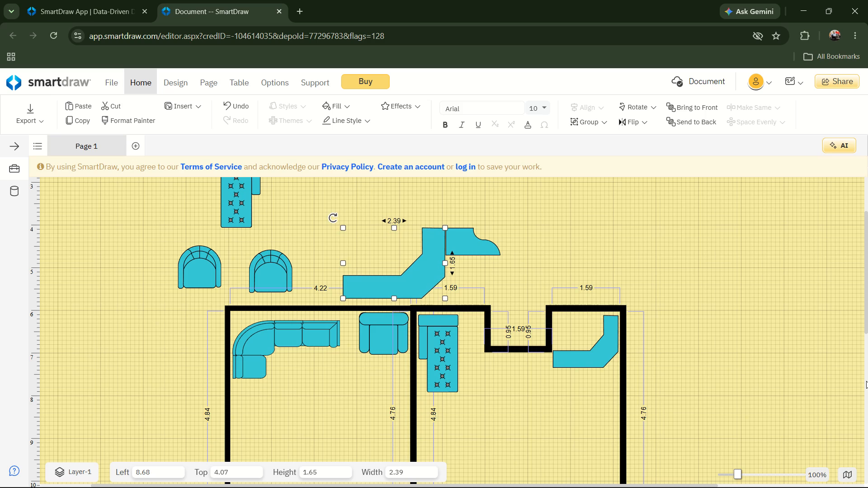
{"action": "key", "text": "Down"}
{"action": "key", "text": "Up"}
{"action": "key", "text": "Down"}
{"action": "key", "text": "Up"}
{"action": "key", "text": "Up"}
{"action": "key", "text": "Down"}
{"action": "key", "text": "Down"}
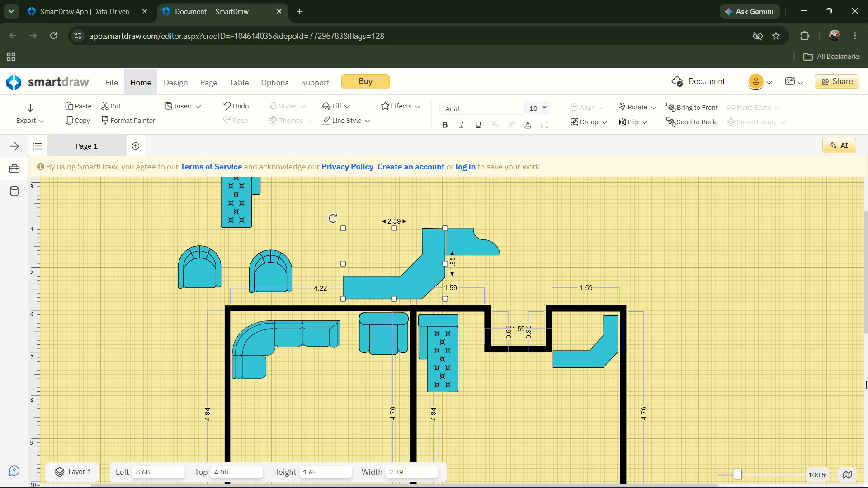
{"action": "key", "text": "Up"}
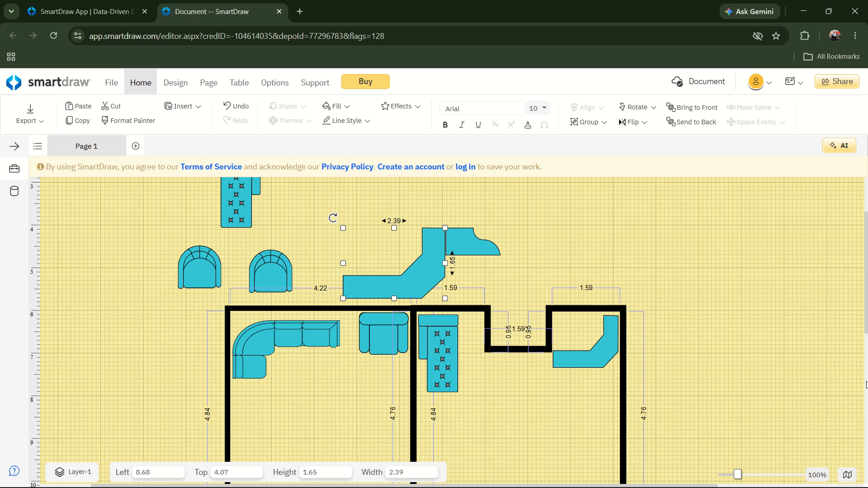
Dismiss the browser's Energy Saver notification.
{"action": "key", "text": "Right"}
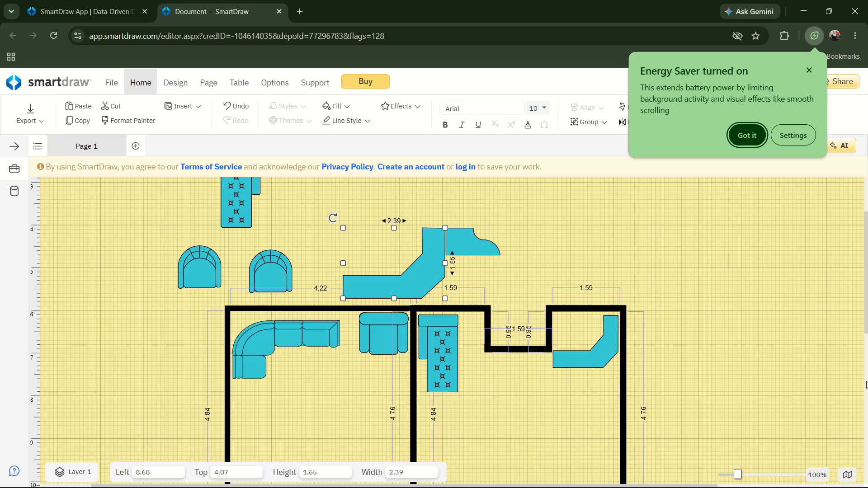
{"action": "key", "text": "Right"}
{"action": "key", "text": "Left"}
{"action": "key", "text": "Left"}
{"action": "key", "text": "Left"}
{"action": "key", "text": "Left"}
{"action": "key", "text": "Left"}
{"action": "key", "text": "Left"}
{"action": "key", "text": "Left"}
{"action": "key", "text": "Left"}
{"action": "key", "text": "Up"}
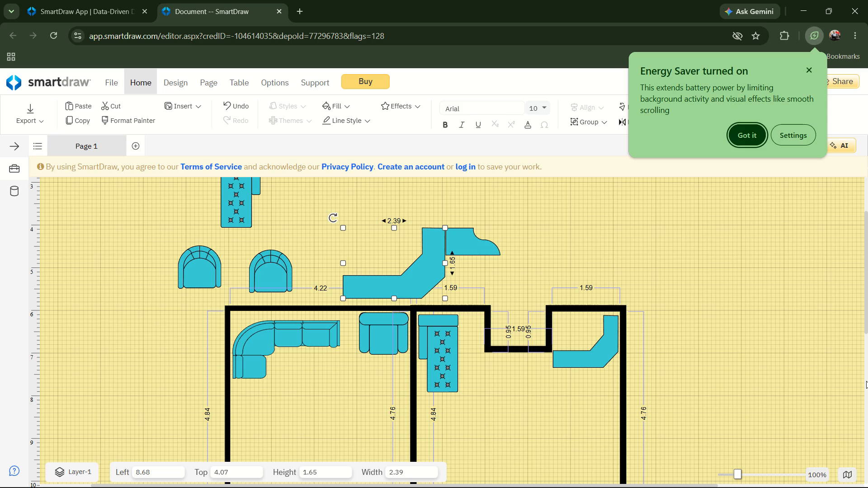
{"action": "key", "text": "Return"}
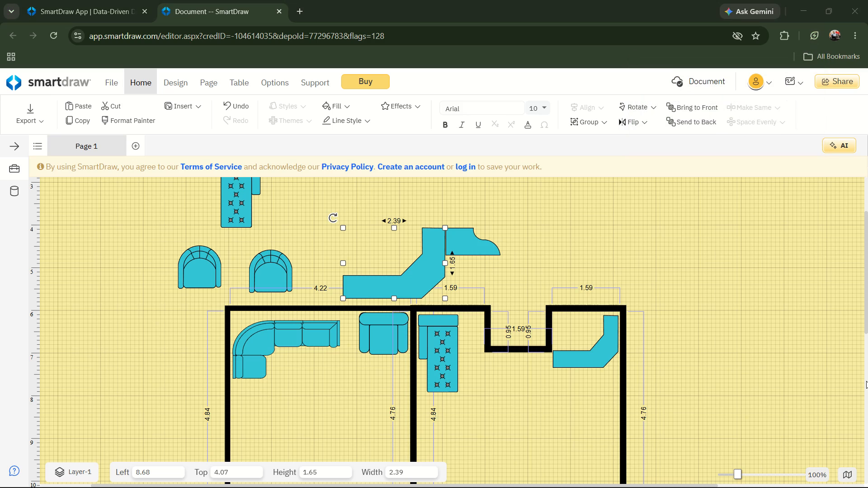
Shift the large L-shaped counter slightly left and up from the curved piece, to about Left 8.64, Top 4.03.
{"action": "key", "text": "Left"}
{"action": "key", "text": "Left"}
{"action": "key", "text": "Left"}
{"action": "key", "text": "Left"}
{"action": "key", "text": "Left"}
{"action": "key", "text": "Up"}
{"action": "key", "text": "Up"}
{"action": "key", "text": "Down"}
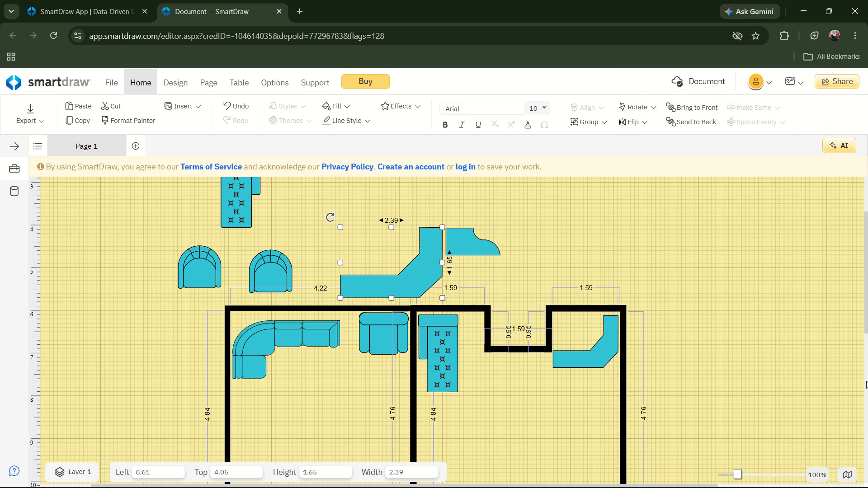
{"action": "key", "text": "Up"}
{"action": "key", "text": "Down"}
{"action": "key", "text": "Up"}
{"action": "key", "text": "Right"}
{"action": "key", "text": "Right"}
{"action": "key", "text": "Up"}
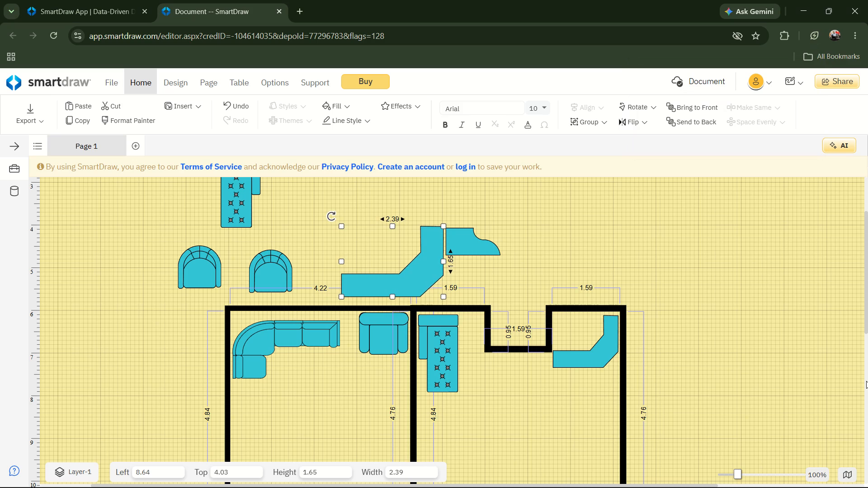
Nudge the large L-shaped counter up and right to touch the curved piece, at about Left 8.70, Top 3.95.
{"action": "key", "text": "Up"}
{"action": "key", "text": "Up"}
{"action": "key", "text": "Up"}
{"action": "key", "text": "Up"}
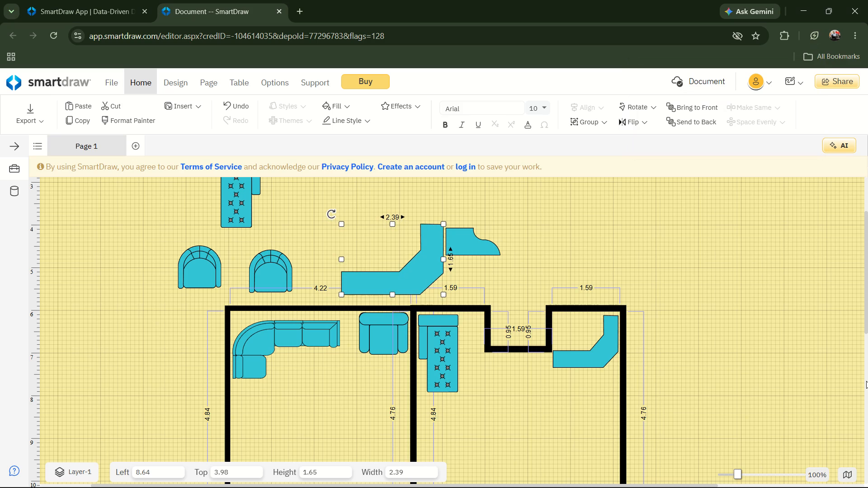
{"action": "key", "text": "Up"}
{"action": "key", "text": "Right"}
{"action": "key", "text": "Right"}
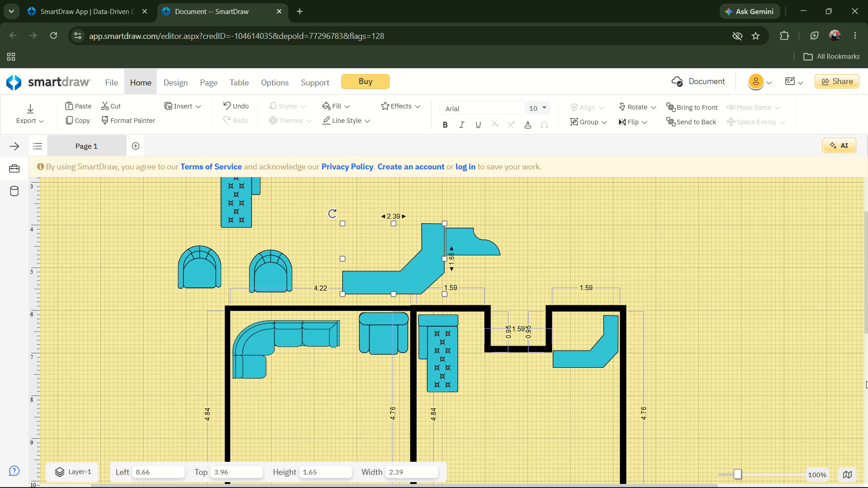
{"action": "key", "text": "Right"}
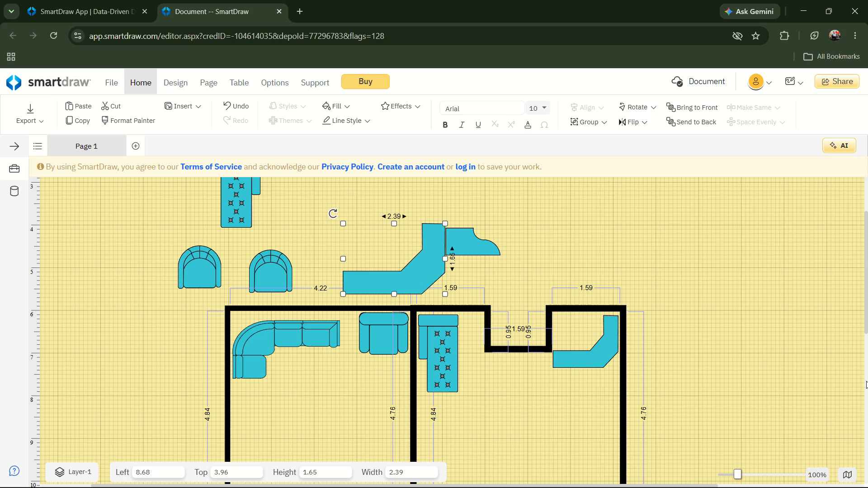
{"action": "key", "text": "Up"}
{"action": "key", "text": "Right"}
{"action": "key", "text": "Right"}
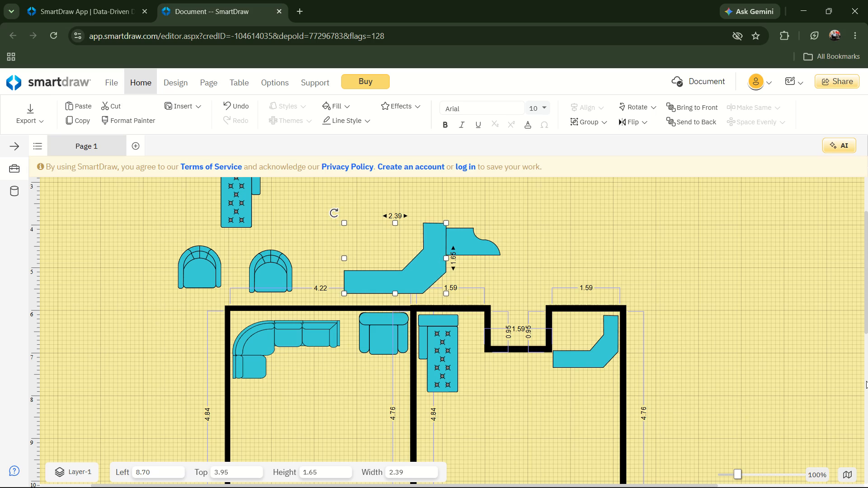
Nudge the large L-shaped counter further right over the curved piece's edge, to about Left 8.75, Top 3.93.
{"action": "key", "text": "Up"}
{"action": "key", "text": "Up"}
{"action": "key", "text": "Right"}
{"action": "key", "text": "Right"}
{"action": "key", "text": "Right"}
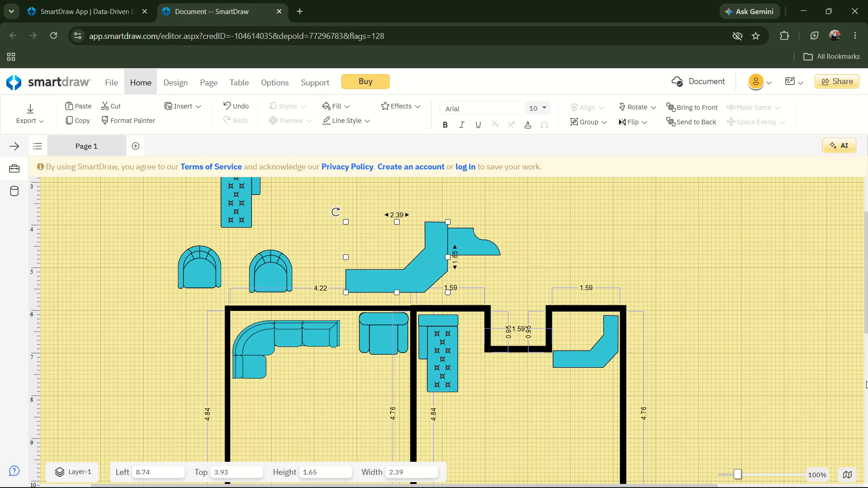
{"action": "key", "text": "Right"}
{"action": "key", "text": "Up"}
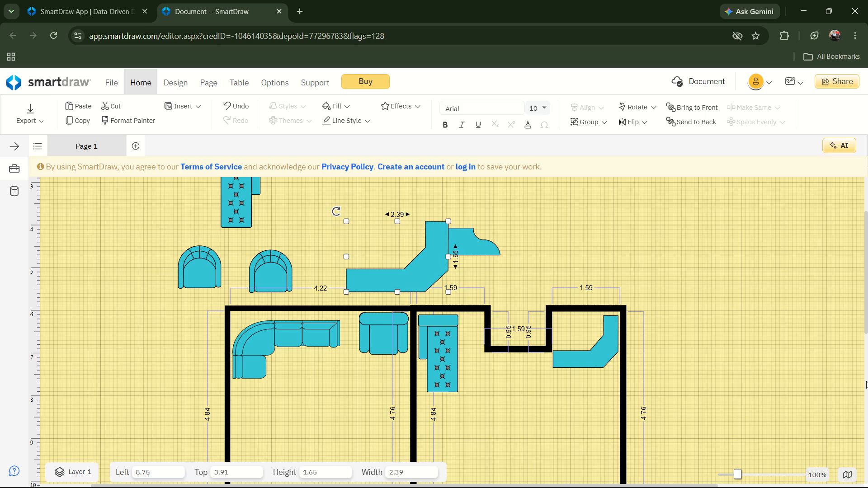
{"action": "key", "text": "Down"}
{"action": "key", "text": "Down"}
{"action": "key", "text": "Down"}
{"action": "key", "text": "Up"}
{"action": "key", "text": "Up"}
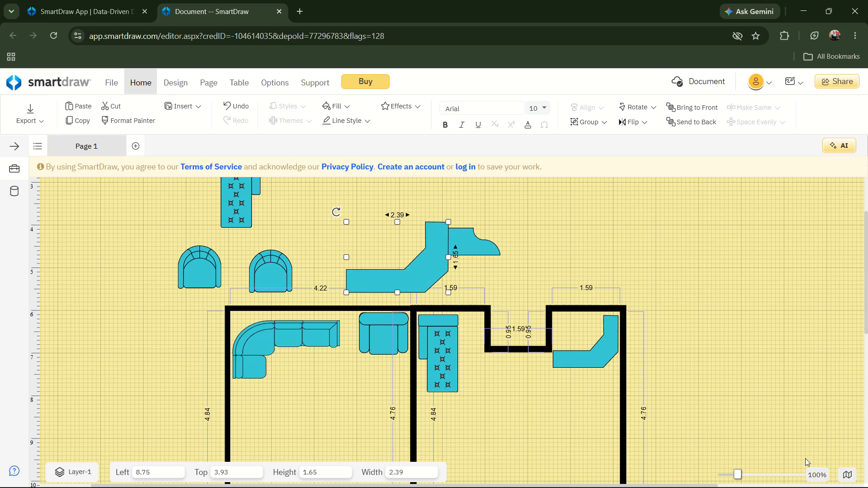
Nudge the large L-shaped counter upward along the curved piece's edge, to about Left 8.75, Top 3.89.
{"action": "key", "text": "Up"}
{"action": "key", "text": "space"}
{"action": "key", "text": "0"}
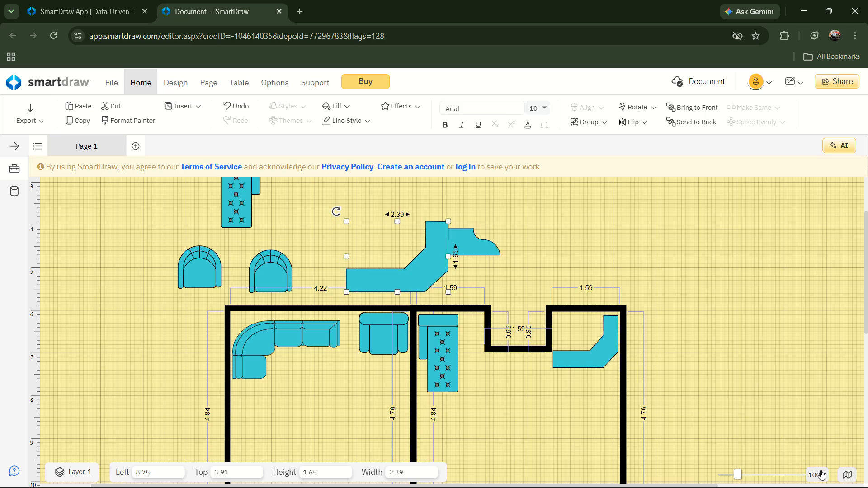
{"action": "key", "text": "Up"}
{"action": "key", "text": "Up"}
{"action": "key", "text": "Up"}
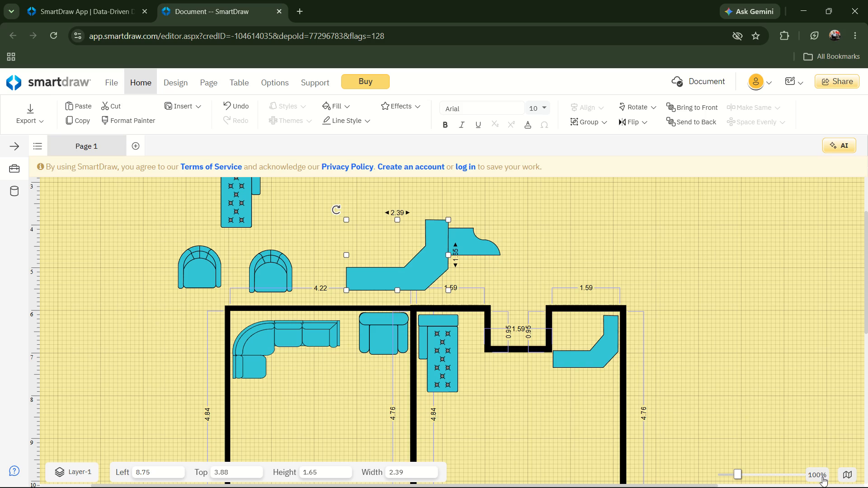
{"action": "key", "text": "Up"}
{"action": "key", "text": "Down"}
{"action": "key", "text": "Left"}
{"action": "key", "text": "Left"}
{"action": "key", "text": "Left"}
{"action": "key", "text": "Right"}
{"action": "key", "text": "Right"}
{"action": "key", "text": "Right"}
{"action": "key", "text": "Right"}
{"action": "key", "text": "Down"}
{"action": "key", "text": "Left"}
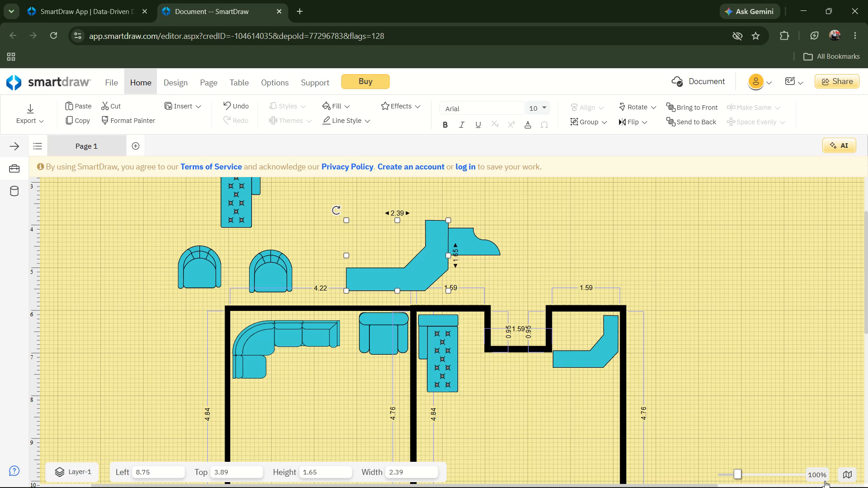
Nudge the large L-shaped counter down and left, clear of the curved piece, to about Left 8.61, Top 3.94.
{"action": "key", "text": "Down"}
{"action": "key", "text": "Down"}
{"action": "key", "text": "Down"}
{"action": "key", "text": "Down"}
{"action": "key", "text": "Down"}
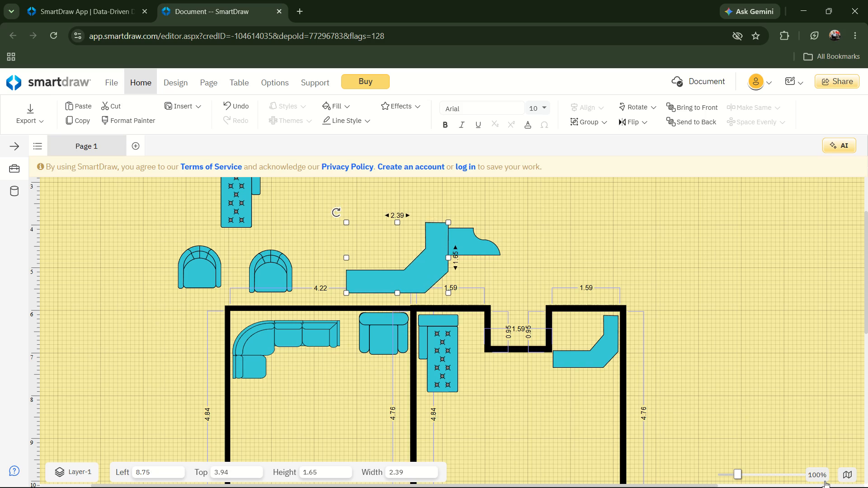
{"action": "key", "text": "Down"}
{"action": "key", "text": "Up"}
{"action": "key", "text": "Up"}
{"action": "key", "text": "Left"}
{"action": "key", "text": "Left"}
{"action": "key", "text": "Left"}
{"action": "key", "text": "Left"}
{"action": "key", "text": "Left"}
{"action": "key", "text": "Left"}
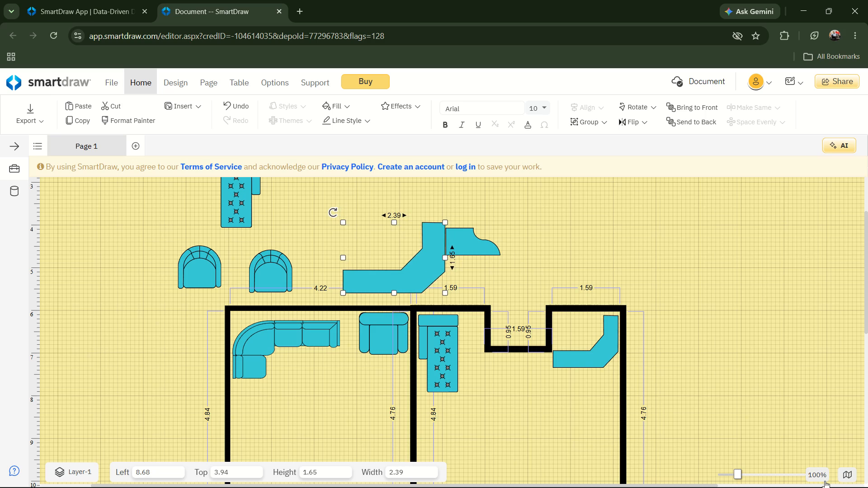
{"action": "key", "text": "Left"}
{"action": "key", "text": "Left"}
{"action": "key", "text": "Left"}
{"action": "key", "text": "Left"}
{"action": "key", "text": "Left"}
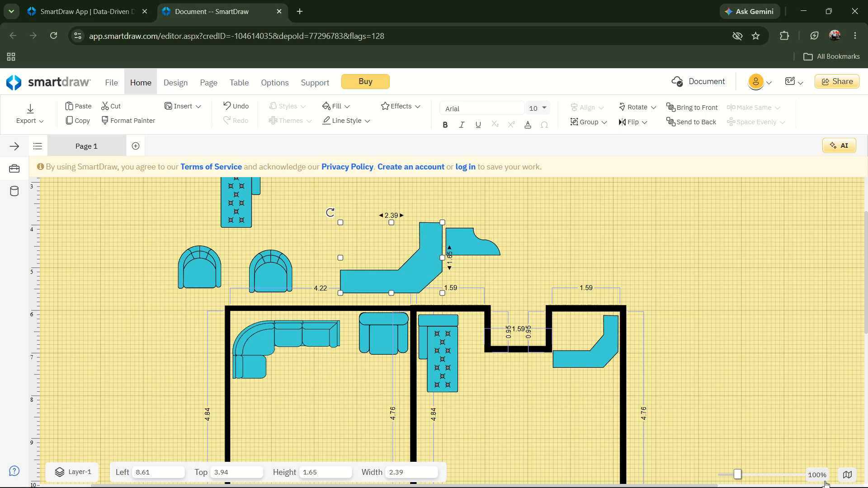
Nudge the large L-shaped counter right to about Left 8.68 and down until its top edge aligns with the curved piece's.
{"action": "key", "text": "Right"}
{"action": "key", "text": "Right"}
{"action": "key", "text": "Right"}
{"action": "key", "text": "Right"}
{"action": "key", "text": "Right"}
{"action": "key", "text": "Down"}
{"action": "key", "text": "Down"}
{"action": "key", "text": "Down"}
{"action": "key", "text": "Down"}
{"action": "key", "text": "Down"}
{"action": "key", "text": "Down"}
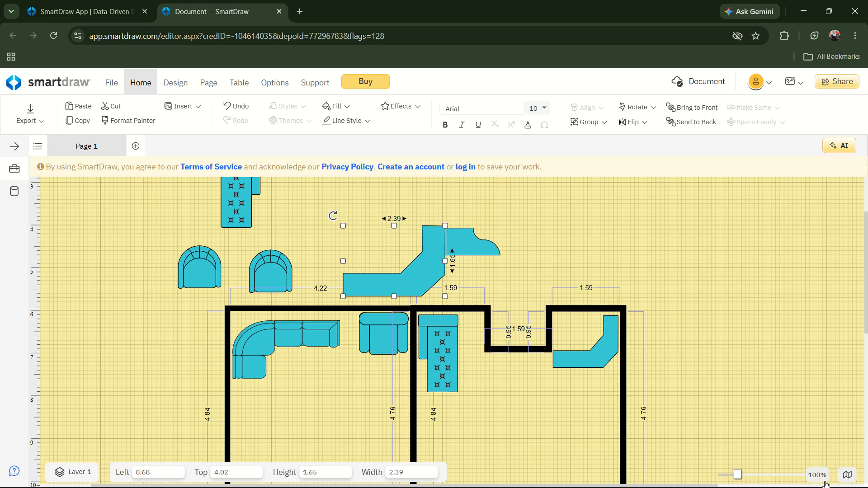
{"action": "key", "text": "Down"}
{"action": "key", "text": "Down"}
{"action": "key", "text": "Down"}
{"action": "key", "text": "Down"}
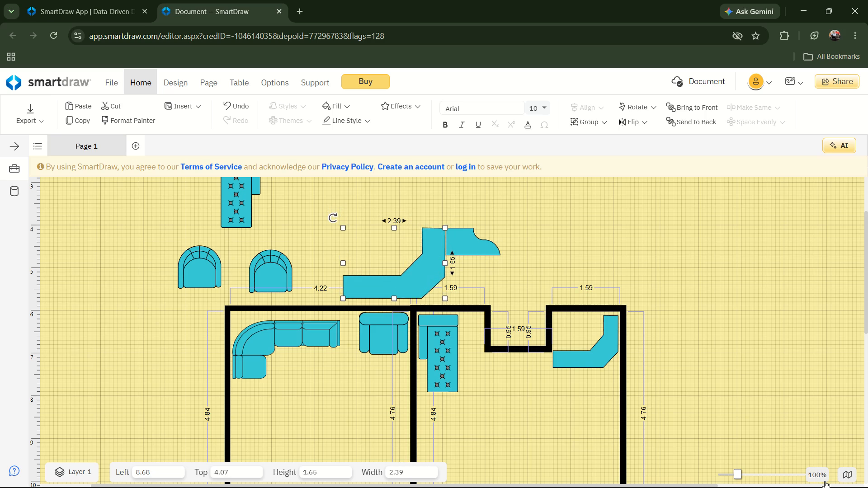
{"action": "key", "text": "Up"}
{"action": "key", "text": "Up"}
{"action": "key", "text": "Left"}
{"action": "key", "text": "Right"}
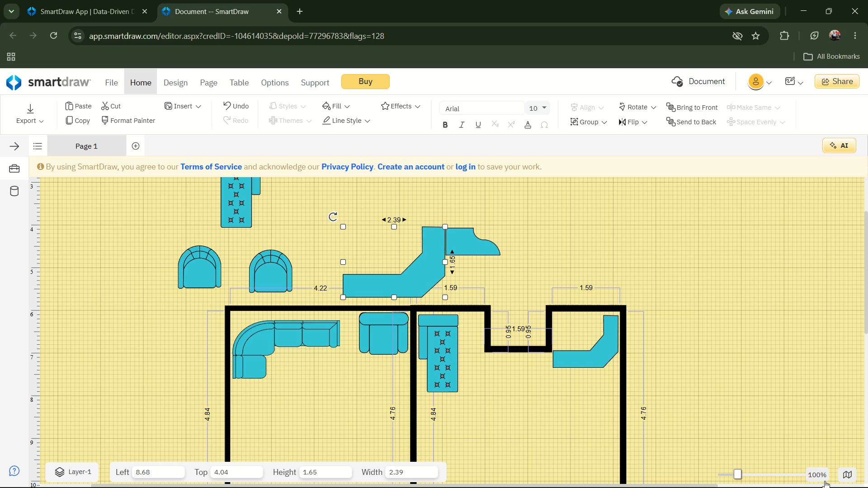
{"action": "key", "text": "Down"}
{"action": "key", "text": "Down"}
{"action": "key", "text": "Down"}
Select the tufted chaise in the right-hand room and nudge it up toward the corner, to about Left 10.42, Top 6.05.
{"action": "key", "text": "Tab"}
{"action": "key", "text": "Tab"}
{"action": "key", "text": "Down"}
{"action": "key", "text": "Down"}
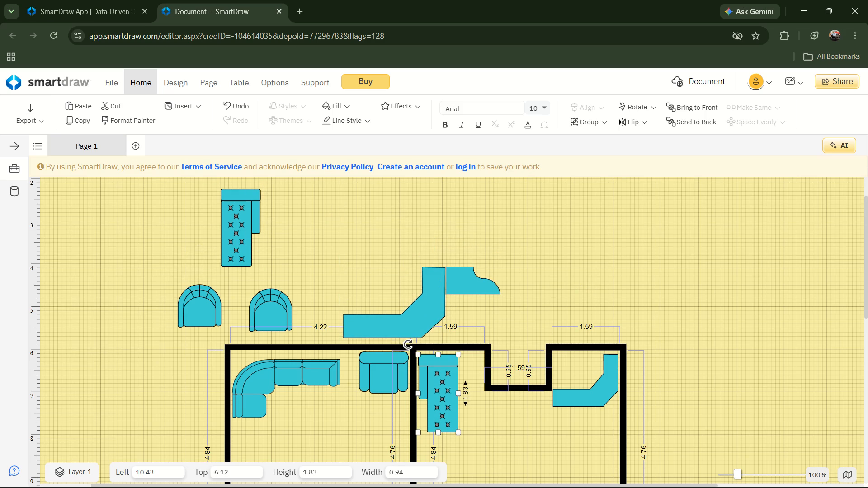
{"action": "key", "text": "Down"}
{"action": "key", "text": "Left"}
{"action": "key", "text": "Left"}
{"action": "key", "text": "Up"}
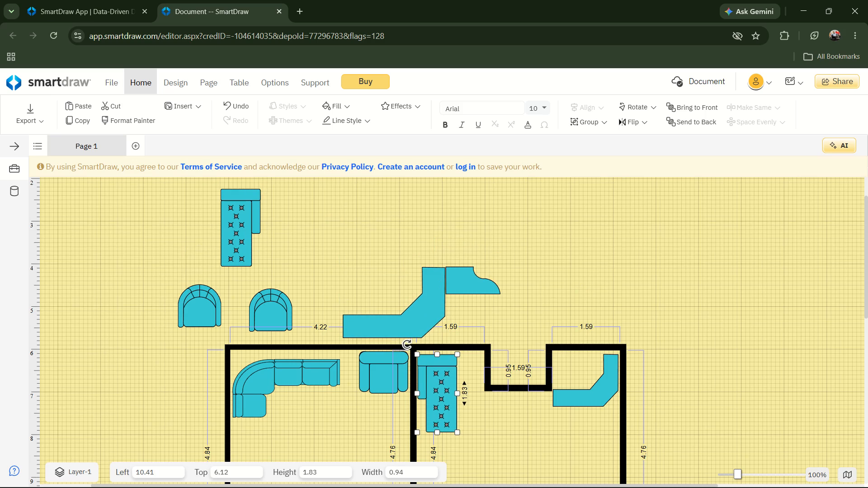
{"action": "key", "text": "Up"}
{"action": "key", "text": "Up"}
{"action": "key", "text": "Up"}
{"action": "key", "text": "Up"}
{"action": "key", "text": "Up"}
{"action": "key", "text": "Down"}
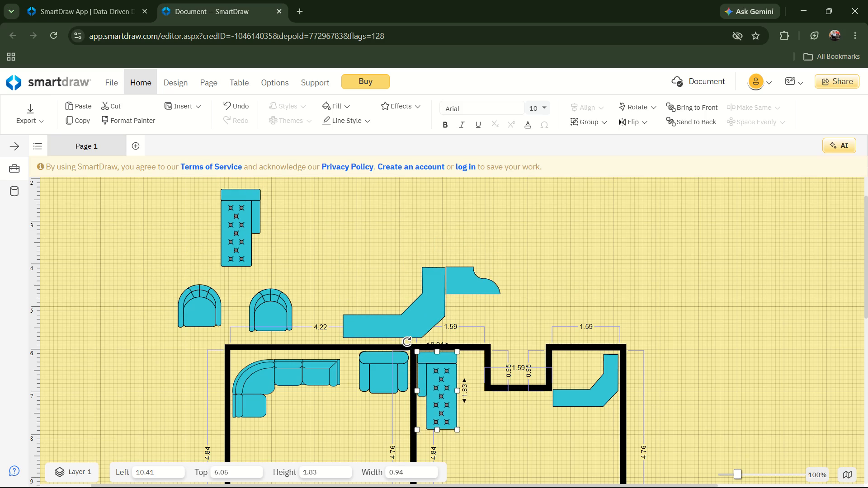
{"action": "key", "text": "Right"}
{"action": "key", "text": "Down"}
{"action": "key", "text": "Up"}
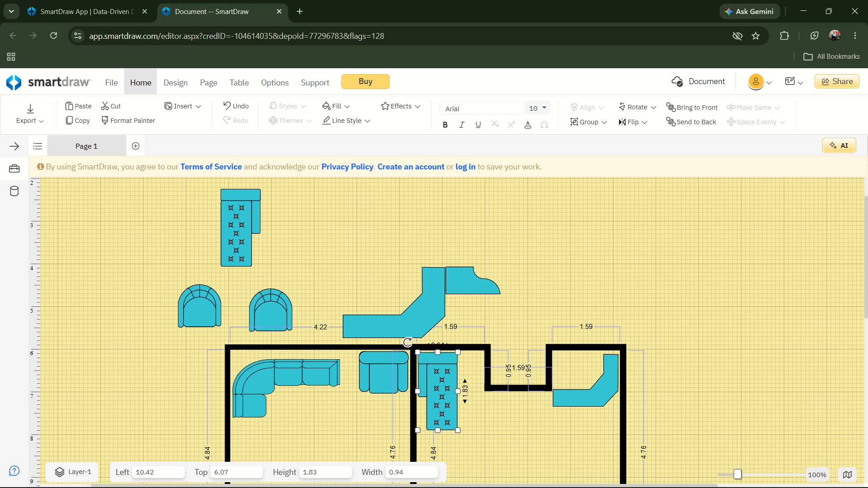
{"action": "key", "text": "Down"}
{"action": "key", "text": "Up"}
{"action": "key", "text": "Up"}
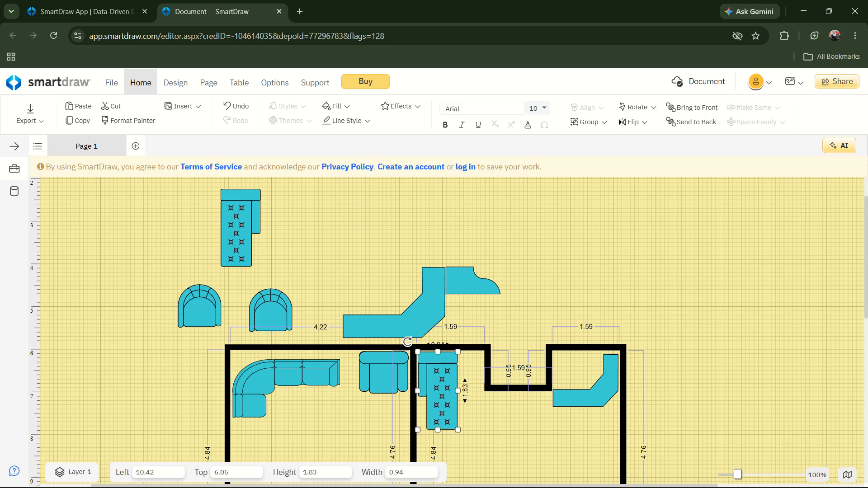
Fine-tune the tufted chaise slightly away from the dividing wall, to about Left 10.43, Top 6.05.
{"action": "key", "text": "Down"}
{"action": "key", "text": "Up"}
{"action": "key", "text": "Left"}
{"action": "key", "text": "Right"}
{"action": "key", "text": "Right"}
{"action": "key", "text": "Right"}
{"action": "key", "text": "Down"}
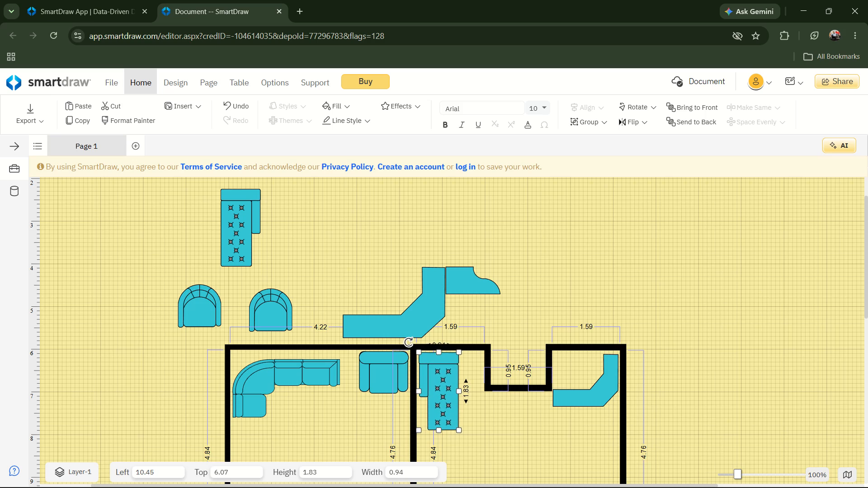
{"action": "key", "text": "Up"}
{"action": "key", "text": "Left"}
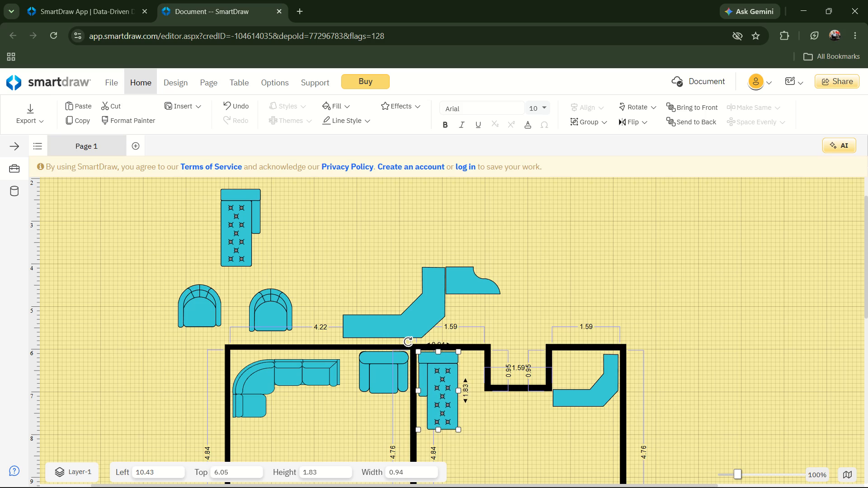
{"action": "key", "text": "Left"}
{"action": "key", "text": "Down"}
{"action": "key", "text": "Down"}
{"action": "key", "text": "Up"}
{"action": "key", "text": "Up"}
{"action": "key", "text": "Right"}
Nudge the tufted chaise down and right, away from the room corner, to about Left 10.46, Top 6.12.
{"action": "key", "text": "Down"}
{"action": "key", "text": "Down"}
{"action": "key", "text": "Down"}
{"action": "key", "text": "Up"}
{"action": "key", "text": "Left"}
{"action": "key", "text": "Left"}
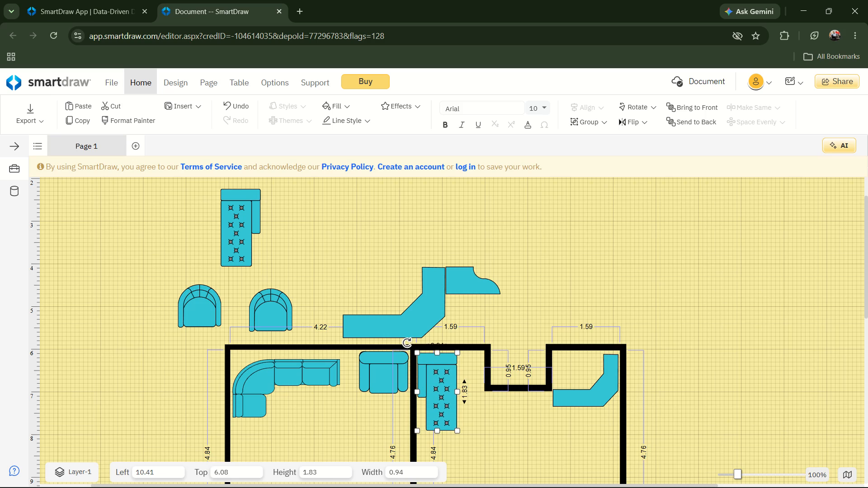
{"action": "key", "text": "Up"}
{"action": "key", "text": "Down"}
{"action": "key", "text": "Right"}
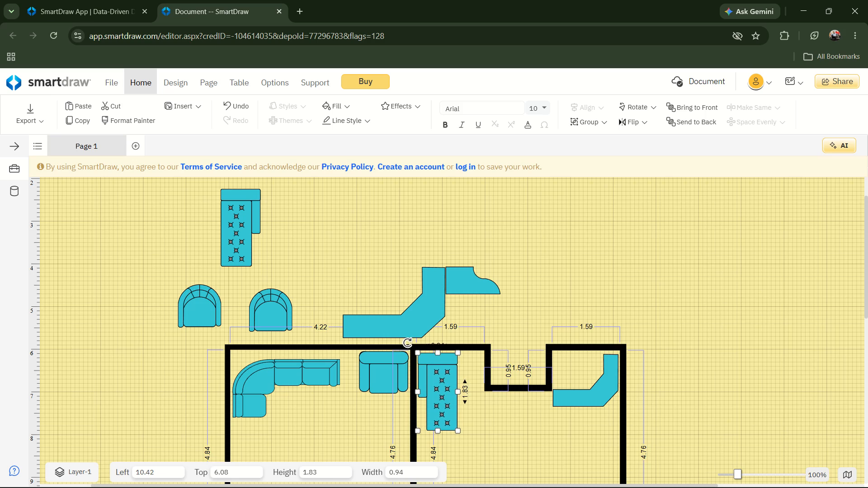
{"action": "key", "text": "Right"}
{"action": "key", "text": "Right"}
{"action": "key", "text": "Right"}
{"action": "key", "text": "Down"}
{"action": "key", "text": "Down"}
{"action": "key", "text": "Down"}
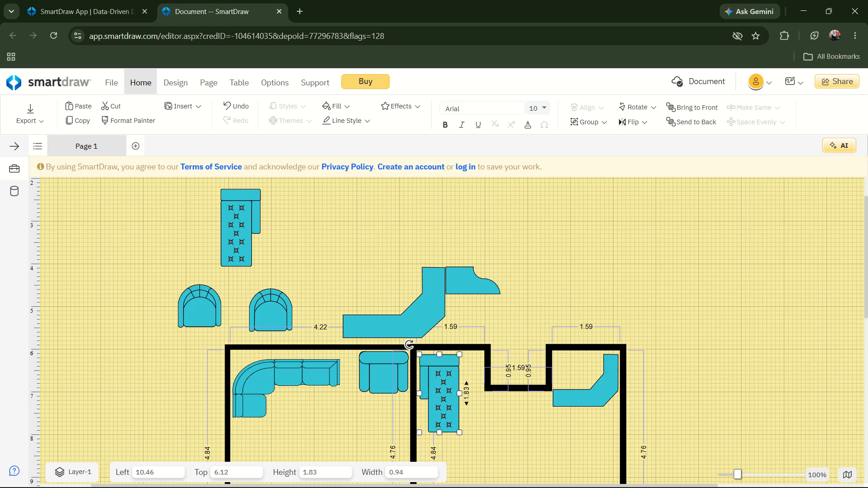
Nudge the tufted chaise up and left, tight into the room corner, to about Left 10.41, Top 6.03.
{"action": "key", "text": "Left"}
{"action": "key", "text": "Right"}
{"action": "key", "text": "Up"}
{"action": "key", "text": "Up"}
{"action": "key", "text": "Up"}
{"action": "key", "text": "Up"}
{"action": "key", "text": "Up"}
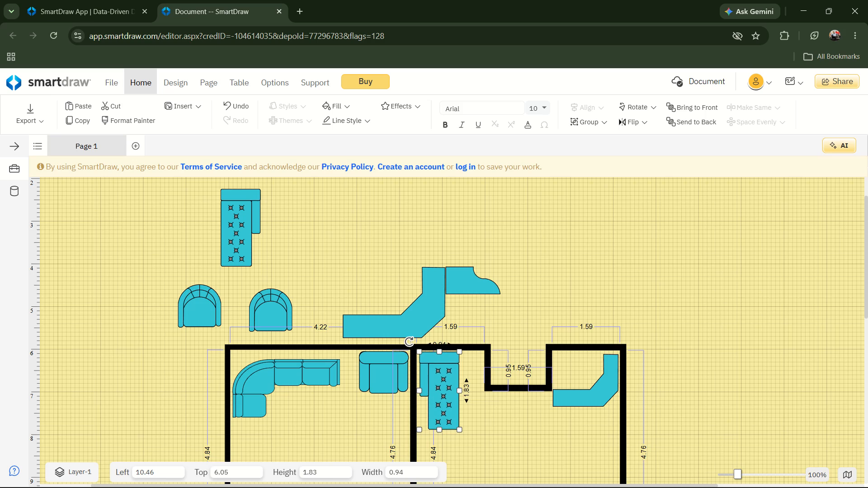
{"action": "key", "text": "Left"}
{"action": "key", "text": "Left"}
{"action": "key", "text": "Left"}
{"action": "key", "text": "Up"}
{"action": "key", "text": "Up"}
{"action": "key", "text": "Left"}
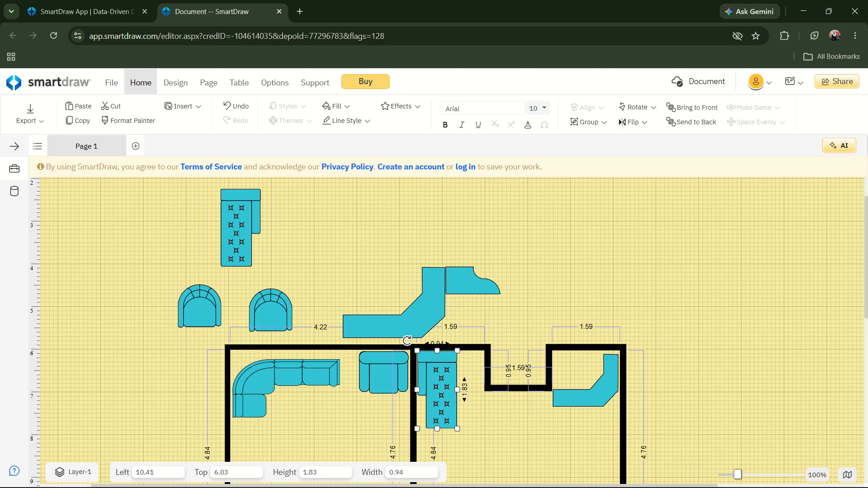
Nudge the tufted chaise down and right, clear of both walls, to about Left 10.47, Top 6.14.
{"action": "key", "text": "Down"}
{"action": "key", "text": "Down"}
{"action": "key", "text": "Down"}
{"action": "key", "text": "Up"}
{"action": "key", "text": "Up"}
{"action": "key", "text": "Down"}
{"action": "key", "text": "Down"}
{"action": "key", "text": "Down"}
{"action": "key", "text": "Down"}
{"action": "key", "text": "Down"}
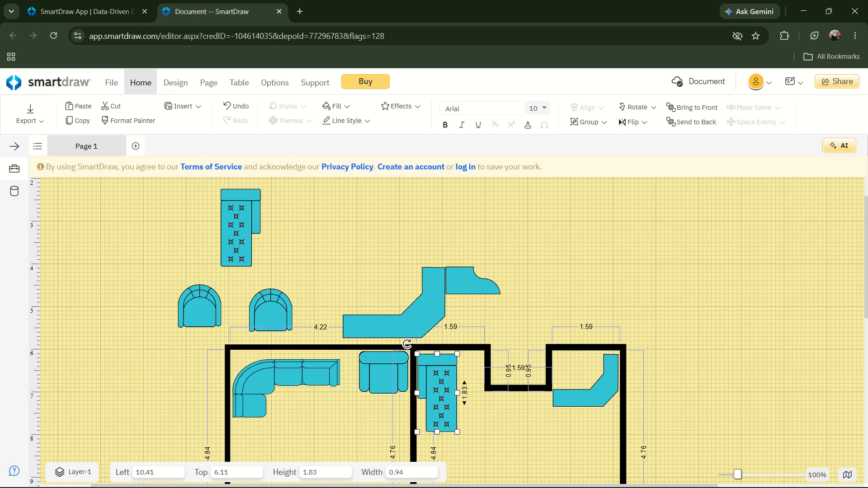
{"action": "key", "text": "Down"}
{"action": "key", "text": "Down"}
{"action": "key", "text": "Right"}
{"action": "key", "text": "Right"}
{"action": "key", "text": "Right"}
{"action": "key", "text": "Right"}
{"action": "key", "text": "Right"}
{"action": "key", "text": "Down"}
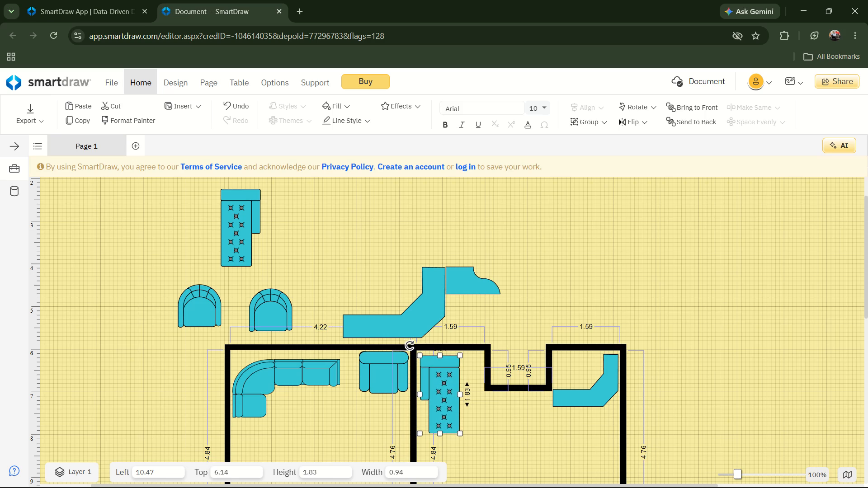
Nudge the tufted chaise left against the dividing wall, to about Left 10.38, Top 6.12.
{"action": "key", "text": "Up"}
{"action": "key", "text": "Left"}
{"action": "key", "text": "Up"}
{"action": "key", "text": "Left"}
{"action": "key", "text": "Left"}
{"action": "key", "text": "Left"}
{"action": "key", "text": "Left"}
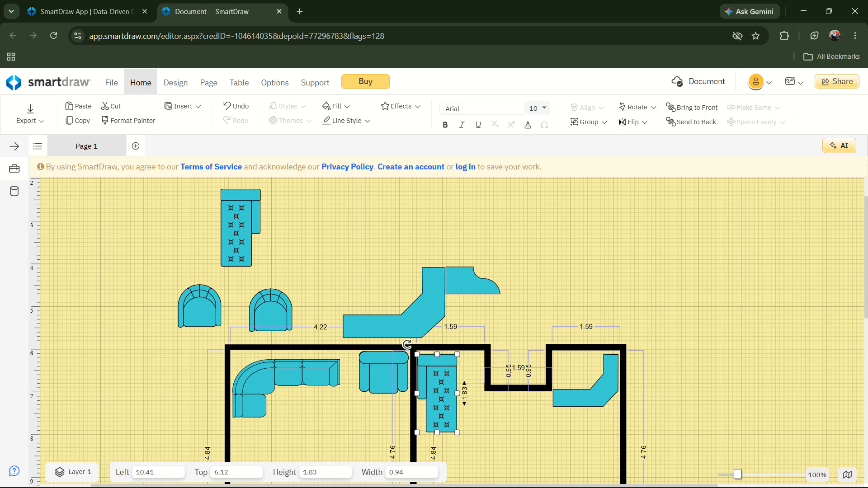
{"action": "key", "text": "Left"}
{"action": "key", "text": "Left"}
{"action": "key", "text": "Left"}
{"action": "key", "text": "Right"}
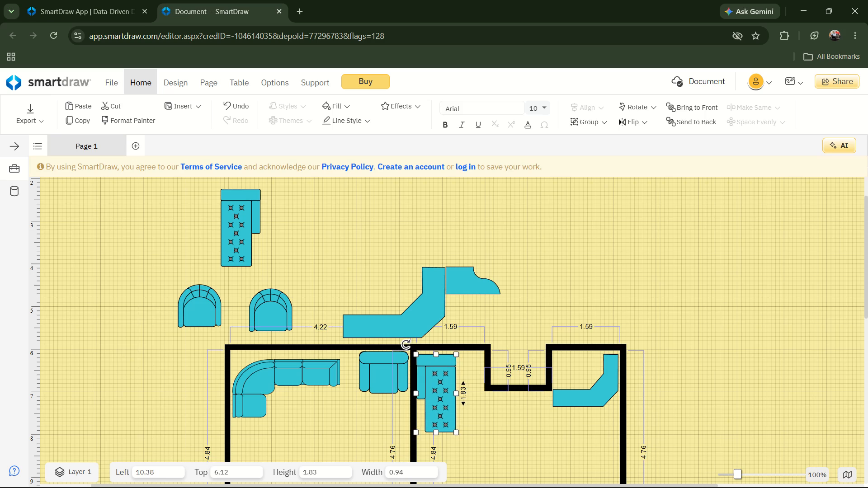
Fine-tune the tufted chaise against the dividing wall, at about Left 10.37, Top 6.11.
{"action": "key", "text": "Right"}
{"action": "key", "text": "Right"}
{"action": "key", "text": "Down"}
{"action": "key", "text": "Down"}
{"action": "key", "text": "Up"}
{"action": "key", "text": "Left"}
{"action": "key", "text": "Up"}
{"action": "key", "text": "Left"}
{"action": "key", "text": "Up"}
{"action": "key", "text": "Left"}
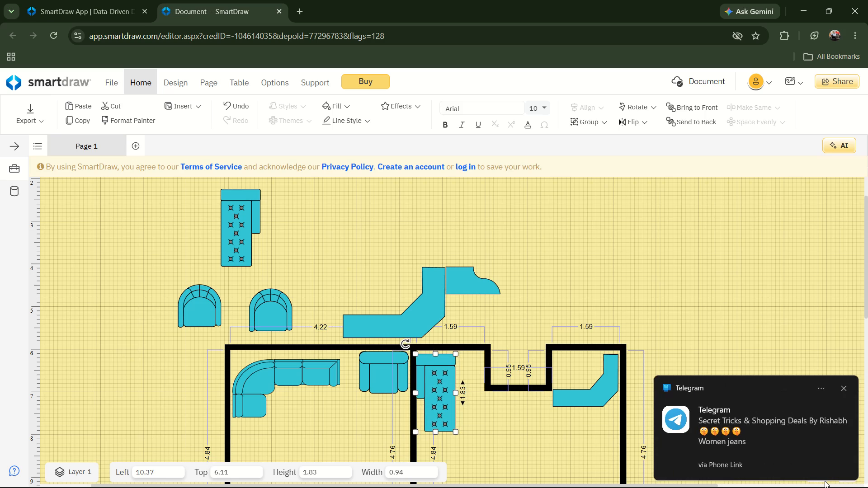
Nudge the tufted chaise beside the dividing wall left and up, to about Left 10.31, Top 6.05.
{"action": "key", "text": "Left"}
{"action": "key", "text": "Left"}
{"action": "key", "text": "Left"}
{"action": "key", "text": "Left"}
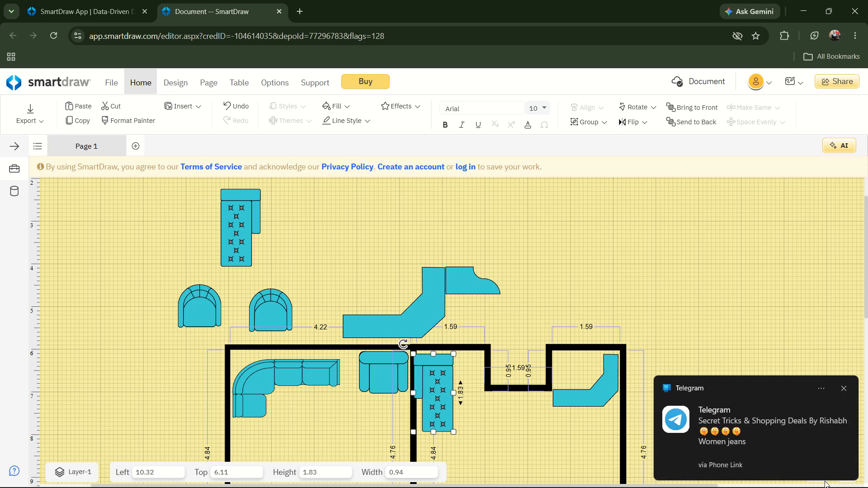
{"action": "key", "text": "Left"}
{"action": "key", "text": "Up"}
{"action": "key", "text": "Up"}
{"action": "key", "text": "Up"}
{"action": "key", "text": "Up"}
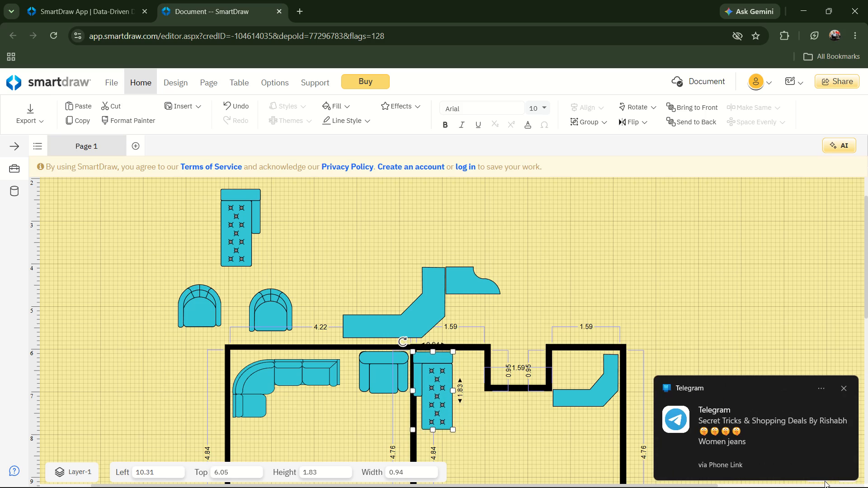
Nudge the leftmost armchair outside the rooms slightly right, to about Left 4.83, Top 4.48, and deselect it.
{"action": "key", "text": "Tab"}
{"action": "key", "text": "Right"}
{"action": "key", "text": "Right"}
{"action": "key", "text": "space"}
{"action": "key", "text": "space"}
{"action": "key", "text": "space"}
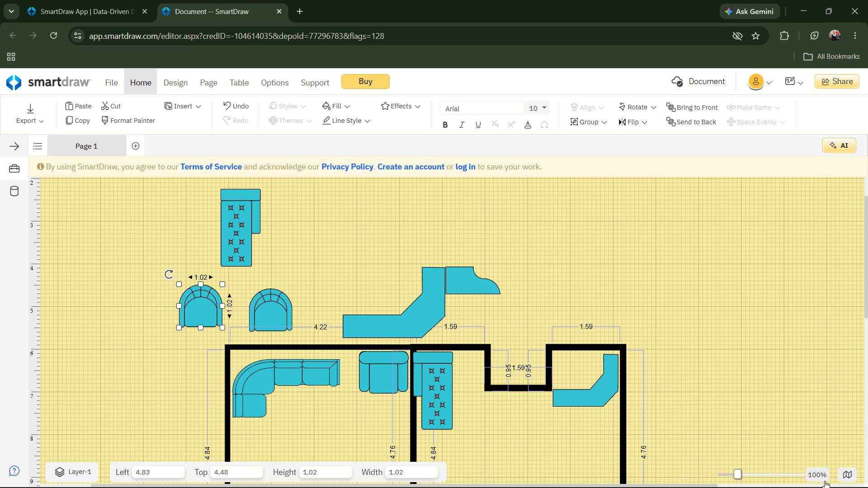
{"action": "scroll", "coordinate": [825, 481], "scroll_direction": "down", "scroll_amount": 1}
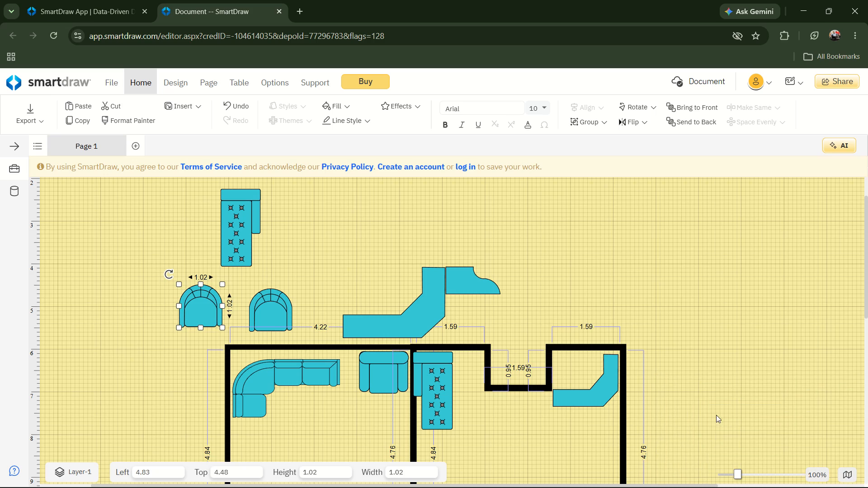
{"action": "left_click", "coordinate": [714, 413]}
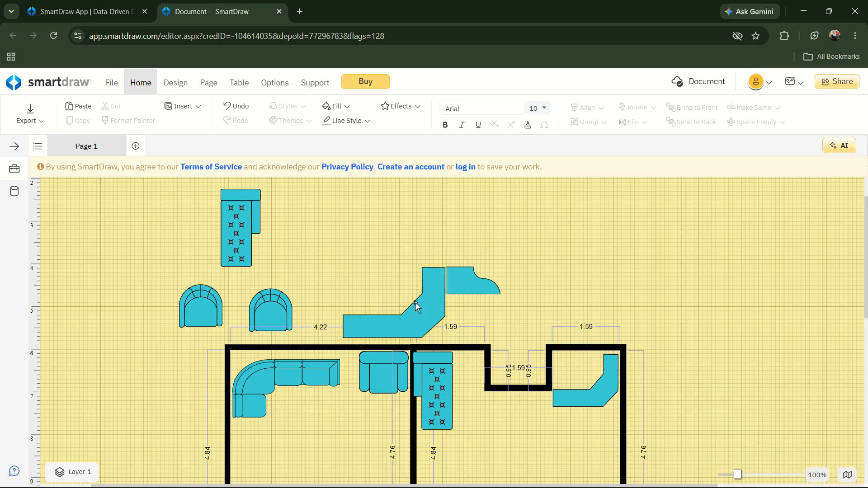
Move the large L-shaped counter outside the rooms away from the curved piece, to about Left 7.83, Top 3.71.
{"action": "left_click_drag", "start_coordinate": [418, 303], "coordinate": [391, 285]}
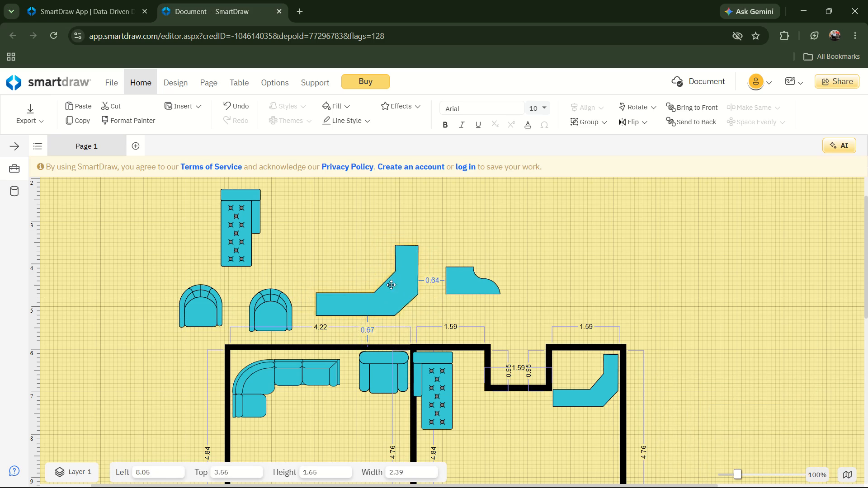
{"action": "left_click_drag", "start_coordinate": [391, 285], "coordinate": [387, 305]}
{"action": "key", "text": "Return"}
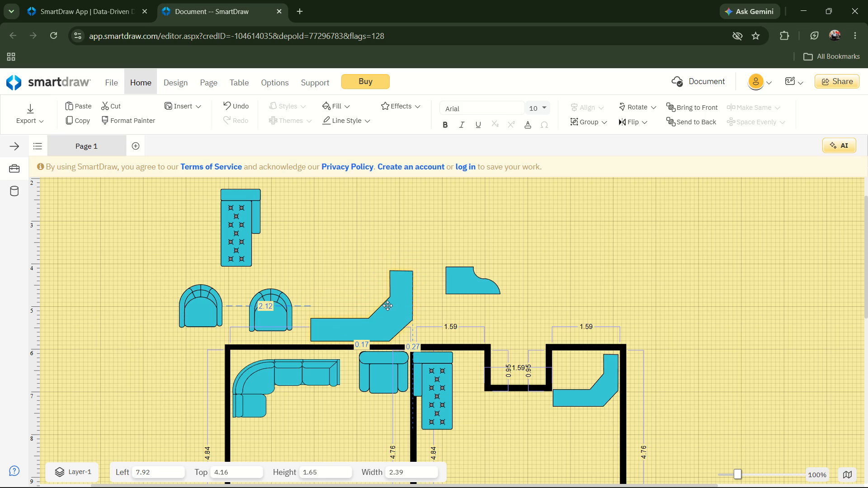
{"action": "left_click_drag", "start_coordinate": [387, 305], "coordinate": [380, 287]}
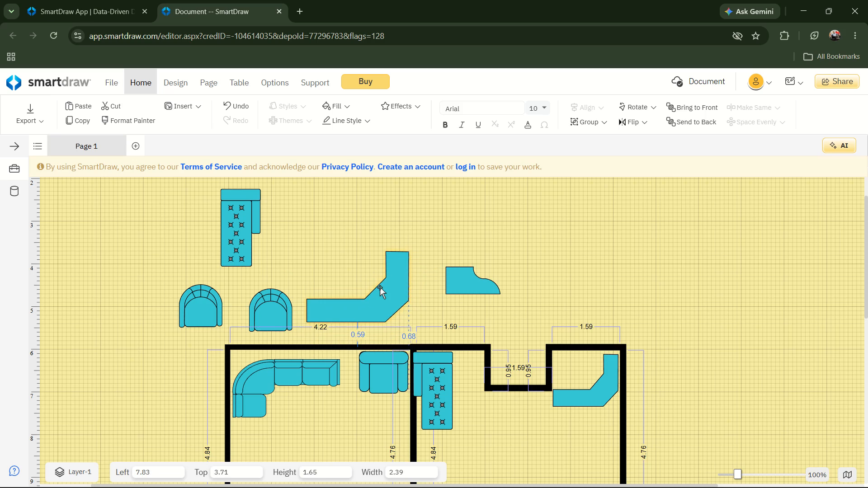
{"action": "type", "text": "2921"}
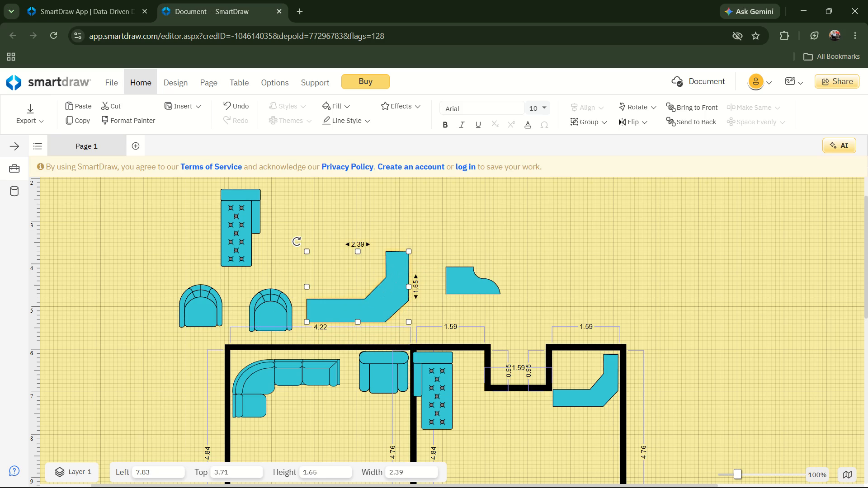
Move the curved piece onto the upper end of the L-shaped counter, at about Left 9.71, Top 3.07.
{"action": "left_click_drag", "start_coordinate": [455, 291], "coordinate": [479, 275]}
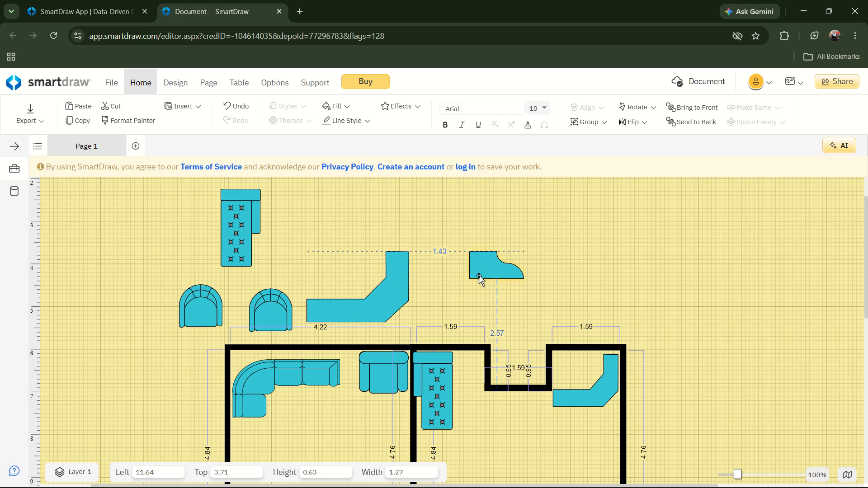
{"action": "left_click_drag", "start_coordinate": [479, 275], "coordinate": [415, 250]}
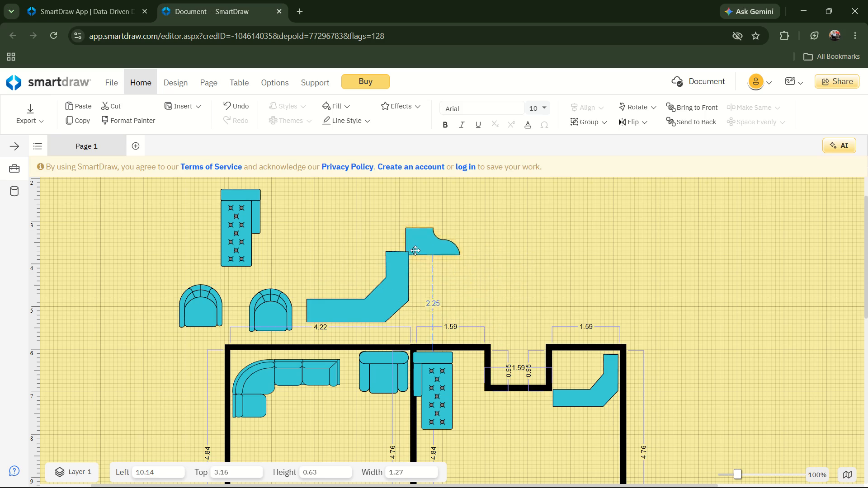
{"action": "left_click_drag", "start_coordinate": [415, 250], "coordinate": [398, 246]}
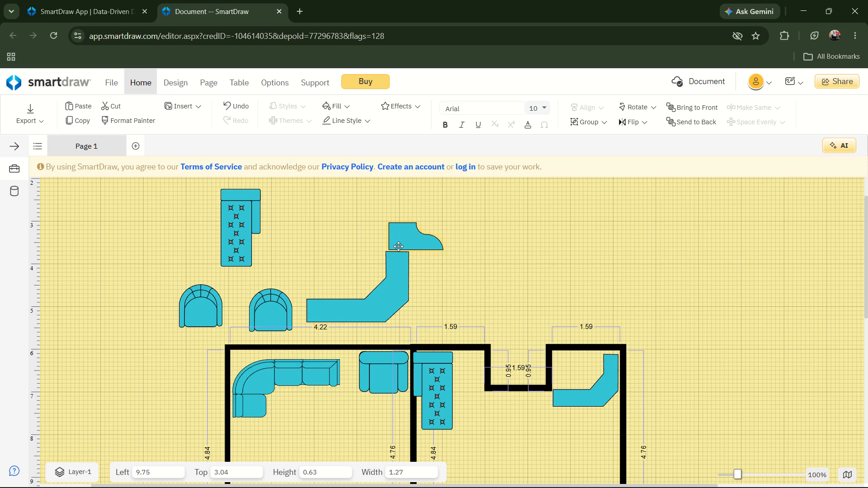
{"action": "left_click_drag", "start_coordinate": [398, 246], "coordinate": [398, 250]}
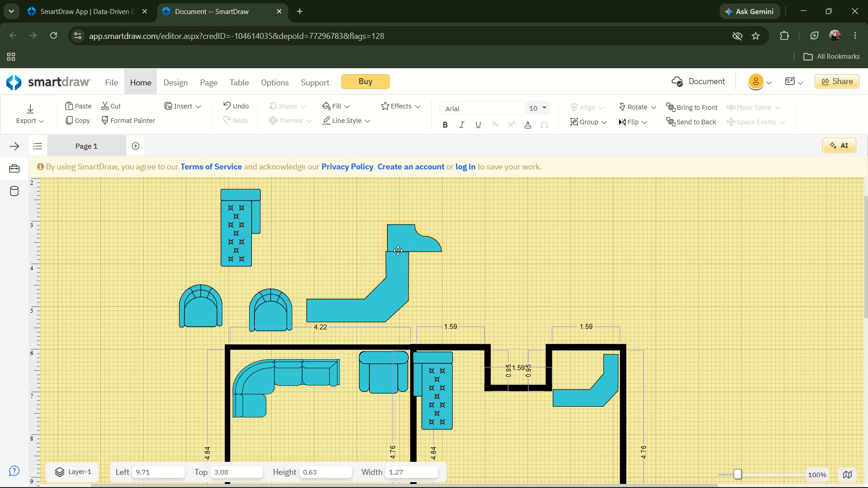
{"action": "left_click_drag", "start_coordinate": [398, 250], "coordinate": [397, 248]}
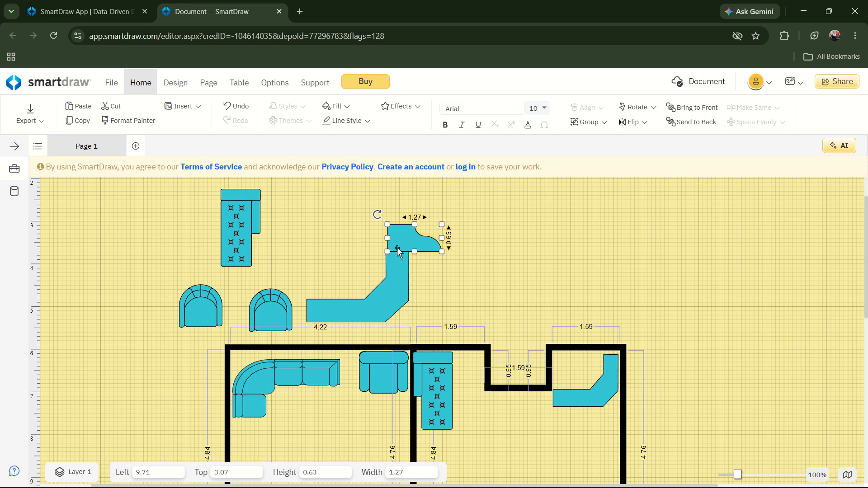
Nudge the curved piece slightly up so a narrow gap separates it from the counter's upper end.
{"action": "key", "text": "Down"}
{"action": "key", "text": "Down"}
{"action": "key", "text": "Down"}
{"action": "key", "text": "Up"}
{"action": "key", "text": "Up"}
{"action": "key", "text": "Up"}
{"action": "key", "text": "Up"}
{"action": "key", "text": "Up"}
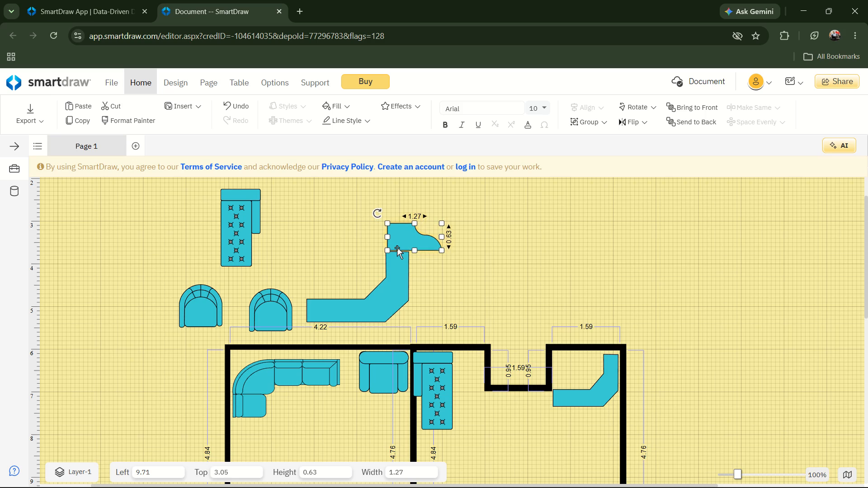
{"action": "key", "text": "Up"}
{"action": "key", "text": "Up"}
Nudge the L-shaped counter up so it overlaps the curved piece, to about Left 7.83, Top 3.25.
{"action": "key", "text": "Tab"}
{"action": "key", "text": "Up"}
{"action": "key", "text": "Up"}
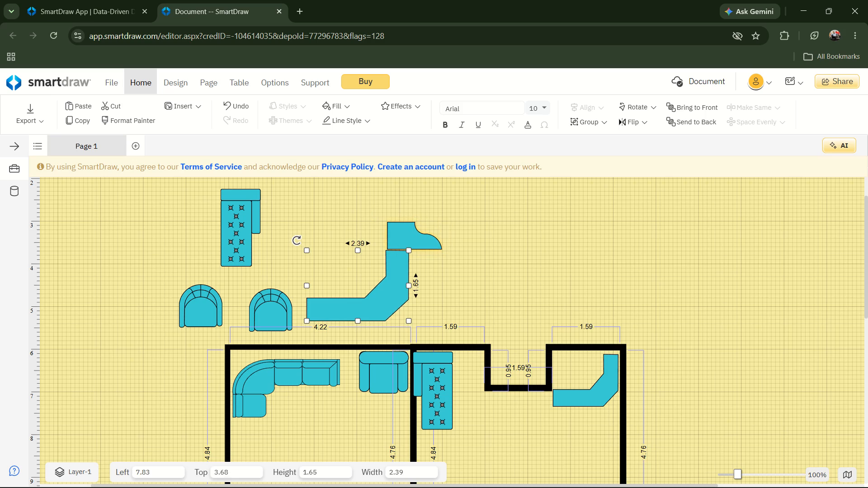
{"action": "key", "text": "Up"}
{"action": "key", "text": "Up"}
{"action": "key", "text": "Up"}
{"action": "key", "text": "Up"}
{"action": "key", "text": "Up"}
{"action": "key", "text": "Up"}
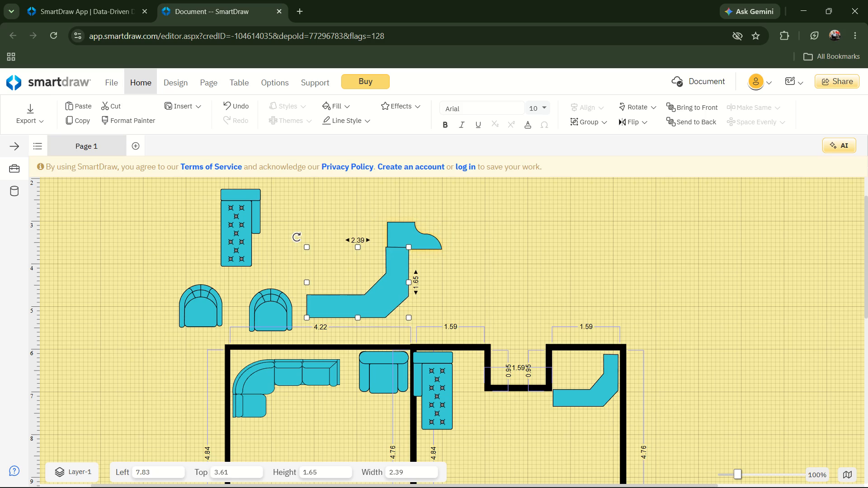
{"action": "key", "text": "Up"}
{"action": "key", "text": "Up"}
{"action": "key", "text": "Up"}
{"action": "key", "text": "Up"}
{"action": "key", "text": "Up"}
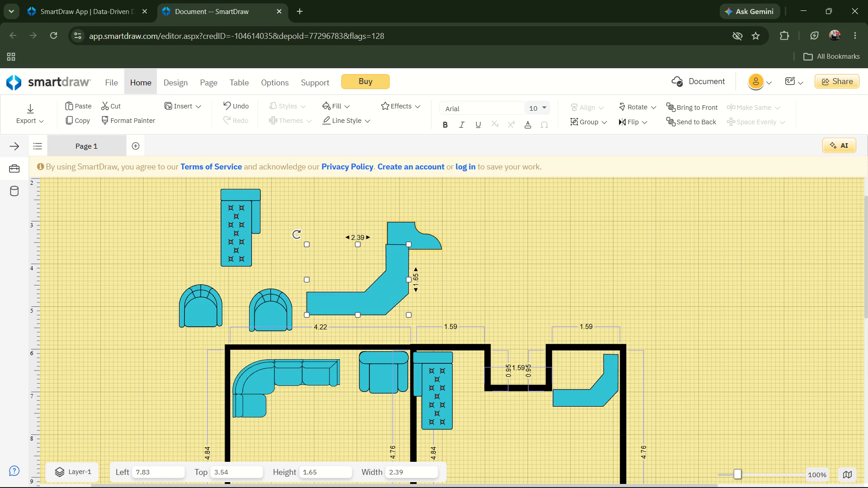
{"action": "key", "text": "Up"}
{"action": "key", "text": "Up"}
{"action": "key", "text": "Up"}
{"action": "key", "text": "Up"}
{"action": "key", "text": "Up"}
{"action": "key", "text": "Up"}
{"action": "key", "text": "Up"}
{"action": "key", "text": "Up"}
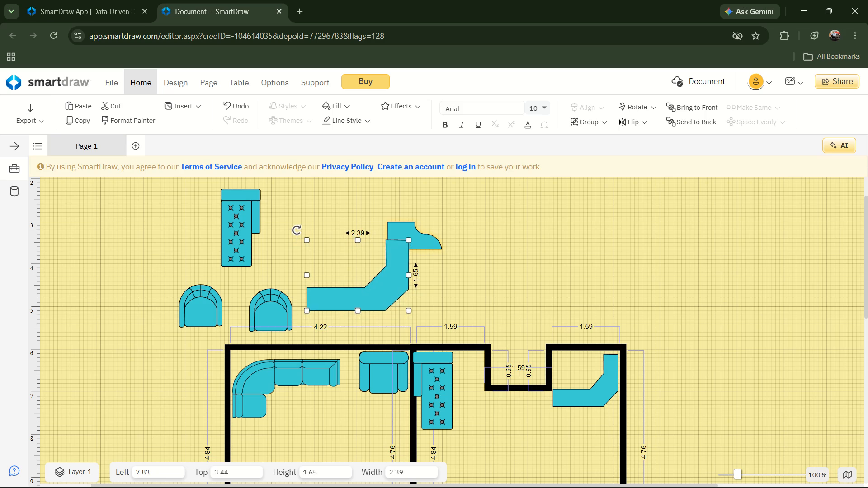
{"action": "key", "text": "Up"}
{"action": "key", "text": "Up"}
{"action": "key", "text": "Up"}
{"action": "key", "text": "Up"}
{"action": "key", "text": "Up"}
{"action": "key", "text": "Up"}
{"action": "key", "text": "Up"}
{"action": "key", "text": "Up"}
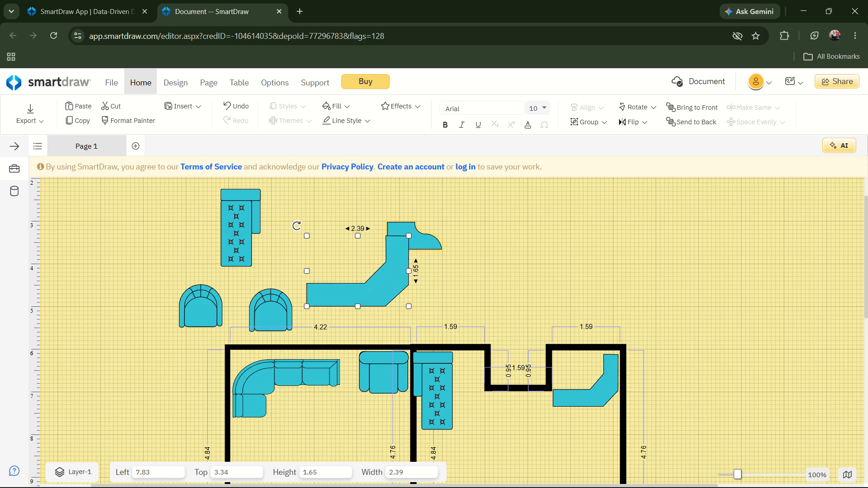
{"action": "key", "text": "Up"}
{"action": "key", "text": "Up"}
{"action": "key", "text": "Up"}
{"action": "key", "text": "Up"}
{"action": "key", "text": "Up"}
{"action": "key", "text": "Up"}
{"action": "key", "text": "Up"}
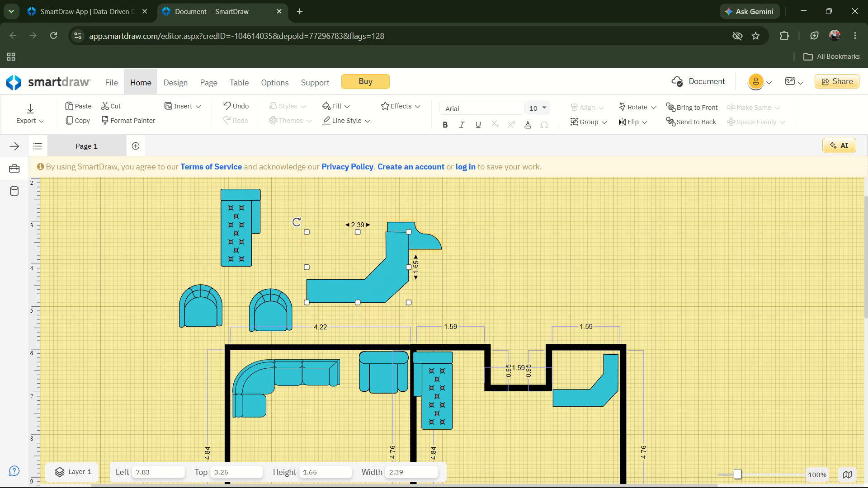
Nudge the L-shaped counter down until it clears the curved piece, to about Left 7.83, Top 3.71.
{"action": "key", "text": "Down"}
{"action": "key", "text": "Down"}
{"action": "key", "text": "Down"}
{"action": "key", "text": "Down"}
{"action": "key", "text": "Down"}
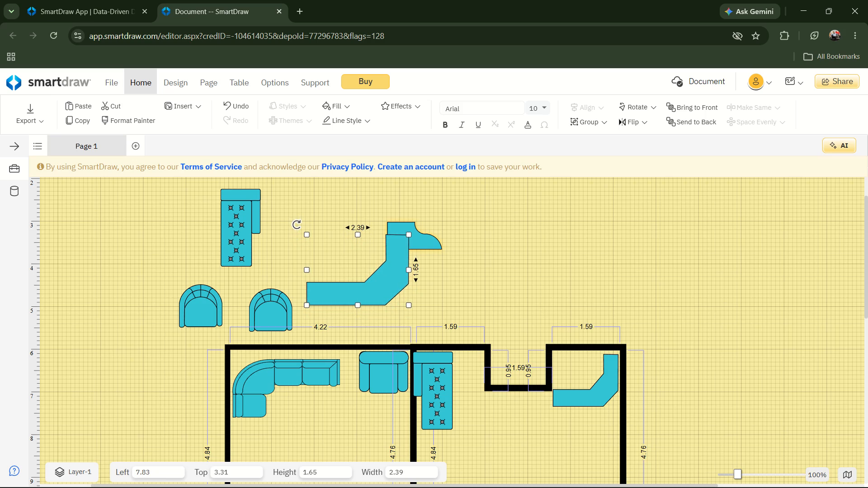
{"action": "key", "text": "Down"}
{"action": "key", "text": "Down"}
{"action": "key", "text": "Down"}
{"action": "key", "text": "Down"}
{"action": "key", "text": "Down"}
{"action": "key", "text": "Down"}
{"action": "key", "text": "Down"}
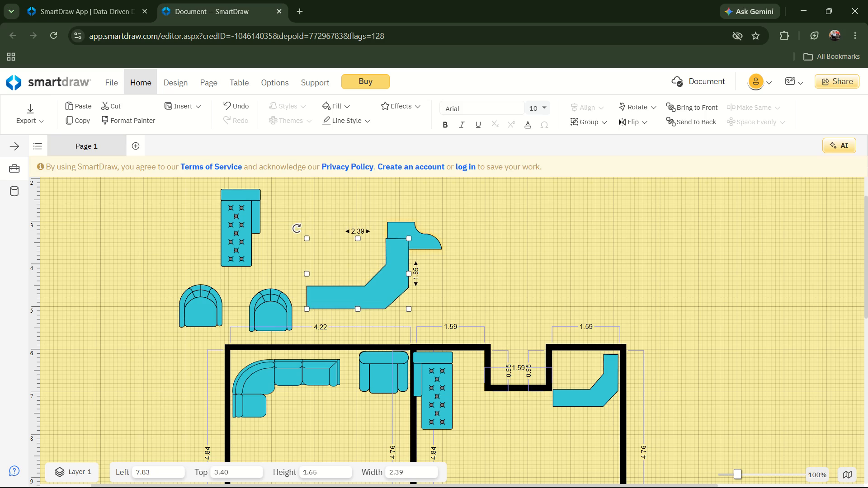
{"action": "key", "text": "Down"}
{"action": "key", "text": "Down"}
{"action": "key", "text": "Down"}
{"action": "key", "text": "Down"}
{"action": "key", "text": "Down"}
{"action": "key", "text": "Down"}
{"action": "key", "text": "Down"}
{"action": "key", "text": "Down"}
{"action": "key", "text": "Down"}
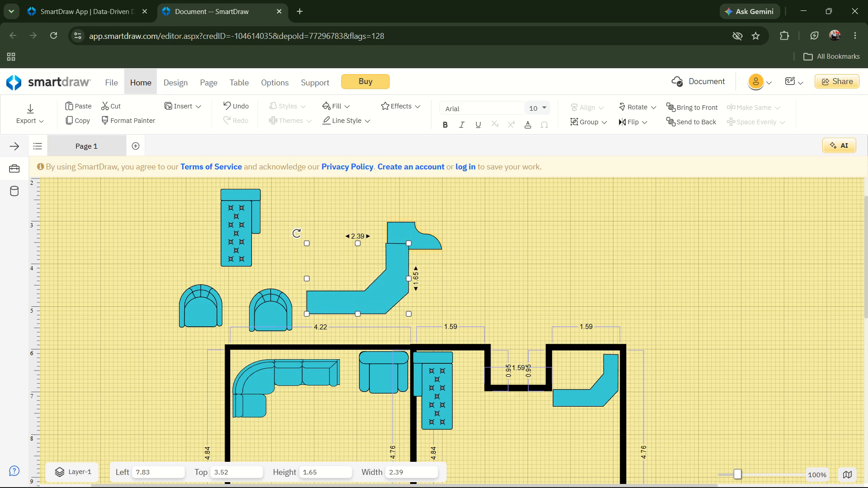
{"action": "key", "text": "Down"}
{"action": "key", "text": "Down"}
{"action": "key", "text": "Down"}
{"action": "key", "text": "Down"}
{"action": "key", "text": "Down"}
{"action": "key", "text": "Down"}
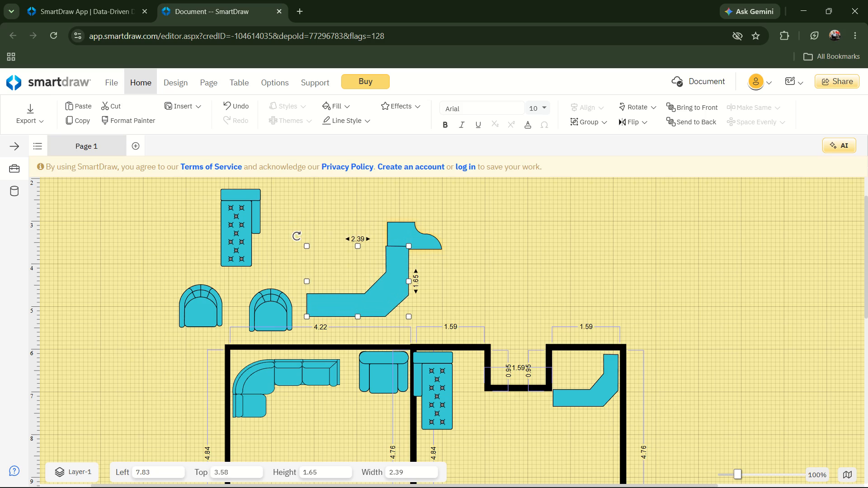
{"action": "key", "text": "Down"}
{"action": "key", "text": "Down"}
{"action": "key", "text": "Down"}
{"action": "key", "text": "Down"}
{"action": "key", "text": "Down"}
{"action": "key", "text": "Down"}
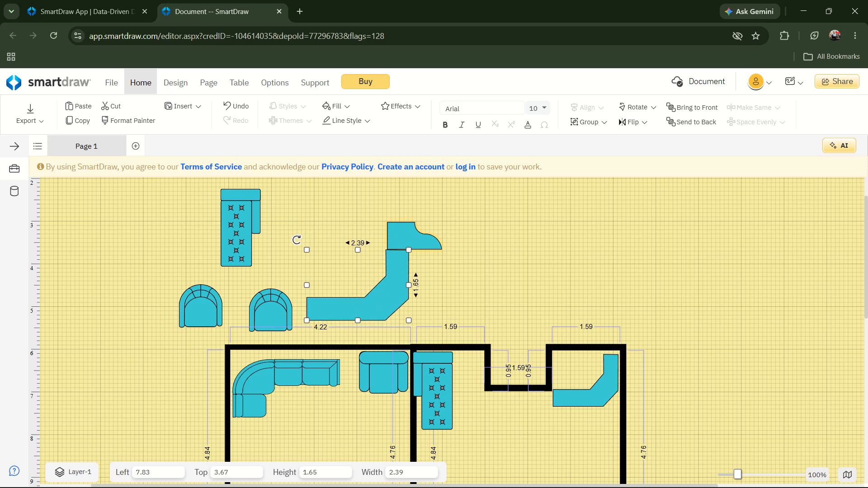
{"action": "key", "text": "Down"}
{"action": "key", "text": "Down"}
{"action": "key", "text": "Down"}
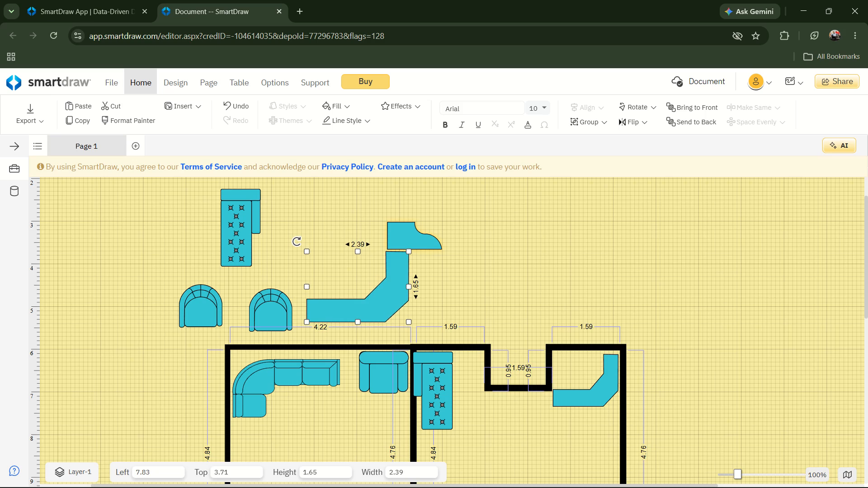
Fine-tune the L-shaped counter under the curved piece with their left edges aligned, at about Left 7.86, Top 3.68.
{"action": "key", "text": "Down"}
{"action": "key", "text": "Up"}
{"action": "key", "text": "Up"}
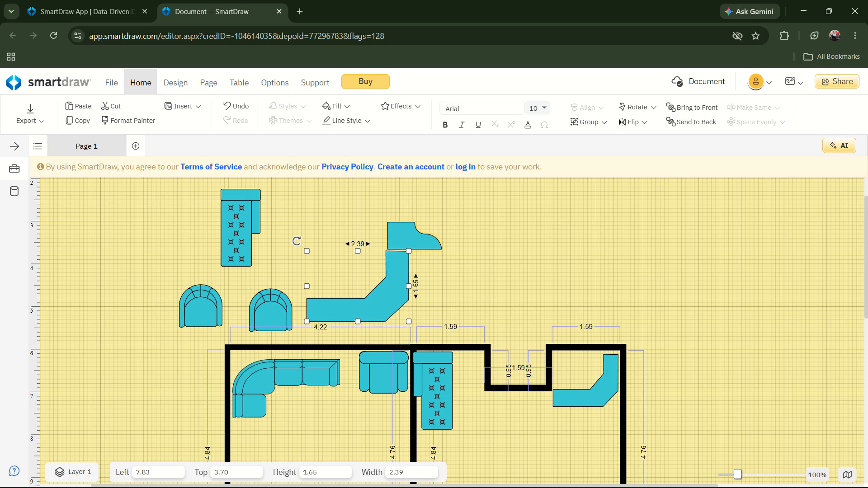
{"action": "key", "text": "Up"}
{"action": "key", "text": "Up"}
{"action": "key", "text": "Right"}
{"action": "key", "text": "Right"}
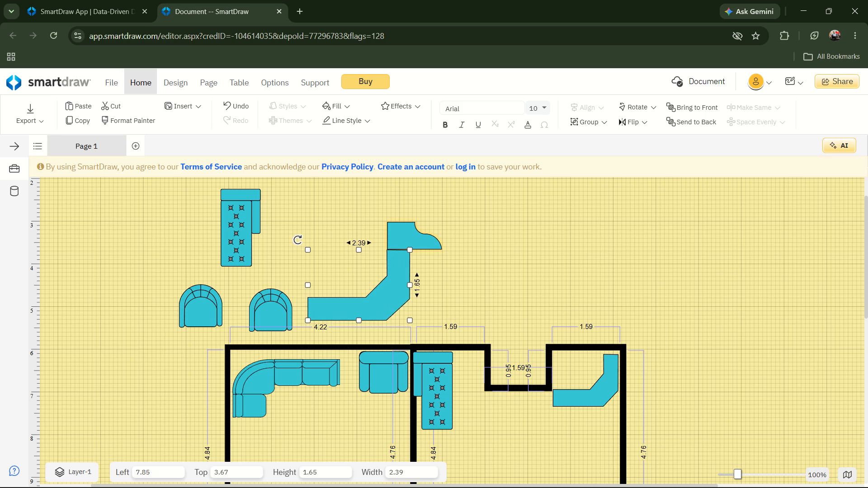
{"action": "key", "text": "Right"}
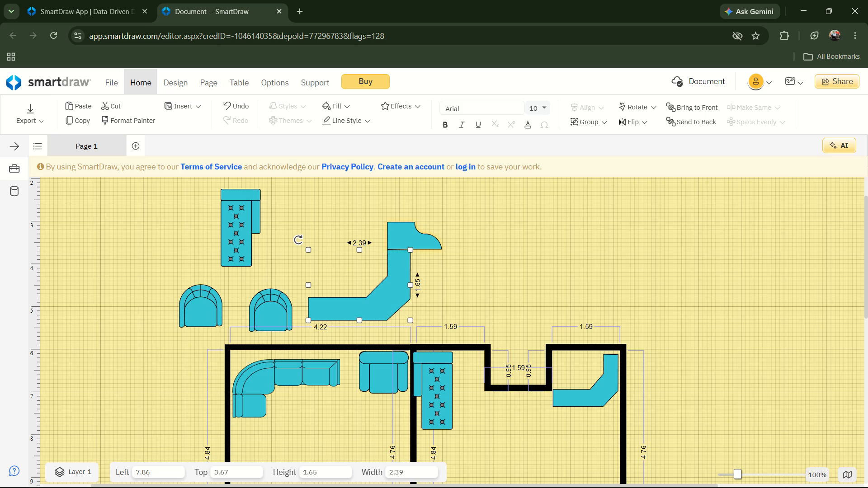
{"action": "key", "text": "Down"}
{"action": "key", "text": "Down"}
{"action": "key", "text": "Down"}
{"action": "key", "text": "Up"}
{"action": "key", "text": "Up"}
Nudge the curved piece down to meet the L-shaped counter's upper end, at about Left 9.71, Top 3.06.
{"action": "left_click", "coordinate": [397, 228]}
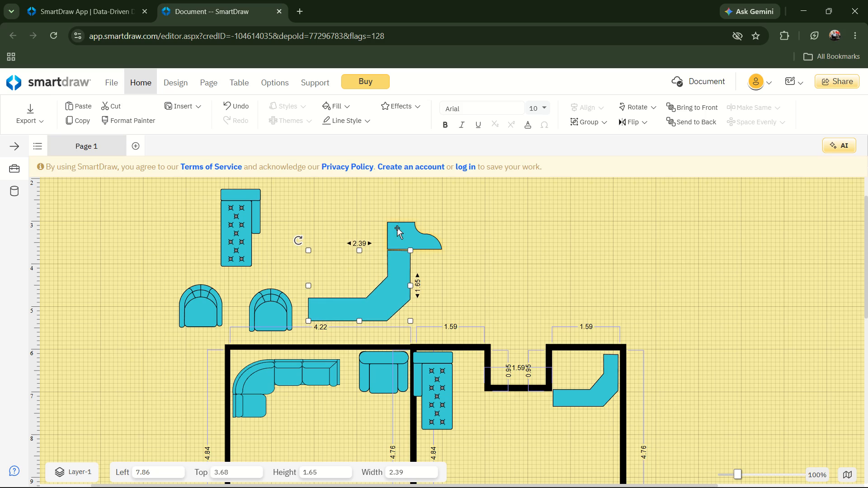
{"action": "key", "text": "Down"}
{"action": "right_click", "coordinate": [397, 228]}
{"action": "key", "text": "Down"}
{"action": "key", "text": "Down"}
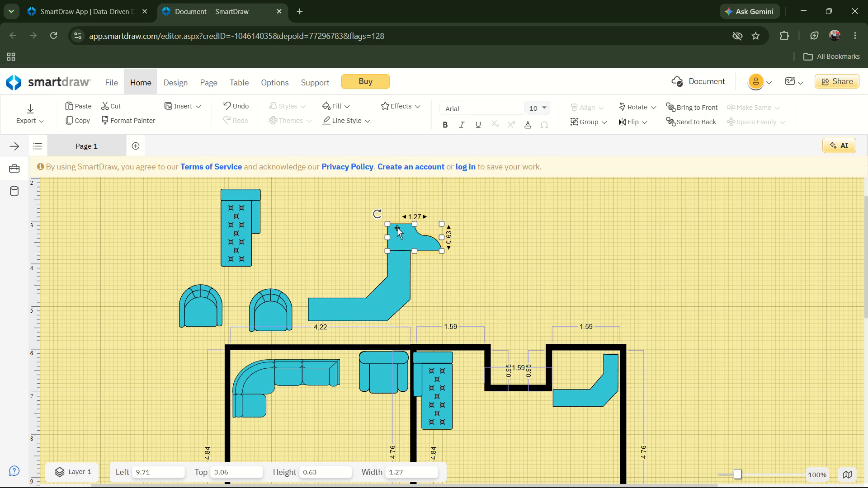
Move the curved piece off the L-shaped counter to outside the right room's outer wall, at about Left 16.01, Top 6.31.
{"action": "left_click", "coordinate": [425, 239]}
{"action": "left_click_drag", "start_coordinate": [425, 239], "coordinate": [438, 231]}
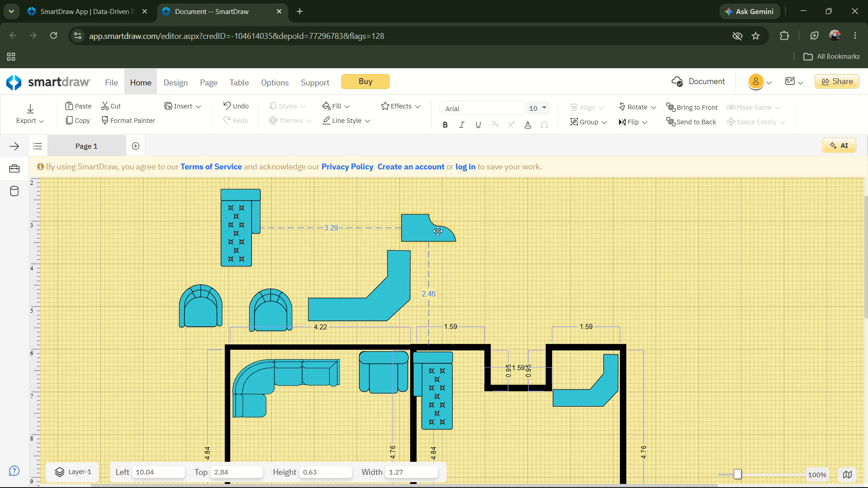
{"action": "left_click_drag", "start_coordinate": [438, 231], "coordinate": [334, 256]}
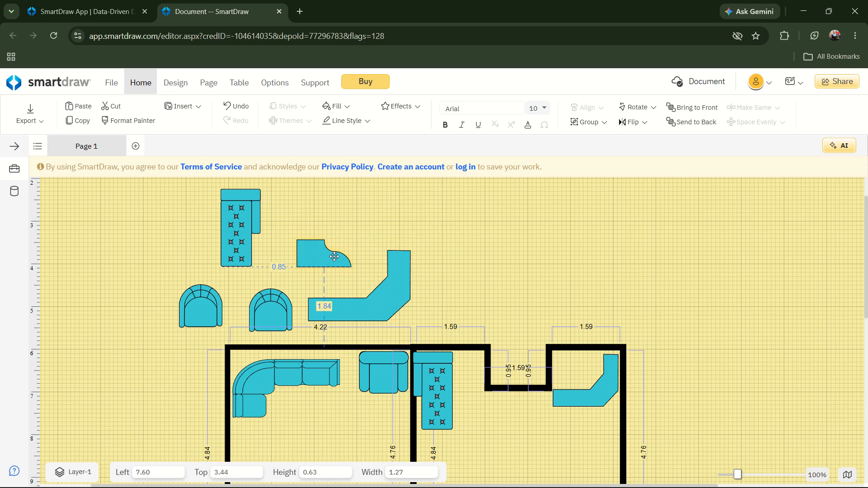
{"action": "left_click_drag", "start_coordinate": [334, 256], "coordinate": [663, 355]}
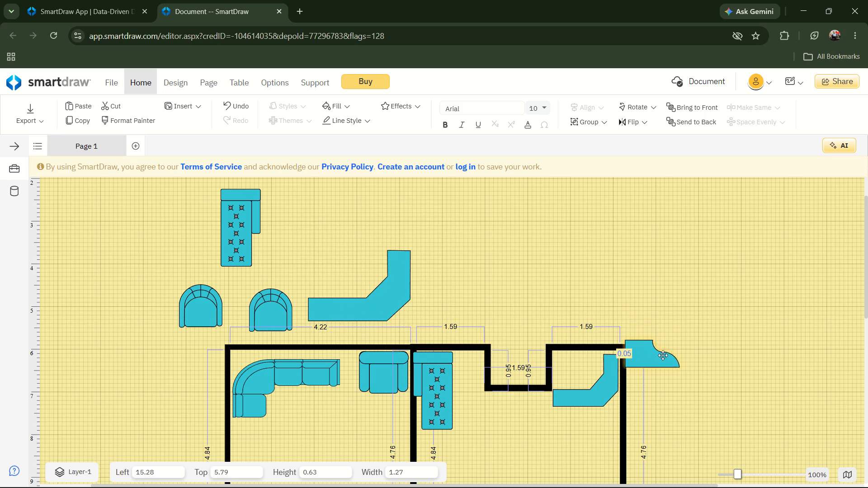
{"action": "left_click_drag", "start_coordinate": [663, 355], "coordinate": [669, 361]}
{"action": "scroll", "coordinate": [669, 361], "scroll_direction": "down", "scroll_amount": 2}
{"action": "left_click_drag", "start_coordinate": [651, 221], "coordinate": [703, 248]}
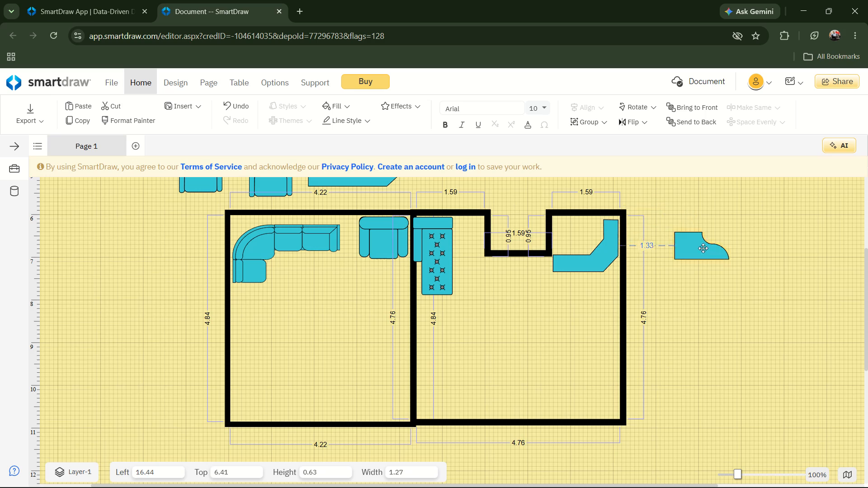
{"action": "left_click_drag", "start_coordinate": [703, 248], "coordinate": [676, 239]}
Move the large L-shaped counter outside the right room, below the curved piece, to about Left 15.39, Top 7.12.
{"action": "scroll", "coordinate": [475, 262], "scroll_direction": "up", "scroll_amount": 1}
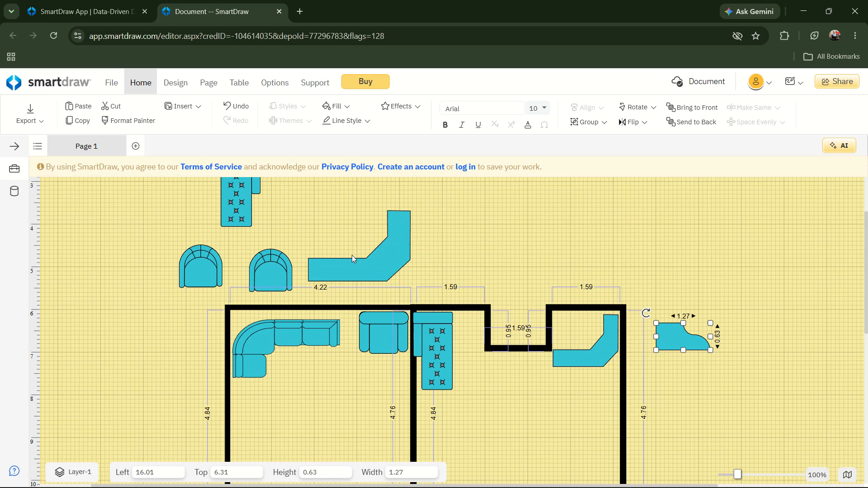
{"action": "left_click", "coordinate": [354, 258]}
{"action": "left_click_drag", "start_coordinate": [354, 258], "coordinate": [411, 269]}
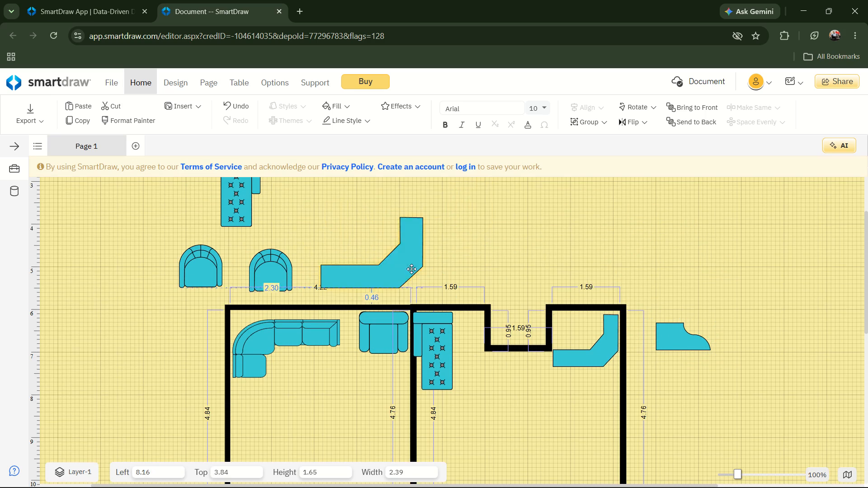
{"action": "left_click_drag", "start_coordinate": [411, 269], "coordinate": [569, 487]}
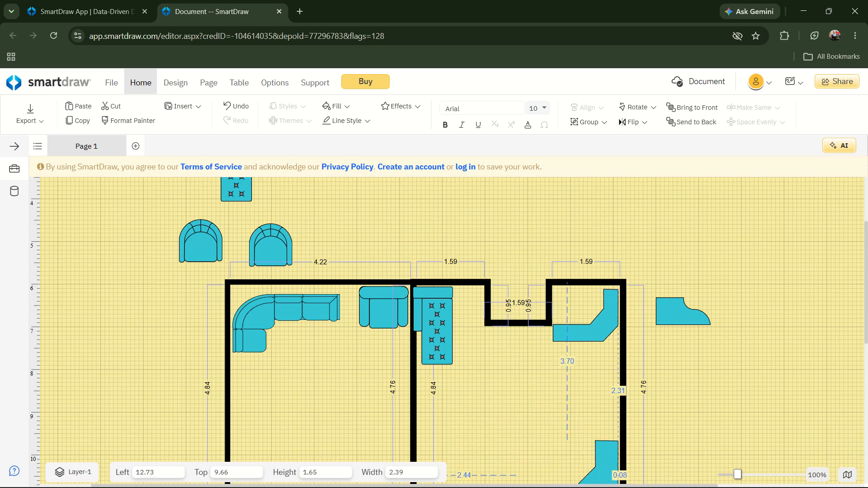
{"action": "left_click_drag", "start_coordinate": [569, 487], "coordinate": [687, 364]}
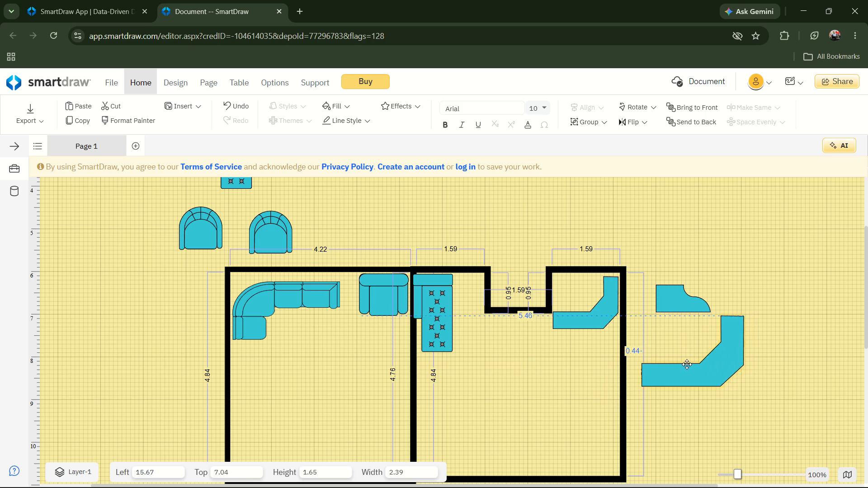
{"action": "left_click_drag", "start_coordinate": [687, 364], "coordinate": [675, 367]}
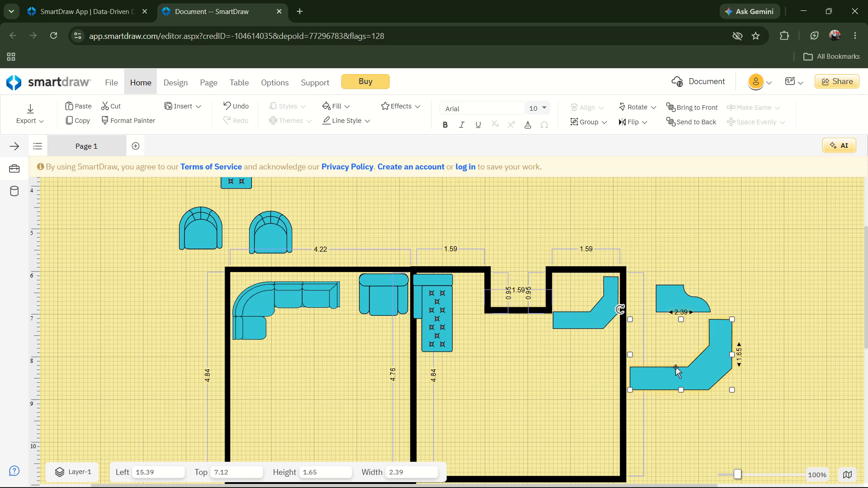
Resize the curved piece to about 2.59 wide and 0.72 high, stretching it back to the right room's outer wall.
{"action": "left_click", "coordinate": [697, 302]}
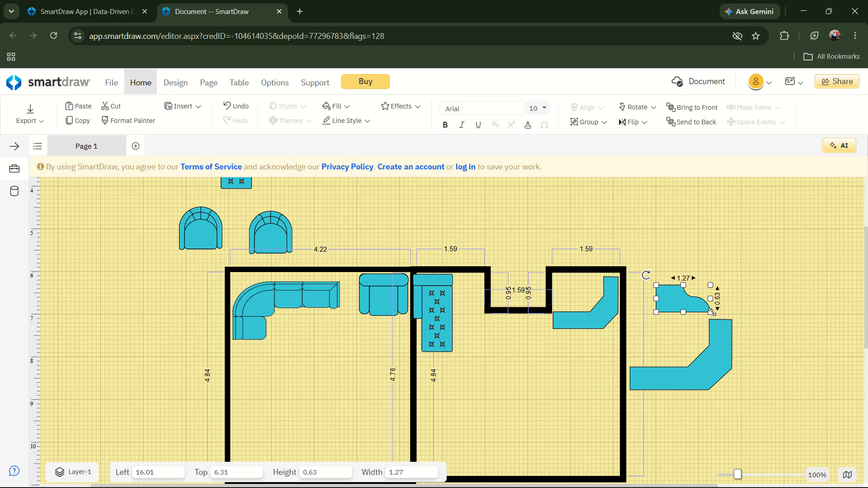
{"action": "left_click_drag", "start_coordinate": [712, 311], "coordinate": [732, 322]}
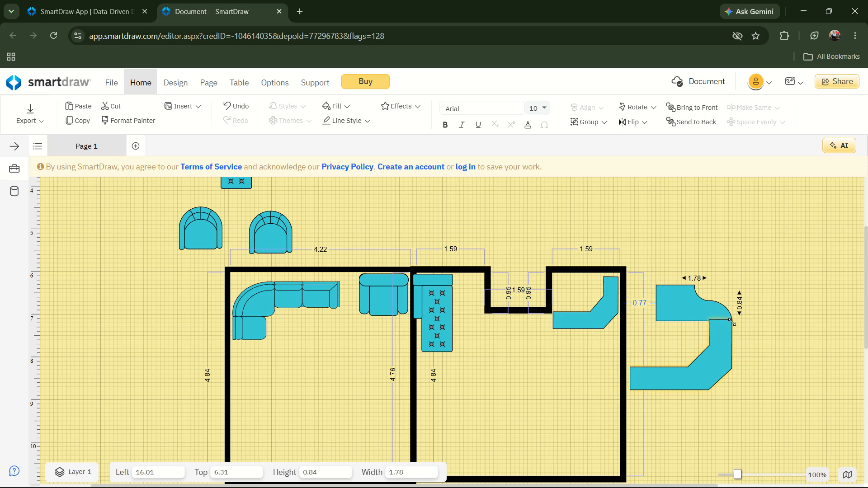
{"action": "left_click_drag", "start_coordinate": [732, 322], "coordinate": [734, 321]}
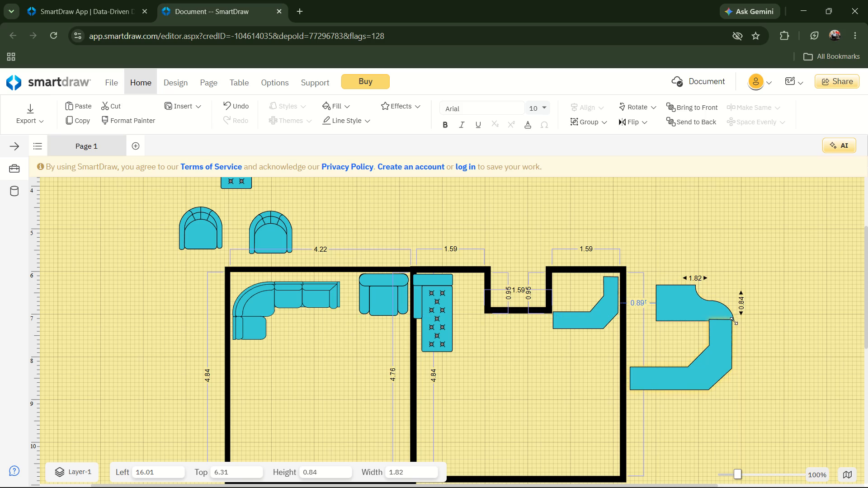
{"action": "left_click_drag", "start_coordinate": [734, 321], "coordinate": [737, 317]}
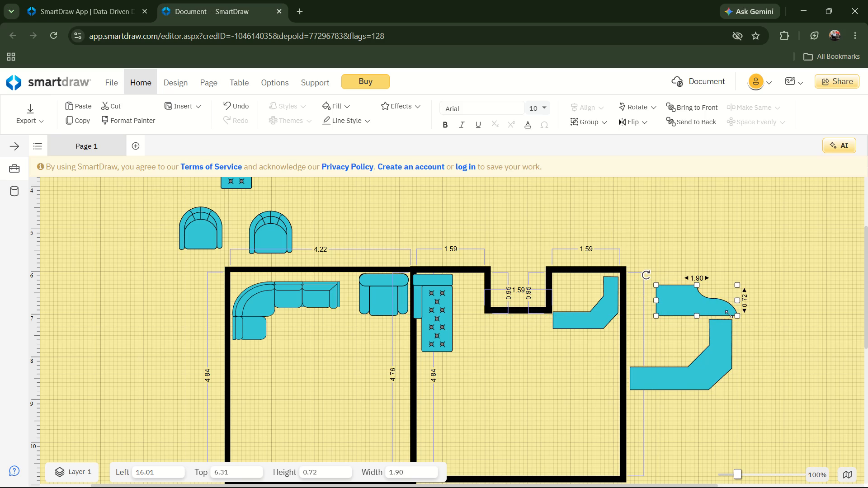
{"action": "left_click", "coordinate": [659, 300]}
{"action": "left_click_drag", "start_coordinate": [656, 300], "coordinate": [634, 301]}
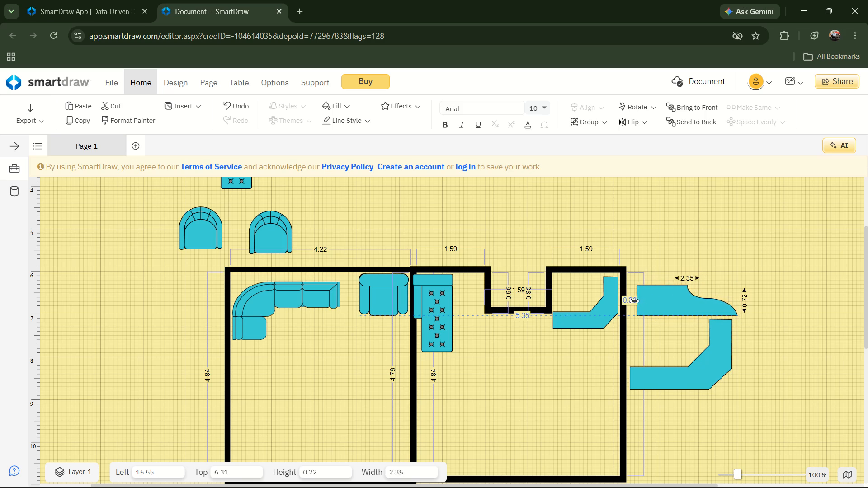
{"action": "left_click_drag", "start_coordinate": [634, 301], "coordinate": [625, 301]}
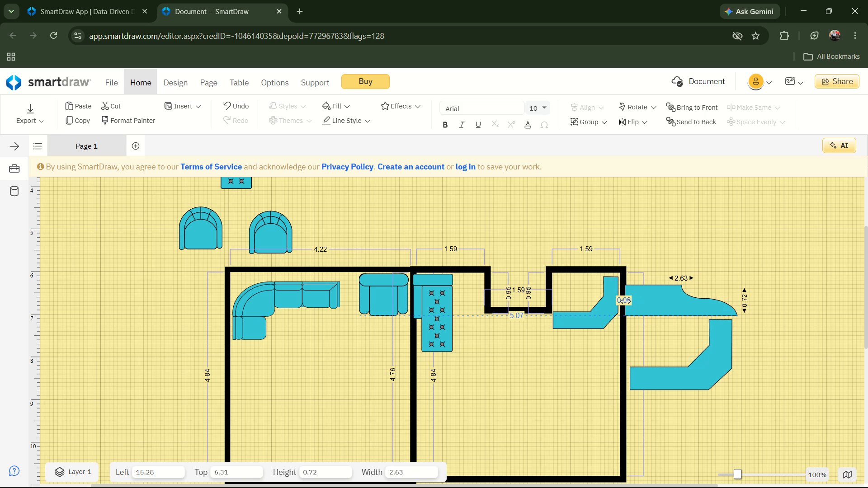
{"action": "left_click_drag", "start_coordinate": [625, 301], "coordinate": [627, 301]}
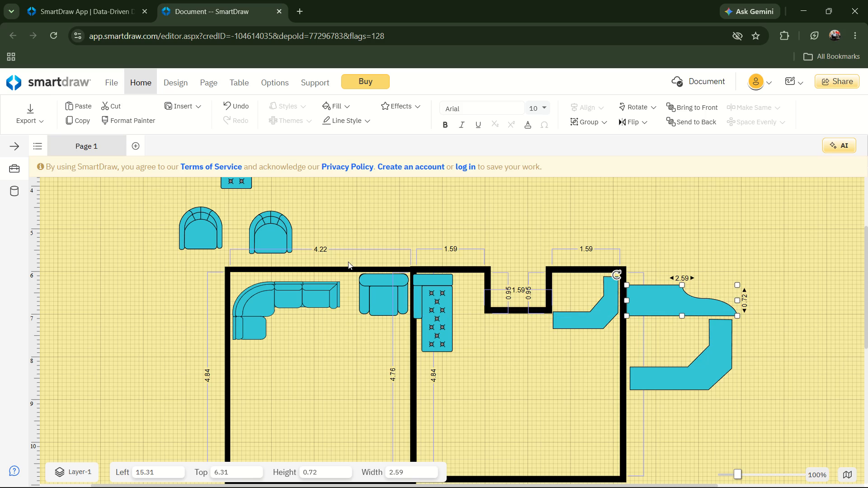
Move the rounded armchair nearer the rooms into the left room, below the sectional sofa and near the outer wall.
{"action": "left_click", "coordinate": [278, 234]}
{"action": "left_click_drag", "start_coordinate": [278, 234], "coordinate": [304, 341]}
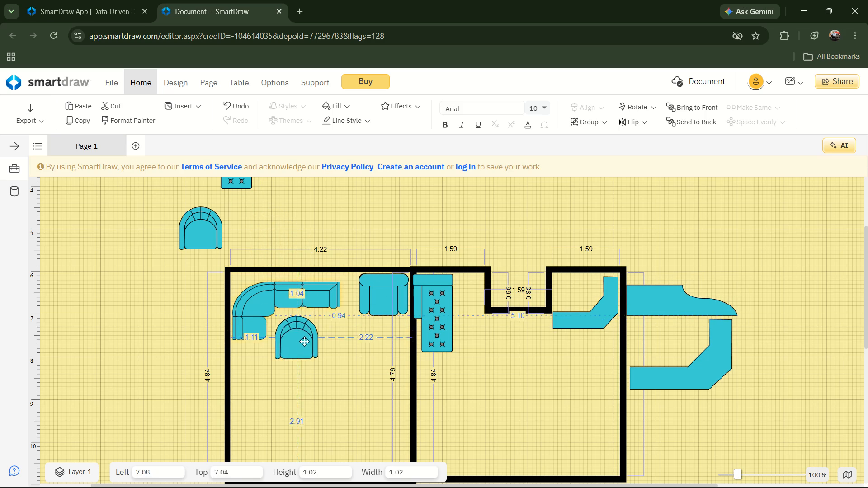
{"action": "left_click_drag", "start_coordinate": [304, 341], "coordinate": [277, 444]}
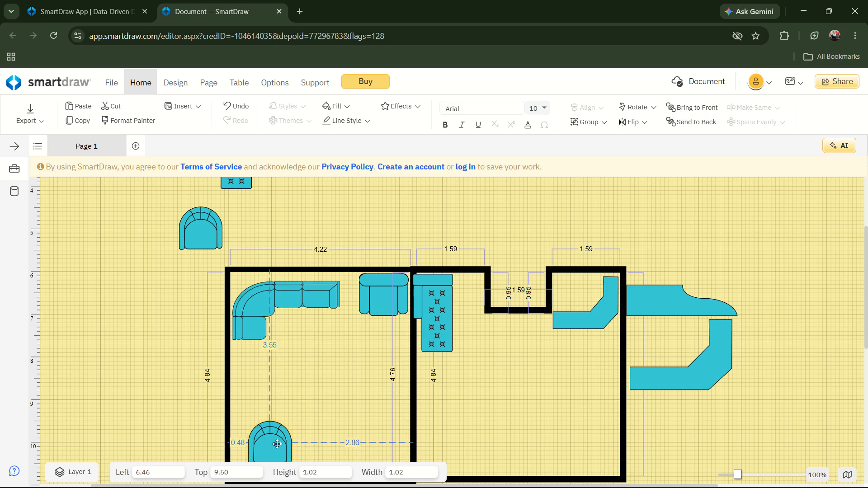
{"action": "left_click_drag", "start_coordinate": [277, 444], "coordinate": [273, 423]}
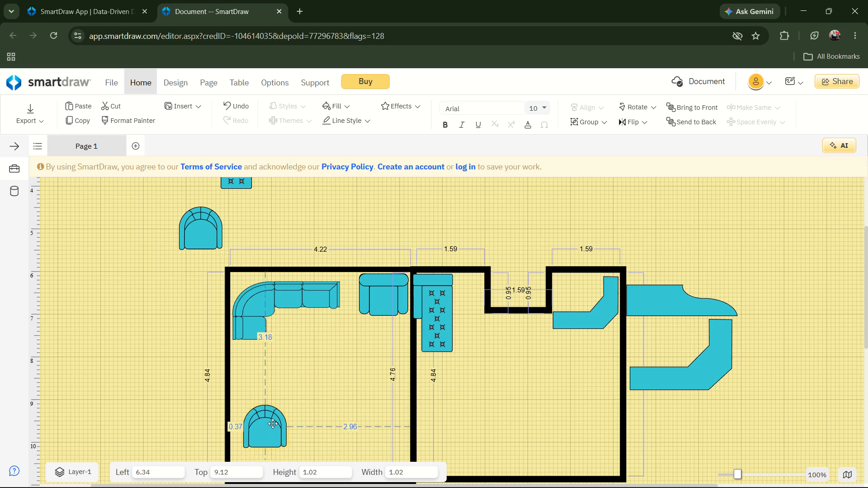
{"action": "left_click_drag", "start_coordinate": [273, 423], "coordinate": [268, 416]}
Move the remaining rounded armchair just outside the left room's upper-left corner, to about Left 4.79, Top 5.94.
{"action": "left_click_drag", "start_coordinate": [189, 222], "coordinate": [279, 233]}
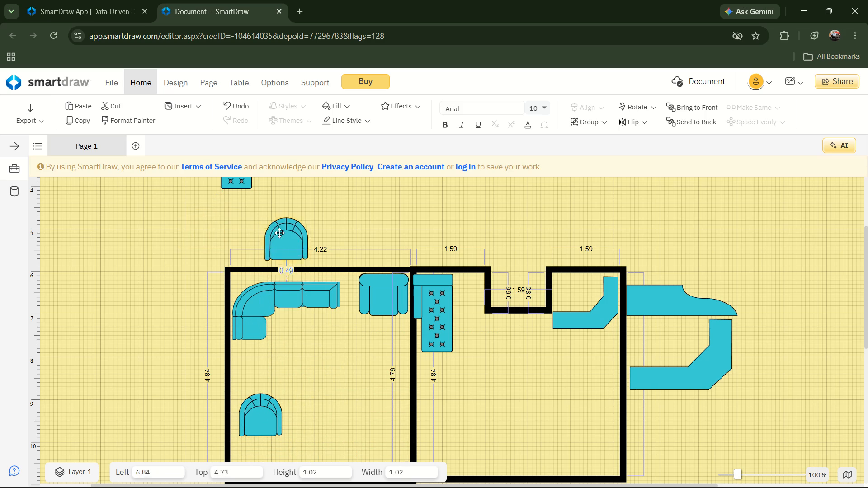
{"action": "left_click_drag", "start_coordinate": [279, 233], "coordinate": [204, 215]}
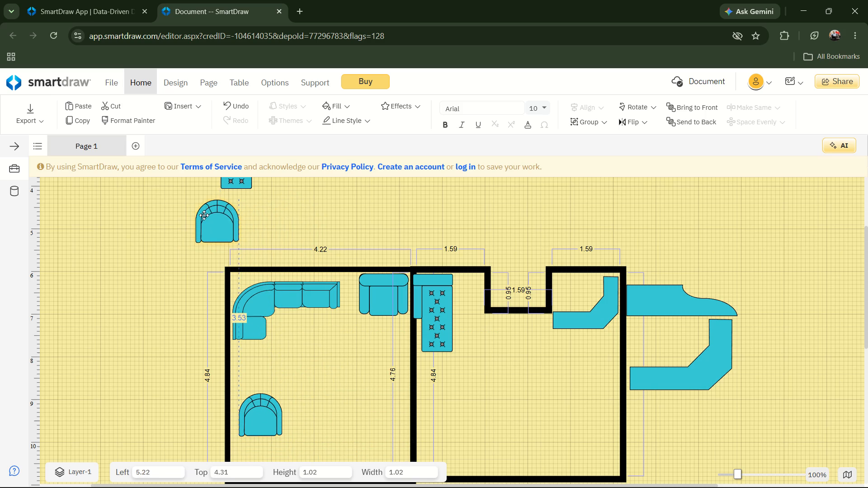
{"action": "left_click_drag", "start_coordinate": [204, 215], "coordinate": [189, 278]}
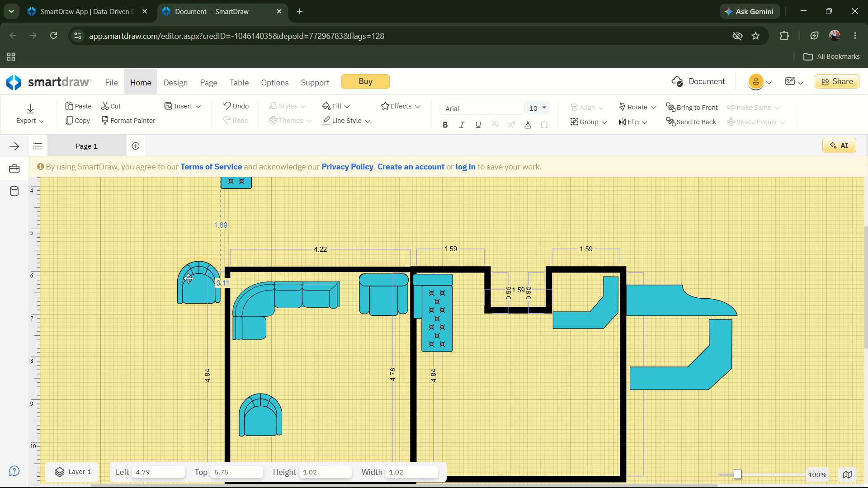
{"action": "left_click_drag", "start_coordinate": [189, 278], "coordinate": [188, 285]}
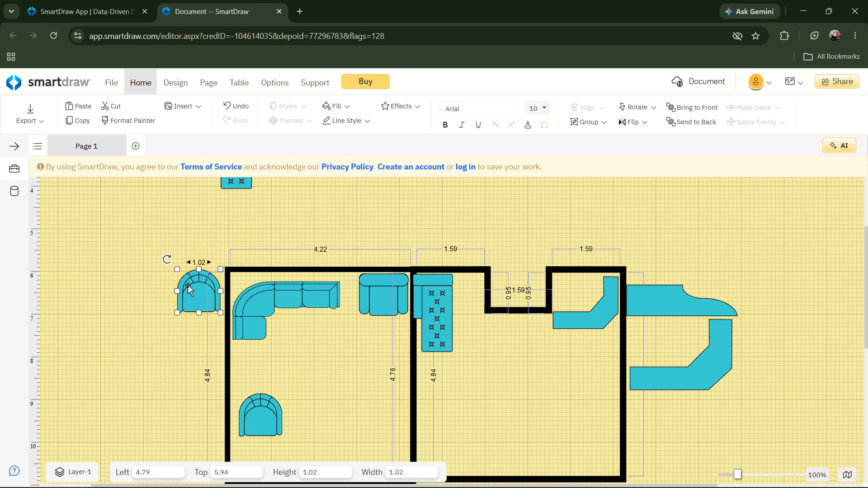
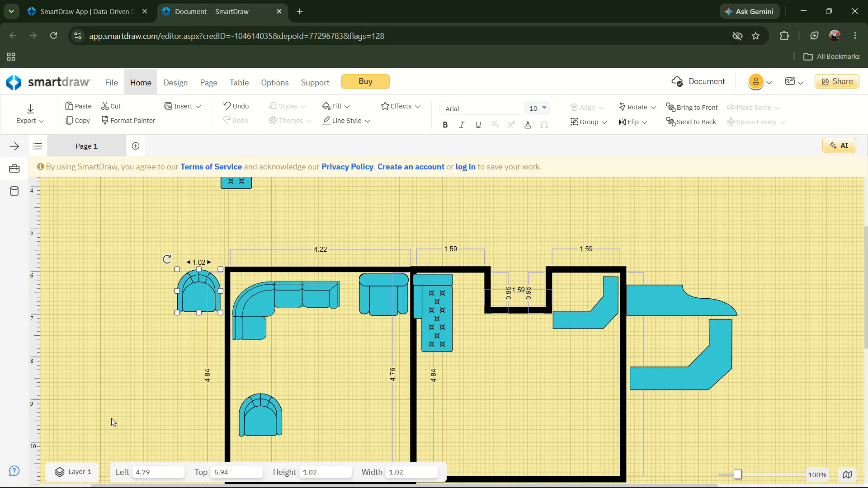
Move the rounded armchair outside the left room farther from the rooms, up to about Left 3.75, Top 3.98.
{"action": "left_click_drag", "start_coordinate": [180, 293], "coordinate": [172, 282]}
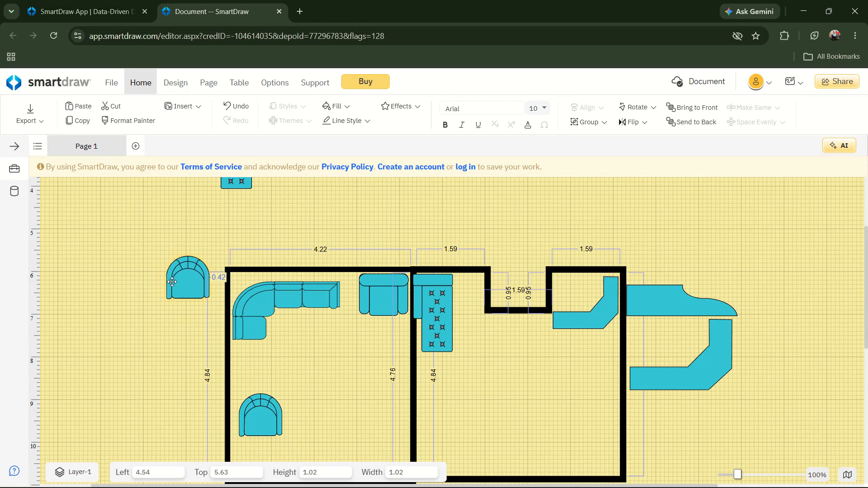
{"action": "left_click_drag", "start_coordinate": [172, 282], "coordinate": [136, 209]}
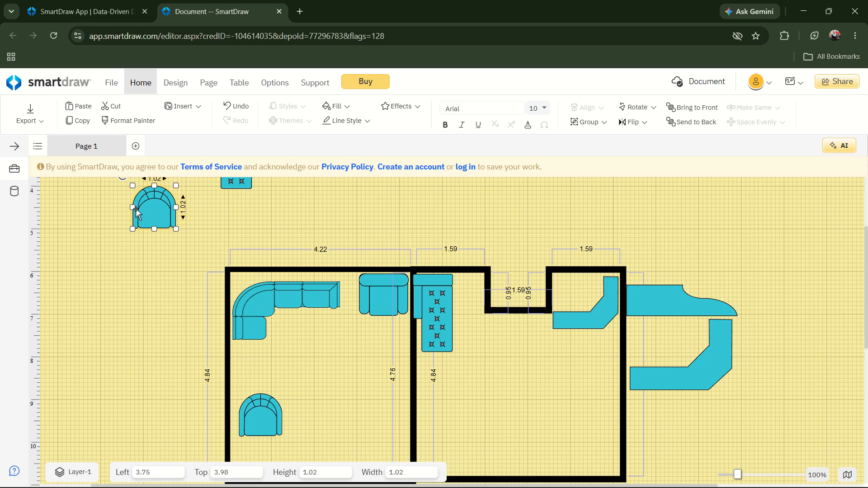
Nudge the outside rounded armchair slightly right and down to about Left 3.79, Top 4.05.
{"action": "key", "text": "Up"}
{"action": "key", "text": "Up"}
{"action": "key", "text": "Up"}
{"action": "key", "text": "Up"}
{"action": "key", "text": "Up"}
{"action": "key", "text": "Up"}
{"action": "key", "text": "Down"}
{"action": "key", "text": "Down"}
{"action": "key", "text": "Down"}
{"action": "key", "text": "Down"}
{"action": "key", "text": "Down"}
{"action": "key", "text": "Down"}
{"action": "key", "text": "Right"}
{"action": "key", "text": "Down"}
{"action": "key", "text": "Right"}
{"action": "key", "text": "Down"}
{"action": "key", "text": "Right"}
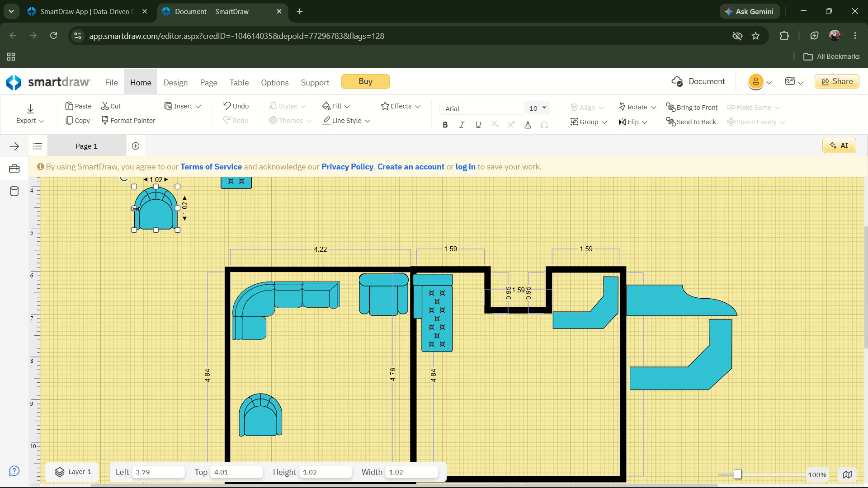
{"action": "key", "text": "Up"}
{"action": "key", "text": "Down"}
{"action": "key", "text": "Down"}
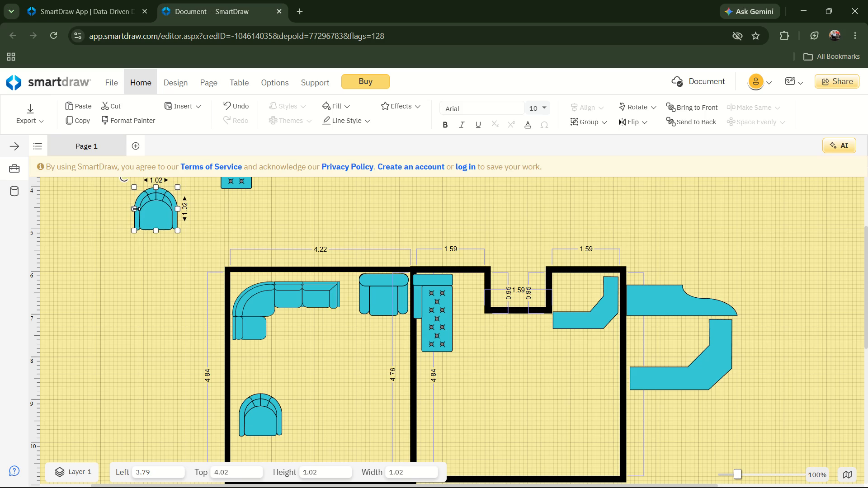
{"action": "key", "text": "Down"}
{"action": "key", "text": "Down"}
{"action": "key", "text": "Down"}
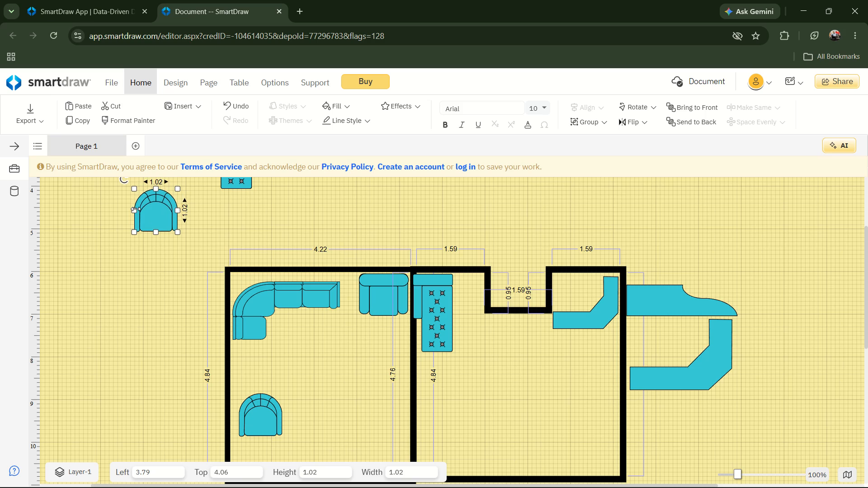
{"action": "key", "text": "Up"}
{"action": "key", "text": "Up"}
{"action": "key", "text": "Up"}
{"action": "key", "text": "Up"}
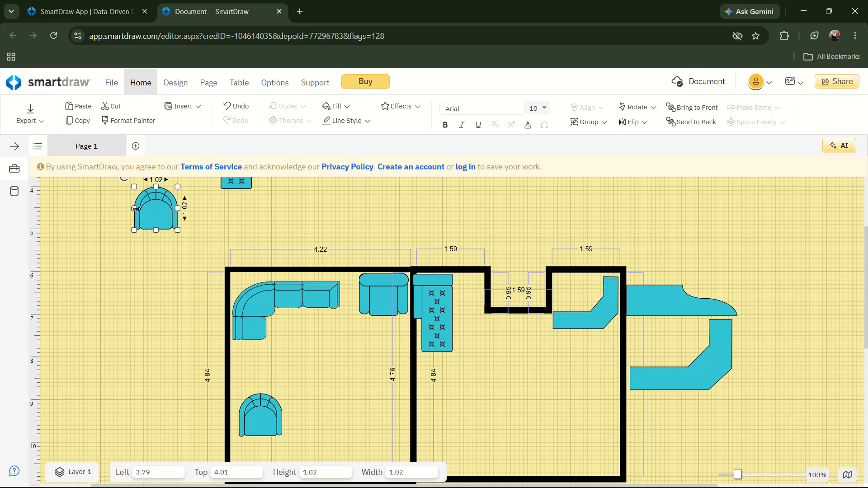
{"action": "key", "text": "Up"}
{"action": "key", "text": "Up"}
{"action": "key", "text": "Up"}
{"action": "key", "text": "Up"}
{"action": "key", "text": "Up"}
{"action": "key", "text": "Down"}
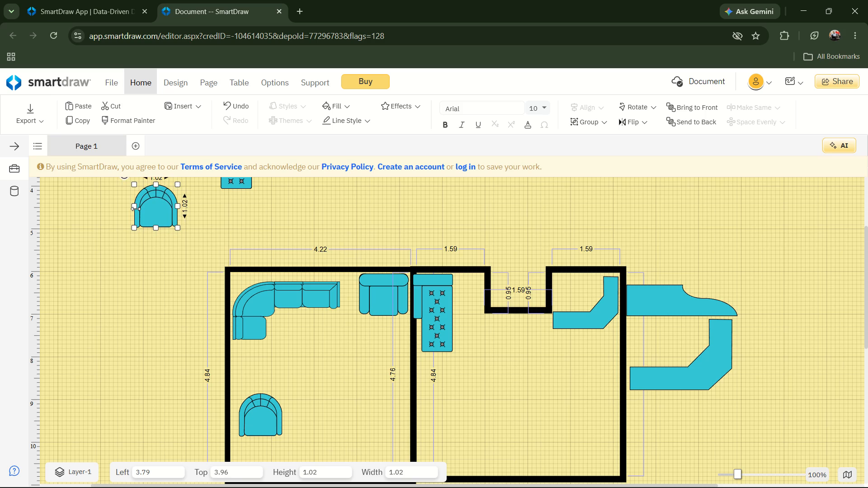
{"action": "key", "text": "Down"}
{"action": "key", "text": "Down"}
{"action": "key", "text": "Down"}
{"action": "key", "text": "Down"}
{"action": "key", "text": "Down"}
{"action": "key", "text": "Down"}
{"action": "key", "text": "Up"}
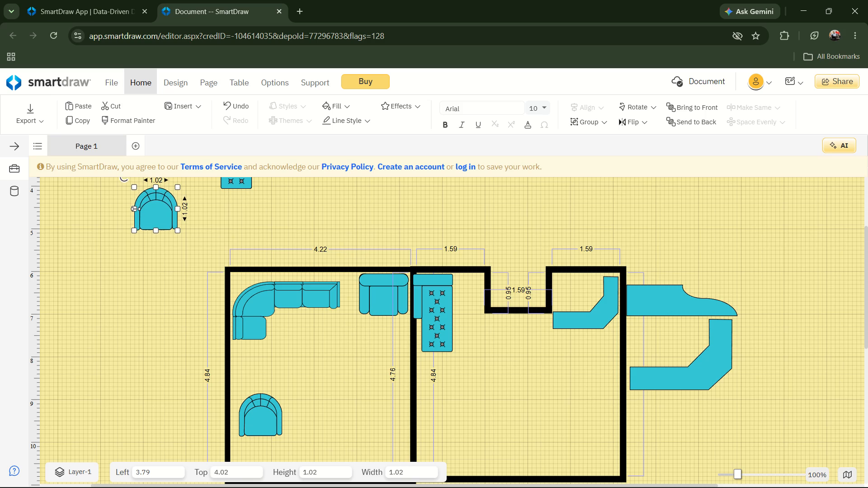
{"action": "key", "text": "Down"}
{"action": "key", "text": "Down"}
{"action": "key", "text": "Down"}
{"action": "key", "text": "Up"}
Nudge the outside rounded armchair right to about Left 4.21, keeping its height on the page.
{"action": "key", "text": "Right"}
{"action": "key", "text": "Right"}
{"action": "key", "text": "Right"}
{"action": "key", "text": "Right"}
{"action": "key", "text": "Right"}
{"action": "key", "text": "Right"}
{"action": "key", "text": "Right"}
{"action": "key", "text": "Right"}
{"action": "key", "text": "Right"}
{"action": "key", "text": "Right"}
{"action": "key", "text": "Right"}
{"action": "key", "text": "Right"}
{"action": "key", "text": "Right"}
{"action": "key", "text": "Right"}
{"action": "key", "text": "Right"}
{"action": "key", "text": "Right"}
{"action": "key", "text": "Right"}
{"action": "key", "text": "Right"}
{"action": "key", "text": "Right"}
{"action": "key", "text": "Right"}
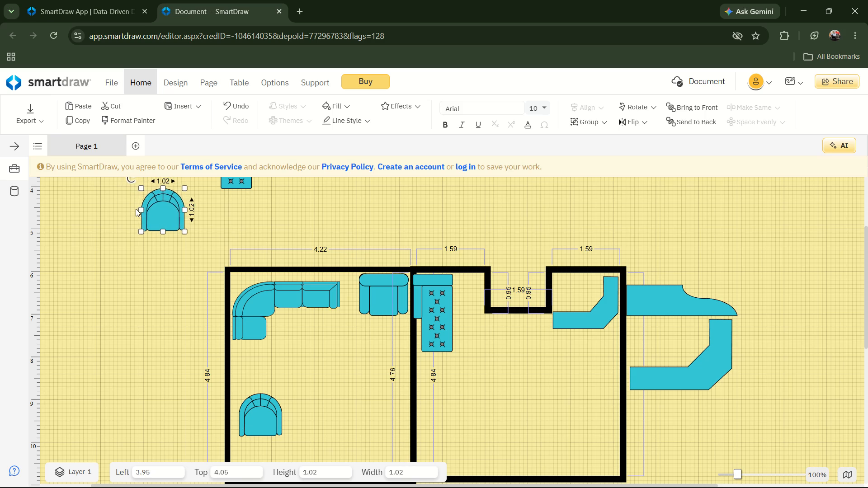
{"action": "key", "text": "Right"}
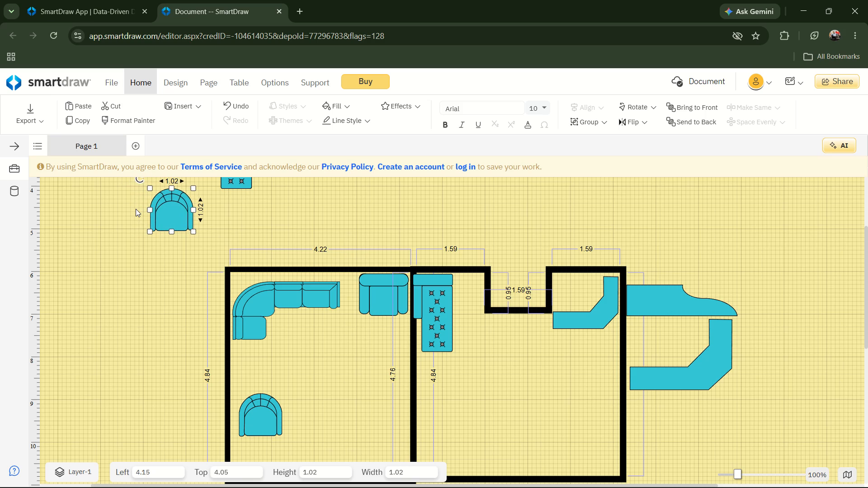
{"action": "key", "text": "Right"}
{"action": "key", "text": "Right"}
{"action": "key", "text": "Right"}
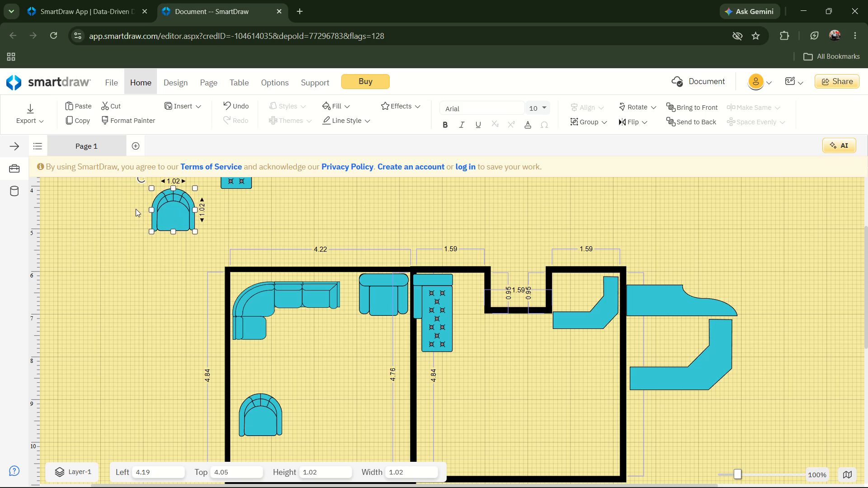
{"action": "key", "text": "Right"}
Nudge the outside rounded armchair down toward the left room's upper-left corner, to about Top 4.64.
{"action": "key", "text": "Up"}
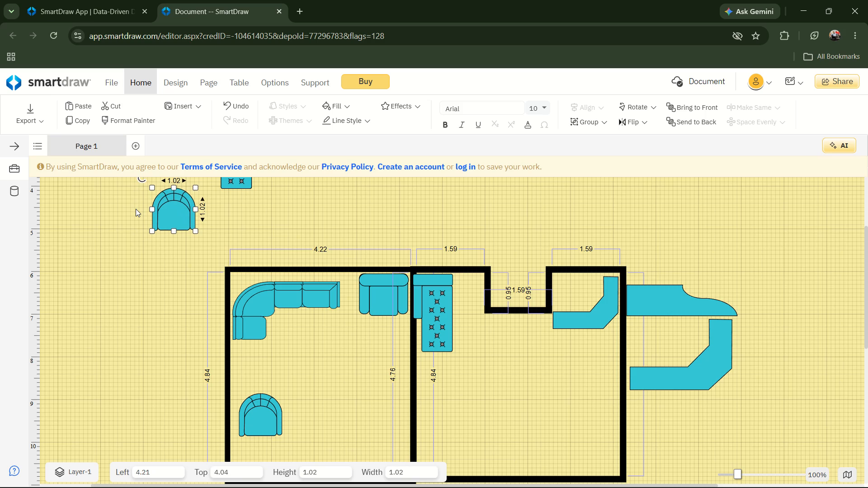
{"action": "key", "text": "Up"}
{"action": "key", "text": "Up"}
{"action": "key", "text": "Down"}
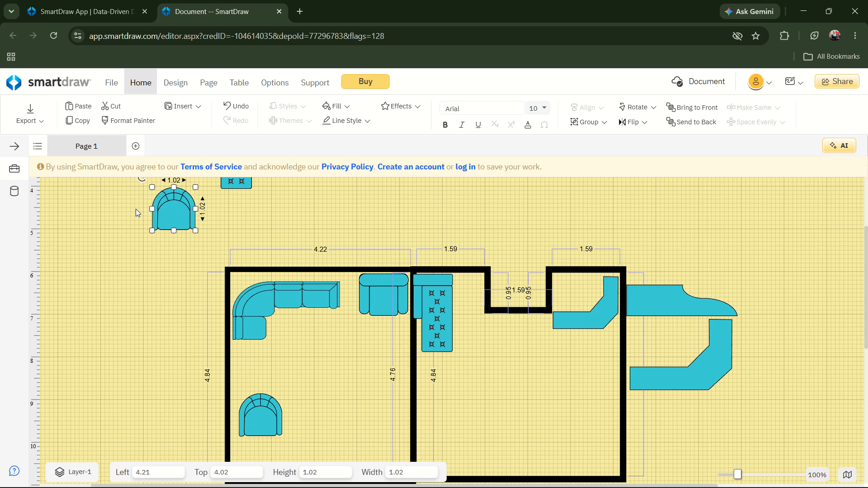
{"action": "key", "text": "Down"}
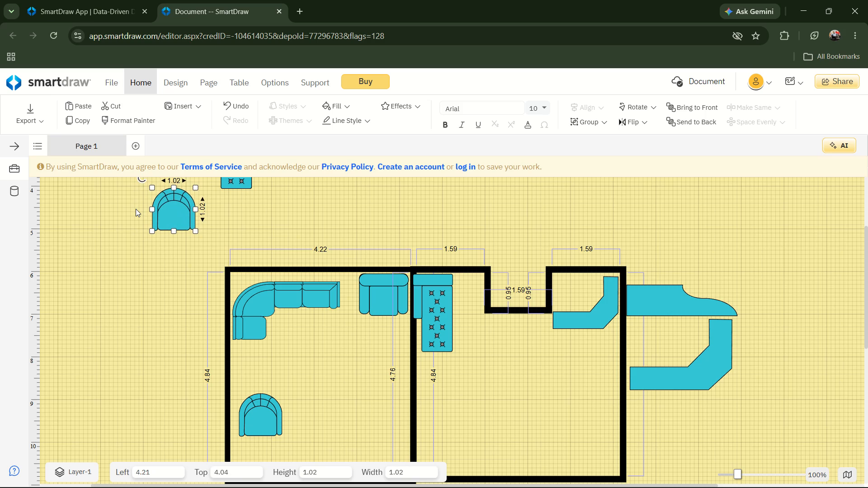
{"action": "key", "text": "Down"}
{"action": "key", "text": "Down"}
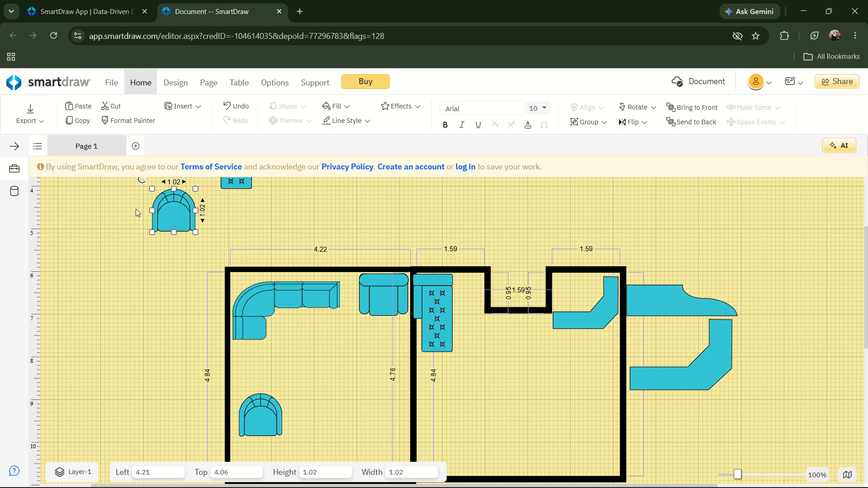
{"action": "key", "text": "Down"}
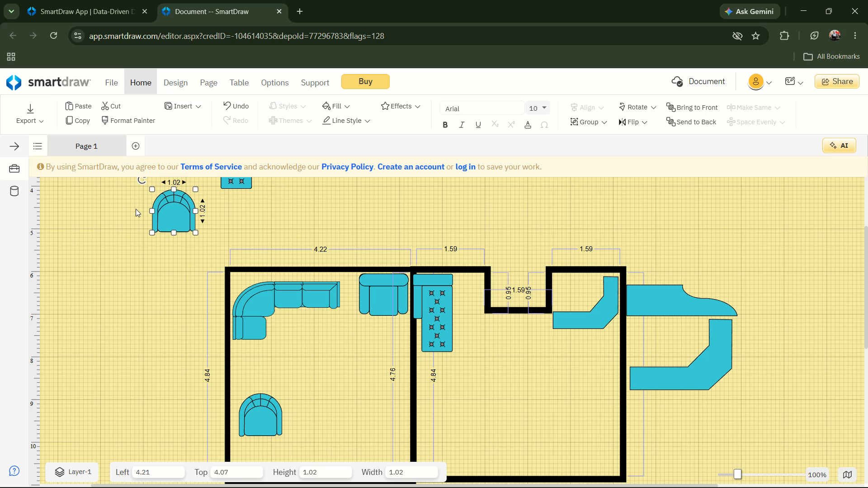
{"action": "key", "text": "Down"}
{"action": "key", "text": "Down"}
{"action": "key", "text": "Down"}
{"action": "key", "text": "Down"}
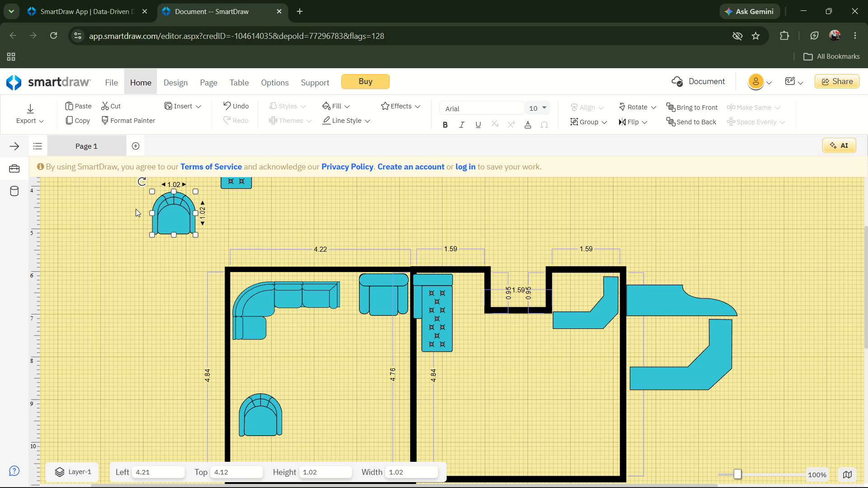
{"action": "key", "text": "Up"}
{"action": "key", "text": "Down"}
{"action": "key", "text": "Down"}
{"action": "key", "text": "Down"}
{"action": "key", "text": "Down"}
{"action": "key", "text": "Down"}
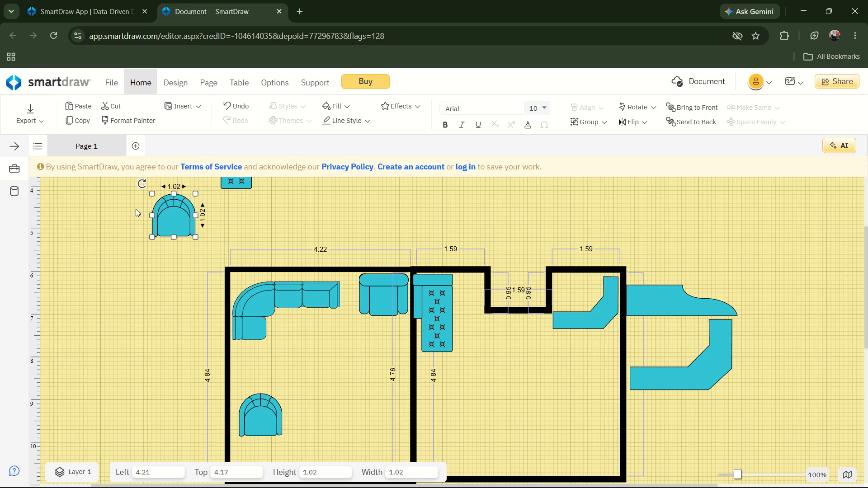
{"action": "key", "text": "Down"}
{"action": "key", "text": "Down"}
{"action": "key", "text": "Down"}
{"action": "key", "text": "Down"}
{"action": "key", "text": "Down"}
{"action": "key", "text": "Down"}
{"action": "key", "text": "Down"}
{"action": "key", "text": "Down"}
{"action": "key", "text": "Down"}
{"action": "key", "text": "Down"}
{"action": "key", "text": "Down"}
{"action": "key", "text": "Down"}
{"action": "key", "text": "Down"}
{"action": "key", "text": "Down"}
{"action": "key", "text": "Down"}
{"action": "key", "text": "Down"}
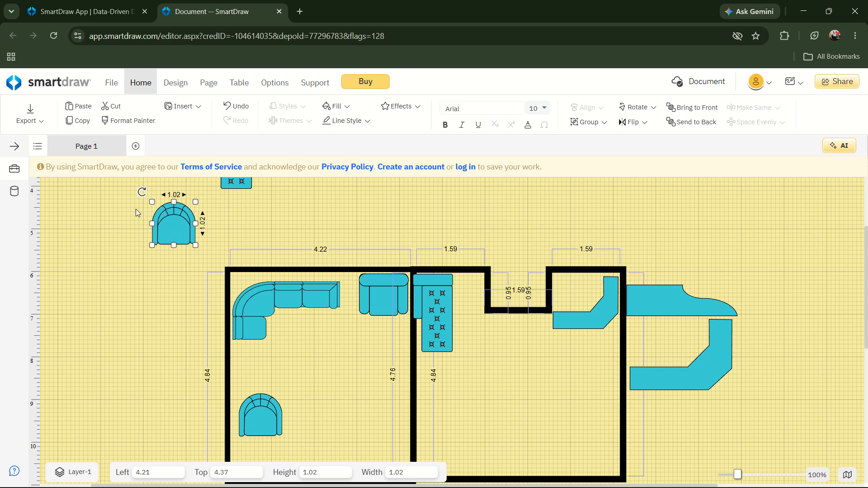
{"action": "key", "text": "Up"}
{"action": "key", "text": "Up"}
{"action": "key", "text": "Up"}
{"action": "key", "text": "Down"}
{"action": "key", "text": "Down"}
{"action": "key", "text": "Down"}
{"action": "key", "text": "Down"}
{"action": "key", "text": "Down"}
{"action": "key", "text": "Down"}
{"action": "key", "text": "Down"}
{"action": "key", "text": "Down"}
{"action": "key", "text": "Down"}
{"action": "key", "text": "Down"}
{"action": "key", "text": "Down"}
{"action": "key", "text": "Down"}
{"action": "key", "text": "Down"}
{"action": "key", "text": "Down"}
{"action": "key", "text": "Down"}
{"action": "key", "text": "Down"}
{"action": "key", "text": "Down"}
{"action": "key", "text": "Down"}
{"action": "key", "text": "Down"}
{"action": "key", "text": "Down"}
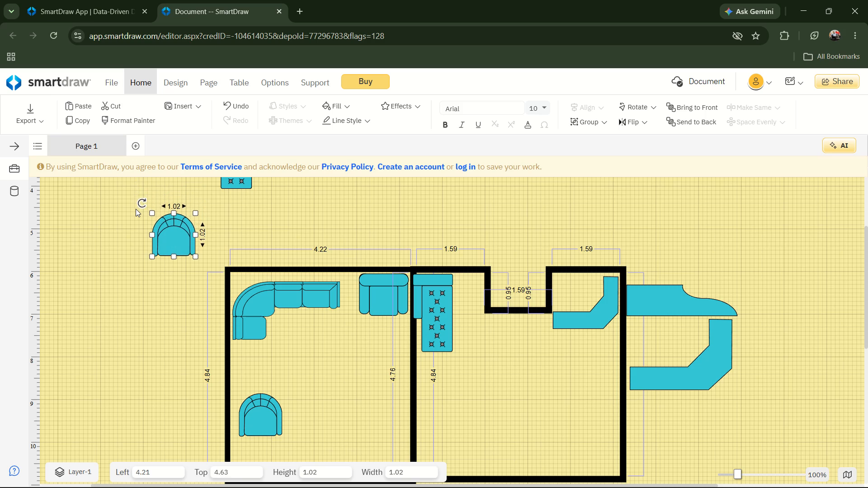
Nudge the outside rounded armchair right to about Left 4.64, just above and beside the left room's upper-left corner.
{"action": "key", "text": "Right"}
{"action": "key", "text": "Right"}
{"action": "key", "text": "Right"}
{"action": "key", "text": "Right"}
{"action": "key", "text": "Right"}
{"action": "key", "text": "Right"}
{"action": "key", "text": "Right"}
{"action": "key", "text": "Right"}
{"action": "key", "text": "Right"}
{"action": "key", "text": "Right"}
{"action": "key", "text": "Right"}
{"action": "key", "text": "Right"}
{"action": "key", "text": "Right"}
{"action": "key", "text": "Right"}
{"action": "key", "text": "Right"}
{"action": "key", "text": "Right"}
{"action": "key", "text": "Right"}
{"action": "key", "text": "Right"}
{"action": "key", "text": "Right"}
{"action": "key", "text": "Right"}
{"action": "key", "text": "Right"}
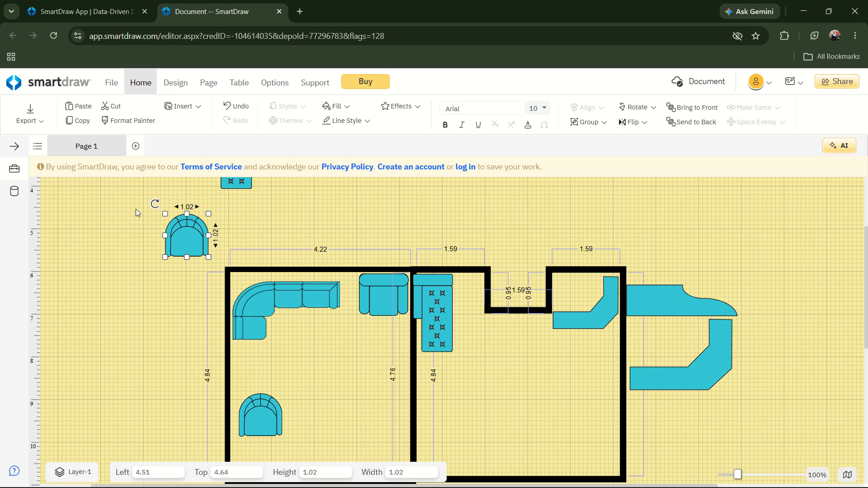
{"action": "key", "text": "Right"}
{"action": "key", "text": "Right"}
{"action": "key", "text": "Right"}
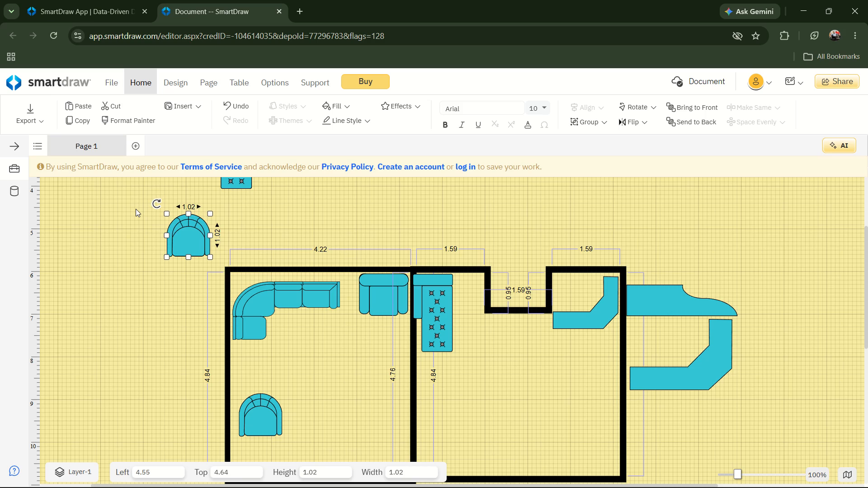
{"action": "key", "text": "Right"}
{"action": "key", "text": "Right"}
{"action": "key", "text": "Right"}
{"action": "key", "text": "Right"}
{"action": "key", "text": "Right"}
{"action": "key", "text": "Right"}
{"action": "key", "text": "Right"}
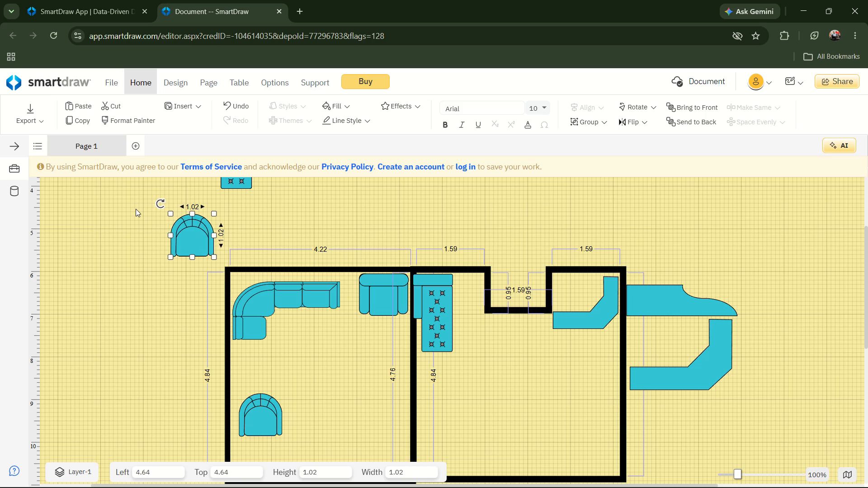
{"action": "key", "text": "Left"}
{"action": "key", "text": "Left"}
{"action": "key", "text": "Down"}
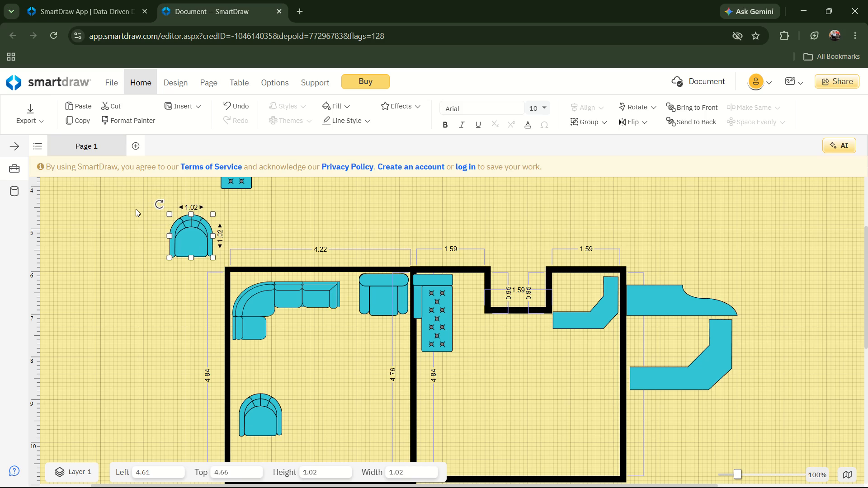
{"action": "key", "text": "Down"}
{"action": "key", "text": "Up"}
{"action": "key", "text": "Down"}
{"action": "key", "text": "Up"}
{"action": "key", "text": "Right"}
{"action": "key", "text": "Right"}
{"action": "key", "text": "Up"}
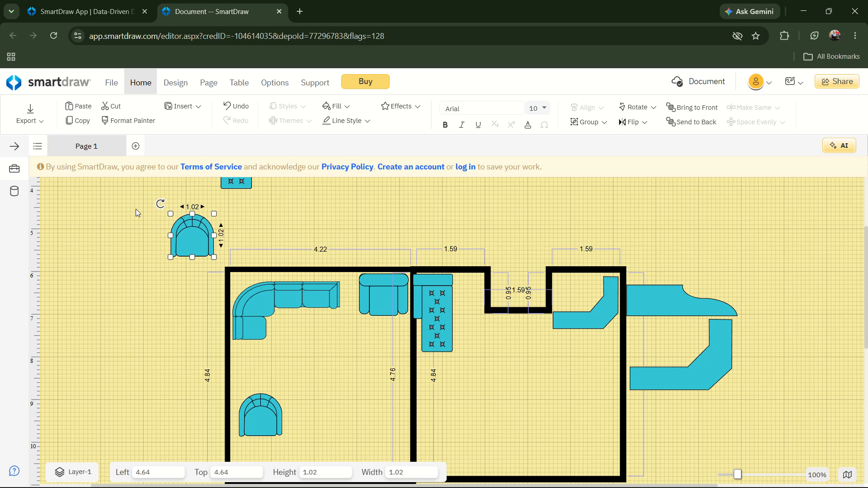
Nudge the outside rounded armchair down to about Top 4.85 and slightly right, beside the left room's upper-left corner.
{"action": "key", "text": "Down"}
{"action": "key", "text": "Down"}
{"action": "key", "text": "Down"}
{"action": "key", "text": "Down"}
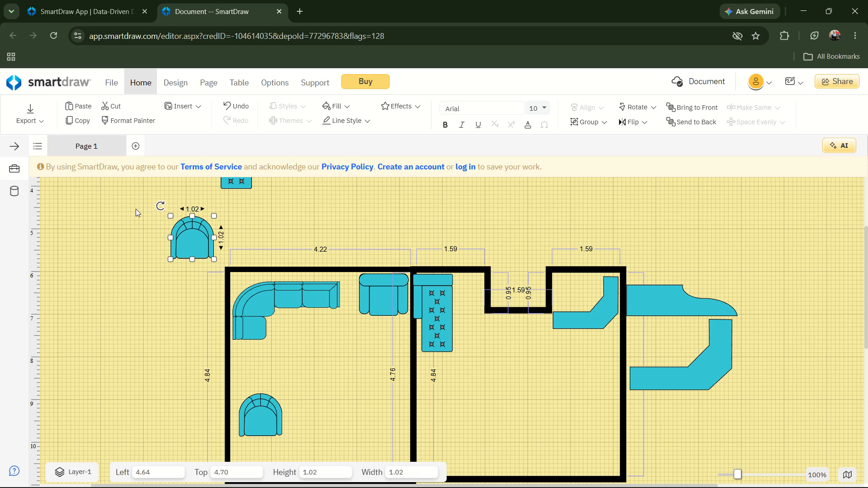
{"action": "key", "text": "Down"}
{"action": "key", "text": "Down"}
{"action": "key", "text": "Down"}
{"action": "key", "text": "Down"}
{"action": "key", "text": "Down"}
{"action": "key", "text": "Down"}
{"action": "key", "text": "Down"}
{"action": "key", "text": "Down"}
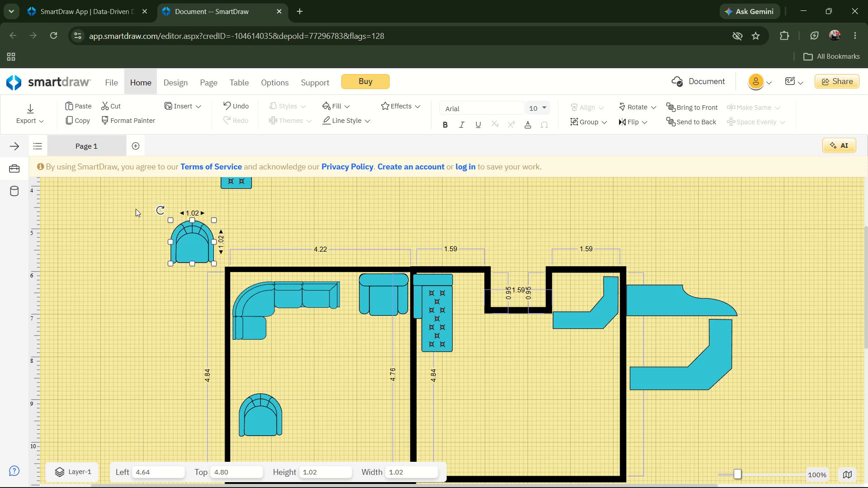
{"action": "key", "text": "Down"}
{"action": "key", "text": "Down"}
{"action": "key", "text": "Down"}
{"action": "key", "text": "Down"}
{"action": "key", "text": "Right"}
{"action": "key", "text": "Right"}
{"action": "key", "text": "Right"}
{"action": "key", "text": "Right"}
{"action": "key", "text": "Right"}
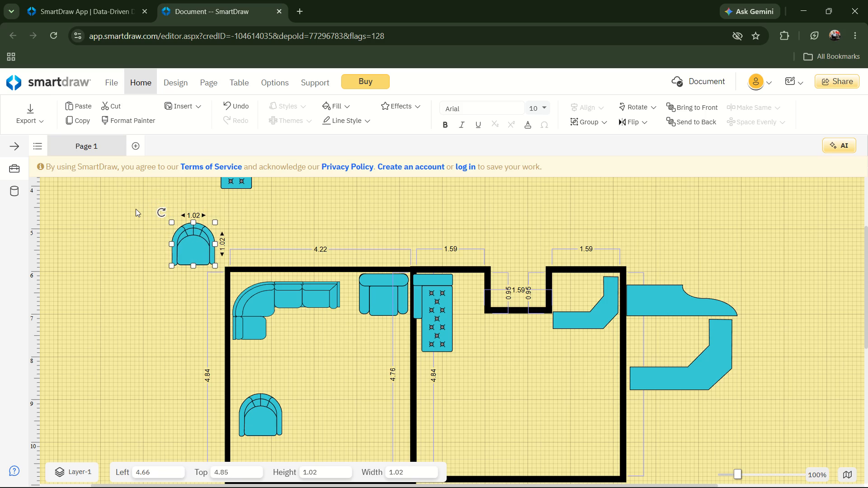
Nudge the outside rounded armchair up to about Top 4.75, to sit above the level of the left room's top wall.
{"action": "key", "text": "Up"}
{"action": "key", "text": "Up"}
{"action": "key", "text": "Up"}
{"action": "key", "text": "Up"}
{"action": "key", "text": "Up"}
{"action": "key", "text": "Up"}
{"action": "key", "text": "Up"}
{"action": "key", "text": "Up"}
Nudge the outside rounded armchair right to about Left 6.17, just above the left end of the left room's top wall.
{"action": "key", "text": "Right"}
{"action": "key", "text": "Right"}
{"action": "key", "text": "Right"}
{"action": "key", "text": "Right"}
{"action": "key", "text": "Right"}
{"action": "key", "text": "Right"}
{"action": "key", "text": "Right"}
{"action": "key", "text": "Right"}
{"action": "key", "text": "Right"}
{"action": "key", "text": "Right"}
{"action": "key", "text": "Right"}
{"action": "key", "text": "Right"}
{"action": "key", "text": "Right"}
{"action": "key", "text": "Right"}
{"action": "key", "text": "Right"}
{"action": "key", "text": "Right"}
{"action": "key", "text": "Right"}
{"action": "key", "text": "Right"}
{"action": "key", "text": "Right"}
{"action": "key", "text": "Right"}
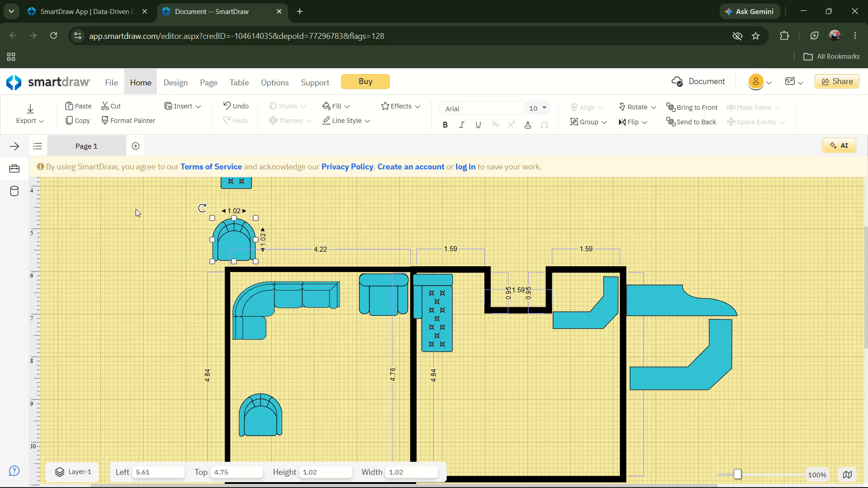
{"action": "key", "text": "Right"}
{"action": "key", "text": "Right"}
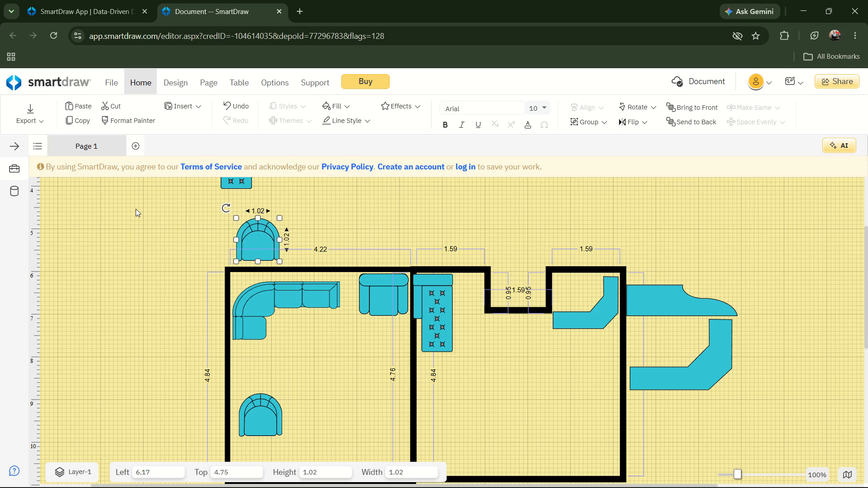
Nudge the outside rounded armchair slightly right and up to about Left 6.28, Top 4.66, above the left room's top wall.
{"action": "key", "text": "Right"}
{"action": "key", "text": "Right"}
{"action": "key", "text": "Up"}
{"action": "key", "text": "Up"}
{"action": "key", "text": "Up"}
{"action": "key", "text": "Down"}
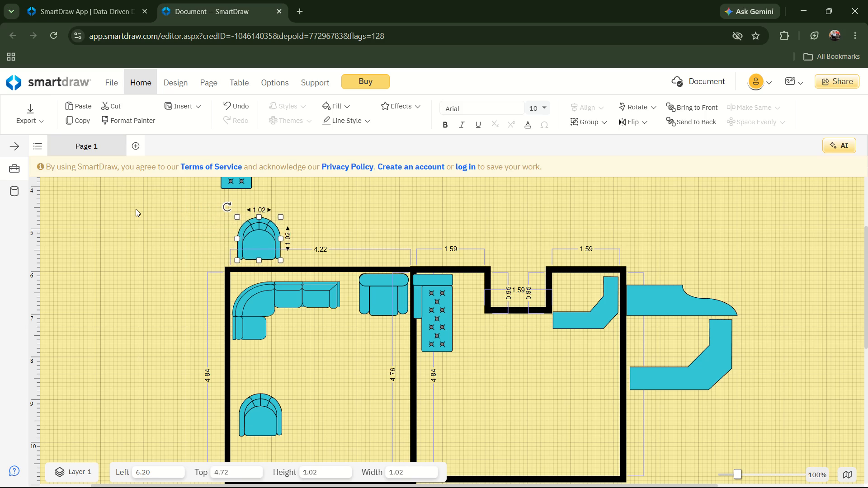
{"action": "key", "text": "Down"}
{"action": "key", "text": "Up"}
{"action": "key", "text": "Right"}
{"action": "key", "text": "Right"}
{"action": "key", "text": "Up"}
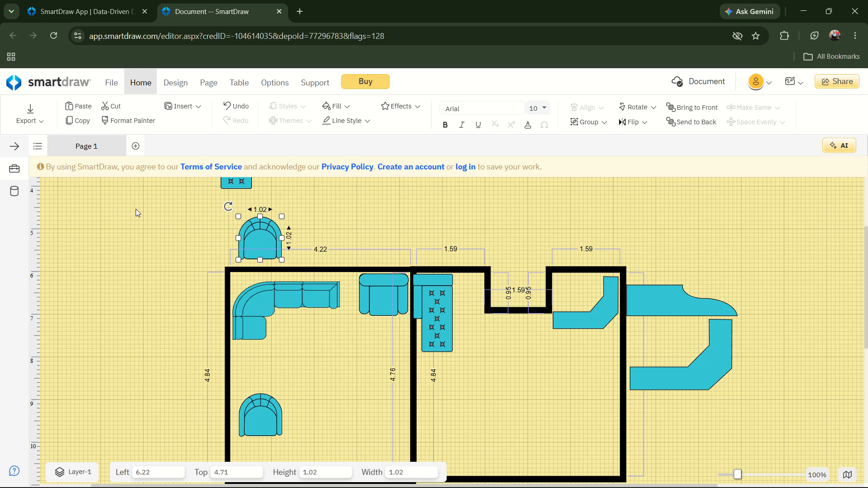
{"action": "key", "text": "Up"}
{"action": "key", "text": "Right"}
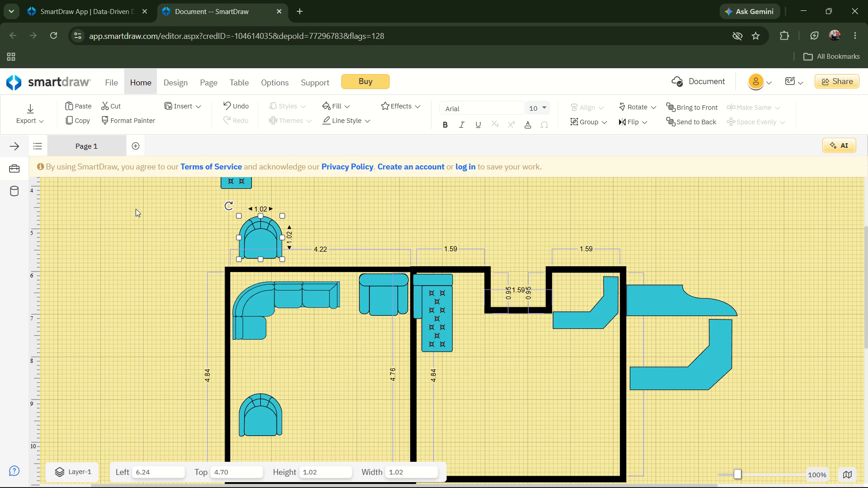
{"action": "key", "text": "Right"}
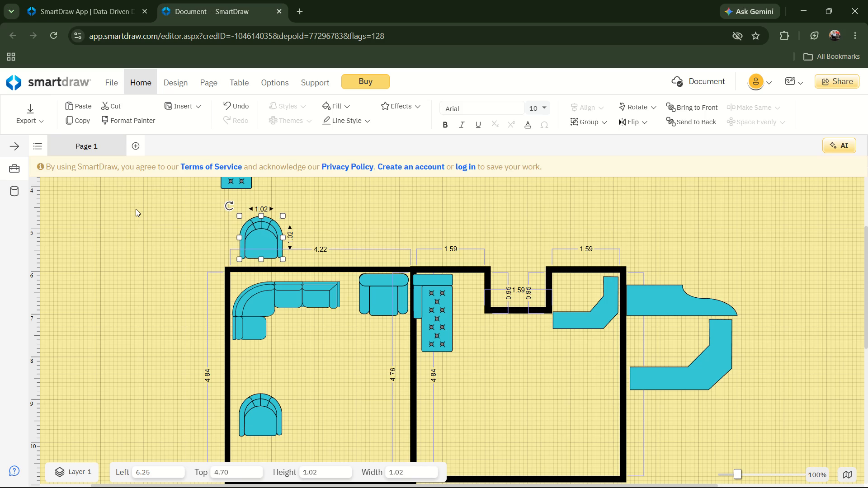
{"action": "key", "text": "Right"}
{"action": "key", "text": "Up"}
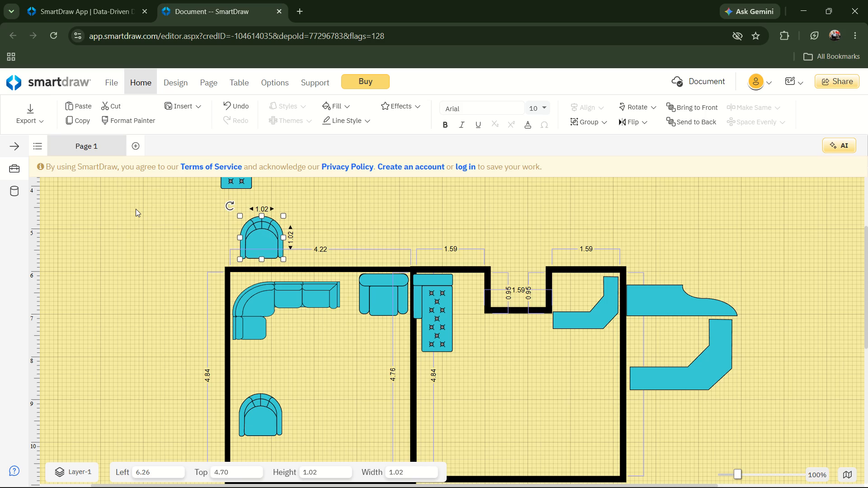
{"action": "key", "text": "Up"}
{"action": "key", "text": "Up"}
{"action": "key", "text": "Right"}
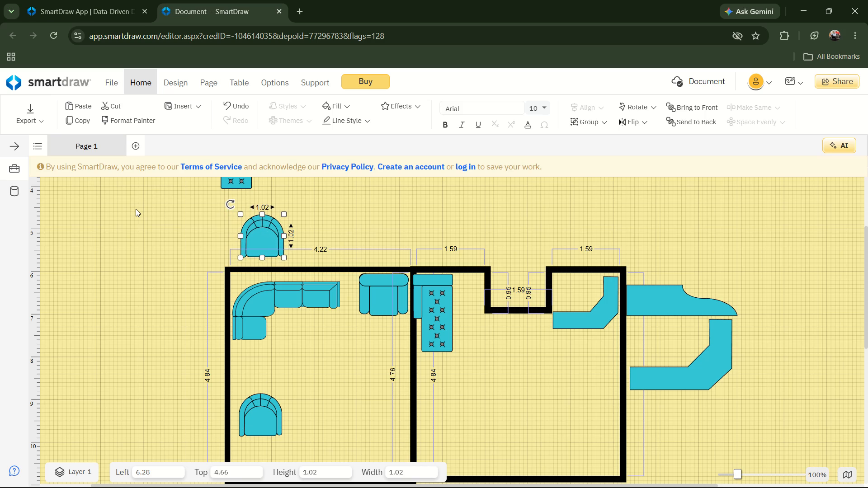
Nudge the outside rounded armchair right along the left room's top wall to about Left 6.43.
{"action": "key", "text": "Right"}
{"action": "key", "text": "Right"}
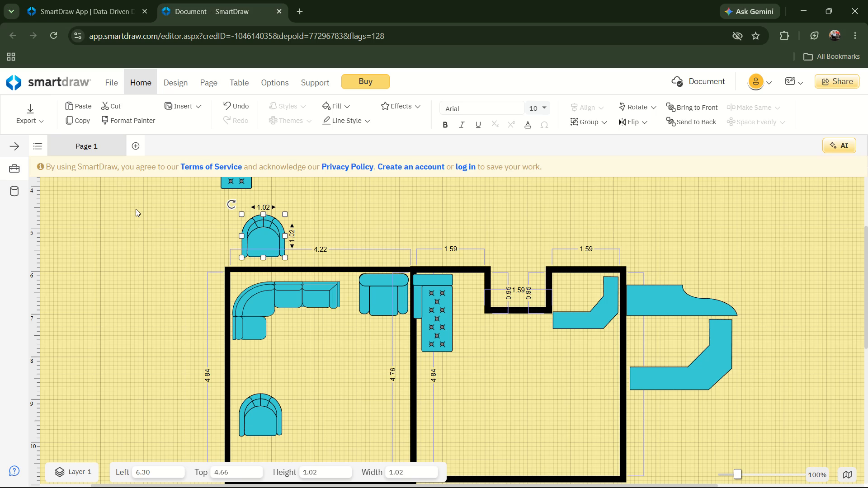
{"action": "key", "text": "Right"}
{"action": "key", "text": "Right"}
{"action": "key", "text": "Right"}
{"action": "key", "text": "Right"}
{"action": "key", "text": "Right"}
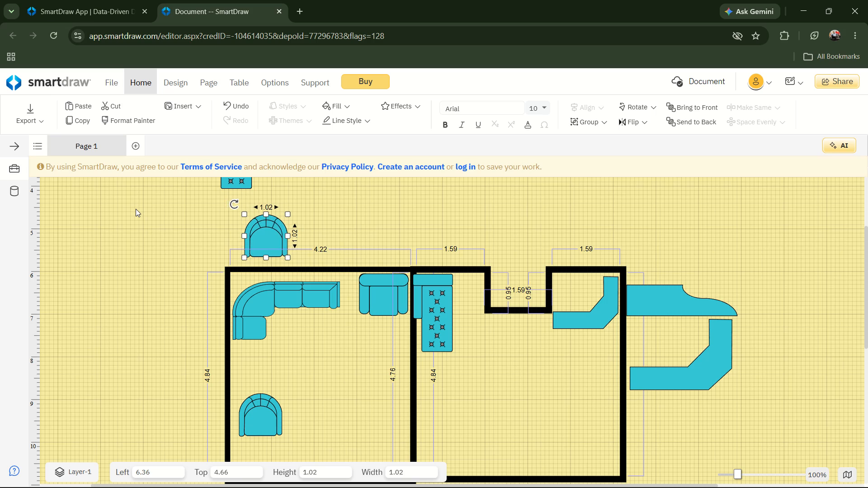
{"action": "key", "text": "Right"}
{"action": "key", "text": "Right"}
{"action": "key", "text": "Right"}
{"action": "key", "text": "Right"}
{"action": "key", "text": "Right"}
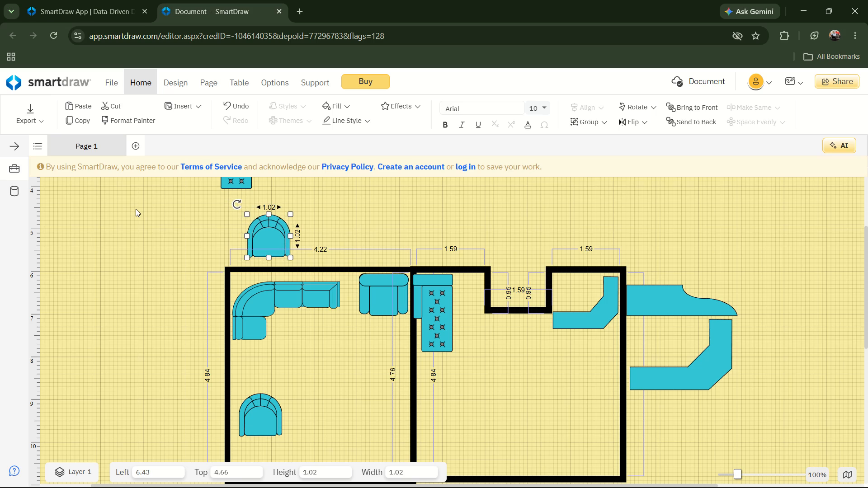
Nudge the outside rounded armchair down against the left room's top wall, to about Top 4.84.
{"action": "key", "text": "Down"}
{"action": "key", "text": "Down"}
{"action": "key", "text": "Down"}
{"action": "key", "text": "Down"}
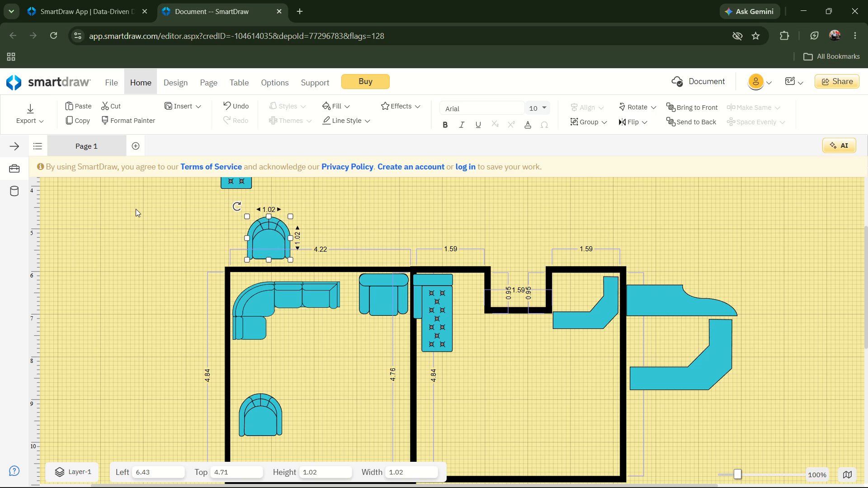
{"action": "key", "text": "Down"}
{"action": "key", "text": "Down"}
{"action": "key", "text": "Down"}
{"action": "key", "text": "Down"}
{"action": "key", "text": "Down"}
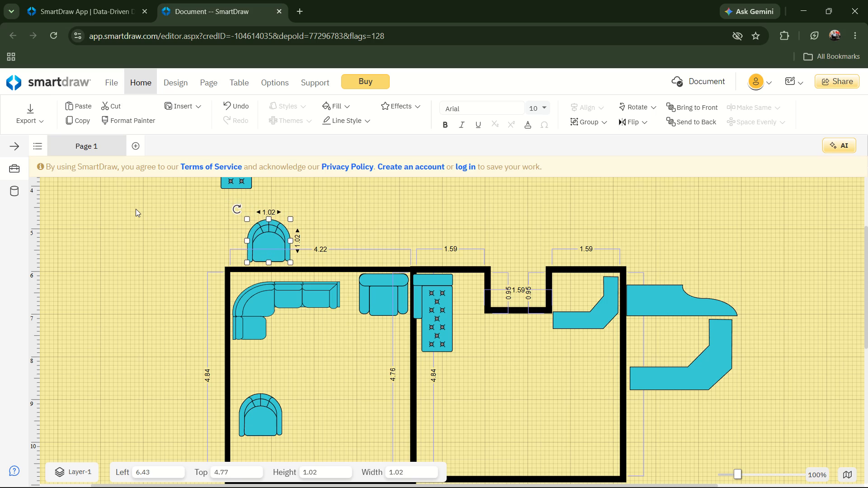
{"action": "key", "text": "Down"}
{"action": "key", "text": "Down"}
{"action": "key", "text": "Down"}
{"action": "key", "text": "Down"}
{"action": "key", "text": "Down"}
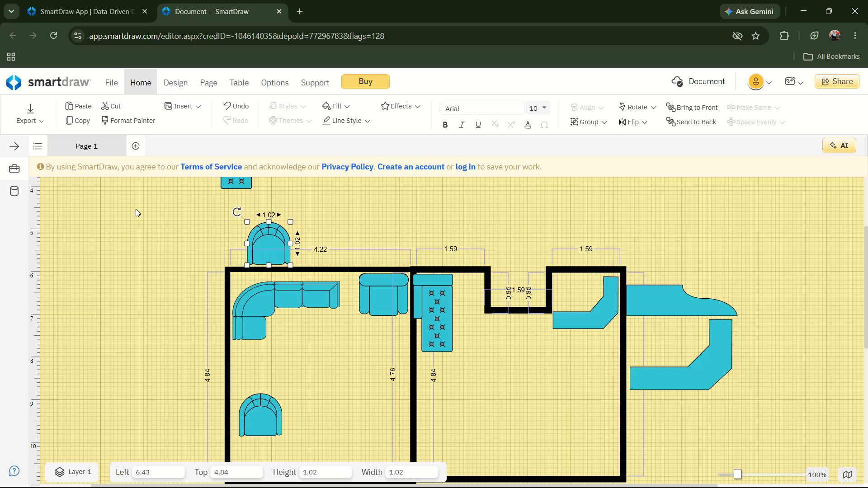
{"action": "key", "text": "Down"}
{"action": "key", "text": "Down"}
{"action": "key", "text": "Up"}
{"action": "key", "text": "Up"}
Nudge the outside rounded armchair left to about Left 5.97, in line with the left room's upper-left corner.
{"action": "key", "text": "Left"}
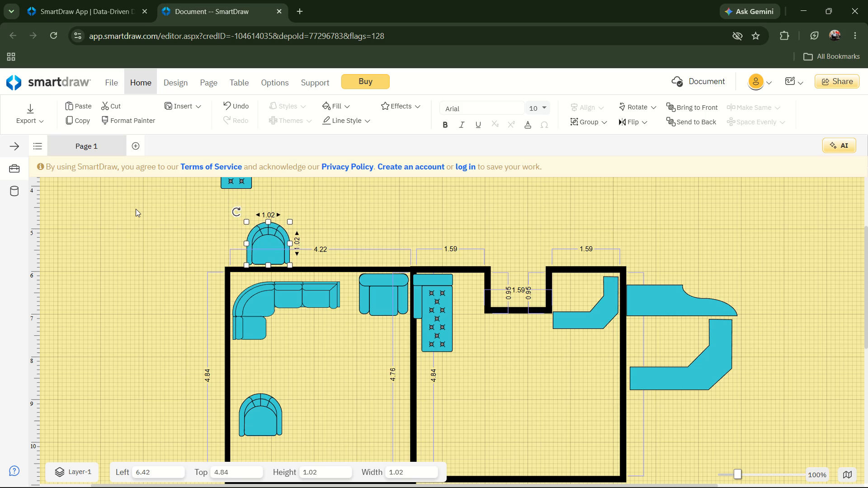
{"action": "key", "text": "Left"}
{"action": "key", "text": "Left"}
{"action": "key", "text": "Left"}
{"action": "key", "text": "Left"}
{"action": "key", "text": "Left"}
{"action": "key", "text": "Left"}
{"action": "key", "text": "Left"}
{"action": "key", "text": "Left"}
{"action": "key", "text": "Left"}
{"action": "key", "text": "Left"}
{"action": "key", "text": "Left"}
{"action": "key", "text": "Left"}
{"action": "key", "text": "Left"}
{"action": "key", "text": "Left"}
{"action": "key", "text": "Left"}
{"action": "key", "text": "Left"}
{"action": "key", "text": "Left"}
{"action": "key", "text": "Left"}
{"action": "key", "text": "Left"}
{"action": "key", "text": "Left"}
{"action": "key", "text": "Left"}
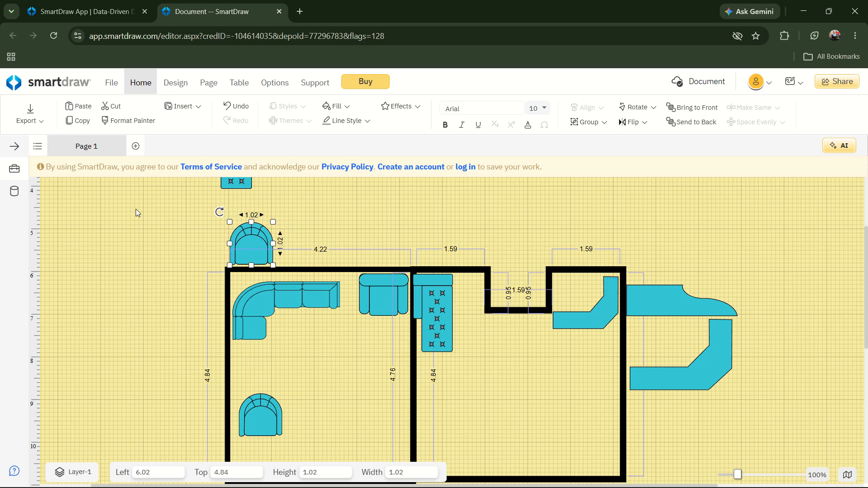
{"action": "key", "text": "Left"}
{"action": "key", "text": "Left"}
Nudge the outside rounded armchair up and slightly right to about Left 5.98, Top 4.73, leaving a gap above the top wall.
{"action": "key", "text": "Up"}
{"action": "key", "text": "Up"}
{"action": "key", "text": "Right"}
{"action": "key", "text": "Up"}
{"action": "key", "text": "Up"}
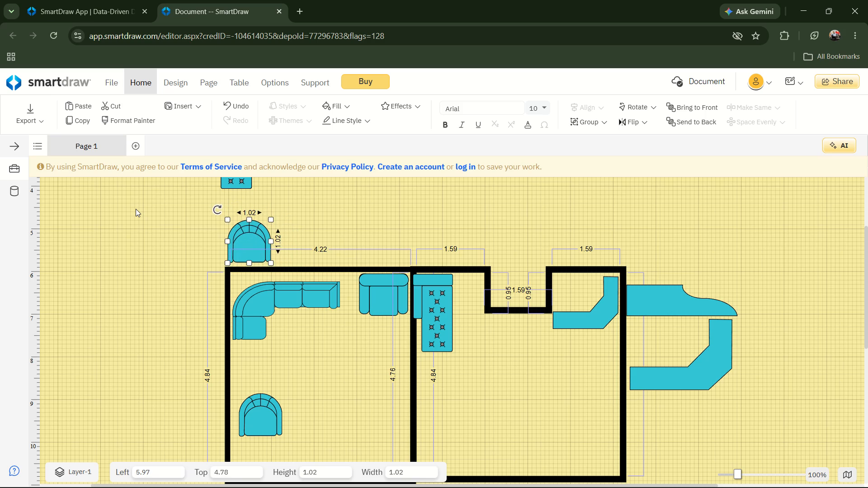
{"action": "key", "text": "Up"}
{"action": "key", "text": "Up"}
{"action": "key", "text": "Up"}
{"action": "key", "text": "Up"}
{"action": "key", "text": "Right"}
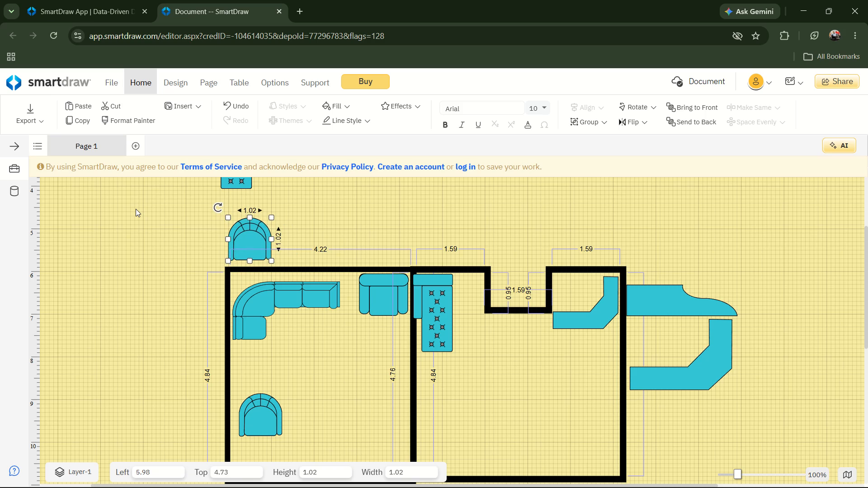
Nudge the outside rounded armchair right to about Left 6.17, keeping its height above the left room's top wall.
{"action": "key", "text": "Right"}
{"action": "key", "text": "Right"}
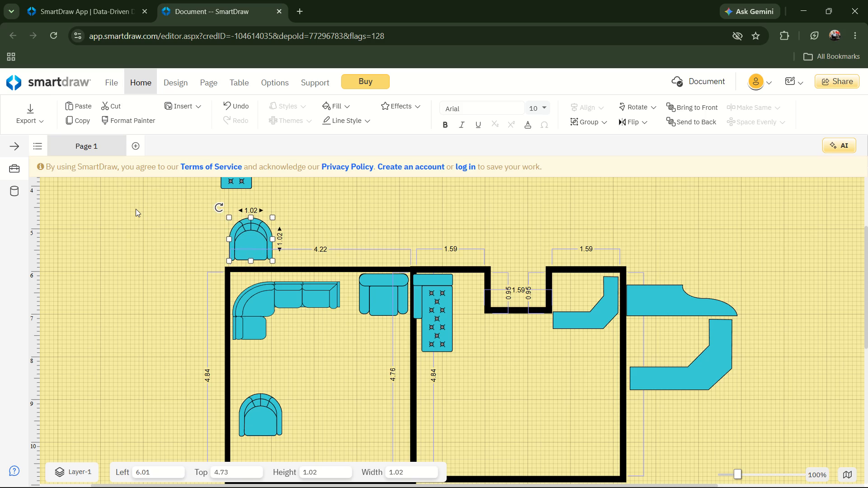
{"action": "key", "text": "Right"}
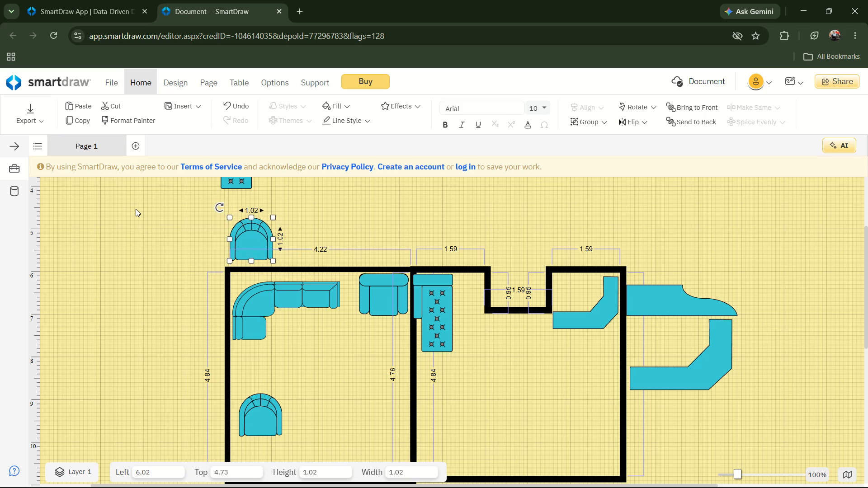
{"action": "key", "text": "Right"}
{"action": "key", "text": "Right"}
{"action": "key", "text": "Right"}
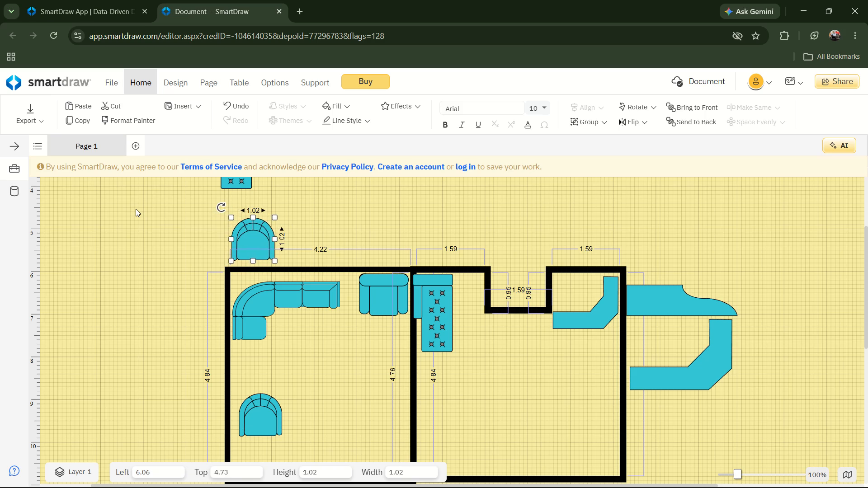
{"action": "key", "text": "Right"}
{"action": "key", "text": "Right"}
{"action": "key", "text": "Right"}
{"action": "key", "text": "Right"}
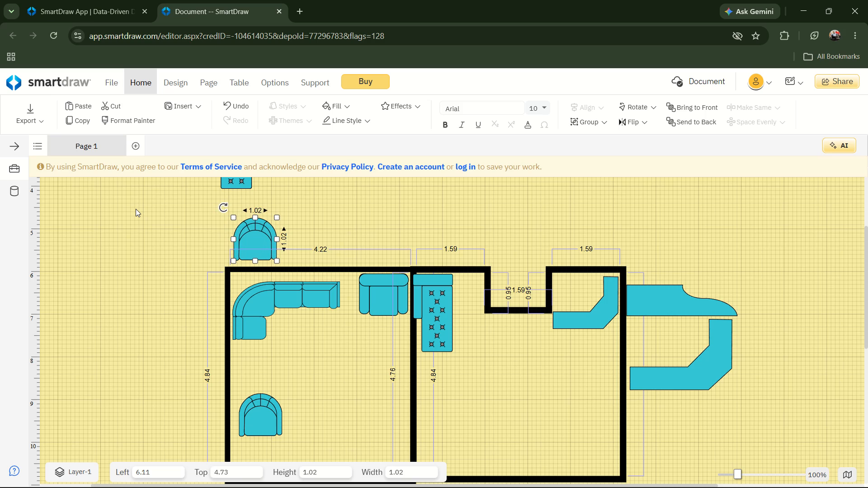
{"action": "key", "text": "Right"}
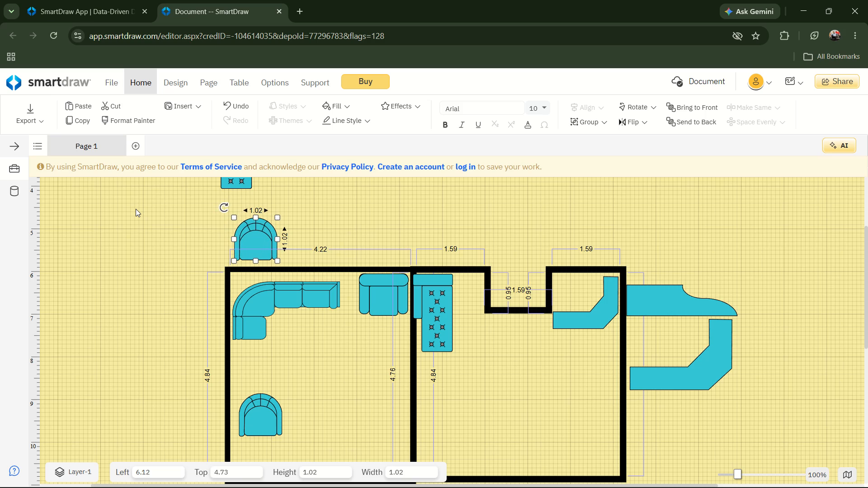
{"action": "key", "text": "Right"}
{"action": "key", "text": "Right"}
{"action": "key", "text": "Right"}
{"action": "key", "text": "Right"}
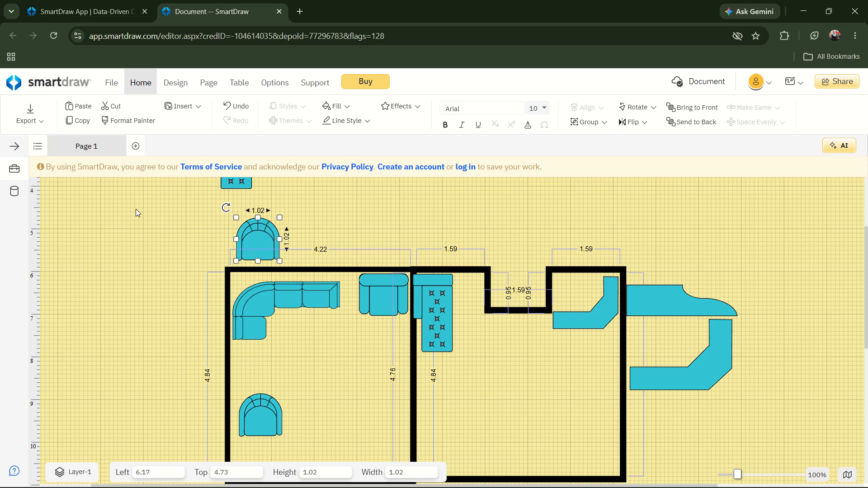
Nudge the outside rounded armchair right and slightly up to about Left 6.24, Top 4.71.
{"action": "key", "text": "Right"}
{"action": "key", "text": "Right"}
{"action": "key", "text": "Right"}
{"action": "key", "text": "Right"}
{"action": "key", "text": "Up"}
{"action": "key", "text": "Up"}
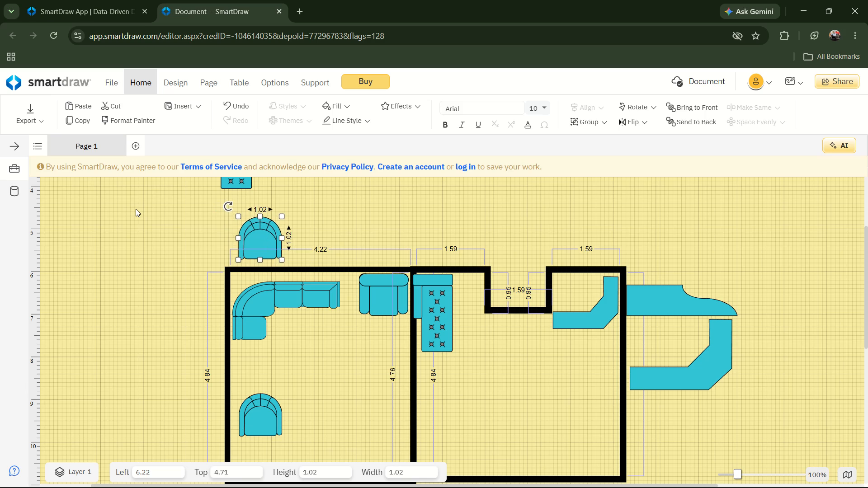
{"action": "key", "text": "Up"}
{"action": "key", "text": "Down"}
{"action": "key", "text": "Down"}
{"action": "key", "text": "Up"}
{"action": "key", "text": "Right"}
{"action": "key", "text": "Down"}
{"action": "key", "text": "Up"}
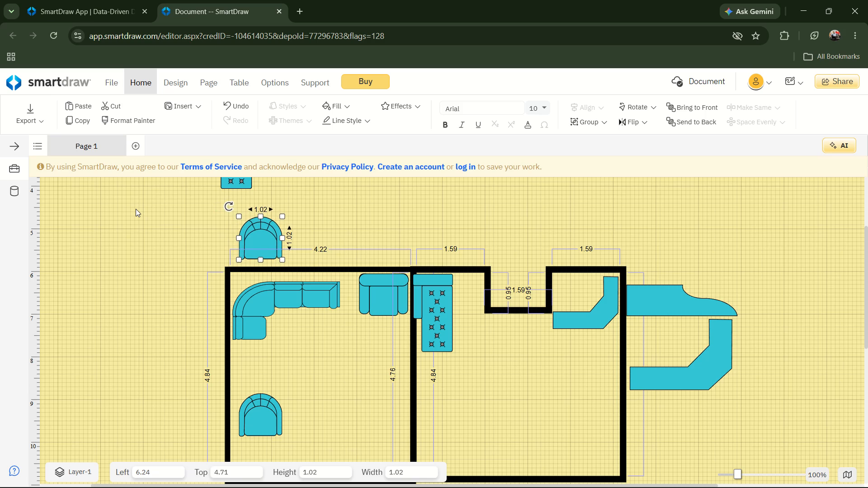
Nudge the outside rounded armchair left to about Left 5.92, in line with the left room's upper-left corner.
{"action": "key", "text": "Left"}
{"action": "key", "text": "Left"}
{"action": "key", "text": "Left"}
{"action": "key", "text": "Left"}
{"action": "key", "text": "Left"}
{"action": "key", "text": "Left"}
{"action": "key", "text": "Left"}
{"action": "key", "text": "Left"}
{"action": "key", "text": "Left"}
{"action": "key", "text": "Left"}
{"action": "key", "text": "Left"}
{"action": "key", "text": "Left"}
{"action": "key", "text": "Left"}
{"action": "key", "text": "Left"}
{"action": "key", "text": "Left"}
{"action": "key", "text": "Left"}
{"action": "key", "text": "Left"}
{"action": "key", "text": "Left"}
{"action": "key", "text": "Left"}
{"action": "key", "text": "Left"}
{"action": "key", "text": "Left"}
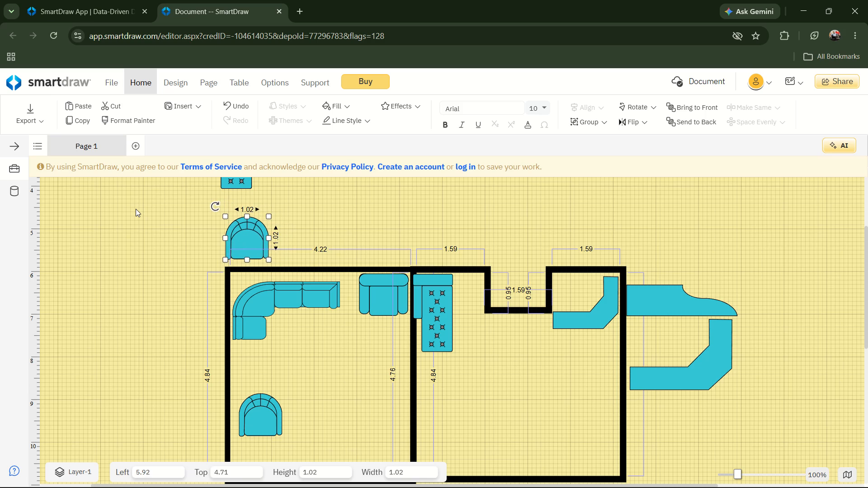
Nudge the outside rounded armchair down toward the top wall and slightly right, to about Left 5.95, Top 4.78.
{"action": "key", "text": "Down"}
{"action": "key", "text": "Down"}
{"action": "key", "text": "Down"}
{"action": "key", "text": "Down"}
{"action": "key", "text": "Down"}
{"action": "key", "text": "Down"}
{"action": "key", "text": "Down"}
{"action": "key", "text": "Up"}
{"action": "key", "text": "Right"}
{"action": "key", "text": "Right"}
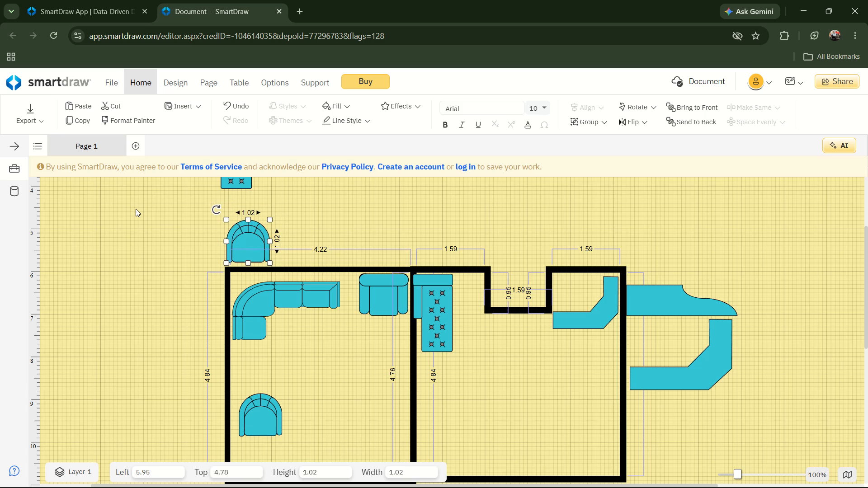
Narrow the square armchair in the left room's upper-right corner to a width of 1.04.
{"action": "key", "text": "Tab"}
{"action": "key", "text": "Tab"}
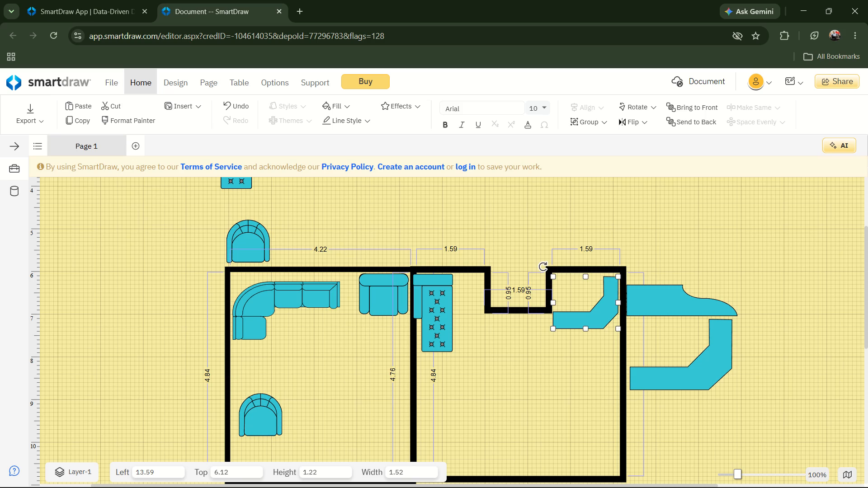
{"action": "key", "text": "Tab"}
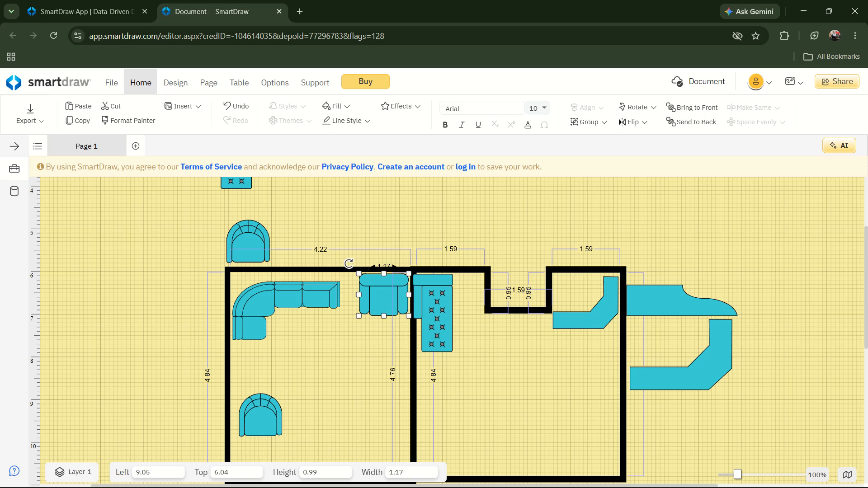
{"action": "key", "text": "shift+Right"}
{"action": "key", "text": "shift+Right"}
{"action": "key", "text": "shift+Right"}
{"action": "key", "text": "shift+Right"}
{"action": "key", "text": "shift+Right"}
{"action": "key", "text": "shift+Right"}
{"action": "key", "text": "shift+Right"}
{"action": "key", "text": "shift+Right"}
{"action": "key", "text": "shift+Right"}
{"action": "key", "text": "shift+Right"}
{"action": "key", "text": "shift+Right"}
{"action": "key", "text": "shift+Left"}
{"action": "key", "text": "shift+Left"}
{"action": "key", "text": "shift+Left"}
{"action": "key", "text": "shift+Left"}
{"action": "key", "text": "shift+Left"}
{"action": "key", "text": "shift+Left"}
{"action": "key", "text": "shift+Left"}
{"action": "key", "text": "shift+Left"}
{"action": "key", "text": "shift+Left"}
{"action": "key", "text": "shift+Left"}
{"action": "key", "text": "shift+Left"}
{"action": "key", "text": "shift+Left"}
{"action": "key", "text": "shift+Left"}
{"action": "key", "text": "shift+Left"}
{"action": "key", "text": "shift+Left"}
{"action": "key", "text": "shift+Left"}
{"action": "key", "text": "shift+Left"}
{"action": "key", "text": "shift+Left"}
{"action": "key", "text": "shift+Left"}
{"action": "key", "text": "shift+Left"}
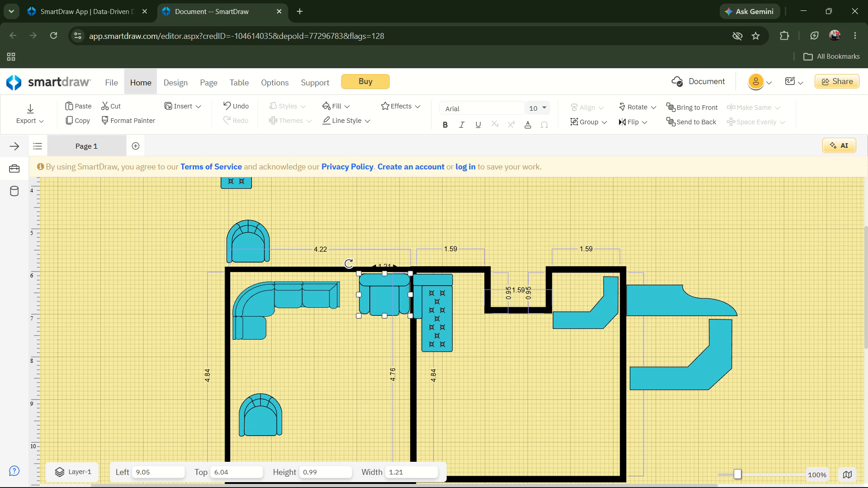
Reduce the square armchair's height to 0.76.
{"action": "key", "text": "shift+Up"}
{"action": "key", "text": "shift+Up"}
{"action": "key", "text": "shift+Up"}
{"action": "key", "text": "shift+Up"}
{"action": "key", "text": "shift+Up"}
{"action": "key", "text": "shift+Up"}
{"action": "key", "text": "shift+Up"}
{"action": "key", "text": "shift+Up"}
{"action": "key", "text": "shift+Up"}
{"action": "key", "text": "shift+Up"}
{"action": "key", "text": "shift+Up"}
{"action": "key", "text": "shift+Up"}
{"action": "key", "text": "shift+Up"}
{"action": "key", "text": "shift+Up"}
{"action": "key", "text": "shift+Up"}
{"action": "key", "text": "shift+Up"}
{"action": "key", "text": "shift+Up"}
{"action": "key", "text": "shift+Up"}
Nudge the resized square armchair down and right toward the dividing wall, to about Left 9.11, Top 6.08.
{"action": "key", "text": "Down"}
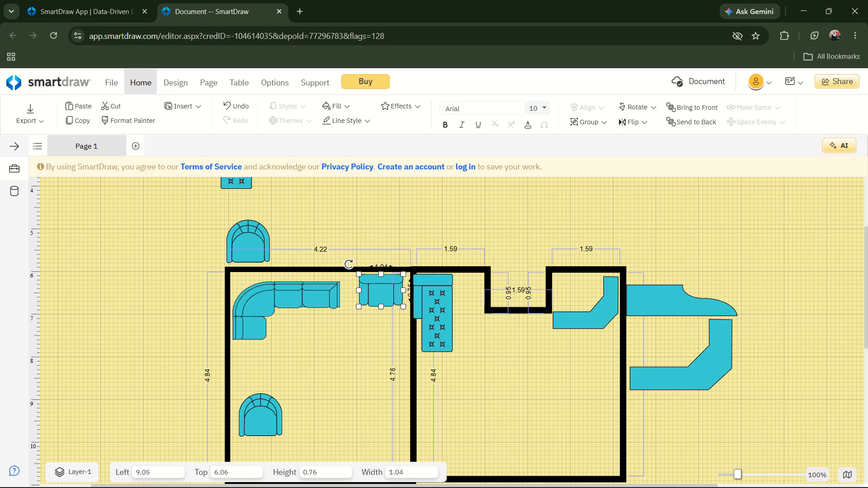
{"action": "key", "text": "Down"}
{"action": "key", "text": "Down"}
{"action": "key", "text": "Right"}
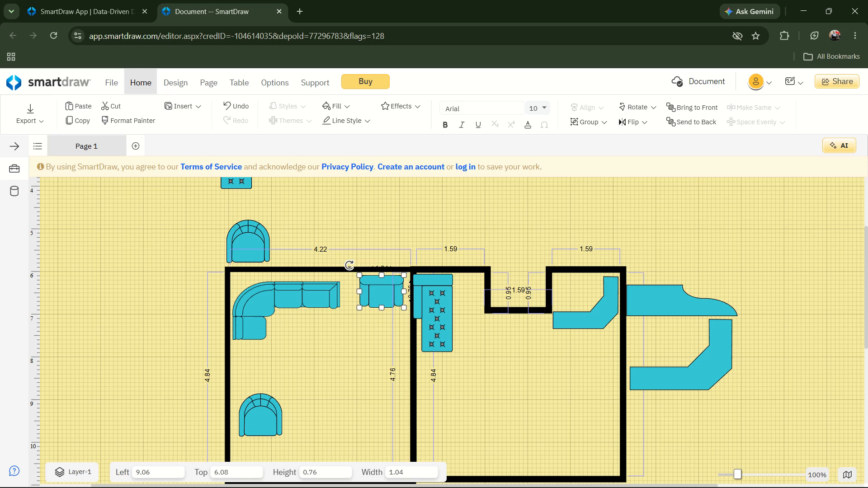
{"action": "key", "text": "Right"}
{"action": "key", "text": "Right"}
{"action": "key", "text": "Right"}
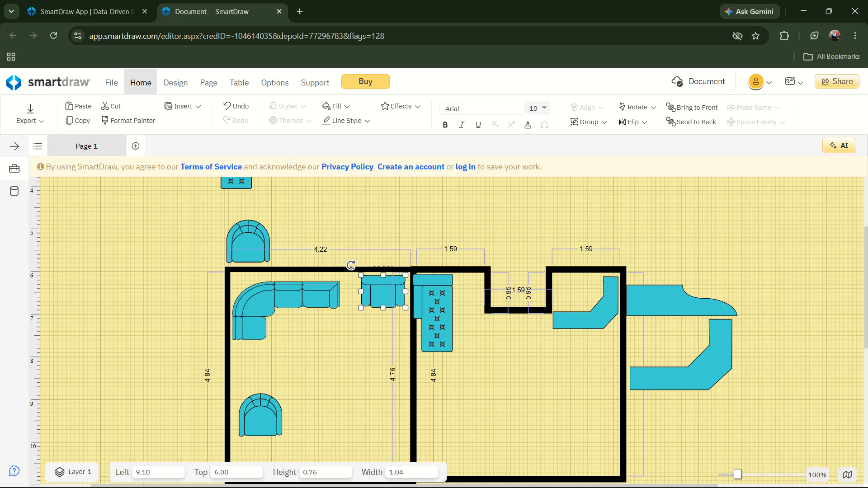
{"action": "key", "text": "Right"}
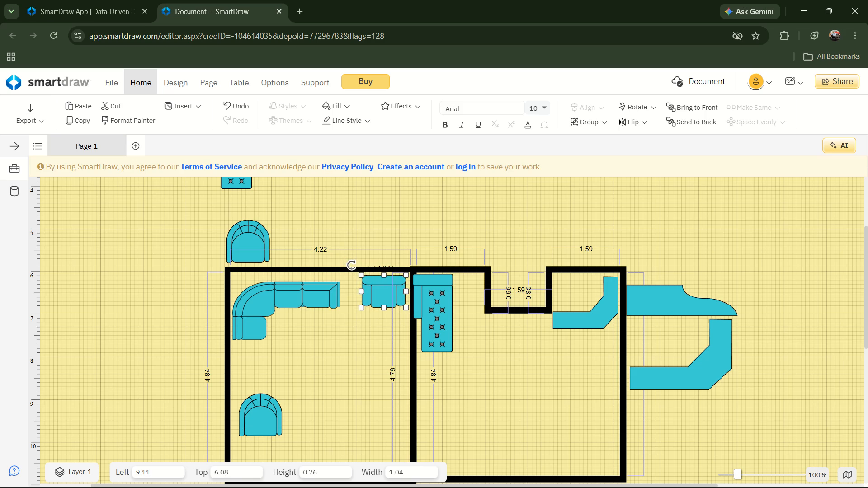
Nudge the square armchair up against the left room's top wall and slightly right, to about Top 5.99.
{"action": "key", "text": "Up"}
{"action": "key", "text": "Up"}
{"action": "key", "text": "Up"}
{"action": "key", "text": "Up"}
{"action": "key", "text": "Right"}
{"action": "key", "text": "Right"}
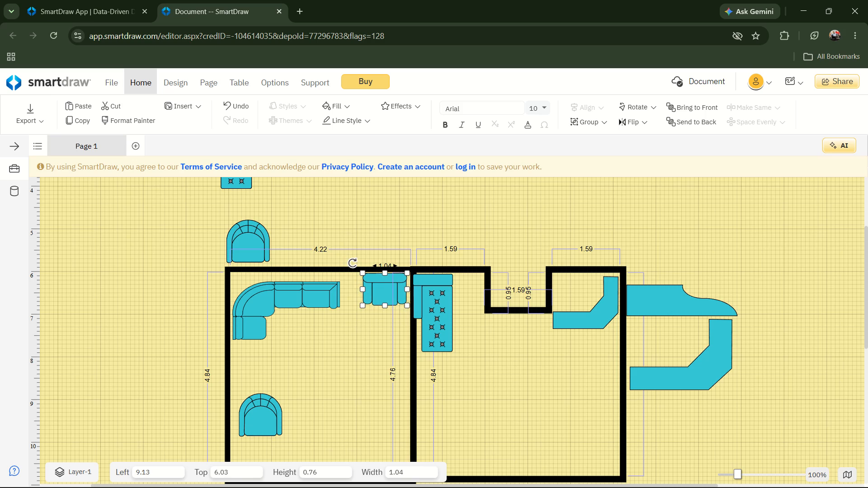
{"action": "key", "text": "Up"}
{"action": "key", "text": "Up"}
{"action": "key", "text": "Up"}
{"action": "key", "text": "Right"}
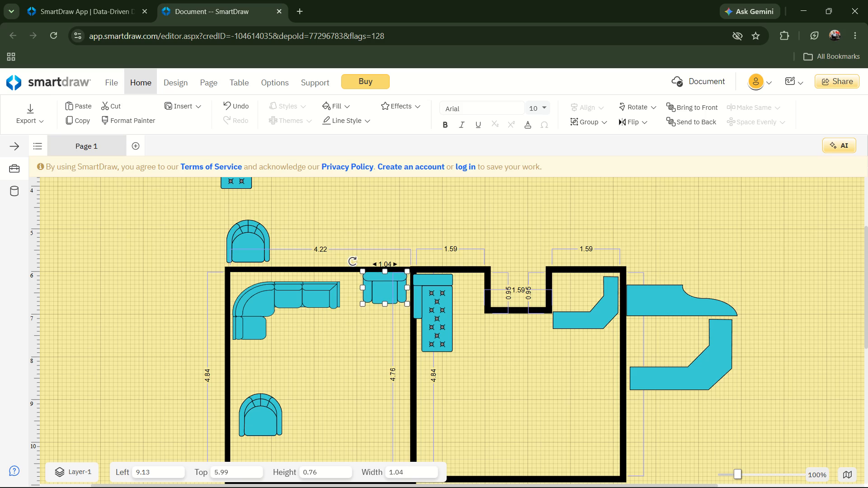
Nudge the square armchair down off the top wall and closer to the dividing wall, to about Left 9.17, Top 6.10.
{"action": "key", "text": "Right"}
{"action": "key", "text": "Right"}
{"action": "key", "text": "Right"}
{"action": "key", "text": "Down"}
{"action": "key", "text": "Down"}
{"action": "key", "text": "Down"}
{"action": "key", "text": "Down"}
{"action": "key", "text": "Down"}
{"action": "key", "text": "Down"}
{"action": "key", "text": "Down"}
{"action": "key", "text": "Down"}
{"action": "key", "text": "Left"}
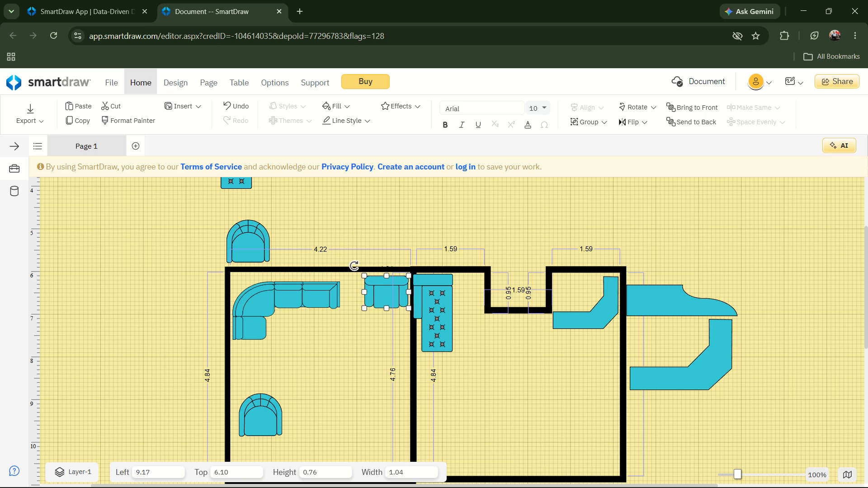
Fine-tune the square armchair's position in the left room's upper-right corner to about Left 9.16, Top 6.06.
{"action": "key", "text": "Left"}
{"action": "key", "text": "Left"}
{"action": "key", "text": "Left"}
{"action": "key", "text": "Left"}
{"action": "key", "text": "Up"}
{"action": "key", "text": "Up"}
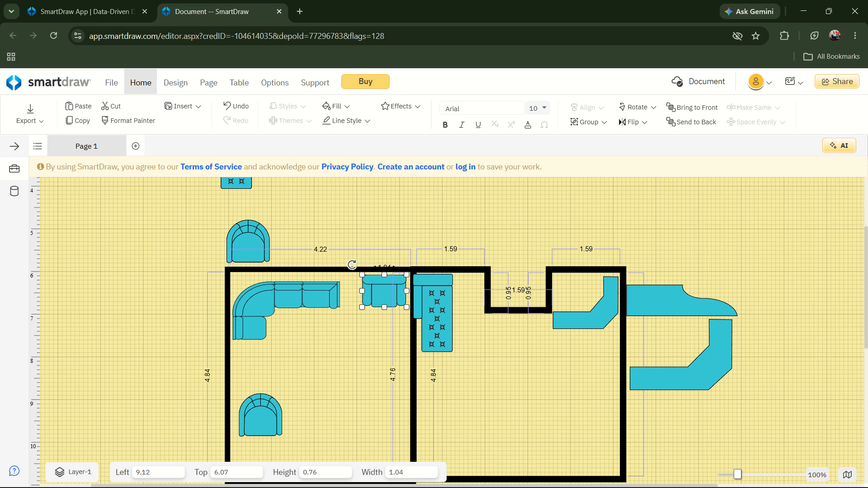
{"action": "key", "text": "Right"}
{"action": "key", "text": "Right"}
{"action": "key", "text": "Up"}
{"action": "key", "text": "Right"}
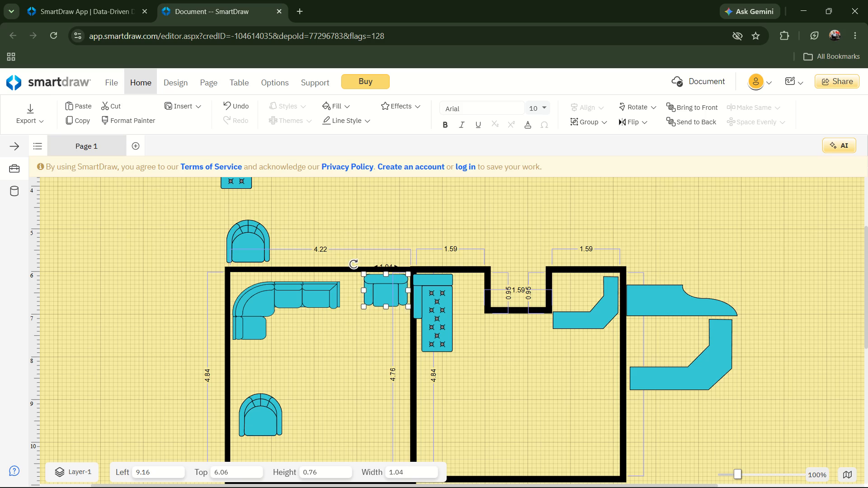
Nudge the square armchair down to about Left 9.16, Top 6.21, leaving a gap below the left room's top wall.
{"action": "key", "text": "Down"}
{"action": "key", "text": "Left"}
{"action": "key", "text": "Left"}
{"action": "key", "text": "Down"}
{"action": "key", "text": "Up"}
{"action": "key", "text": "Down"}
{"action": "key", "text": "Down"}
{"action": "key", "text": "Down"}
{"action": "key", "text": "Down"}
{"action": "key", "text": "Down"}
{"action": "key", "text": "Down"}
{"action": "key", "text": "Down"}
{"action": "key", "text": "Down"}
{"action": "key", "text": "Down"}
{"action": "key", "text": "Down"}
{"action": "key", "text": "Down"}
{"action": "key", "text": "Down"}
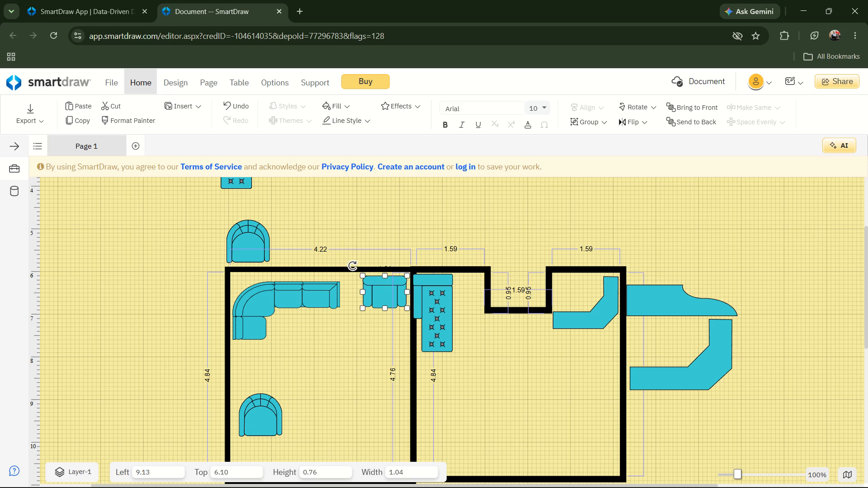
{"action": "key", "text": "Right"}
{"action": "key", "text": "Right"}
{"action": "key", "text": "Up"}
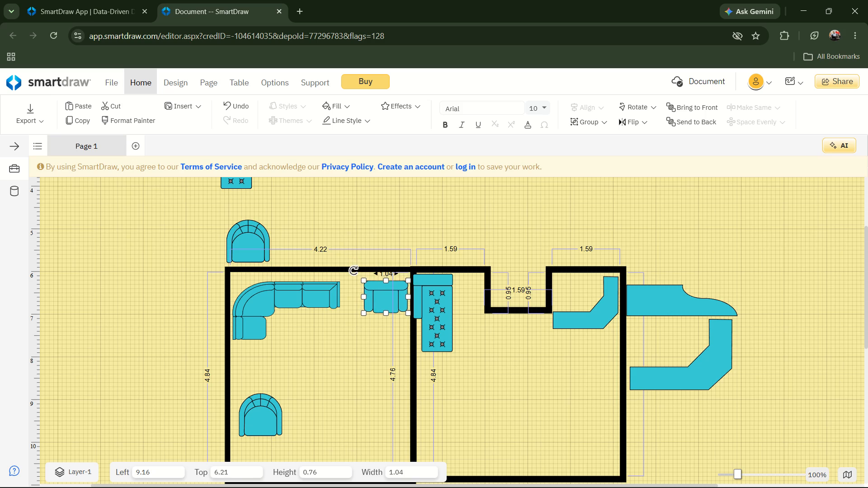
Nudge the square armchair back up near the left room's top wall, to about Left 9.15, Top 6.07.
{"action": "key", "text": "Up"}
{"action": "key", "text": "Up"}
{"action": "key", "text": "Up"}
{"action": "key", "text": "Up"}
{"action": "key", "text": "Up"}
{"action": "key", "text": "Up"}
{"action": "key", "text": "Up"}
{"action": "key", "text": "Up"}
{"action": "key", "text": "Up"}
{"action": "key", "text": "Up"}
{"action": "key", "text": "Up"}
{"action": "key", "text": "Up"}
{"action": "key", "text": "Up"}
{"action": "key", "text": "Up"}
{"action": "key", "text": "Down"}
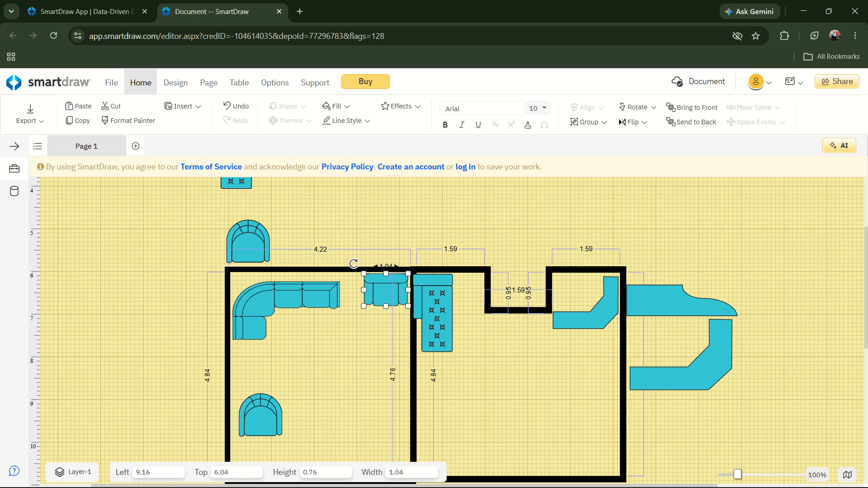
{"action": "key", "text": "Down"}
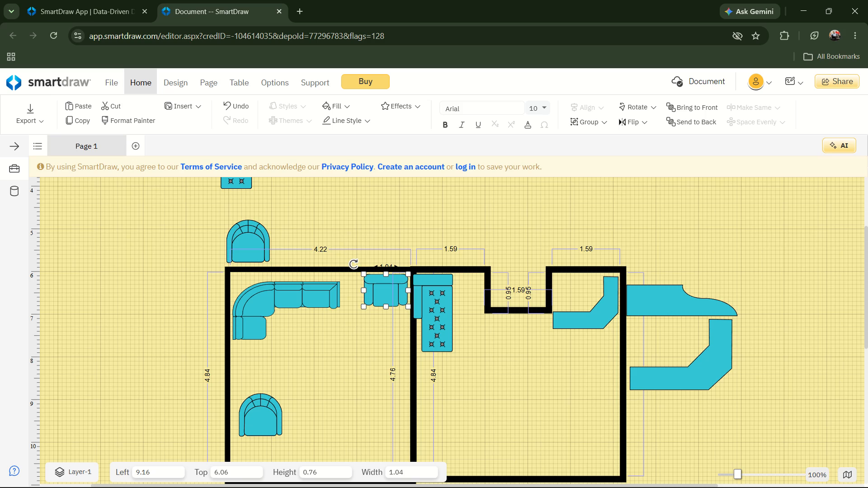
{"action": "key", "text": "Left"}
{"action": "key", "text": "Down"}
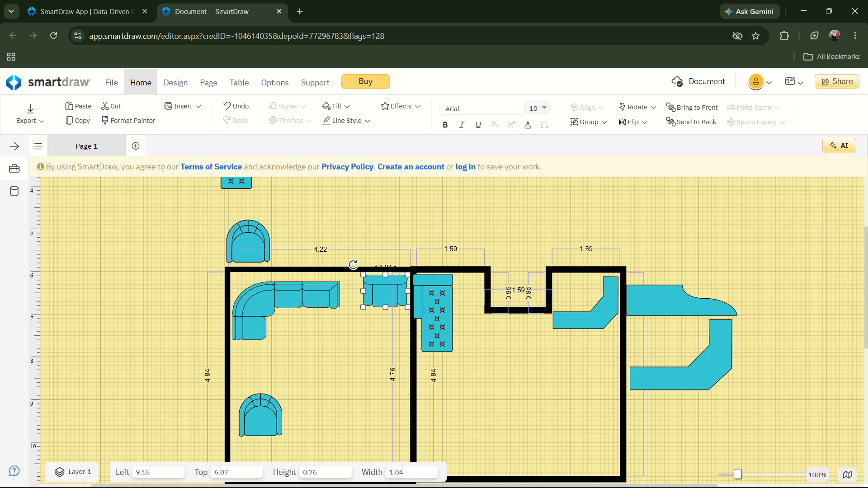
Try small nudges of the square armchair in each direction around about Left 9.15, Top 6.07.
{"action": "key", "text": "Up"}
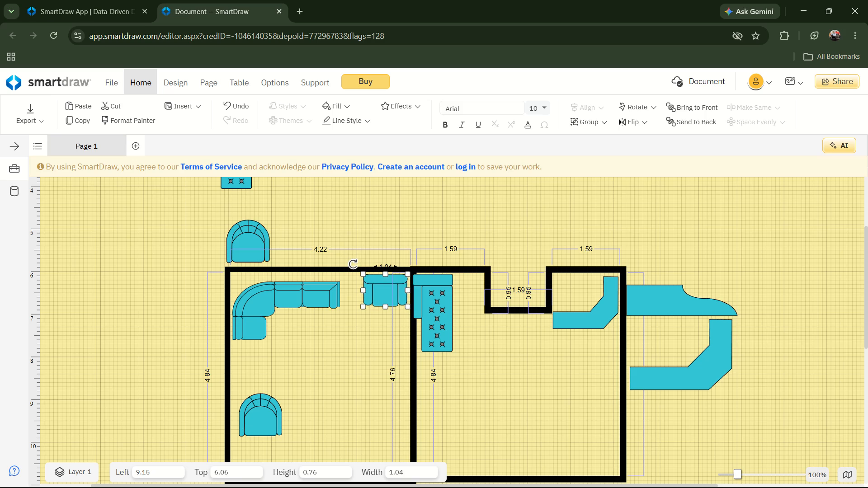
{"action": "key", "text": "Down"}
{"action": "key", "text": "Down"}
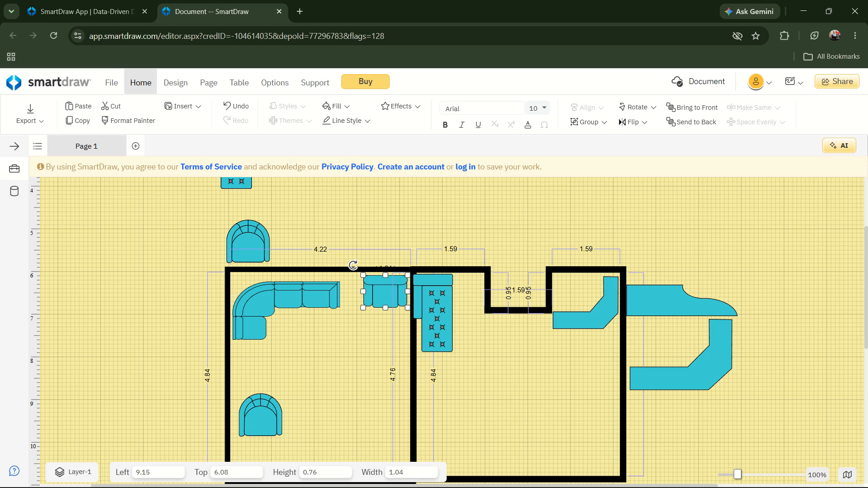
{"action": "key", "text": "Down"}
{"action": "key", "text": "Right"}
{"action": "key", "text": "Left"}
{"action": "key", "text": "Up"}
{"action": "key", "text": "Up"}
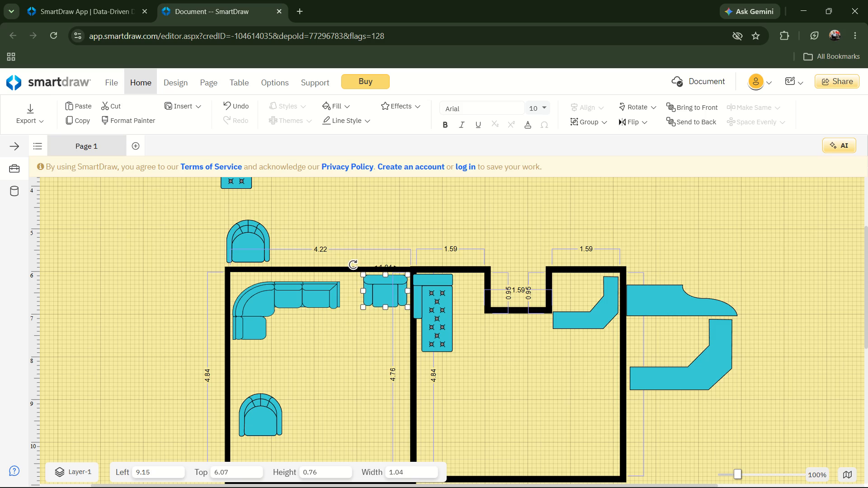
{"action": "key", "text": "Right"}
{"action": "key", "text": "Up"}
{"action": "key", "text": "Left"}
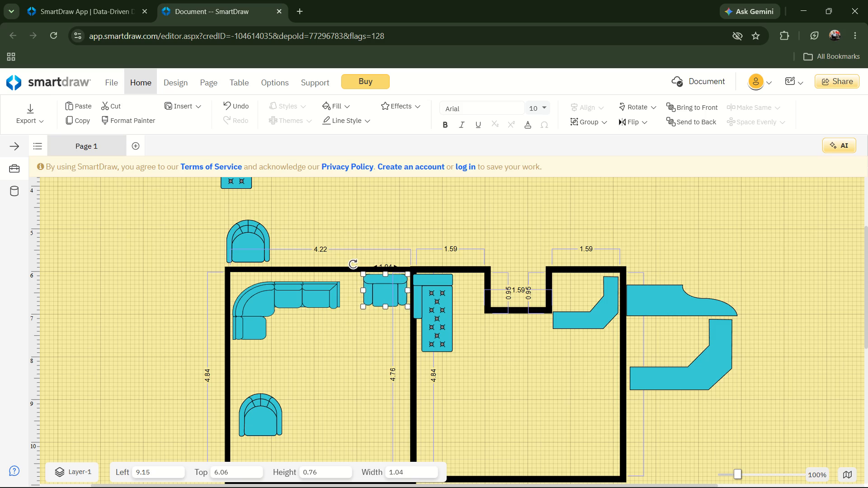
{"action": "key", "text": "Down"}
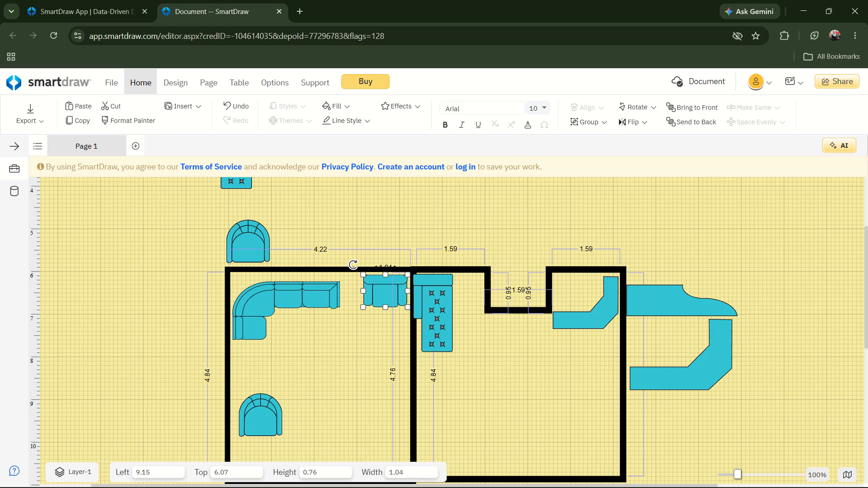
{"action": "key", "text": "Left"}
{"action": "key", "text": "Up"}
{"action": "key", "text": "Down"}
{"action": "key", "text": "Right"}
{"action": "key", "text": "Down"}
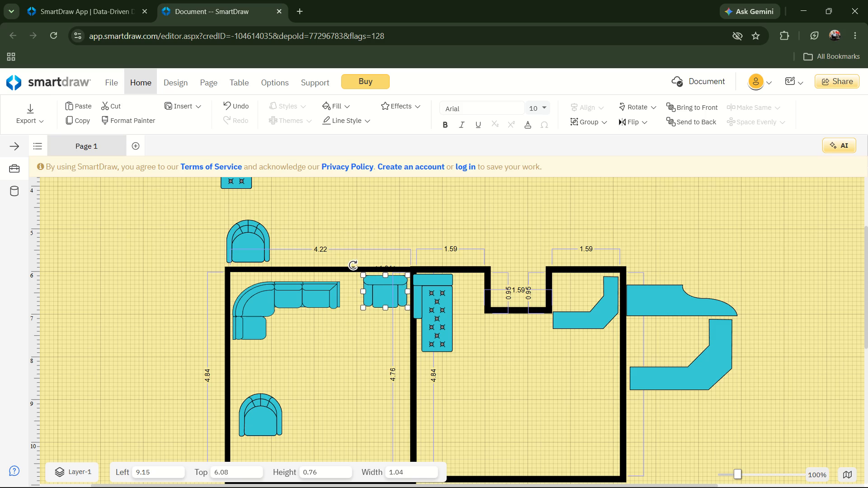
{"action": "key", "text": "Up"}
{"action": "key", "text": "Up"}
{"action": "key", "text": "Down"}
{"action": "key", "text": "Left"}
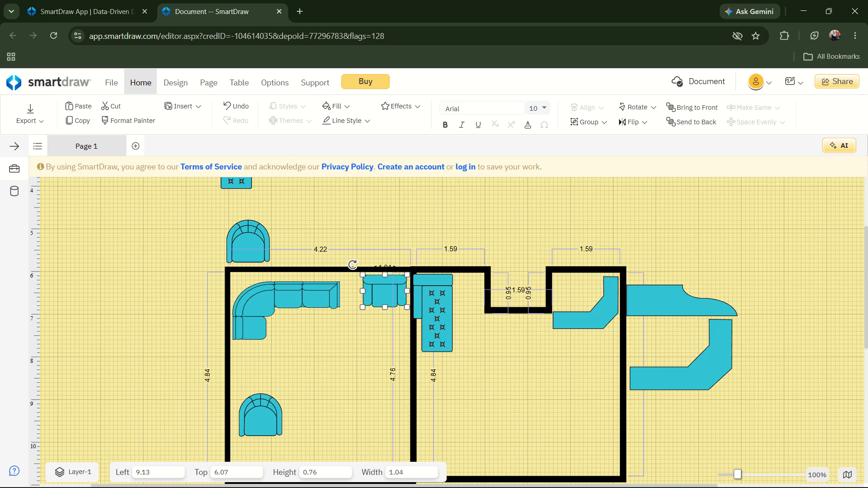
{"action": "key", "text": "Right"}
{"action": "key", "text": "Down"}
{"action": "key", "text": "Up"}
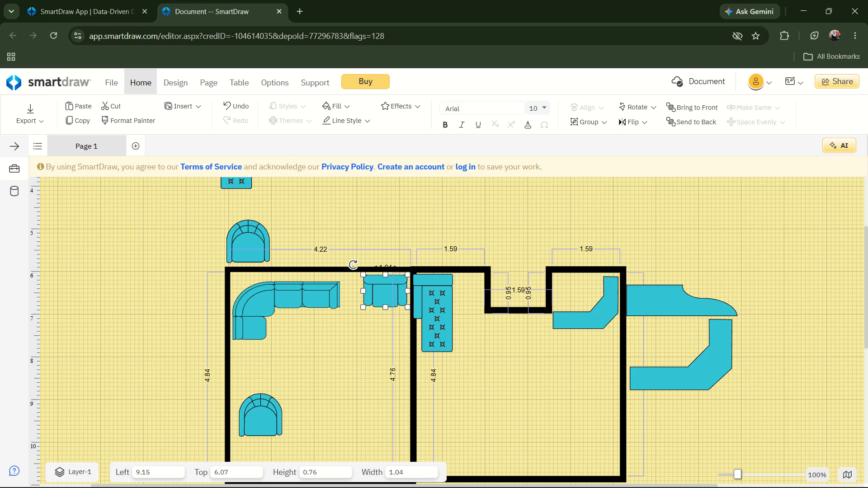
Select the corner sofa in the left room's upper-left corner and nudge it slightly up, to about Top 6.22.
{"action": "key", "text": "Tab"}
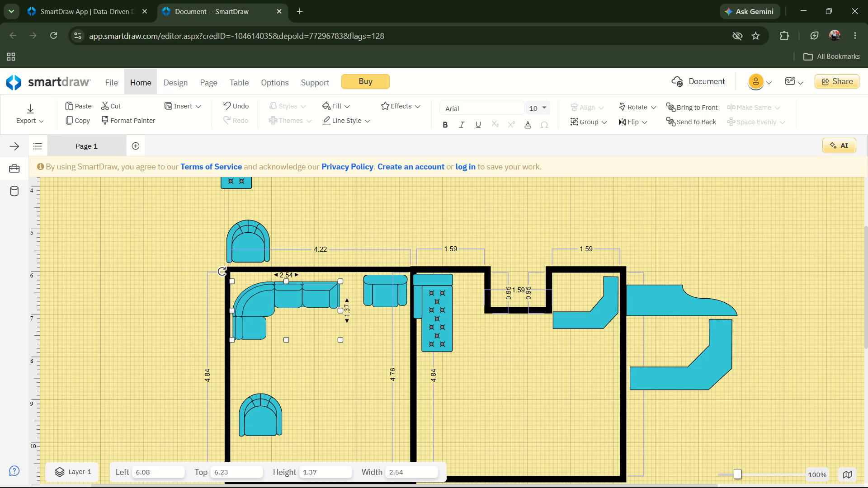
{"action": "key", "text": "Down"}
{"action": "key", "text": "Down"}
{"action": "key", "text": "Down"}
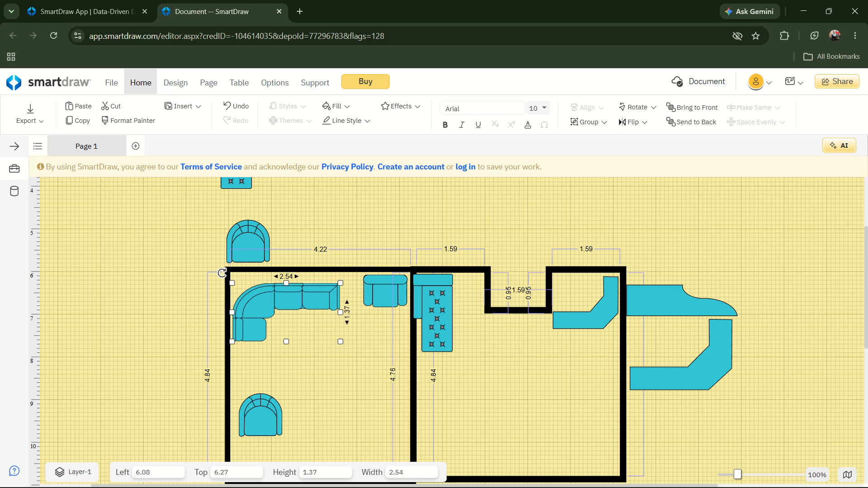
{"action": "key", "text": "Down"}
{"action": "key", "text": "Down"}
{"action": "key", "text": "Up"}
{"action": "key", "text": "Up"}
{"action": "key", "text": "Up"}
{"action": "key", "text": "Up"}
{"action": "key", "text": "Up"}
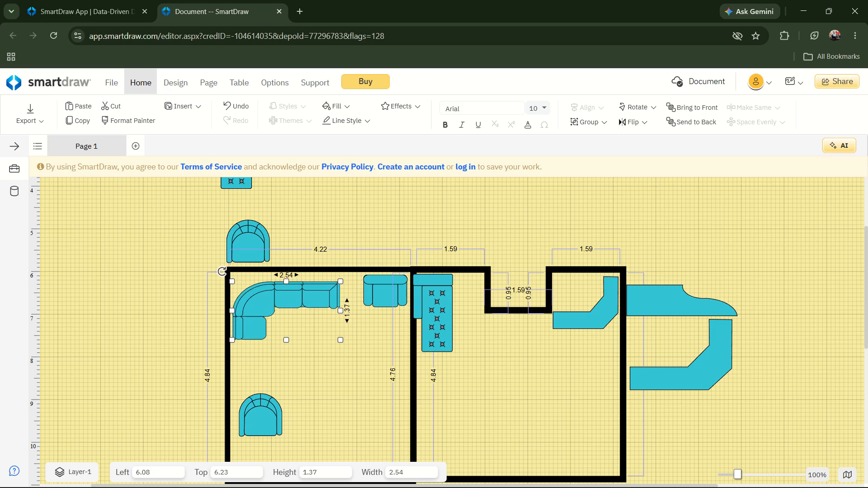
{"action": "key", "text": "Up"}
Shrink the left room's corner sofa to about 2.40 wide and 1.18 high.
{"action": "key", "text": "shift+Left"}
{"action": "key", "text": "shift+Left"}
{"action": "key", "text": "shift+Left"}
{"action": "key", "text": "shift+Left"}
{"action": "key", "text": "shift+Left"}
{"action": "key", "text": "shift+Left"}
{"action": "key", "text": "shift+Left"}
{"action": "key", "text": "shift+Left"}
{"action": "key", "text": "shift+Left"}
{"action": "key", "text": "shift+Left"}
{"action": "key", "text": "shift+Left"}
{"action": "key", "text": "shift+Up"}
{"action": "key", "text": "shift+Up"}
{"action": "key", "text": "shift+Up"}
{"action": "key", "text": "shift+Up"}
{"action": "key", "text": "shift+Up"}
{"action": "key", "text": "shift+Up"}
{"action": "key", "text": "shift+Up"}
{"action": "key", "text": "shift+Up"}
{"action": "key", "text": "shift+Up"}
{"action": "key", "text": "shift+Up"}
{"action": "key", "text": "shift+Up"}
{"action": "key", "text": "shift+Up"}
{"action": "key", "text": "shift+Up"}
{"action": "key", "text": "shift+Up"}
{"action": "key", "text": "shift+Up"}
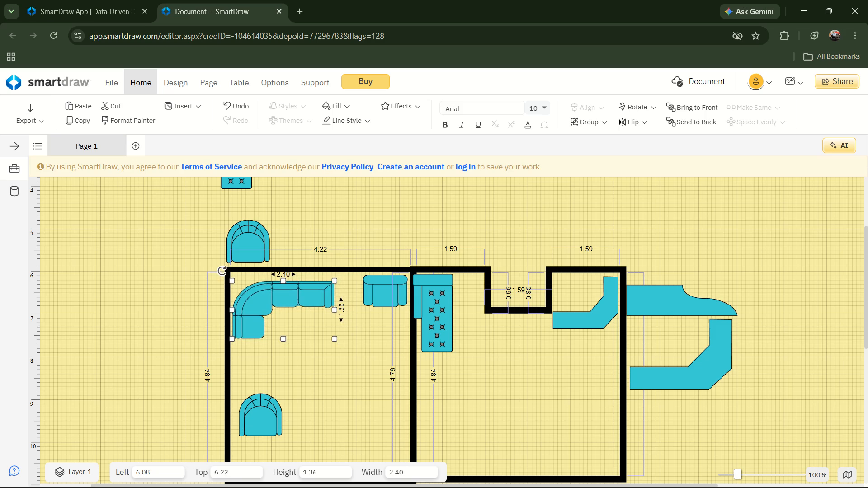
Reduce the corner sofa further, to about 1.80 wide and 1.09 high.
{"action": "key", "text": "shift+Left"}
{"action": "key", "text": "shift+Left"}
{"action": "key", "text": "shift+Left"}
{"action": "key", "text": "shift+Left"}
{"action": "key", "text": "shift+Left"}
{"action": "key", "text": "shift+Left"}
{"action": "key", "text": "shift+Left"}
{"action": "key", "text": "shift+Left"}
{"action": "key", "text": "shift+Left"}
{"action": "key", "text": "shift+Left"}
{"action": "key", "text": "shift+Left"}
{"action": "key", "text": "shift+Left"}
{"action": "key", "text": "shift+Left"}
{"action": "key", "text": "shift+Left"}
{"action": "key", "text": "shift+Left"}
{"action": "key", "text": "shift+Left"}
{"action": "key", "text": "shift+Left"}
{"action": "key", "text": "shift+Left"}
{"action": "key", "text": "shift+Left"}
{"action": "key", "text": "shift+Left"}
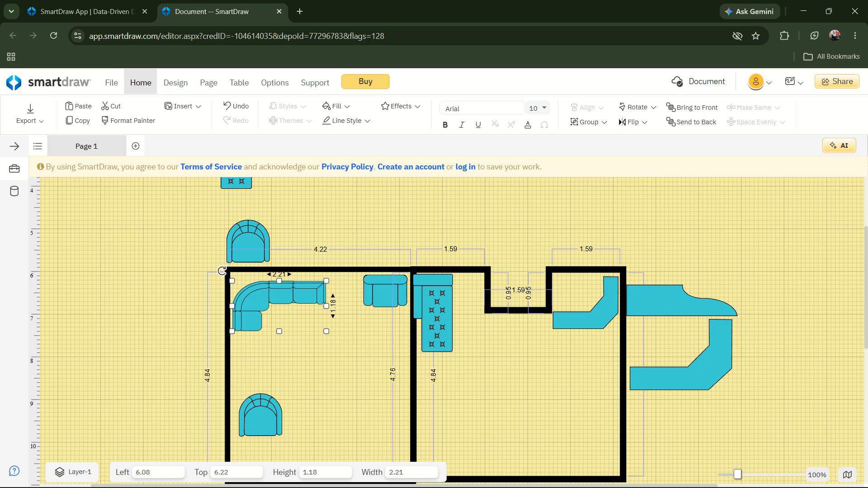
{"action": "key", "text": "shift+Up"}
{"action": "key", "text": "shift+Up"}
{"action": "key", "text": "shift+Up"}
{"action": "key", "text": "shift+Up"}
{"action": "key", "text": "shift+Up"}
{"action": "key", "text": "shift+Up"}
{"action": "key", "text": "shift+Up"}
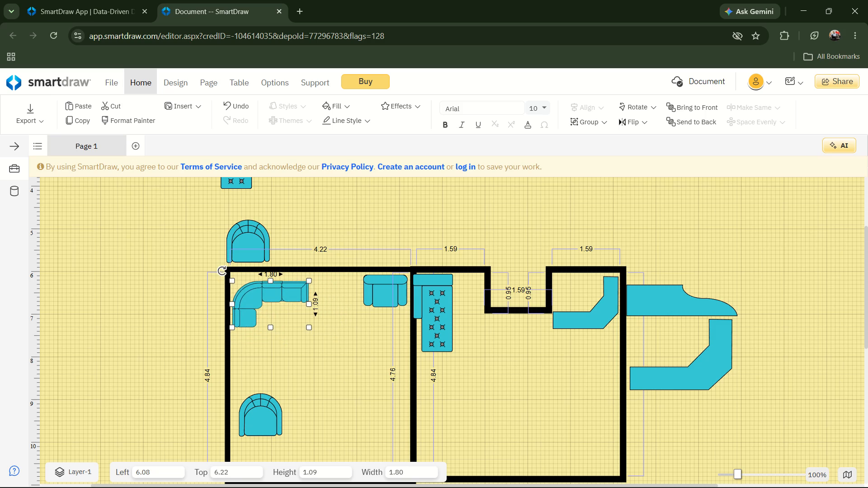
Narrow the corner sofa to about 1.53 and trim its height slightly to about 1.07.
{"action": "key", "text": "shift+Left"}
{"action": "key", "text": "shift+Left"}
{"action": "key", "text": "shift+Left"}
{"action": "key", "text": "shift+Left"}
{"action": "key", "text": "shift+Left"}
{"action": "key", "text": "shift+Left"}
{"action": "key", "text": "shift+Left"}
{"action": "key", "text": "shift+Left"}
{"action": "key", "text": "shift+Left"}
{"action": "key", "text": "shift+Left"}
{"action": "key", "text": "shift+Left"}
{"action": "key", "text": "shift+Left"}
{"action": "key", "text": "shift+Left"}
{"action": "key", "text": "shift+Left"}
{"action": "key", "text": "shift+Left"}
{"action": "key", "text": "shift+Left"}
{"action": "key", "text": "shift+Left"}
{"action": "key", "text": "shift+Left"}
{"action": "key", "text": "shift+Left"}
{"action": "key", "text": "shift+Left"}
{"action": "key", "text": "shift+Up"}
{"action": "key", "text": "shift+Up"}
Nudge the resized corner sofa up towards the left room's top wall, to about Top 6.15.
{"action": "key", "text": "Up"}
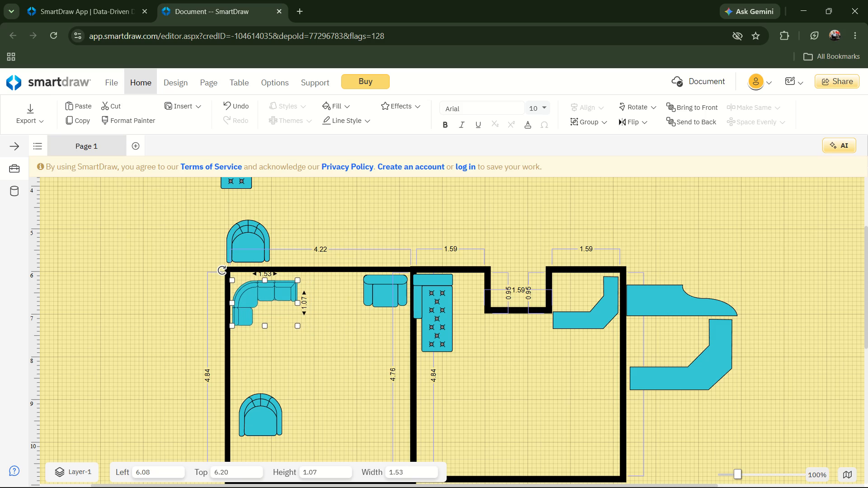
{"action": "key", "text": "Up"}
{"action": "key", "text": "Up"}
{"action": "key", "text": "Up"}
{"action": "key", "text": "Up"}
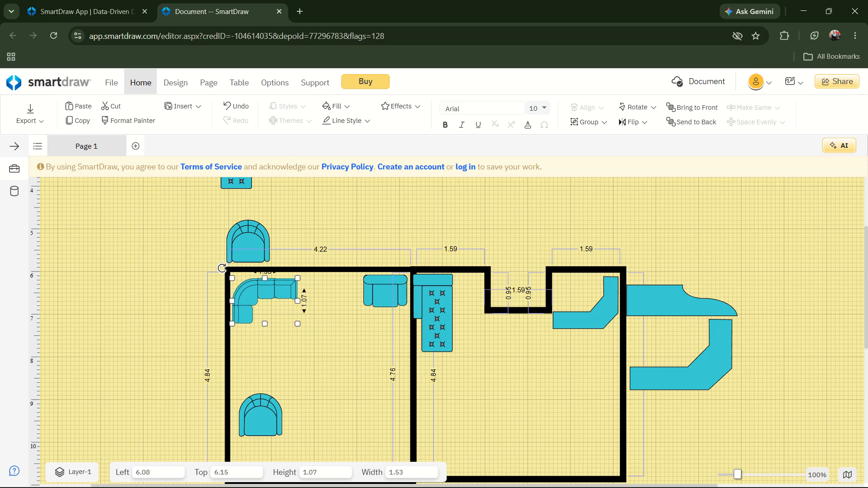
Nudge the corner sofa down and slightly right, away from the walls, to about Left 6.13, Top 6.27.
{"action": "key", "text": "Down"}
{"action": "key", "text": "Down"}
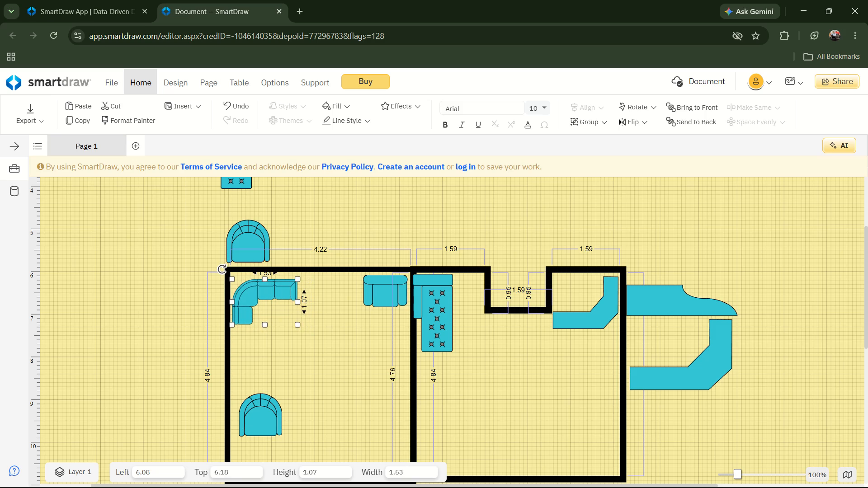
{"action": "key", "text": "Down"}
{"action": "key", "text": "Down"}
{"action": "key", "text": "Down"}
{"action": "key", "text": "Down"}
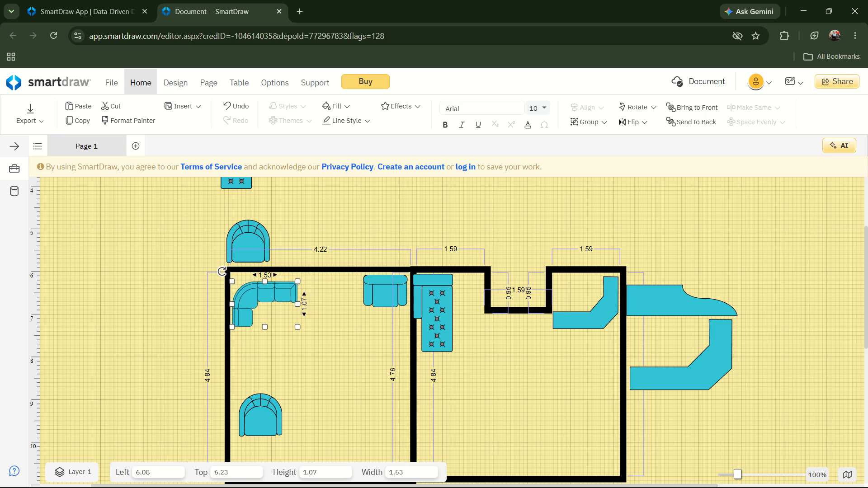
{"action": "key", "text": "Down"}
{"action": "key", "text": "Down"}
{"action": "key", "text": "Down"}
{"action": "key", "text": "Down"}
{"action": "key", "text": "Down"}
{"action": "key", "text": "Down"}
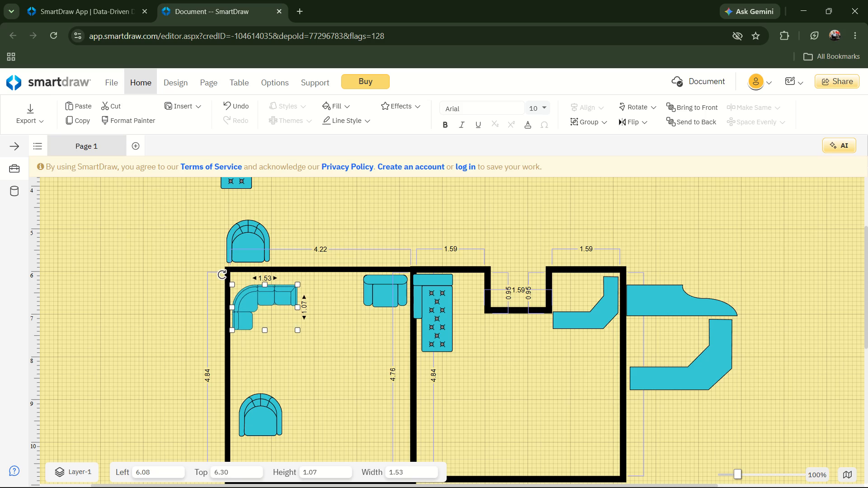
{"action": "key", "text": "Right"}
{"action": "key", "text": "Right"}
{"action": "key", "text": "Right"}
{"action": "key", "text": "Right"}
{"action": "key", "text": "Up"}
{"action": "key", "text": "Up"}
{"action": "key", "text": "Up"}
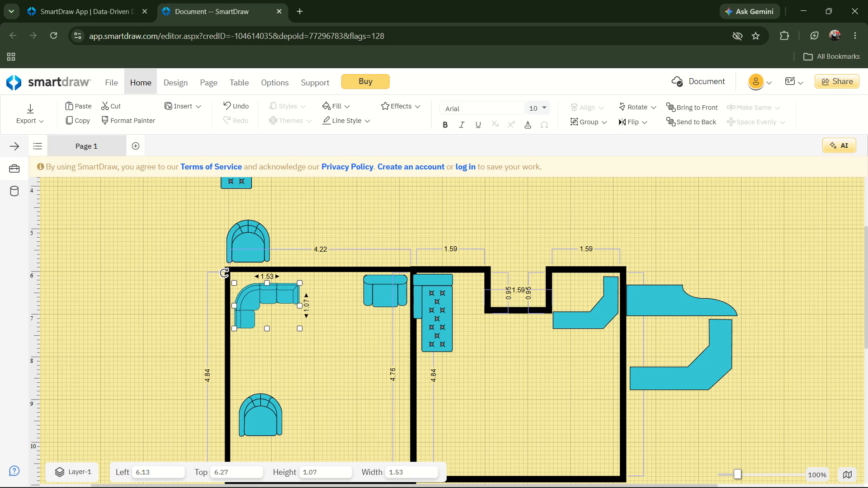
Nudge the corner sofa up towards the left room's top wall, to about Left 6.14, Top 6.17.
{"action": "key", "text": "Up"}
{"action": "key", "text": "Up"}
{"action": "key", "text": "Up"}
{"action": "key", "text": "Up"}
{"action": "key", "text": "Up"}
{"action": "key", "text": "Up"}
{"action": "key", "text": "Up"}
{"action": "key", "text": "Up"}
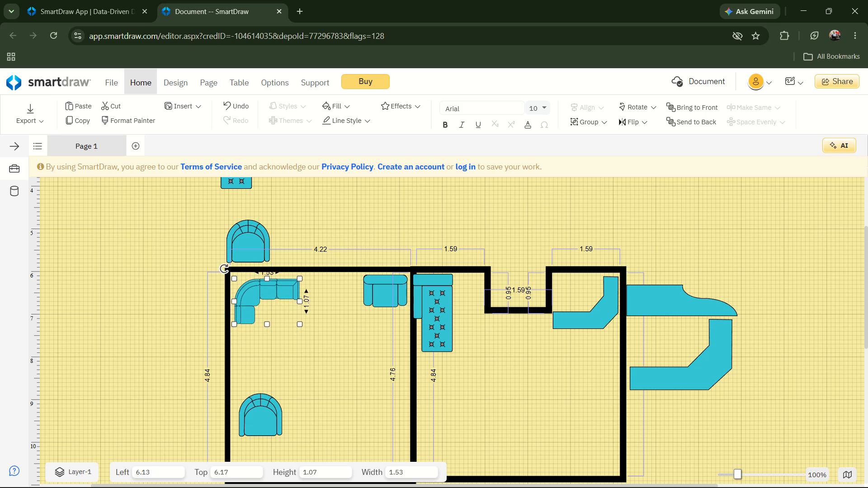
{"action": "key", "text": "Up"}
{"action": "key", "text": "Down"}
{"action": "key", "text": "Down"}
{"action": "key", "text": "Up"}
{"action": "key", "text": "Down"}
{"action": "key", "text": "Up"}
{"action": "key", "text": "Right"}
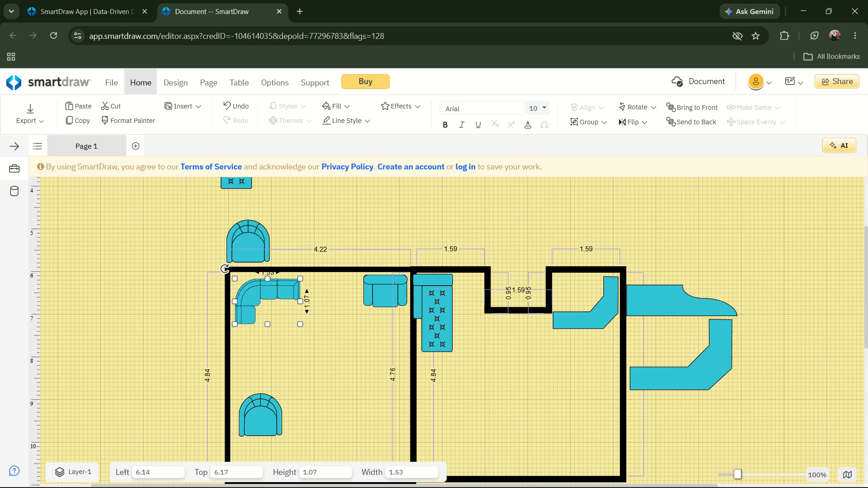
Nudge the corner sofa up and left into the left room's upper-left corner, to about Left 6.08, Top 6.05.
{"action": "key", "text": "Right"}
{"action": "key", "text": "Up"}
{"action": "key", "text": "Up"}
{"action": "key", "text": "Up"}
{"action": "key", "text": "Up"}
{"action": "key", "text": "Up"}
{"action": "key", "text": "Down"}
{"action": "key", "text": "Left"}
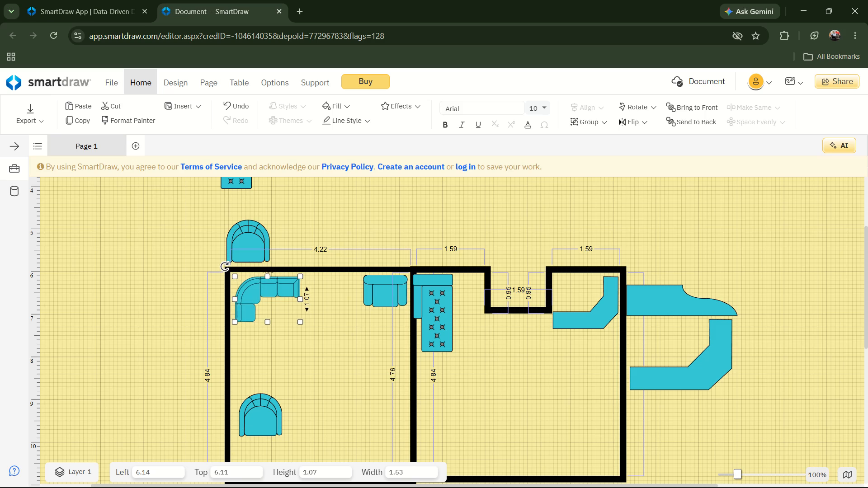
{"action": "key", "text": "Left"}
{"action": "key", "text": "Left"}
{"action": "key", "text": "Left"}
{"action": "key", "text": "Up"}
{"action": "key", "text": "Up"}
{"action": "key", "text": "Up"}
{"action": "key", "text": "Up"}
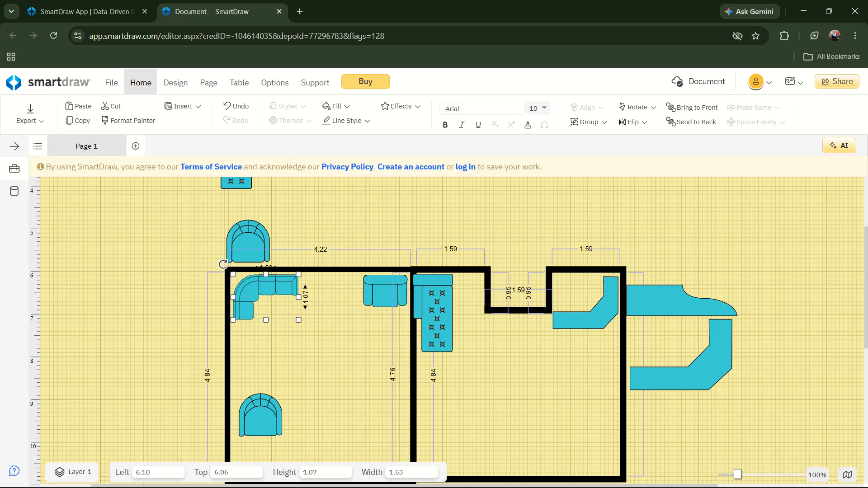
{"action": "key", "text": "Left"}
{"action": "key", "text": "Left"}
{"action": "key", "text": "Up"}
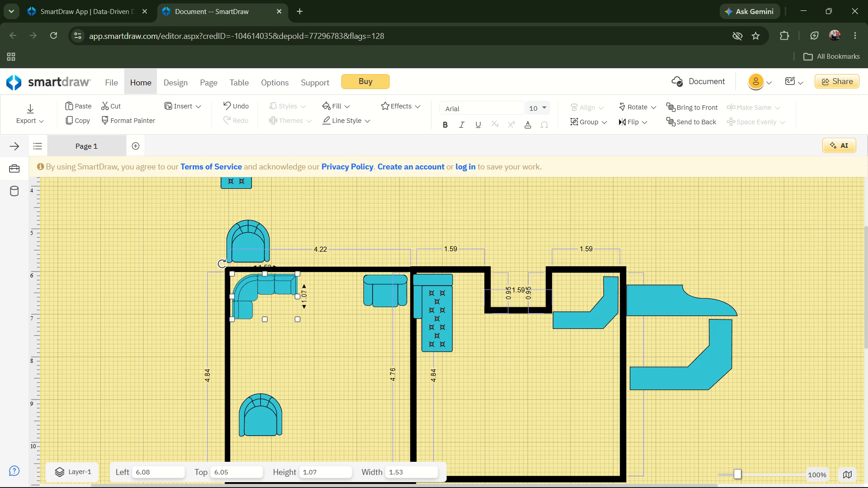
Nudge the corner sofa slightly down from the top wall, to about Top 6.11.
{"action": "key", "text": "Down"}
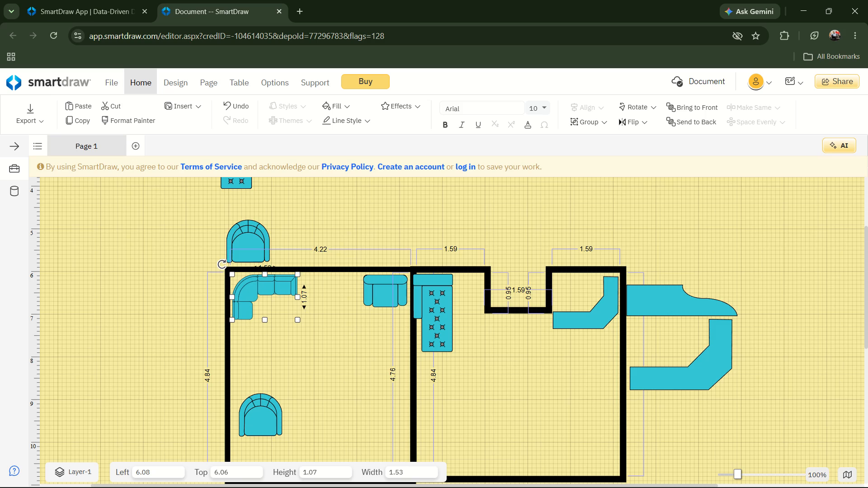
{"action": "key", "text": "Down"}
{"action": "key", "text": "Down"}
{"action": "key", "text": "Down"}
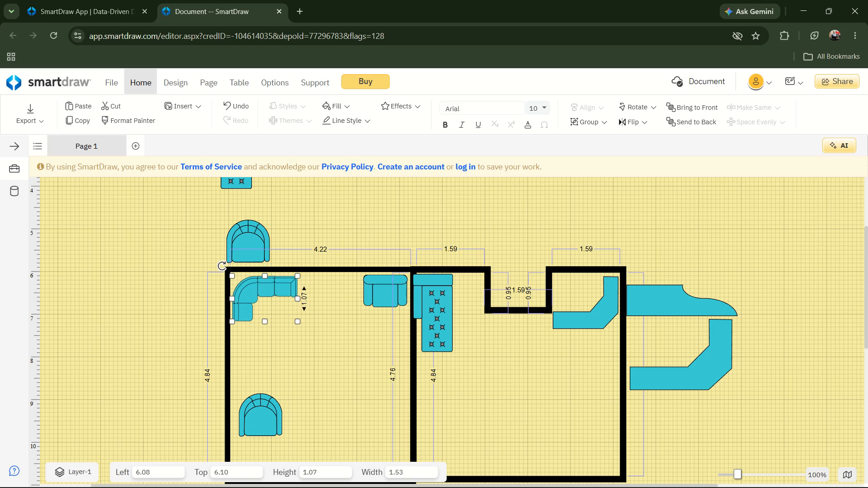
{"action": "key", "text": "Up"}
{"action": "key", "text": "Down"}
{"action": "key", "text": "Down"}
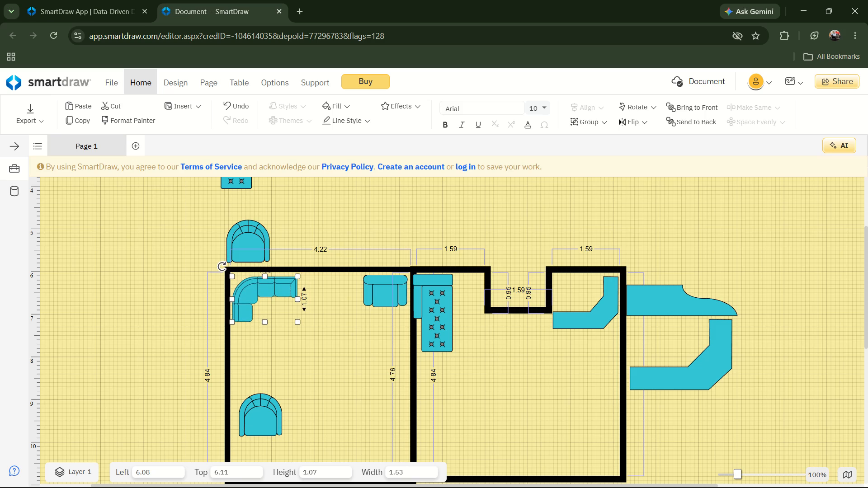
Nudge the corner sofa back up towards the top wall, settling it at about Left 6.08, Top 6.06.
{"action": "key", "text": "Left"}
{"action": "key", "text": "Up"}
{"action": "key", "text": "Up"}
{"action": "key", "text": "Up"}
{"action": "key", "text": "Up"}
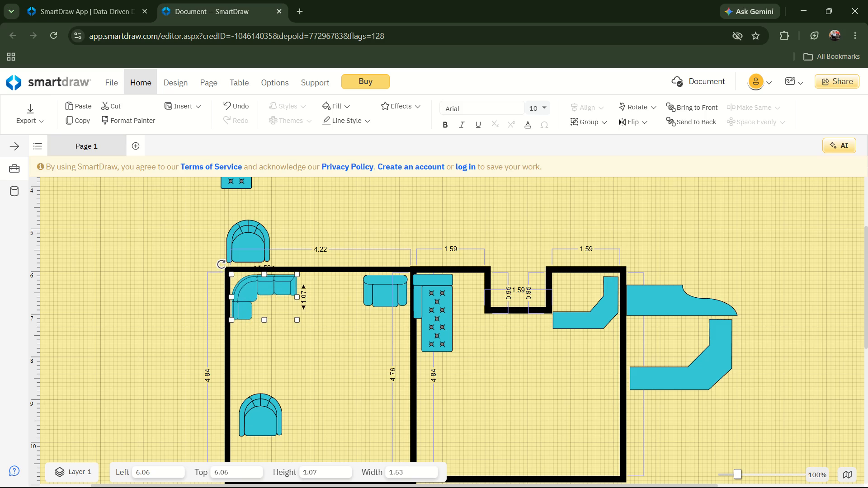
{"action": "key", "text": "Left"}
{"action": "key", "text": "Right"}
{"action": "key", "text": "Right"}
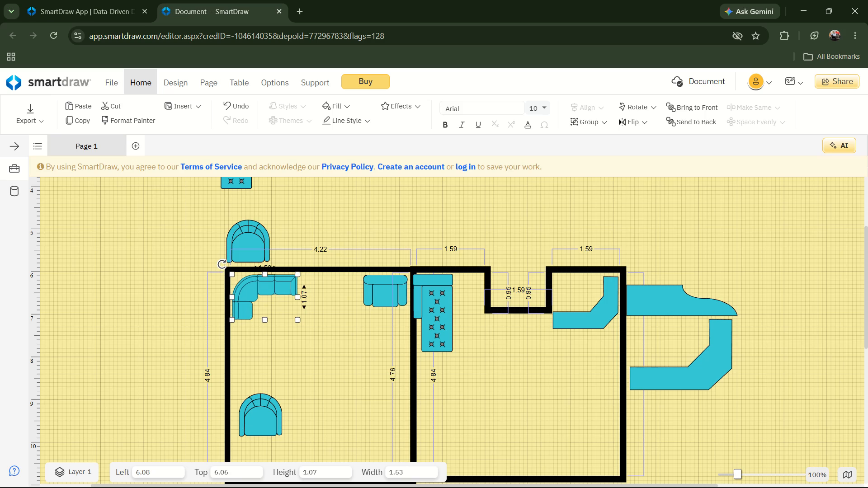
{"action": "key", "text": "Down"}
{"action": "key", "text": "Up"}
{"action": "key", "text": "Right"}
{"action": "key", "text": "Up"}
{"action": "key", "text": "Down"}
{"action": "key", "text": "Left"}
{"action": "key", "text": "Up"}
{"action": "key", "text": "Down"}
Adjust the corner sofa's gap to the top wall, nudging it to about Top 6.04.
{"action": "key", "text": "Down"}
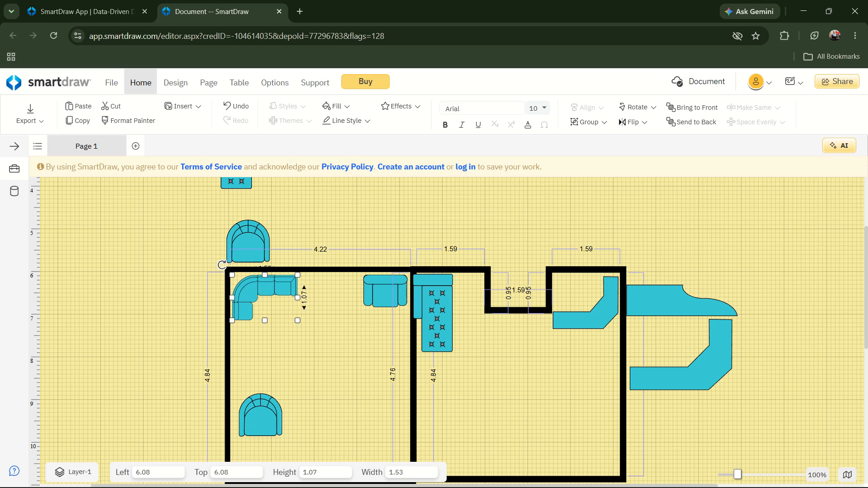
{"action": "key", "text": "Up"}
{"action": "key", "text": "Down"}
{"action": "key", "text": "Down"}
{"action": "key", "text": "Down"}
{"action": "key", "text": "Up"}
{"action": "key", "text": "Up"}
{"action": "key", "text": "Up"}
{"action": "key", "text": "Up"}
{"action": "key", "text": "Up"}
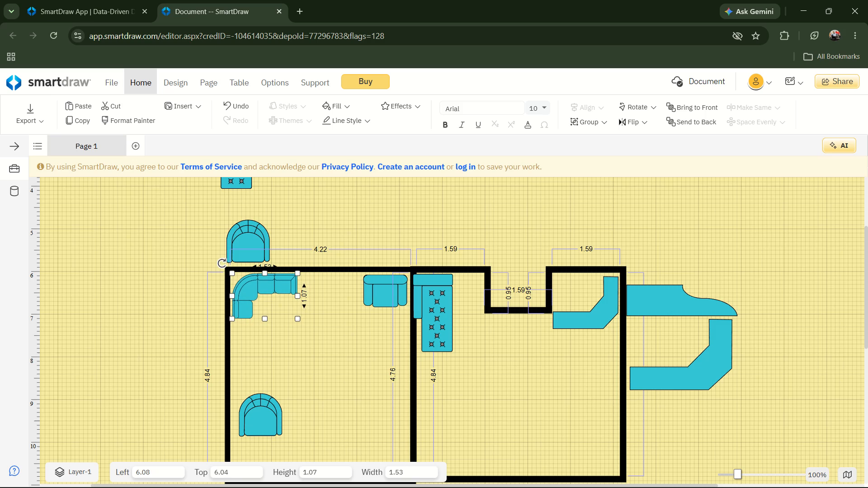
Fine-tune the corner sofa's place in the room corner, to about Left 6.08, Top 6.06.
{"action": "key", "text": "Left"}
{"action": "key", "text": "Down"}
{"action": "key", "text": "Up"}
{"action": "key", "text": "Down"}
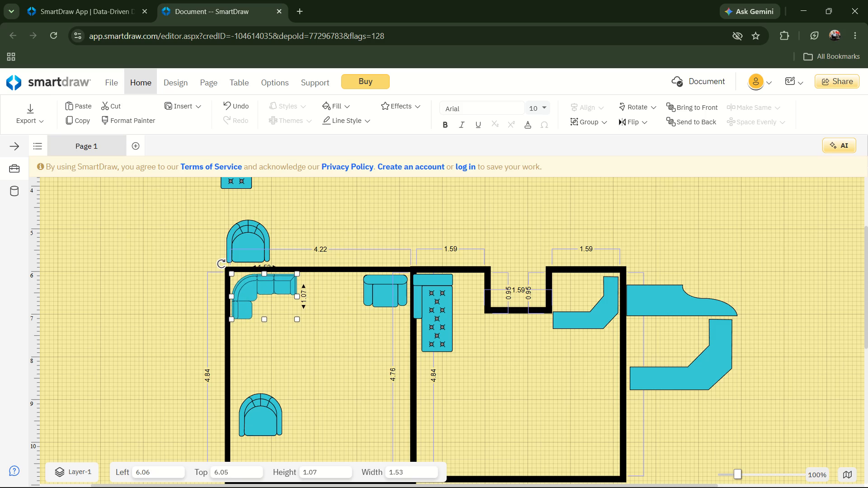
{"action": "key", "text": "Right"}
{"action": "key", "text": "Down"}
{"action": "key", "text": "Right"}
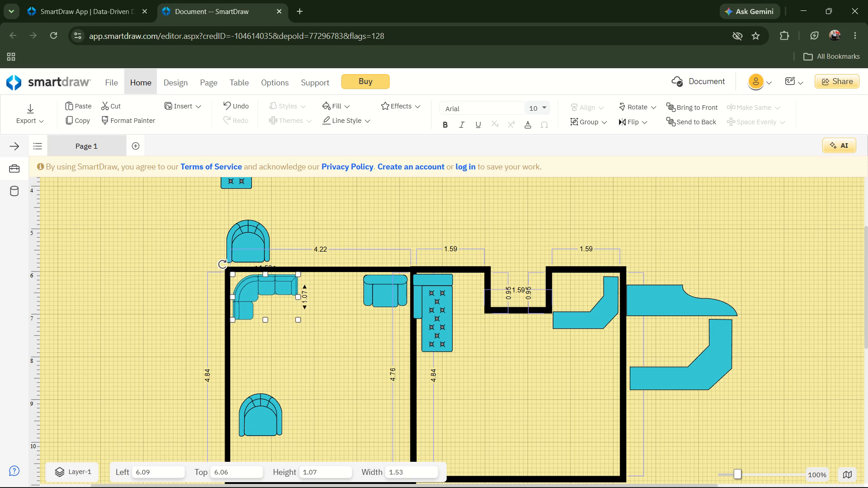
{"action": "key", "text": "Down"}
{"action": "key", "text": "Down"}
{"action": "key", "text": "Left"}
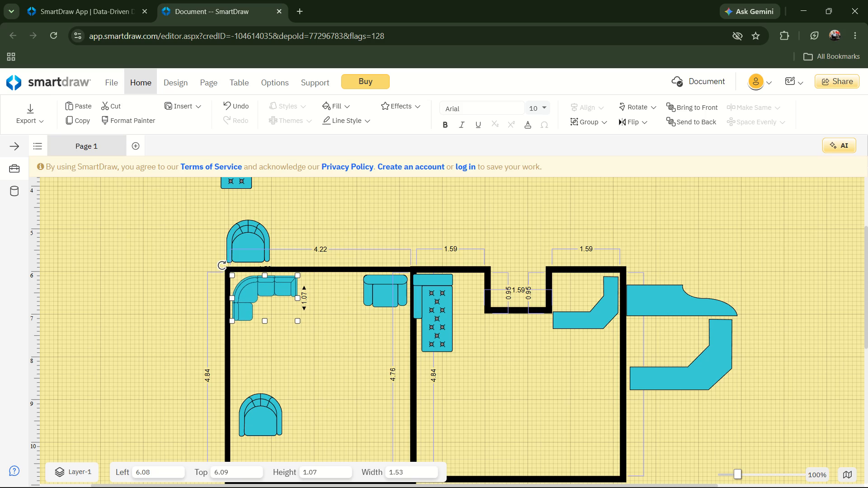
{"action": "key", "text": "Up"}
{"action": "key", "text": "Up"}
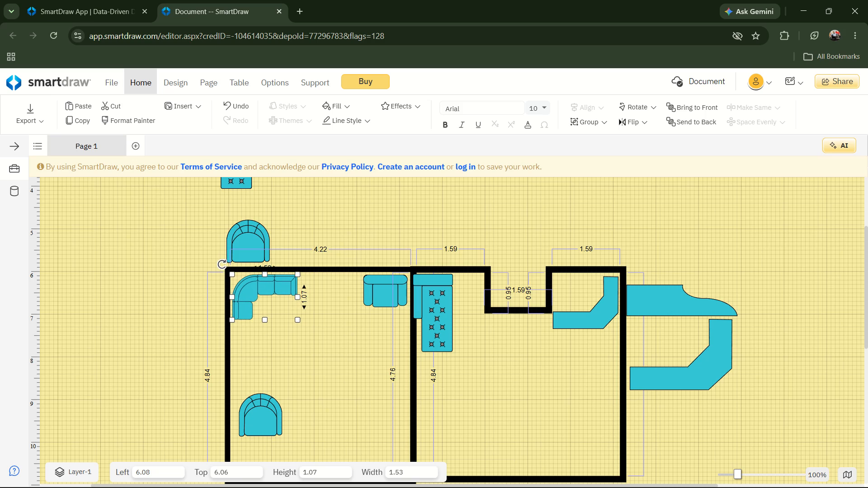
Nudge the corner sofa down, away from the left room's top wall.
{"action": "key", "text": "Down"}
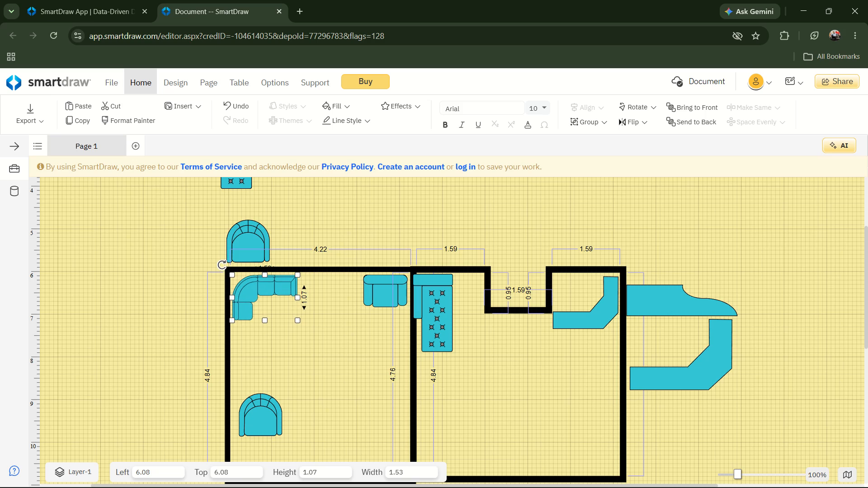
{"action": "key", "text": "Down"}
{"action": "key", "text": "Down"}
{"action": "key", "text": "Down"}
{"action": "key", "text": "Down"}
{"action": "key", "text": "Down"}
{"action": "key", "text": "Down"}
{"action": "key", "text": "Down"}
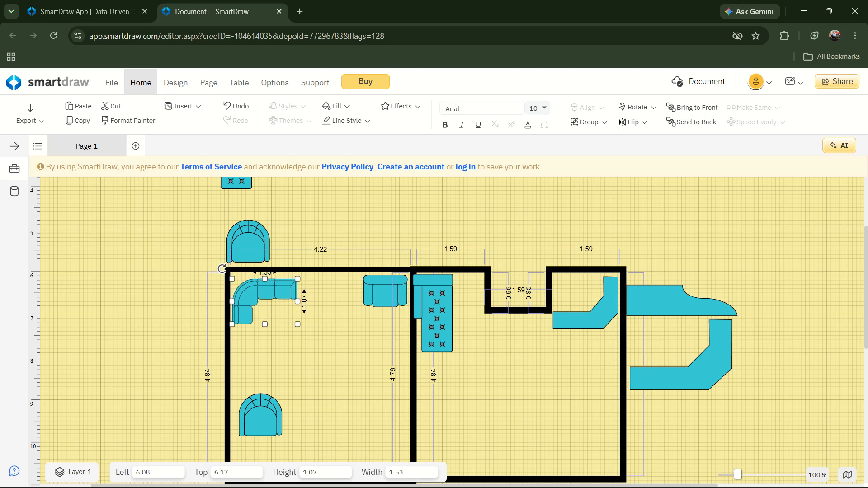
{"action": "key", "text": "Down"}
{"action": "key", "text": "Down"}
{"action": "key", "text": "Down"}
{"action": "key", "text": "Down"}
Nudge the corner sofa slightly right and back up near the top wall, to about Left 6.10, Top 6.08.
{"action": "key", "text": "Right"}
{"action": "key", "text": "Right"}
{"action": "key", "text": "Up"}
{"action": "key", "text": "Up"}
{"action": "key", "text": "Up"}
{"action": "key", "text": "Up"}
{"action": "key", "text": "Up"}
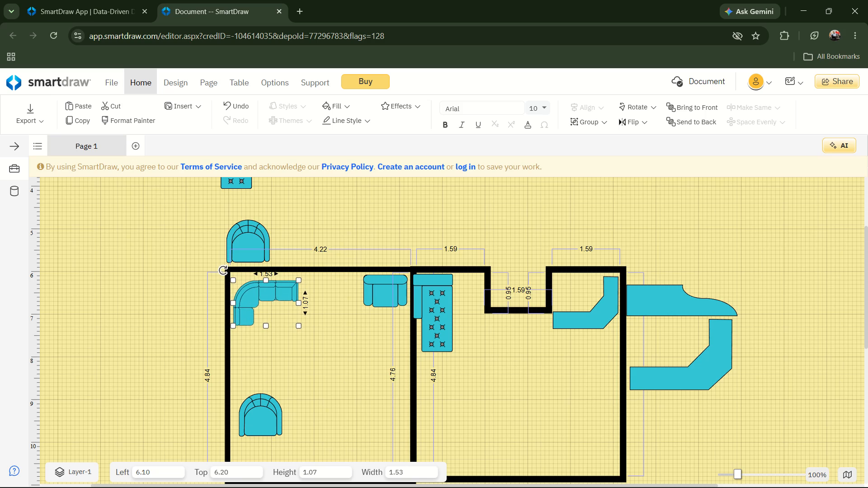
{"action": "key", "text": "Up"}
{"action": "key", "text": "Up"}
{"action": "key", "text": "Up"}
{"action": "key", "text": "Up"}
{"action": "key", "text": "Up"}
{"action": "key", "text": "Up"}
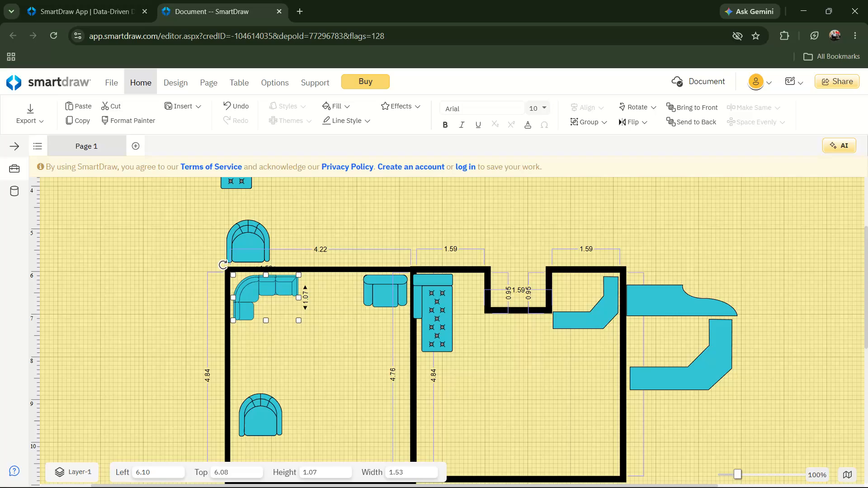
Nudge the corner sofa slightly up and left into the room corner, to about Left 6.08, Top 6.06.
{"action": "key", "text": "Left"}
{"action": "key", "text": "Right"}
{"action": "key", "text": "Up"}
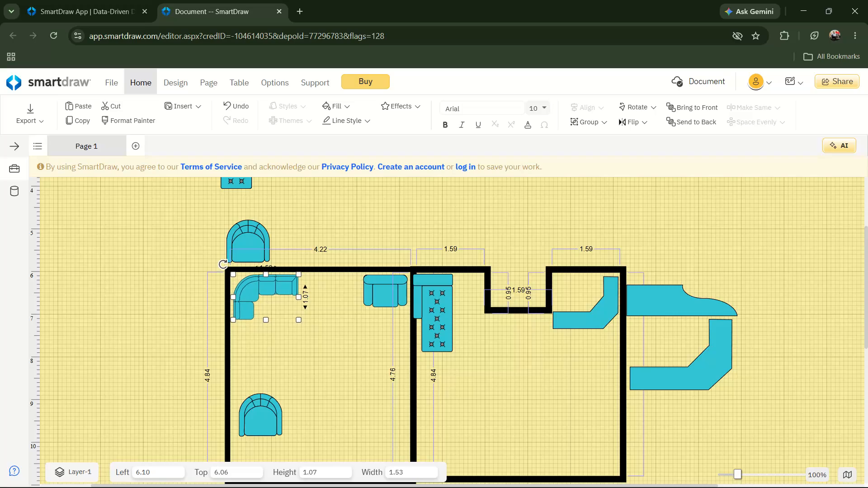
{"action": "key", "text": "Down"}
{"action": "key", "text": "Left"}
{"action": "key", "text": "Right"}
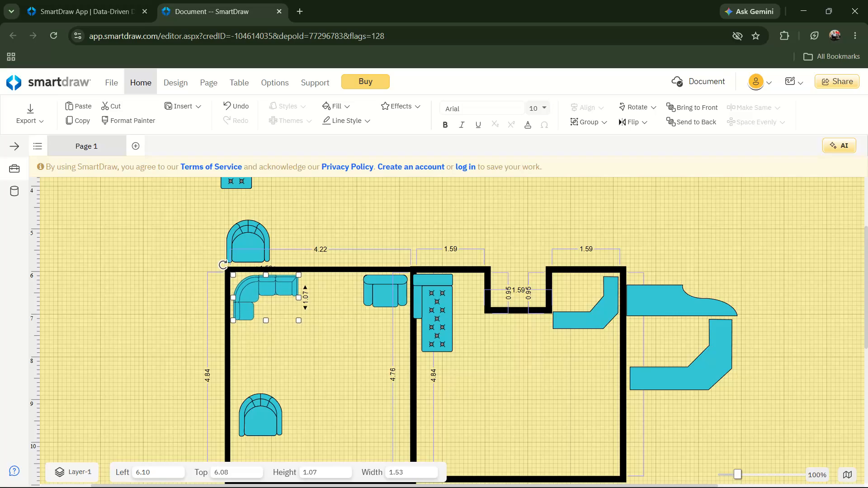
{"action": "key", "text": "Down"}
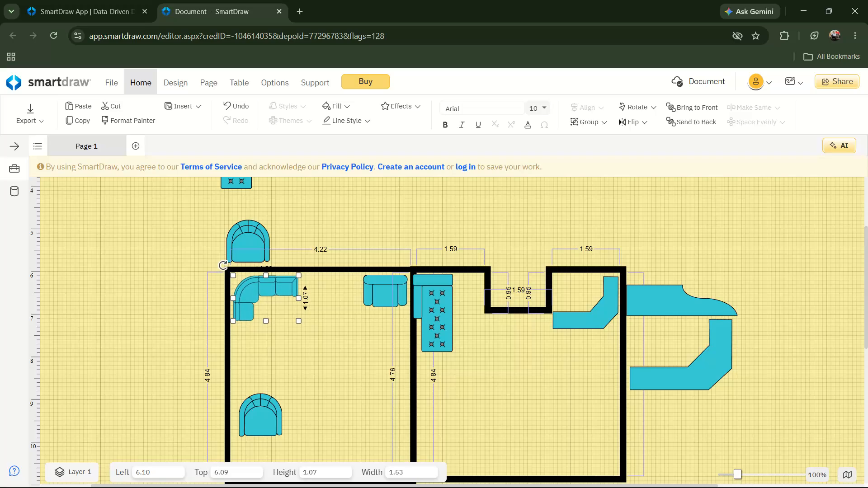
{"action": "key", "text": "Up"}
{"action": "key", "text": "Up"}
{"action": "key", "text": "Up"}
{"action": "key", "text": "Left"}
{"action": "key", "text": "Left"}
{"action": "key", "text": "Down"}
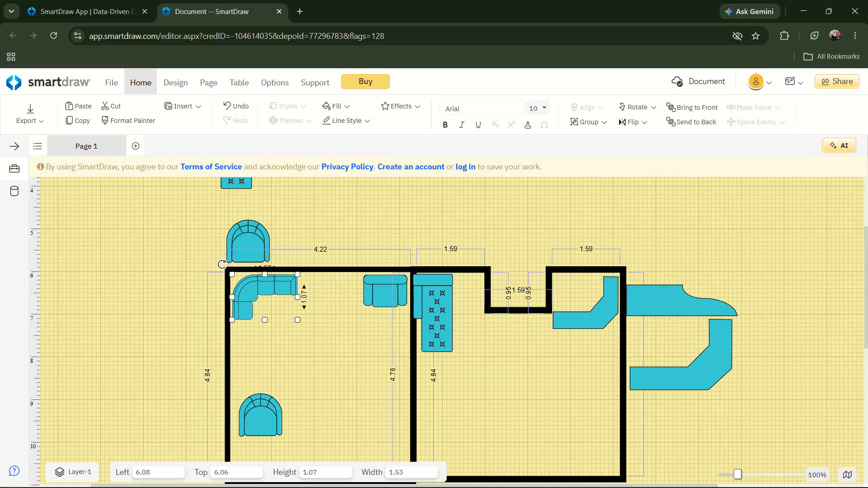
Nudge the corner sofa slightly down and right within the room corner, to about Left 6.12, Top 6.08.
{"action": "key", "text": "Down"}
{"action": "key", "text": "Down"}
{"action": "key", "text": "Down"}
{"action": "key", "text": "Up"}
{"action": "key", "text": "Up"}
{"action": "key", "text": "Right"}
{"action": "key", "text": "Right"}
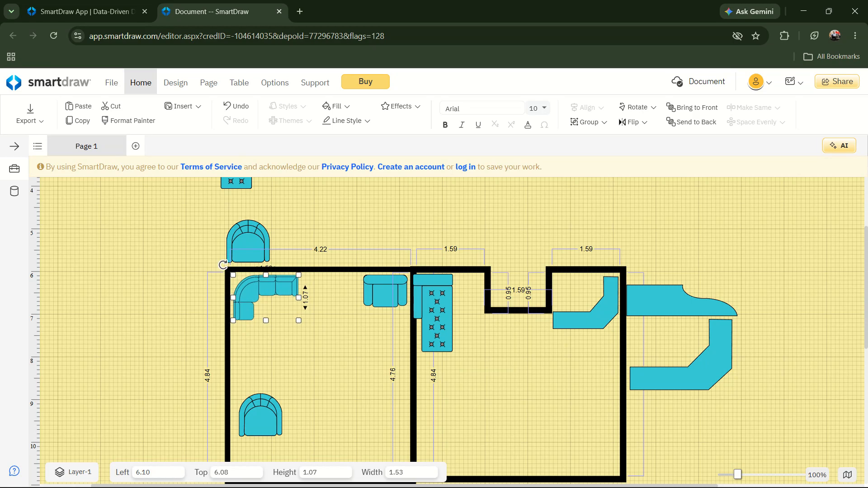
{"action": "key", "text": "Right"}
{"action": "key", "text": "Down"}
{"action": "key", "text": "Down"}
{"action": "key", "text": "Up"}
{"action": "key", "text": "Down"}
{"action": "key", "text": "Up"}
{"action": "key", "text": "Up"}
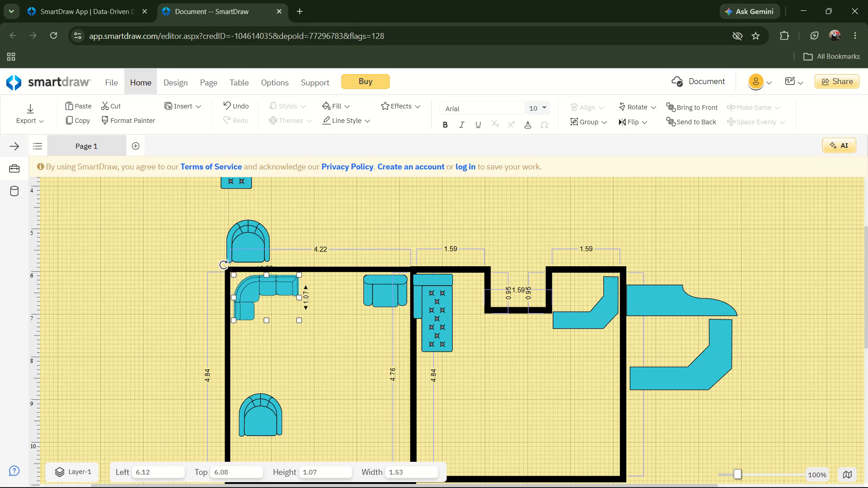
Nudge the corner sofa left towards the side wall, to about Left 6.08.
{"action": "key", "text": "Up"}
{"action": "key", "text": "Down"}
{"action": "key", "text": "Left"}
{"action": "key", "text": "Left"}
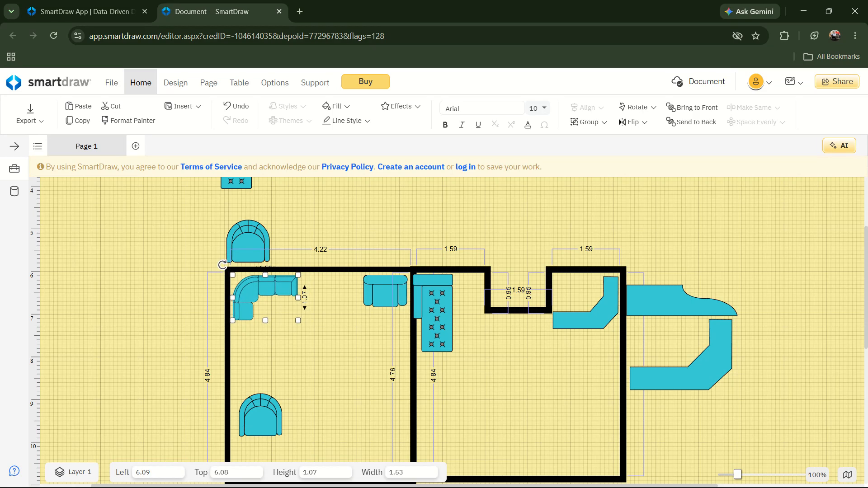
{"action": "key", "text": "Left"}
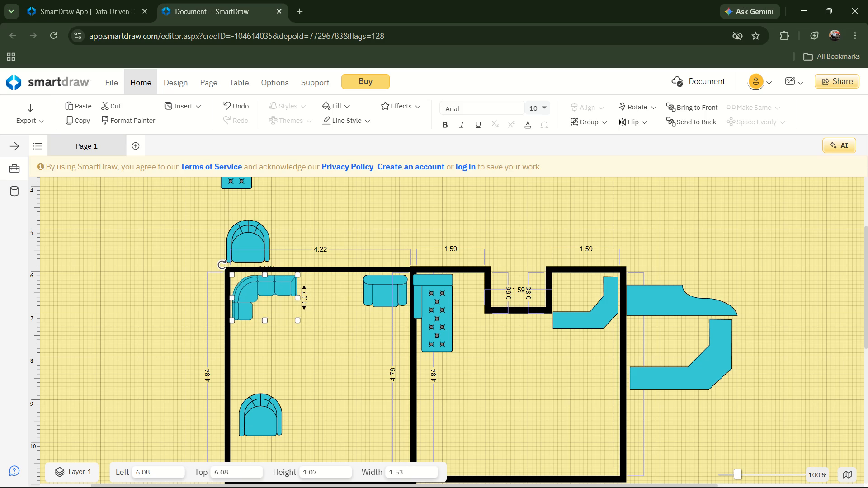
Nudge the corner sofa right along the left room's top wall, to about Left 6.47, Top 6.09.
{"action": "key", "text": "Down"}
{"action": "key", "text": "Up"}
{"action": "key", "text": "Right"}
{"action": "key", "text": "Right"}
{"action": "key", "text": "Right"}
{"action": "key", "text": "Right"}
{"action": "key", "text": "Right"}
{"action": "key", "text": "Right"}
{"action": "key", "text": "Right"}
{"action": "key", "text": "Right"}
{"action": "key", "text": "Right"}
{"action": "key", "text": "Right"}
{"action": "key", "text": "Right"}
{"action": "key", "text": "Right"}
{"action": "key", "text": "Right"}
{"action": "key", "text": "Right"}
{"action": "key", "text": "Right"}
{"action": "key", "text": "Right"}
{"action": "key", "text": "Right"}
{"action": "key", "text": "Right"}
{"action": "key", "text": "Right"}
{"action": "key", "text": "Right"}
{"action": "key", "text": "Right"}
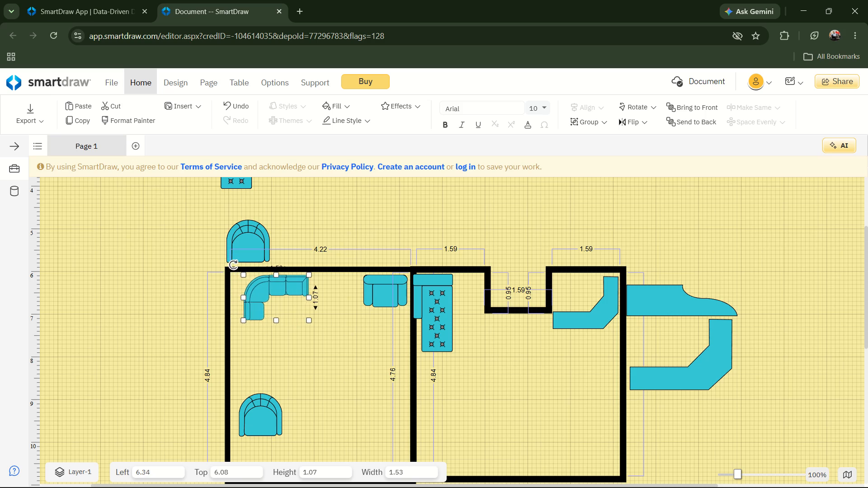
{"action": "key", "text": "Right"}
{"action": "key", "text": "Right"}
{"action": "key", "text": "Down"}
{"action": "key", "text": "Up"}
{"action": "key", "text": "Down"}
{"action": "key", "text": "Up"}
{"action": "key", "text": "Down"}
{"action": "key", "text": "Right"}
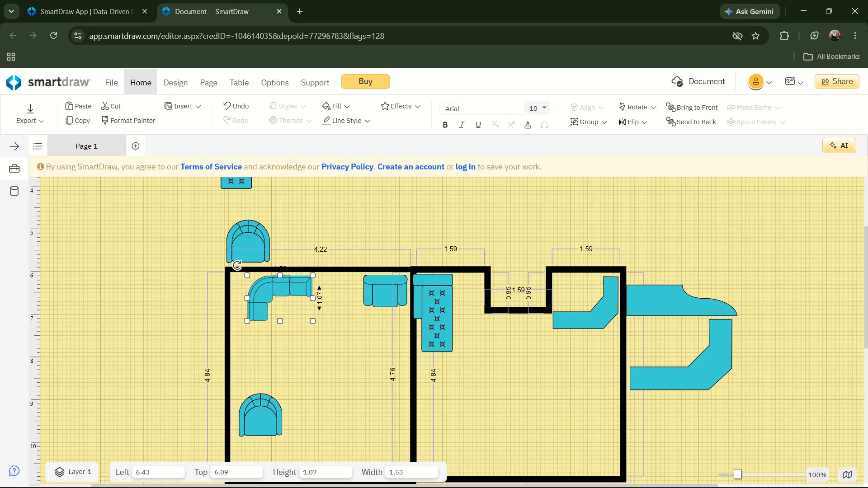
{"action": "key", "text": "Right"}
{"action": "key", "text": "Right"}
{"action": "key", "text": "Right"}
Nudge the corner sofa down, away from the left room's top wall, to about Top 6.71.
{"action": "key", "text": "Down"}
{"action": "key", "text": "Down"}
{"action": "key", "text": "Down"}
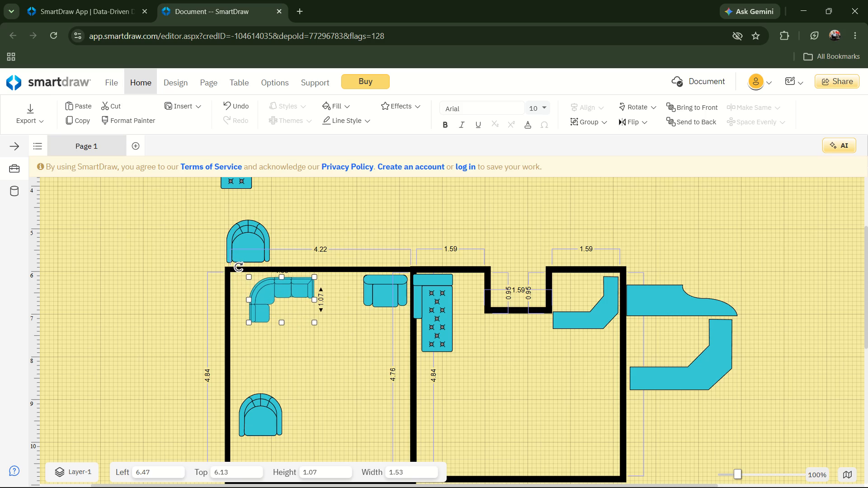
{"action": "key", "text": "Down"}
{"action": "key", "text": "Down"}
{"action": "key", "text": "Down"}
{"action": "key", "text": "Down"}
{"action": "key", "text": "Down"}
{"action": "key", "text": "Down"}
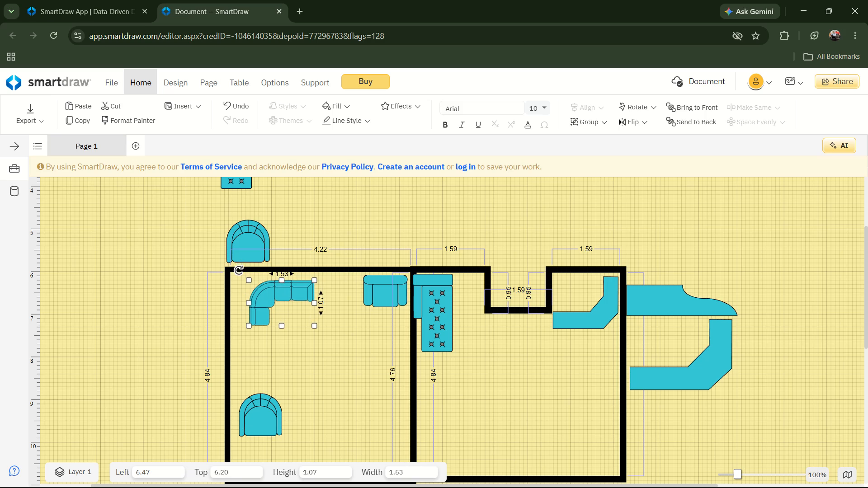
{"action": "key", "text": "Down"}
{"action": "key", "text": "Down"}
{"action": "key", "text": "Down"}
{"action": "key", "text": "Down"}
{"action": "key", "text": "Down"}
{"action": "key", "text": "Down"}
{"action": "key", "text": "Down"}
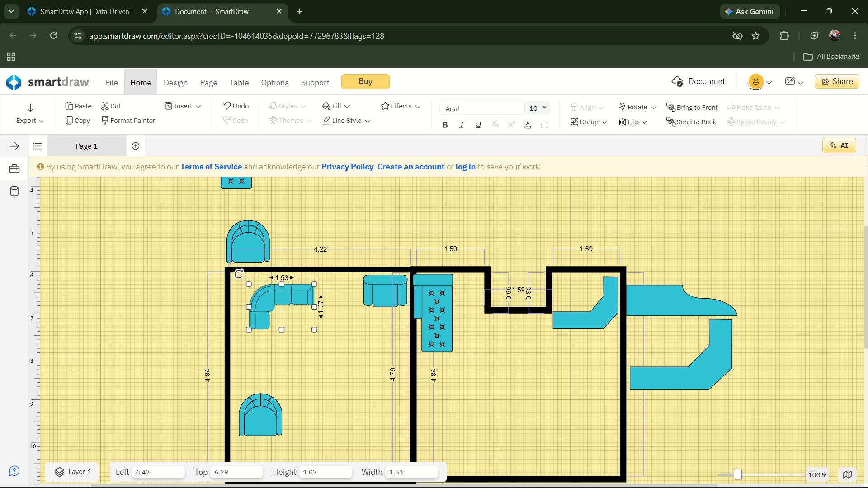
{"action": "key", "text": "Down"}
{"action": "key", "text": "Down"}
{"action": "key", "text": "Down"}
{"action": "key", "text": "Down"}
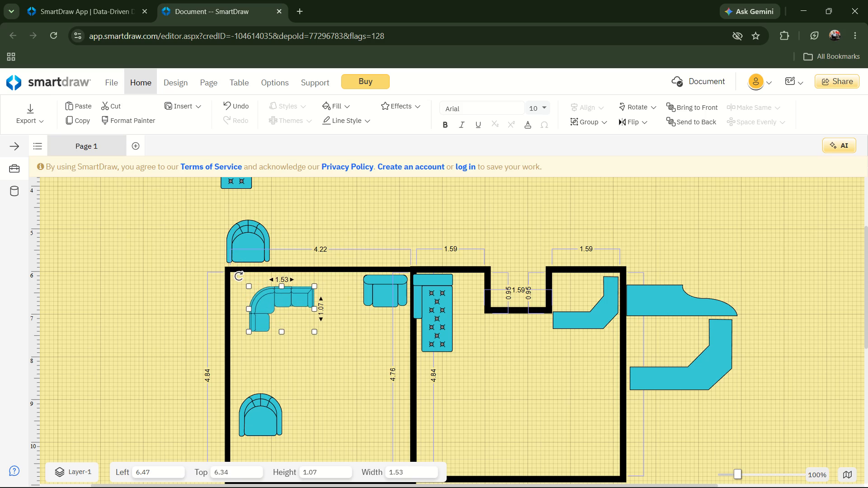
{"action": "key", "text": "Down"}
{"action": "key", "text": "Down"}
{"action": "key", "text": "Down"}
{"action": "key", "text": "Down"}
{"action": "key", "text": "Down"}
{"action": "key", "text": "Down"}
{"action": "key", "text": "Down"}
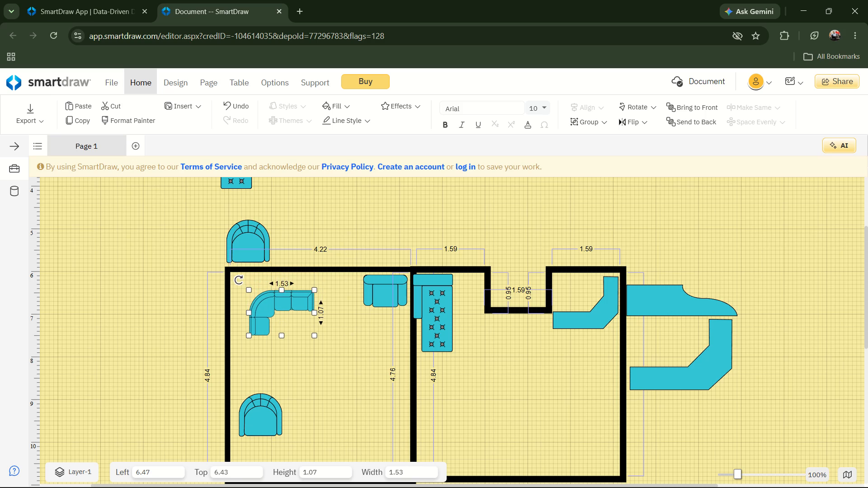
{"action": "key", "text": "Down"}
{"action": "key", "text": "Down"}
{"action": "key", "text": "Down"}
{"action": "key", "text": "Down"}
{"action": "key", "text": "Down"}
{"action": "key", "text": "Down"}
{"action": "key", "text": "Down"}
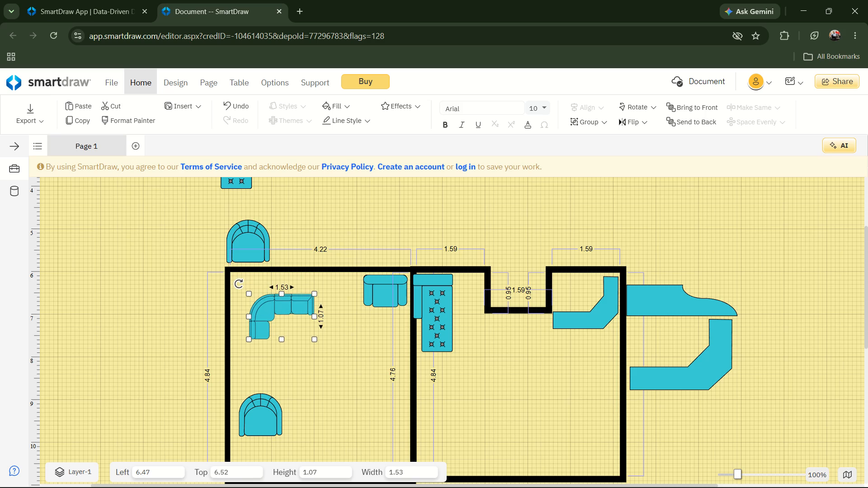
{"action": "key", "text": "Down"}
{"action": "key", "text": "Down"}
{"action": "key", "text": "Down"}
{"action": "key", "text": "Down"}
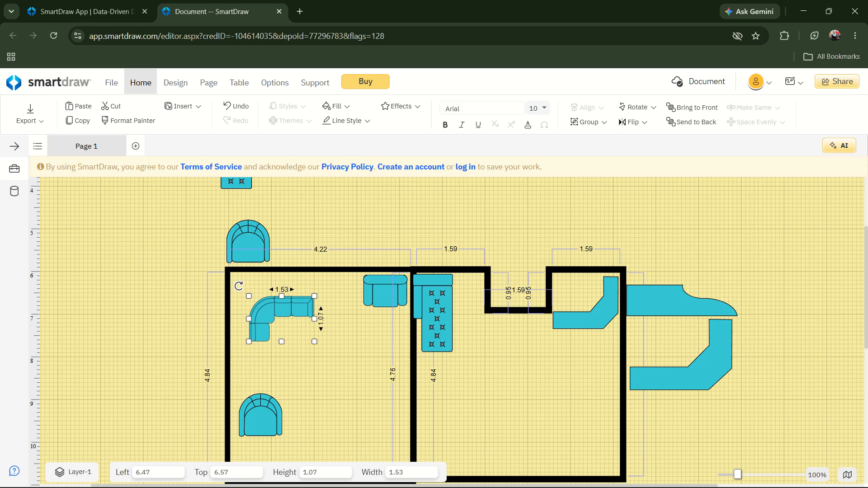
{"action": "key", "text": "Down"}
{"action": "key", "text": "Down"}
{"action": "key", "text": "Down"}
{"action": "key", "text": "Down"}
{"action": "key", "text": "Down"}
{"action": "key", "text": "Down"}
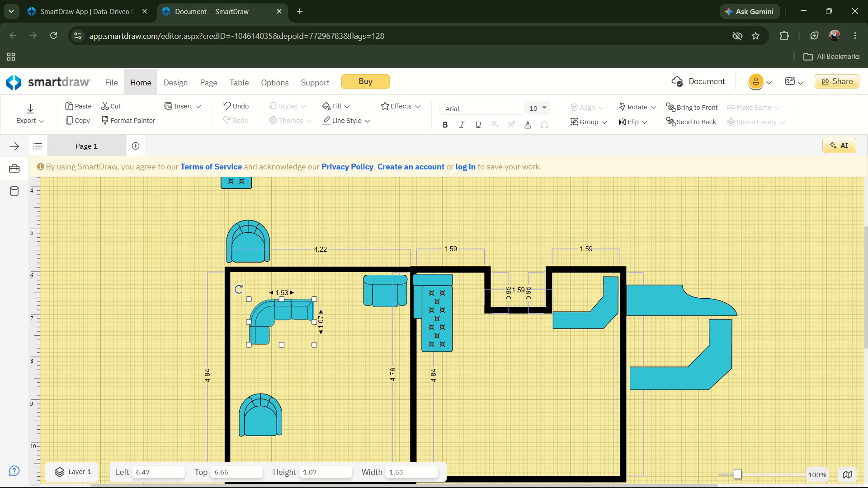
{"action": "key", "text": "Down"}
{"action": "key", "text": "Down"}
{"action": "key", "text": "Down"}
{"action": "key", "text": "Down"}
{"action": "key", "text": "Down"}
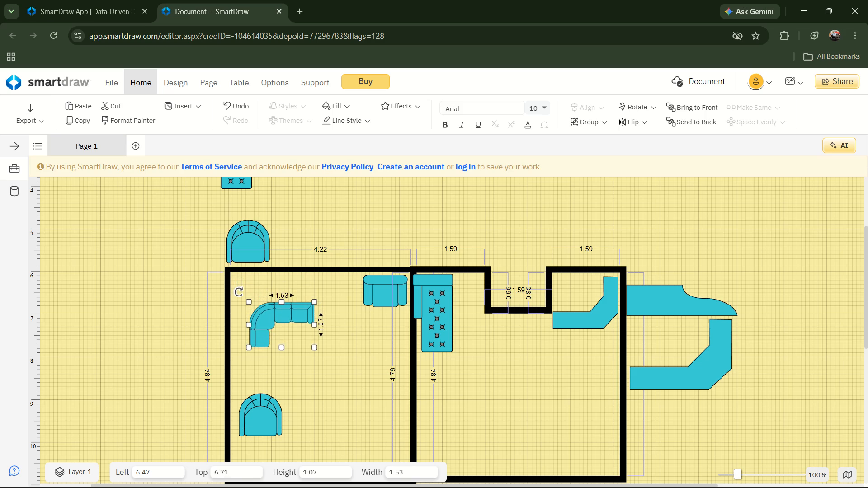
Nudge the corner sofa right, further from the left room's side wall, to about Left 6.88.
{"action": "key", "text": "Right"}
{"action": "key", "text": "Right"}
{"action": "key", "text": "Right"}
{"action": "key", "text": "Right"}
{"action": "key", "text": "Right"}
{"action": "key", "text": "Right"}
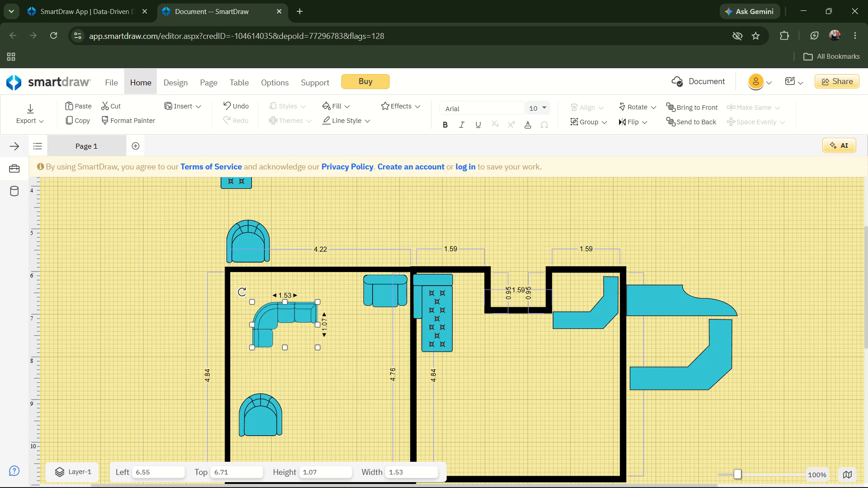
{"action": "key", "text": "Right"}
{"action": "key", "text": "Right"}
{"action": "key", "text": "Right"}
{"action": "key", "text": "Right"}
{"action": "key", "text": "Right"}
{"action": "key", "text": "Right"}
{"action": "key", "text": "Right"}
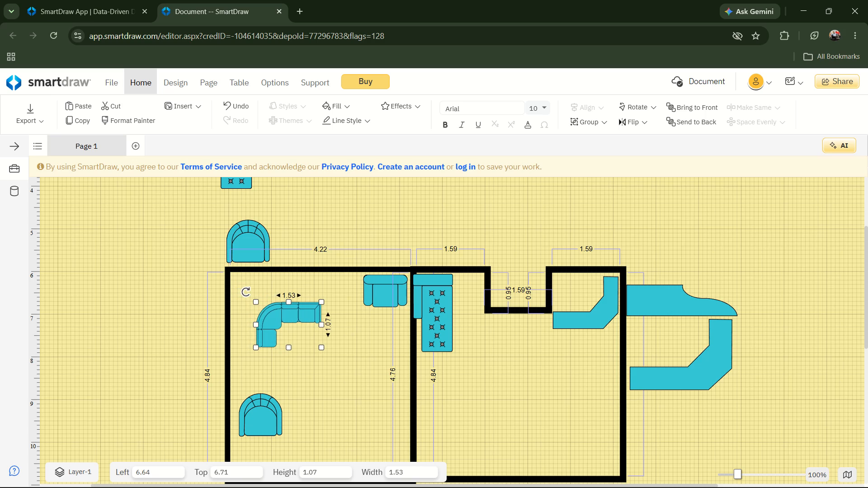
{"action": "key", "text": "Right"}
{"action": "key", "text": "Right"}
{"action": "key", "text": "Right"}
{"action": "key", "text": "Right"}
{"action": "key", "text": "Right"}
{"action": "key", "text": "Right"}
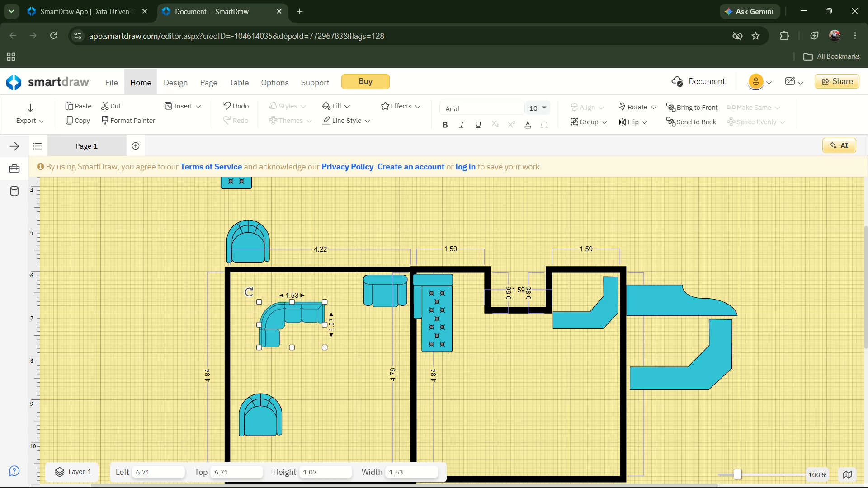
{"action": "key", "text": "Right"}
{"action": "key", "text": "Right"}
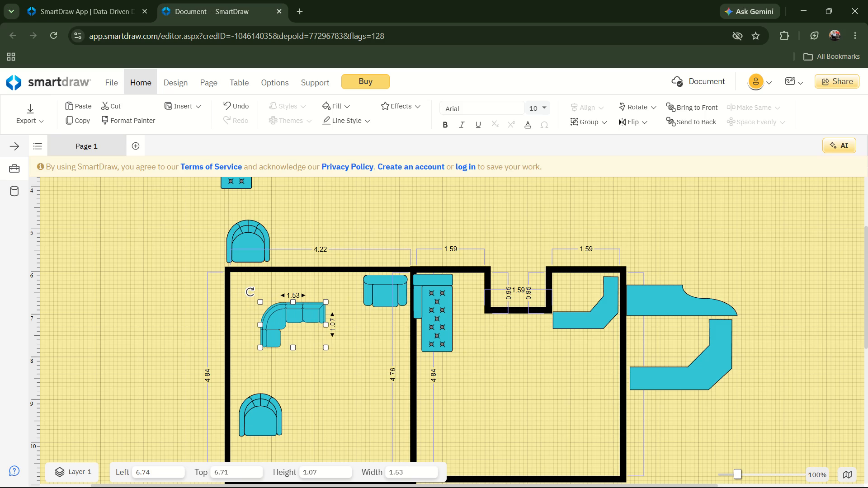
{"action": "key", "text": "Right"}
{"action": "key", "text": "Right"}
{"action": "key", "text": "Right"}
{"action": "key", "text": "Right"}
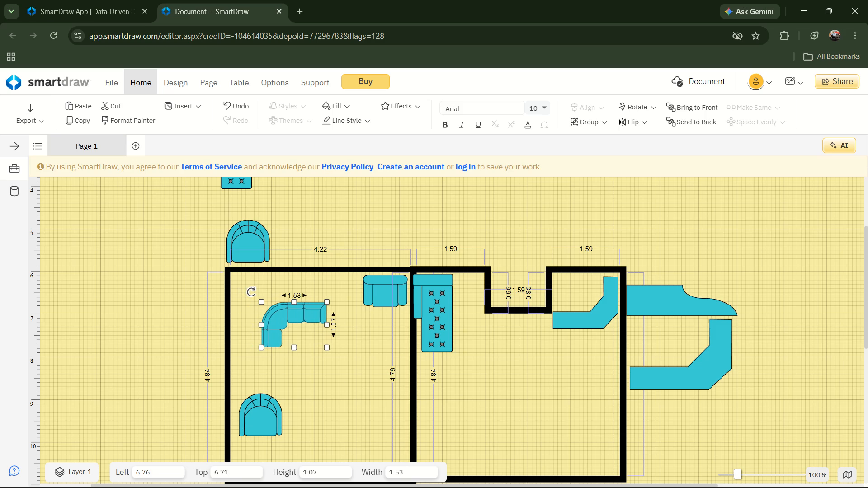
{"action": "key", "text": "Right"}
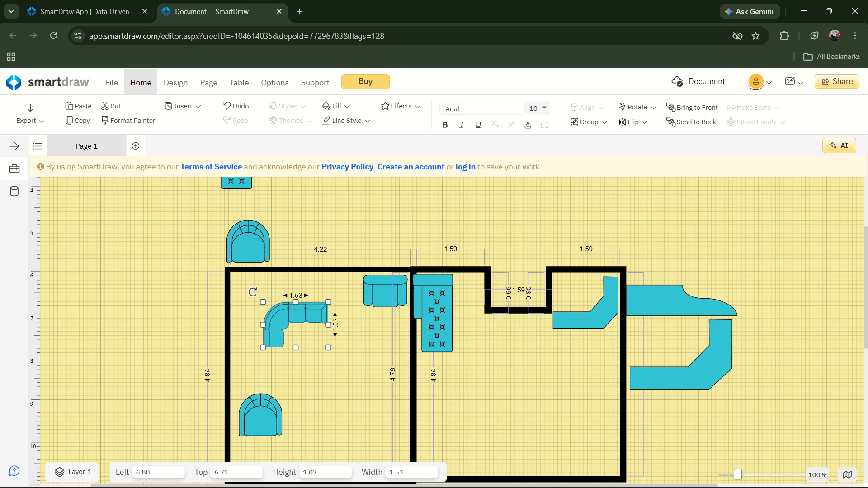
{"action": "key", "text": "Right"}
{"action": "key", "text": "Right"}
{"action": "key", "text": "Right"}
{"action": "key", "text": "Right"}
{"action": "key", "text": "Right"}
{"action": "key", "text": "Right"}
Nudge the corner sofa up towards the left room's top wall, to about Top 6.11.
{"action": "key", "text": "Up"}
{"action": "key", "text": "Up"}
{"action": "key", "text": "Up"}
{"action": "key", "text": "Up"}
{"action": "key", "text": "Up"}
{"action": "key", "text": "Up"}
{"action": "key", "text": "Up"}
{"action": "key", "text": "Up"}
{"action": "key", "text": "Up"}
{"action": "key", "text": "Up"}
{"action": "key", "text": "Up"}
{"action": "key", "text": "Up"}
{"action": "key", "text": "Up"}
{"action": "key", "text": "Up"}
{"action": "key", "text": "Up"}
{"action": "key", "text": "Up"}
{"action": "key", "text": "Up"}
{"action": "key", "text": "Up"}
{"action": "key", "text": "Up"}
{"action": "key", "text": "Up"}
{"action": "key", "text": "Up"}
{"action": "key", "text": "Up"}
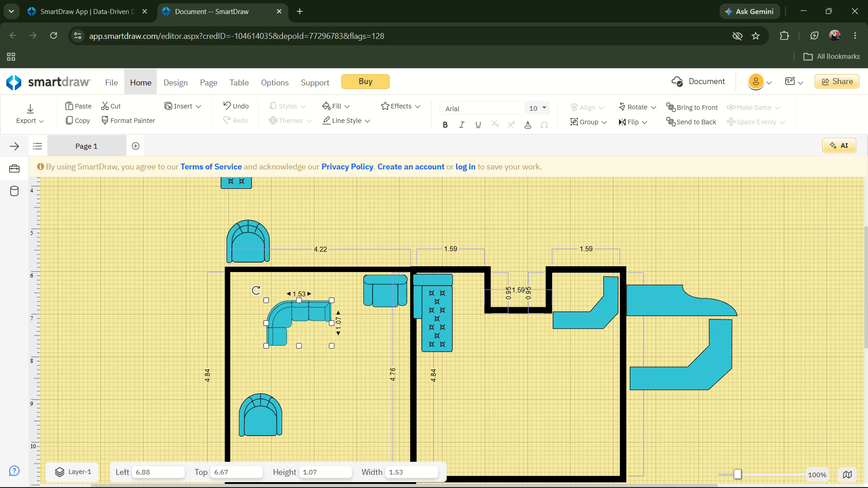
{"action": "key", "text": "Up"}
{"action": "key", "text": "Up"}
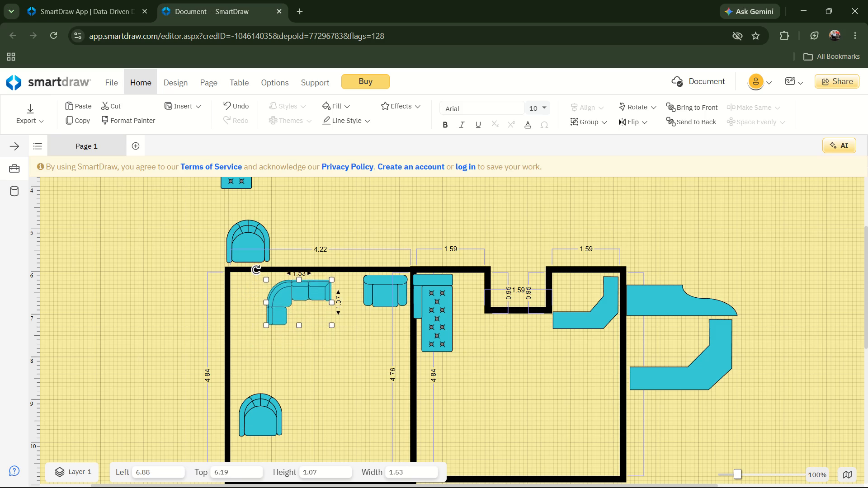
{"action": "key", "text": "Up"}
{"action": "key", "text": "Up"}
{"action": "key", "text": "Up"}
{"action": "key", "text": "Up"}
{"action": "key", "text": "Up"}
{"action": "key", "text": "Up"}
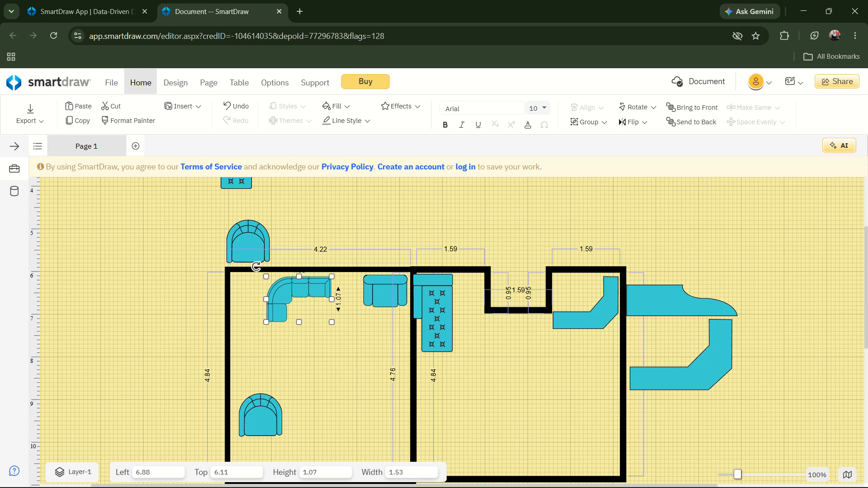
Nudge the corner sofa left towards the left room's outer side wall, to about Left 6.10.
{"action": "key", "text": "Left"}
{"action": "key", "text": "Left"}
{"action": "key", "text": "Left"}
{"action": "key", "text": "Left"}
{"action": "key", "text": "Left"}
{"action": "key", "text": "Left"}
{"action": "key", "text": "Left"}
{"action": "key", "text": "Left"}
{"action": "key", "text": "Left"}
{"action": "key", "text": "Left"}
{"action": "key", "text": "Left"}
{"action": "key", "text": "Left"}
{"action": "key", "text": "Left"}
{"action": "key", "text": "Left"}
{"action": "key", "text": "Left"}
{"action": "key", "text": "Left"}
{"action": "key", "text": "Left"}
{"action": "key", "text": "Left"}
{"action": "key", "text": "Left"}
{"action": "key", "text": "Left"}
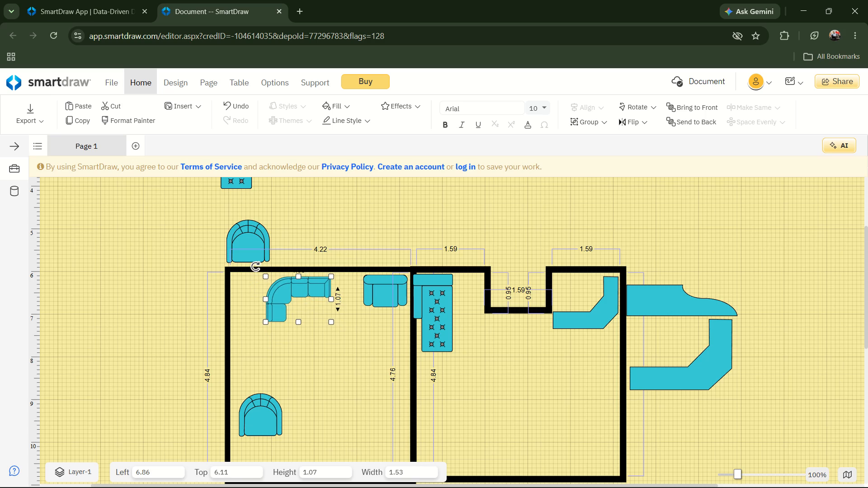
{"action": "key", "text": "Left"}
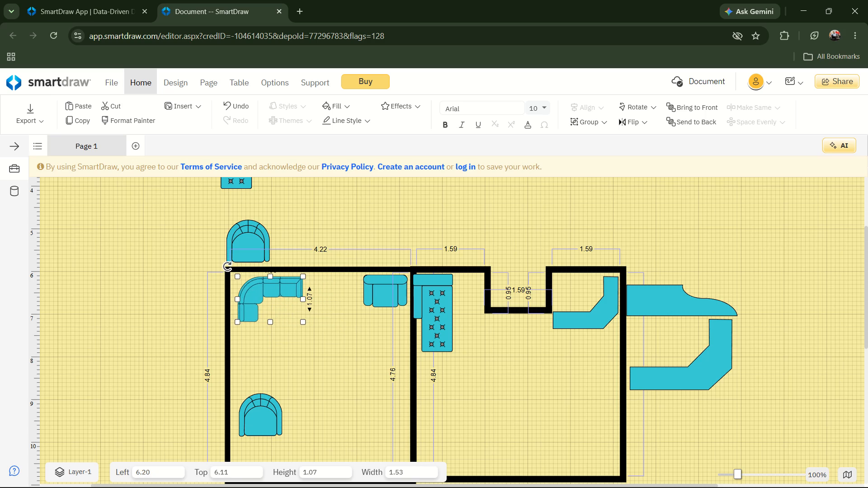
{"action": "key", "text": "Left"}
{"action": "key", "text": "Left"}
{"action": "key", "text": "Left"}
{"action": "key", "text": "Left"}
{"action": "key", "text": "Left"}
{"action": "key", "text": "Left"}
{"action": "key", "text": "Left"}
Fine-adjust the corner sofa in the left room's top-left corner to about Left 6.12, Top 6.08.
{"action": "key", "text": "Up"}
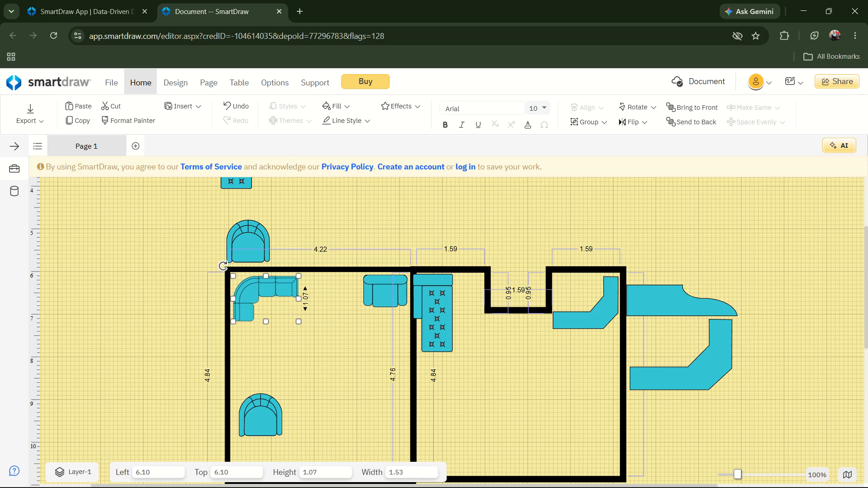
{"action": "key", "text": "Up"}
{"action": "key", "text": "Up"}
{"action": "key", "text": "Down"}
{"action": "key", "text": "Up"}
{"action": "key", "text": "Up"}
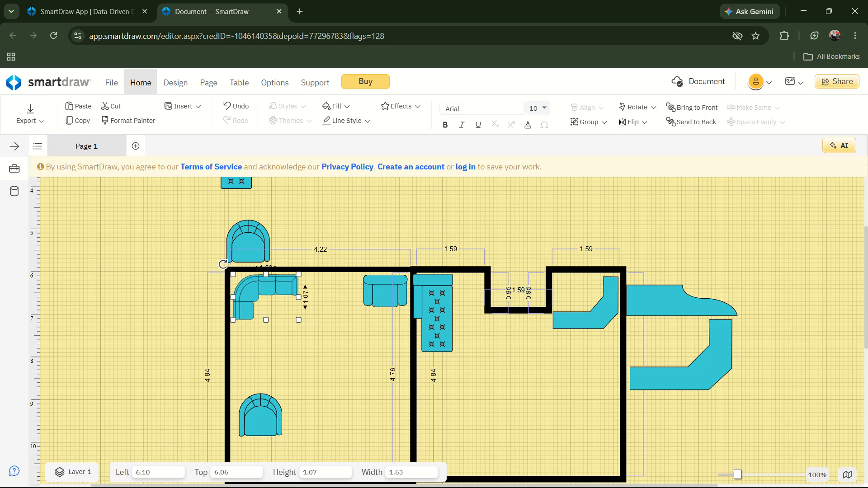
{"action": "key", "text": "Down"}
{"action": "key", "text": "Right"}
{"action": "key", "text": "Down"}
{"action": "key", "text": "Up"}
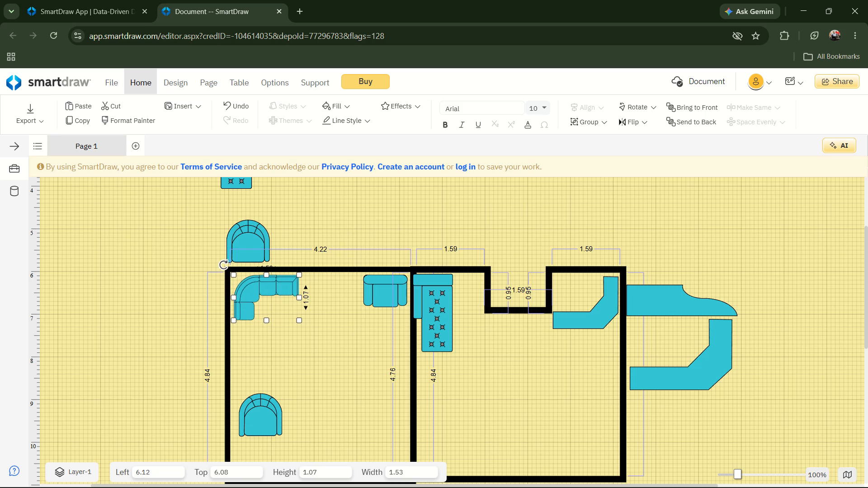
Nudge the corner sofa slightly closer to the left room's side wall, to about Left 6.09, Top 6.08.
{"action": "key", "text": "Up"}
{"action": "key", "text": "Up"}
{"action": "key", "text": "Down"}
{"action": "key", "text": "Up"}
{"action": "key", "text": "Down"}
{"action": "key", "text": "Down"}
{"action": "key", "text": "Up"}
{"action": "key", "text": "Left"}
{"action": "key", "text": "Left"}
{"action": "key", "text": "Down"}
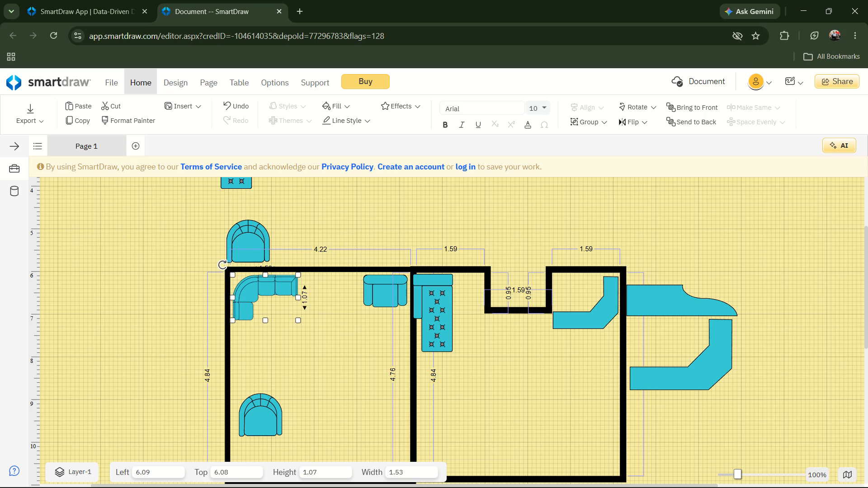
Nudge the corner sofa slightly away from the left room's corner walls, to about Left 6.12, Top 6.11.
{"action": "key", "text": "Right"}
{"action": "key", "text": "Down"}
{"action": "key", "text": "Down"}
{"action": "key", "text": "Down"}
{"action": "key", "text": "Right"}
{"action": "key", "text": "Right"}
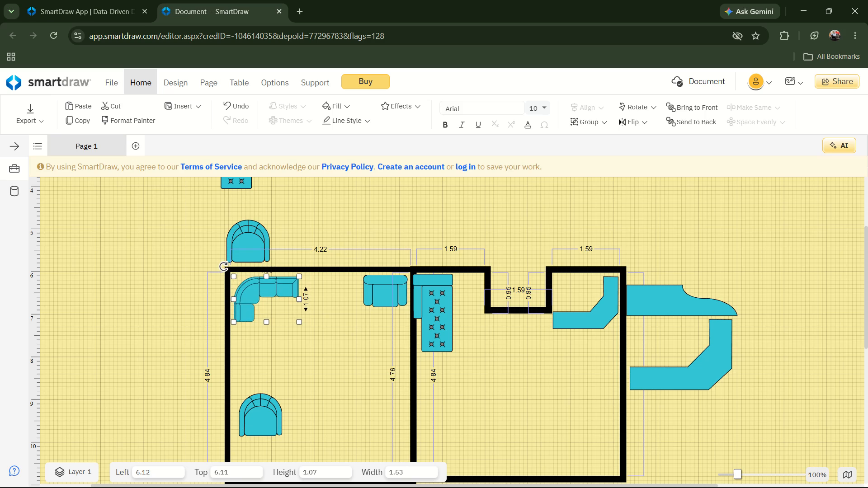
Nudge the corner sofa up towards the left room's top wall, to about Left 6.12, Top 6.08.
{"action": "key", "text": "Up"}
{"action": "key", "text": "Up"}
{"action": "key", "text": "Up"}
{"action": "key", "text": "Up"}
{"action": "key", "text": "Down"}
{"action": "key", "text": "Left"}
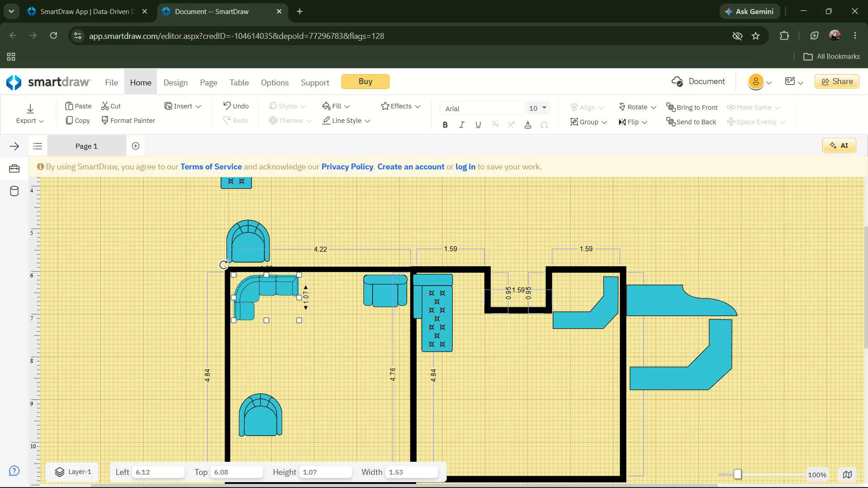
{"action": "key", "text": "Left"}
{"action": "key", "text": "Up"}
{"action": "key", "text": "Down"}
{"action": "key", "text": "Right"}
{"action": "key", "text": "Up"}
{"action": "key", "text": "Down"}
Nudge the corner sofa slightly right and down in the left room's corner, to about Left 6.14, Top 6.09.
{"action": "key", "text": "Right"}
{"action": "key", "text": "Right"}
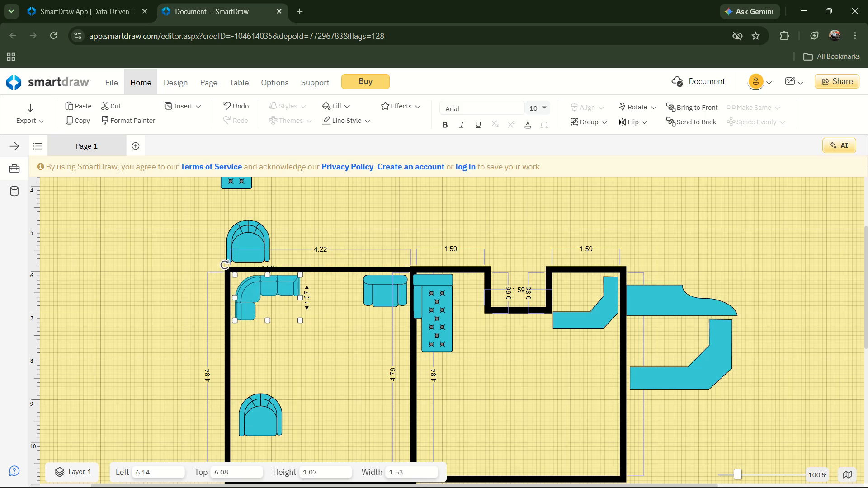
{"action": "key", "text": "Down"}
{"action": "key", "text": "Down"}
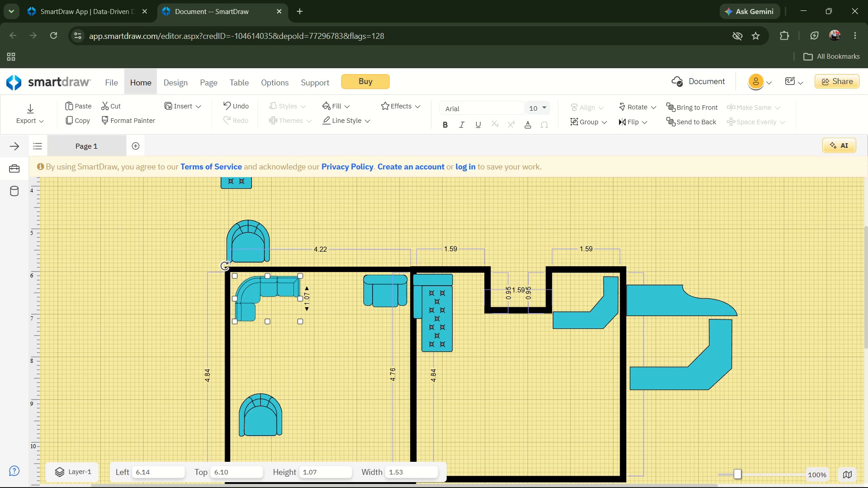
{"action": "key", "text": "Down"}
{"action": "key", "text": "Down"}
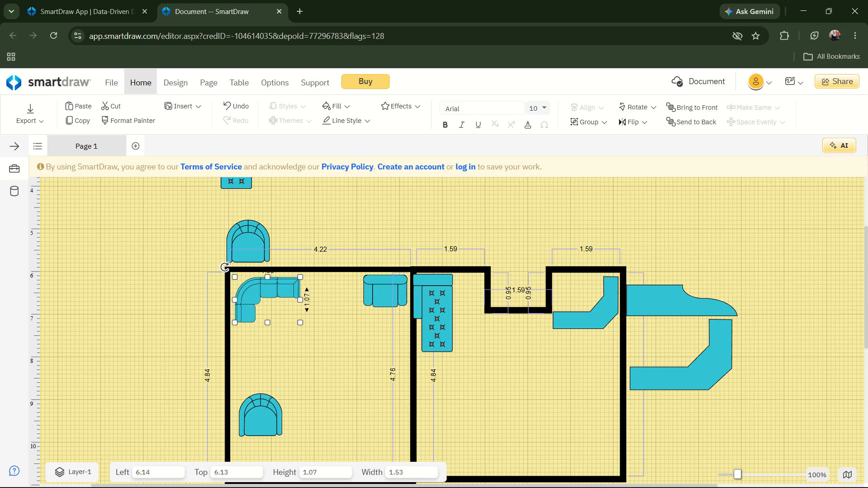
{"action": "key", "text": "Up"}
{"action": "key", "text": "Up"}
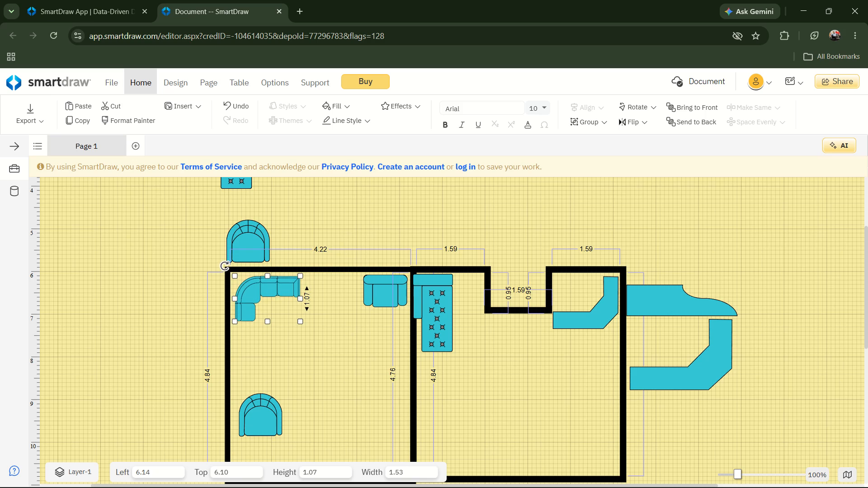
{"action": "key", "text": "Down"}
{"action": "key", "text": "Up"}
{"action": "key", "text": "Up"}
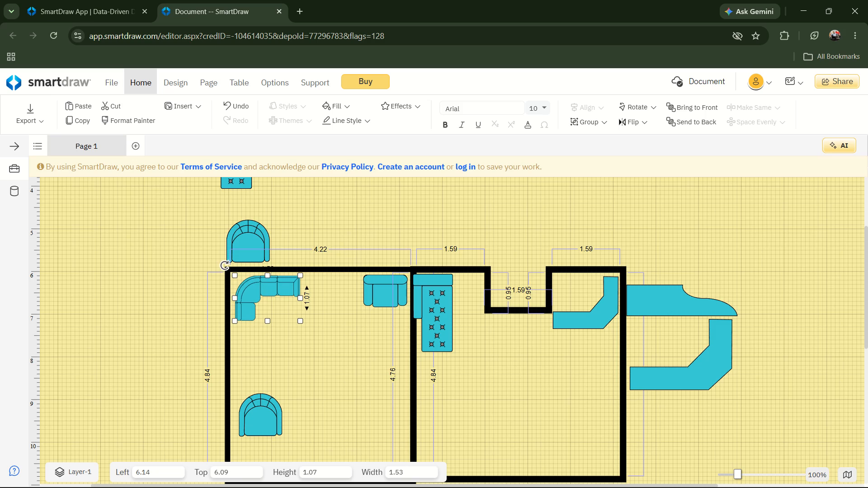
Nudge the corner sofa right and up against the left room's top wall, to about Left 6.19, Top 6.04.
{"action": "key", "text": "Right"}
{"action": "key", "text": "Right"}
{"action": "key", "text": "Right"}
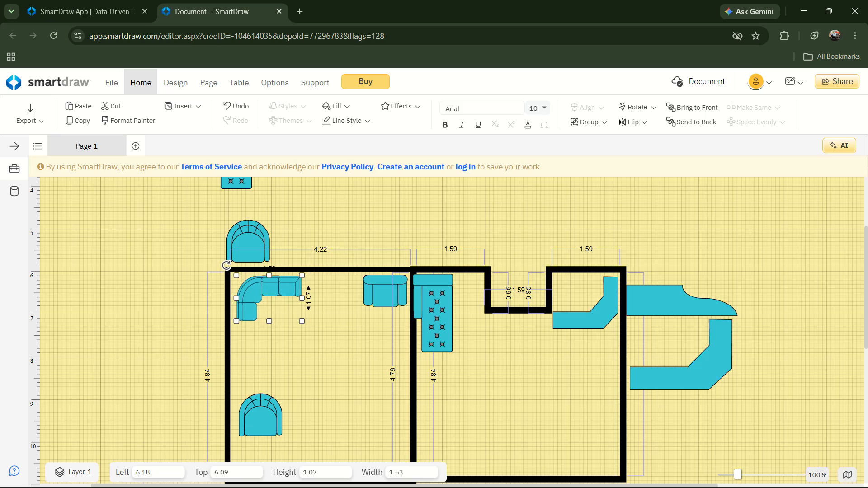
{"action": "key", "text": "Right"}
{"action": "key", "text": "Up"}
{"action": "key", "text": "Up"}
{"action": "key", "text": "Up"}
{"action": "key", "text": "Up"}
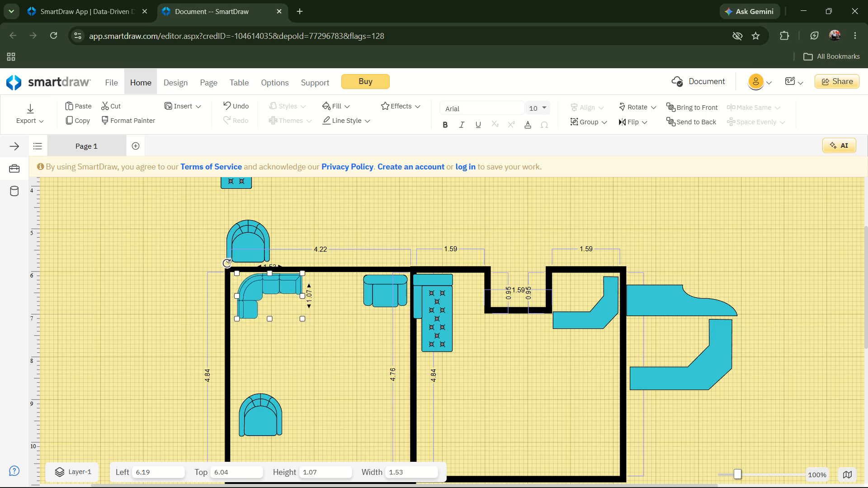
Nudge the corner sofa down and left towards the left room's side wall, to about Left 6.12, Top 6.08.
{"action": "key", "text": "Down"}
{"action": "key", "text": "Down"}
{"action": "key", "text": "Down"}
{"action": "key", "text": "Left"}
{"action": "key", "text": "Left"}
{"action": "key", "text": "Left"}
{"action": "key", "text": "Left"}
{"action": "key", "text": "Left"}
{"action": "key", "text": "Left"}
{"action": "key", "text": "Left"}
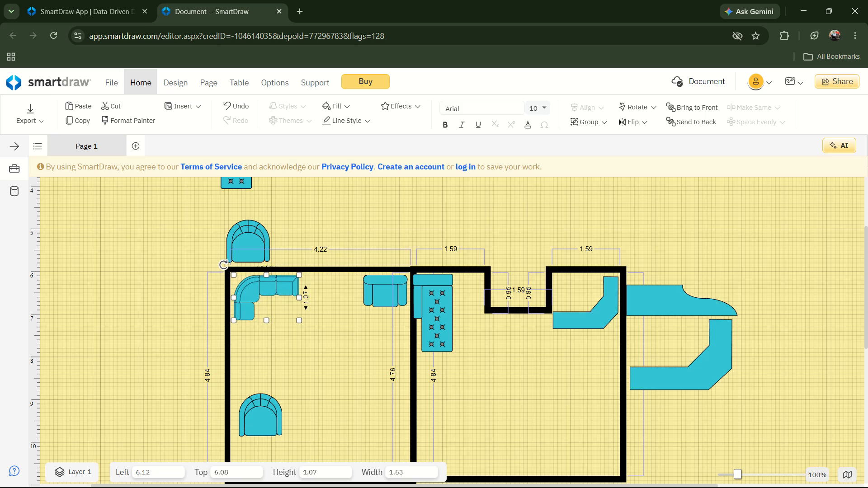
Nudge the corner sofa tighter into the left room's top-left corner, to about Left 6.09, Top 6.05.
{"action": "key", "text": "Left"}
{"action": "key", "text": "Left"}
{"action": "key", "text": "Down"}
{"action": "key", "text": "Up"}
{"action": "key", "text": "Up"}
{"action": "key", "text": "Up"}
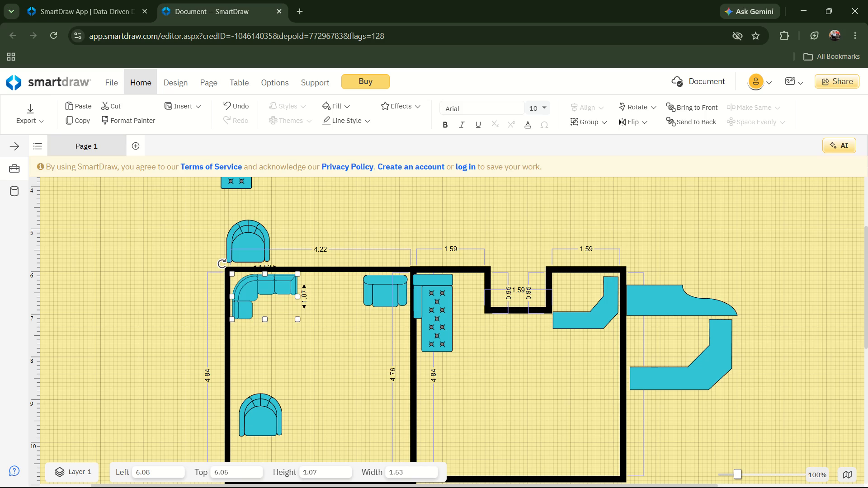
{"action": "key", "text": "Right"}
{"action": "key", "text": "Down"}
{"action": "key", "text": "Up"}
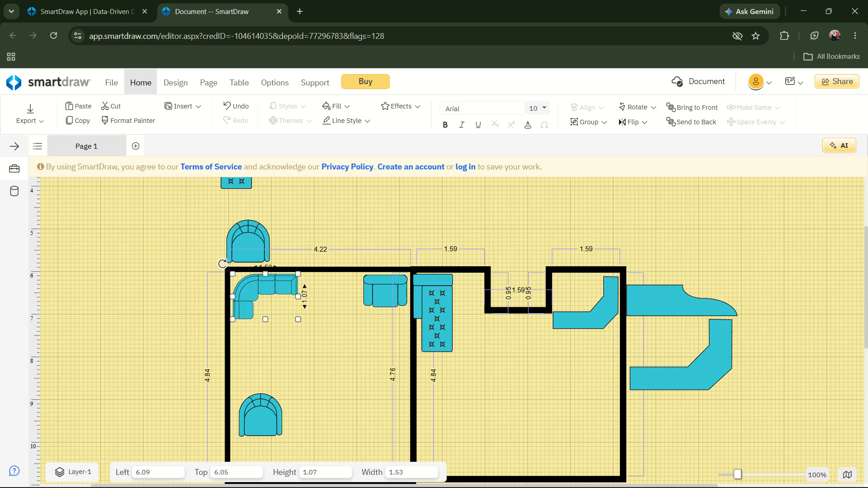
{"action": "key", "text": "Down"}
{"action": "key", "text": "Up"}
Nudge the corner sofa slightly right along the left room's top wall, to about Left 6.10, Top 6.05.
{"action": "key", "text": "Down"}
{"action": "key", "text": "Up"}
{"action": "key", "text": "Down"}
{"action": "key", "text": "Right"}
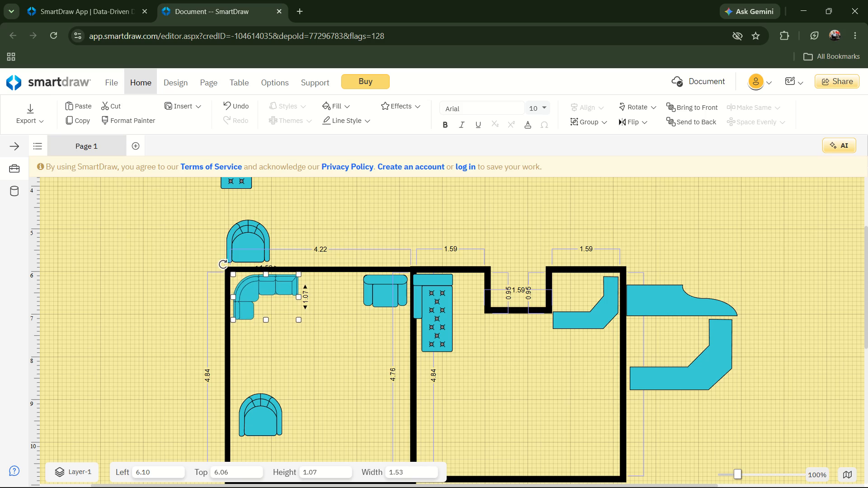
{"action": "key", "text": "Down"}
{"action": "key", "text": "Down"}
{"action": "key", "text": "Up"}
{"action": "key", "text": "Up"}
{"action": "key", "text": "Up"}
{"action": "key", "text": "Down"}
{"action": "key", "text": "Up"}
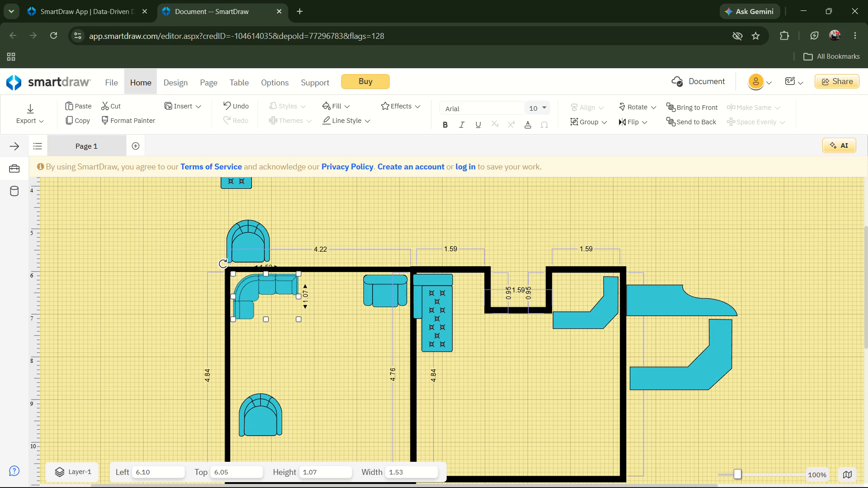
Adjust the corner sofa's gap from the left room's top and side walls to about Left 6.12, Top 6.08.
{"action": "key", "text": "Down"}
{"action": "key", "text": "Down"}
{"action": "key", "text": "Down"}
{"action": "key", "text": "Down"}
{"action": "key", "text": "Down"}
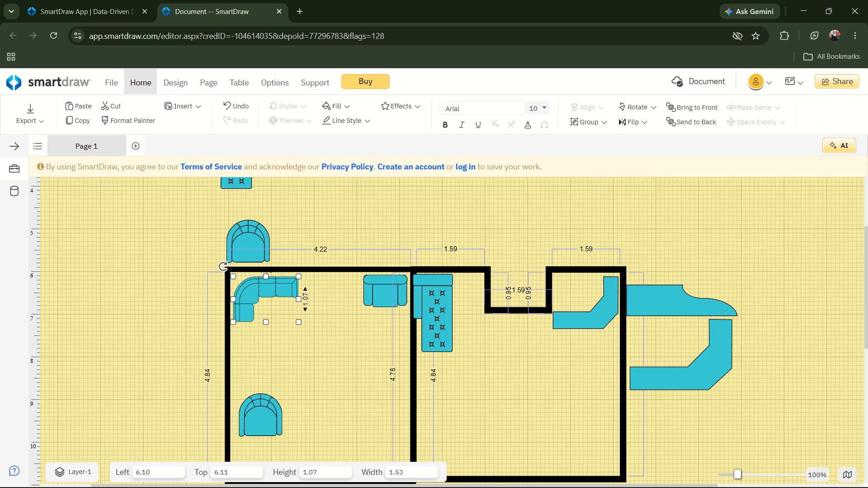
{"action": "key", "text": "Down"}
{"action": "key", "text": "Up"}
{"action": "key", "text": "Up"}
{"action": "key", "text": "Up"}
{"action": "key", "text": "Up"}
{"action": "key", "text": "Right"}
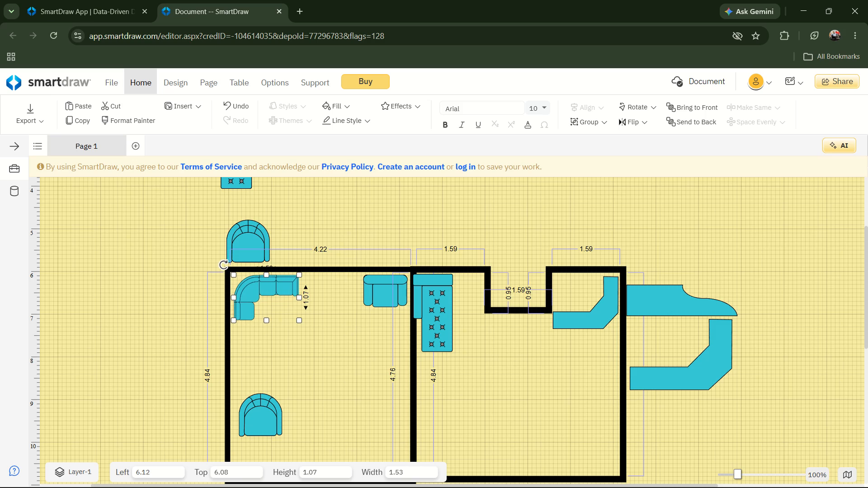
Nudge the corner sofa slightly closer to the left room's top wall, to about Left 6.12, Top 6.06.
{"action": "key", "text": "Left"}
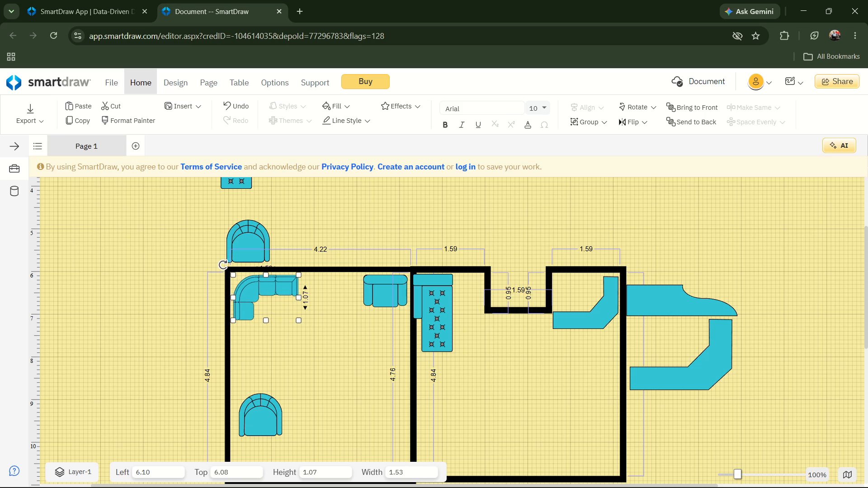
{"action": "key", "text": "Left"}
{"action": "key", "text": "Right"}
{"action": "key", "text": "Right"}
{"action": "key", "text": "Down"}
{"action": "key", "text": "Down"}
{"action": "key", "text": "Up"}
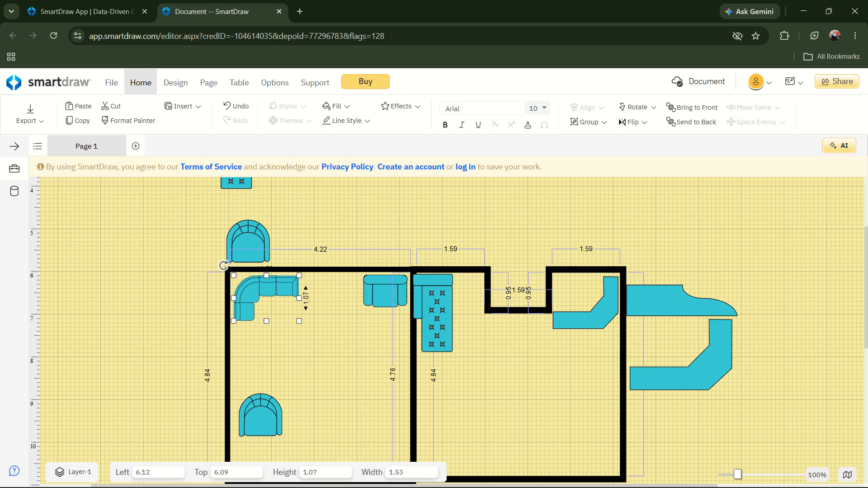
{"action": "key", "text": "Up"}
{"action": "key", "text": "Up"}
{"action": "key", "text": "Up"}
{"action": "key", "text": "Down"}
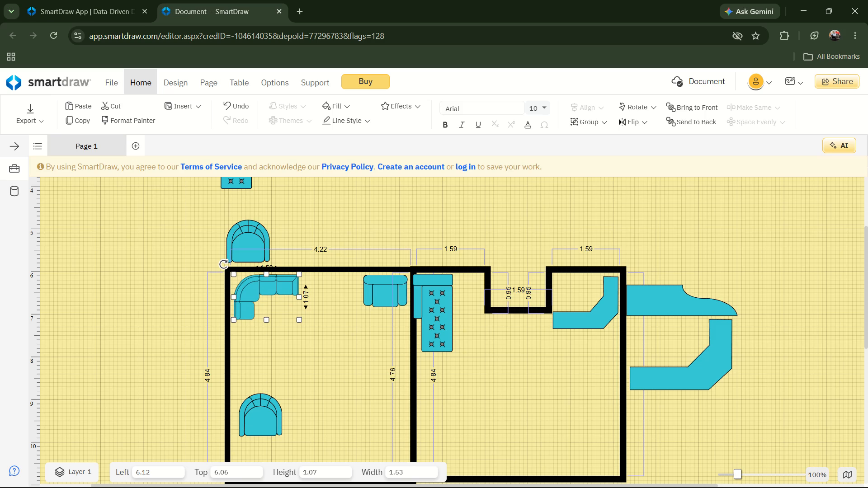
Nudge the corner sofa down from the left room's top wall and slightly right, to about Left 6.13, Top 6.19.
{"action": "key", "text": "Up"}
{"action": "key", "text": "Down"}
{"action": "key", "text": "Down"}
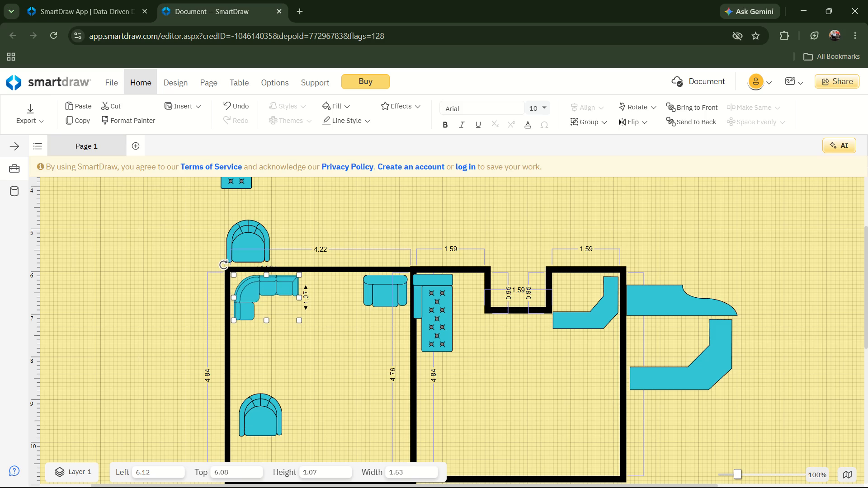
{"action": "key", "text": "Down"}
{"action": "key", "text": "Down"}
{"action": "key", "text": "Down"}
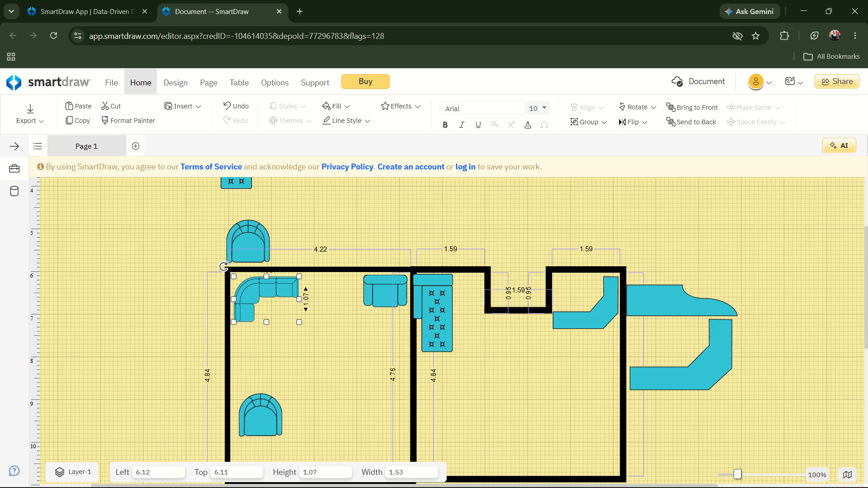
{"action": "key", "text": "Down"}
{"action": "key", "text": "Down"}
{"action": "key", "text": "Down"}
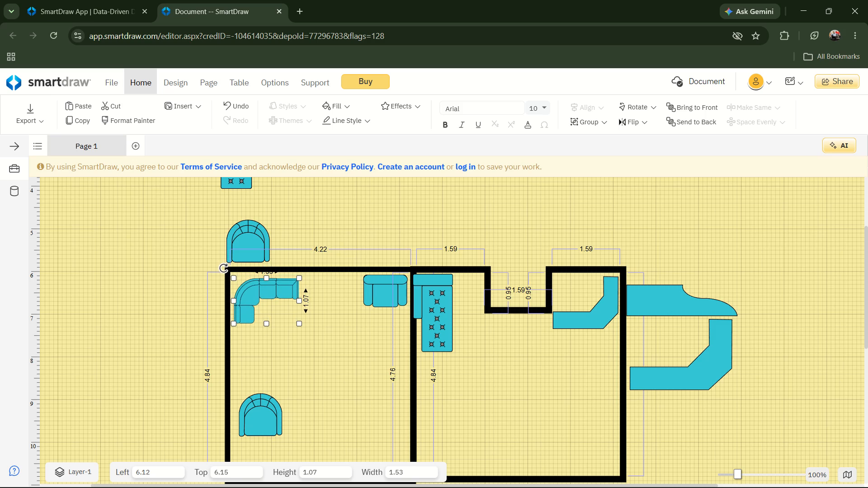
{"action": "key", "text": "Down"}
{"action": "key", "text": "Down"}
{"action": "key", "text": "Down"}
{"action": "key", "text": "Right"}
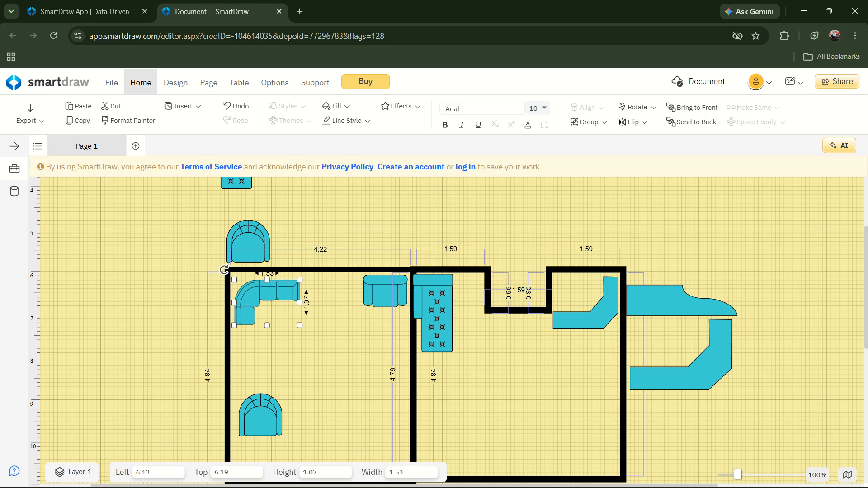
Nudge the corner sofa back up towards the left room's top wall, to about Top 6.11.
{"action": "key", "text": "Up"}
{"action": "key", "text": "Up"}
{"action": "key", "text": "Up"}
{"action": "key", "text": "Up"}
{"action": "key", "text": "Up"}
{"action": "key", "text": "Up"}
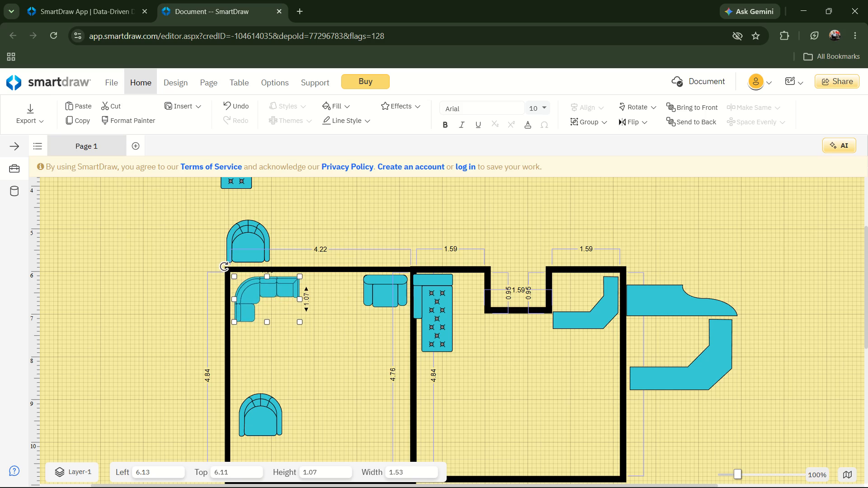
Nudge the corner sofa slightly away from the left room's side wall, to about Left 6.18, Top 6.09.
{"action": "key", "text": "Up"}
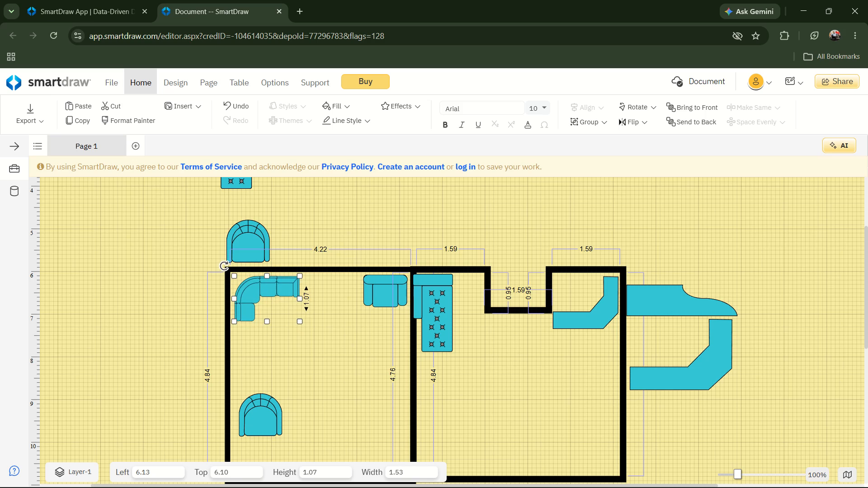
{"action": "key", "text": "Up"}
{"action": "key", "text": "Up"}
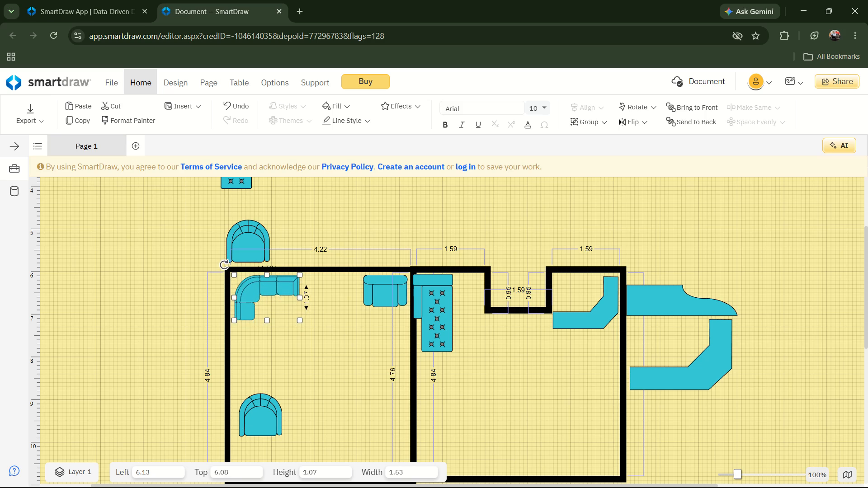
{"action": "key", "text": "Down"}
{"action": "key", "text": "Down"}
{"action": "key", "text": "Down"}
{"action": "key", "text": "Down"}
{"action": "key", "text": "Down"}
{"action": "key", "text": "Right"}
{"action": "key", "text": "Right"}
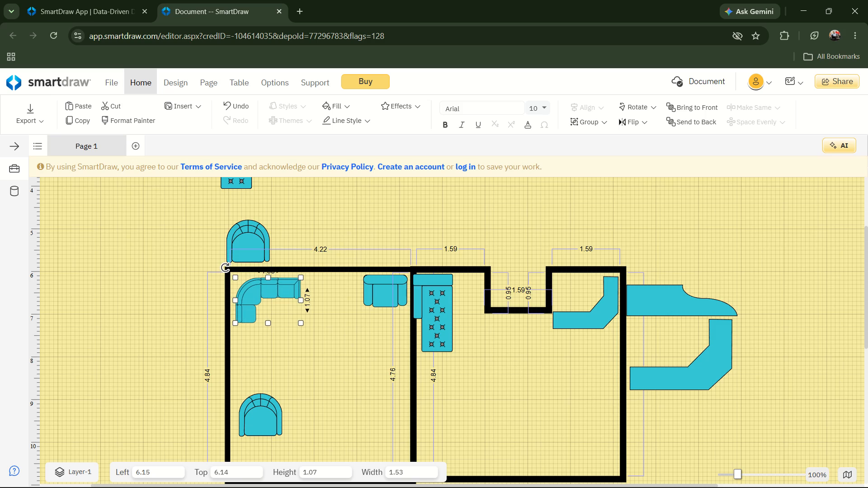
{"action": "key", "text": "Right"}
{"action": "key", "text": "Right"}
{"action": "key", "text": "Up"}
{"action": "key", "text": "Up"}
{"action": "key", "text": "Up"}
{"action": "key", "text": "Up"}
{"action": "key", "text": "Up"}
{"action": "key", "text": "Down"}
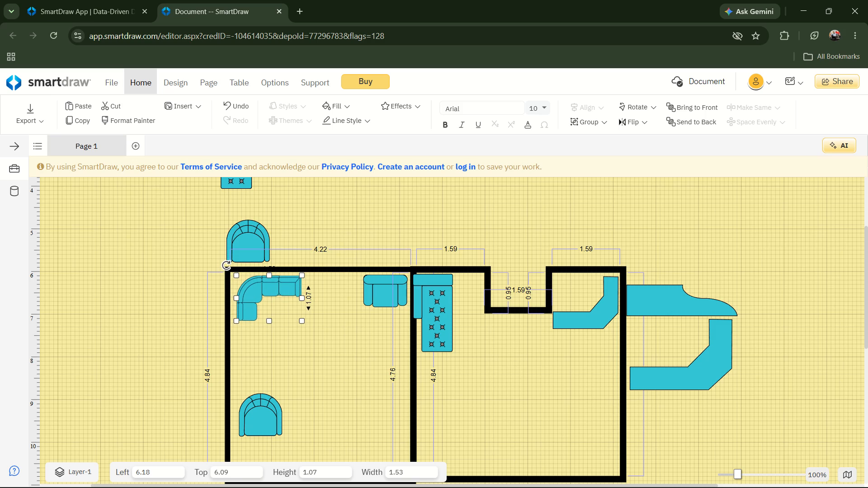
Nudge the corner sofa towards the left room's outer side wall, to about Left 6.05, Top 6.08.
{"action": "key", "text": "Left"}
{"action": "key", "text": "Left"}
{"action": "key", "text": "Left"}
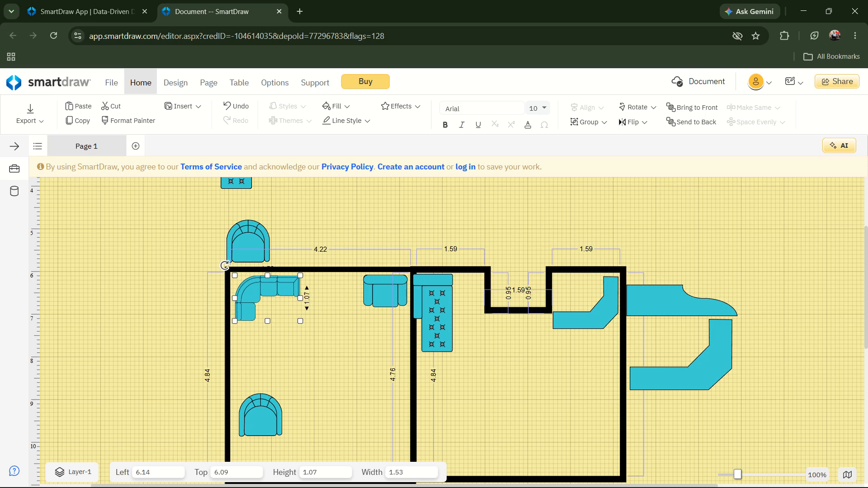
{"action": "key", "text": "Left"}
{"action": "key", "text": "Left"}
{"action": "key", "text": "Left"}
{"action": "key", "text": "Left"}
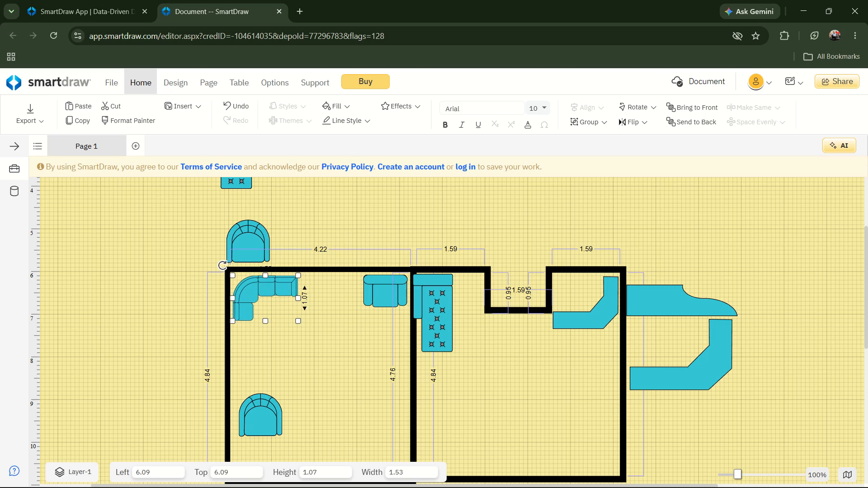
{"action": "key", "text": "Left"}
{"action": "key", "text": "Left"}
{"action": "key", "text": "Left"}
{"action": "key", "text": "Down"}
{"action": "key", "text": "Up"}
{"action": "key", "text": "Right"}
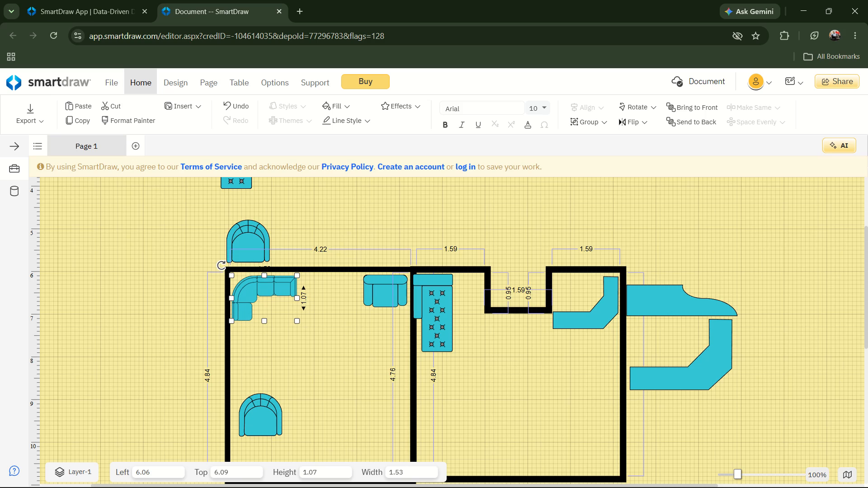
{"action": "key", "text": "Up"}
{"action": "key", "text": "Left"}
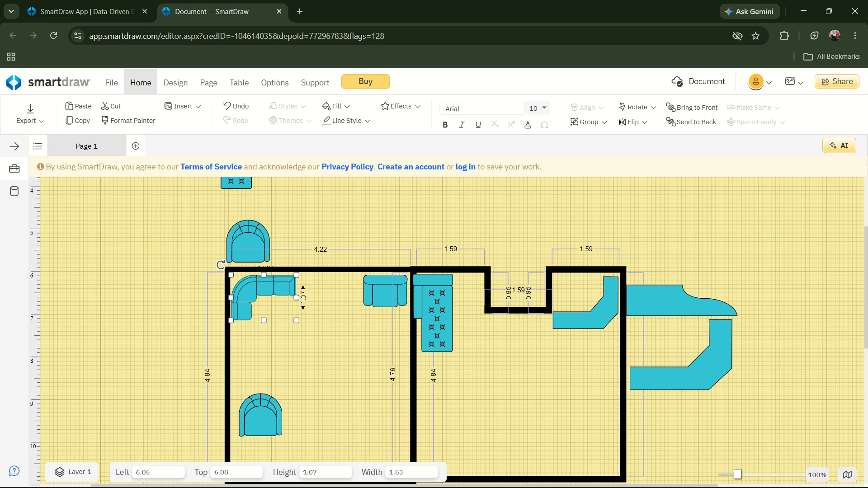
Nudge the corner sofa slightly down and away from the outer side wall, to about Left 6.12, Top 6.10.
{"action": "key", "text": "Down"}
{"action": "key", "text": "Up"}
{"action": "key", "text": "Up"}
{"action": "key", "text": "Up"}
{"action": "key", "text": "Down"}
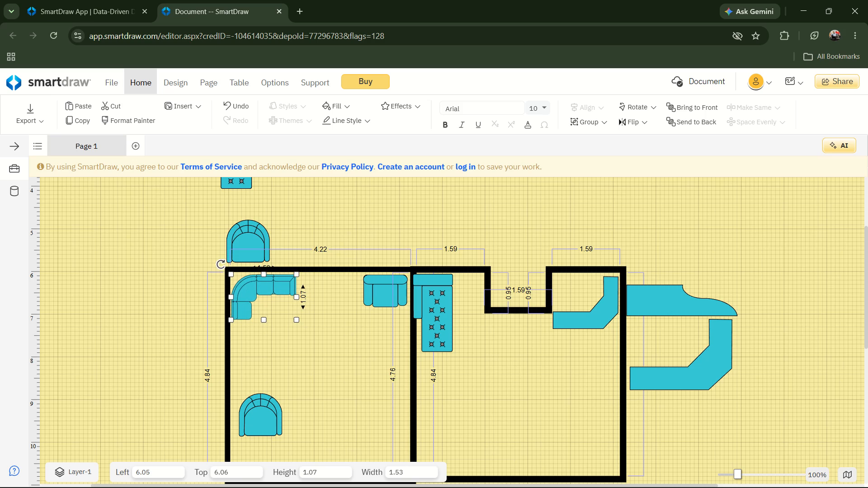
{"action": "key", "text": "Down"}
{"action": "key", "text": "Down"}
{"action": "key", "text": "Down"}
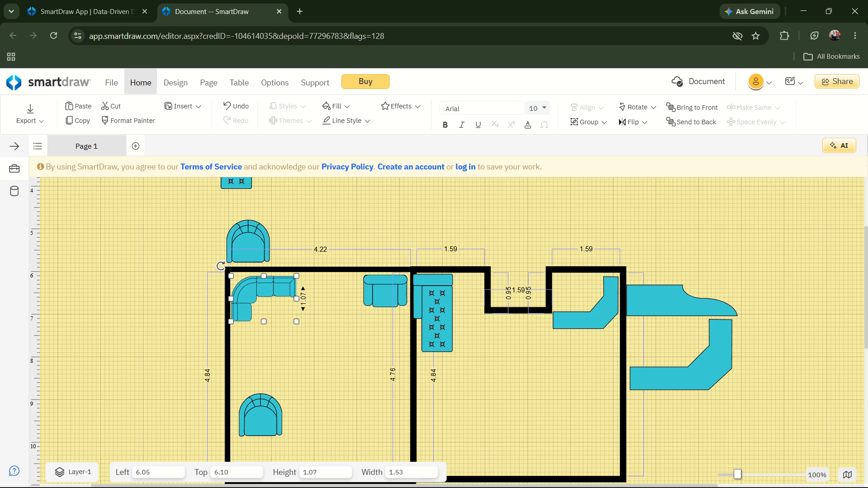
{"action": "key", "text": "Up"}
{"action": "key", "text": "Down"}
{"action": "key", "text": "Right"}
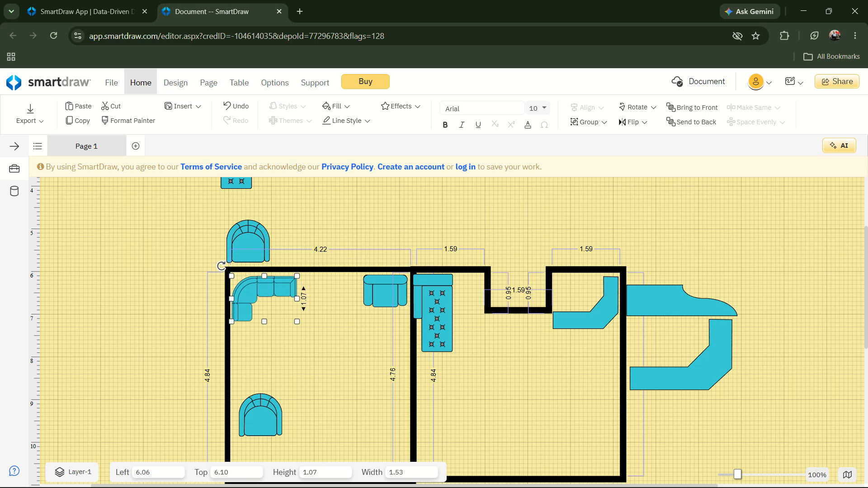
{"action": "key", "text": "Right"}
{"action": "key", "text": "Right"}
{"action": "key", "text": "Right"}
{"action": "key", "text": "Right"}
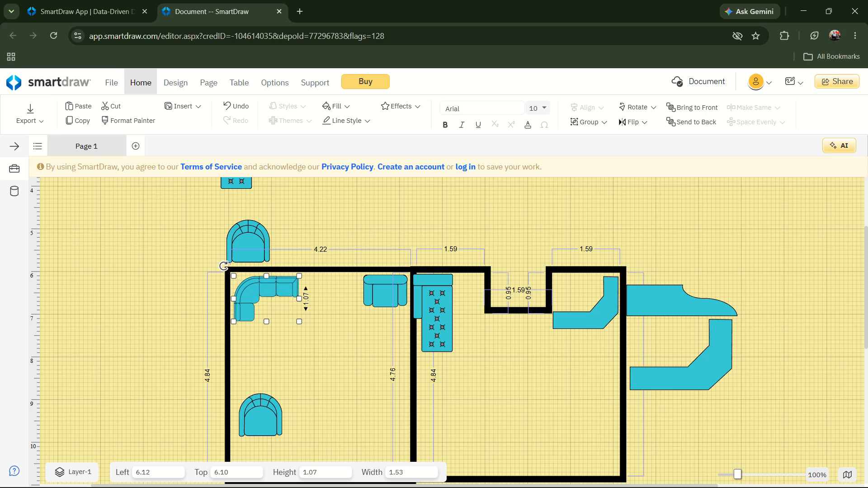
Nudge the corner sofa slightly down from the left room's top wall, to about Top 6.13.
{"action": "key", "text": "Down"}
{"action": "key", "text": "Down"}
{"action": "key", "text": "Down"}
{"action": "key", "text": "Up"}
{"action": "key", "text": "Up"}
{"action": "key", "text": "Down"}
{"action": "key", "text": "Down"}
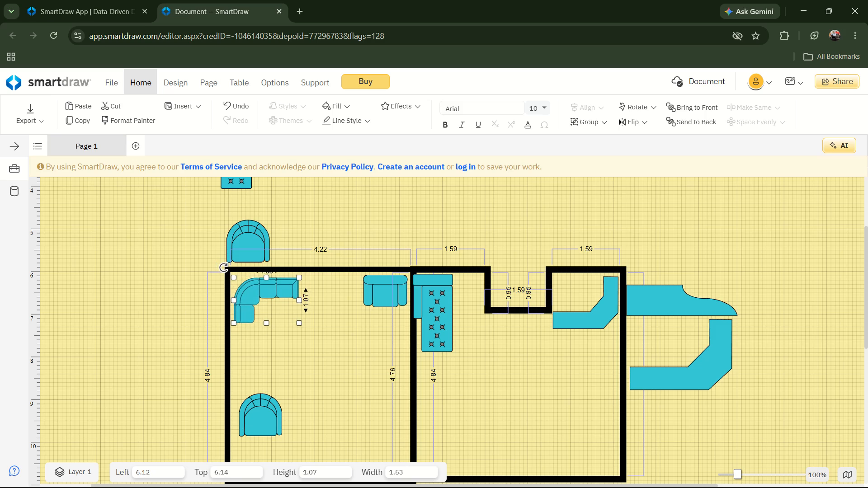
{"action": "key", "text": "Up"}
{"action": "key", "text": "Up"}
{"action": "key", "text": "Up"}
{"action": "key", "text": "Down"}
{"action": "key", "text": "Down"}
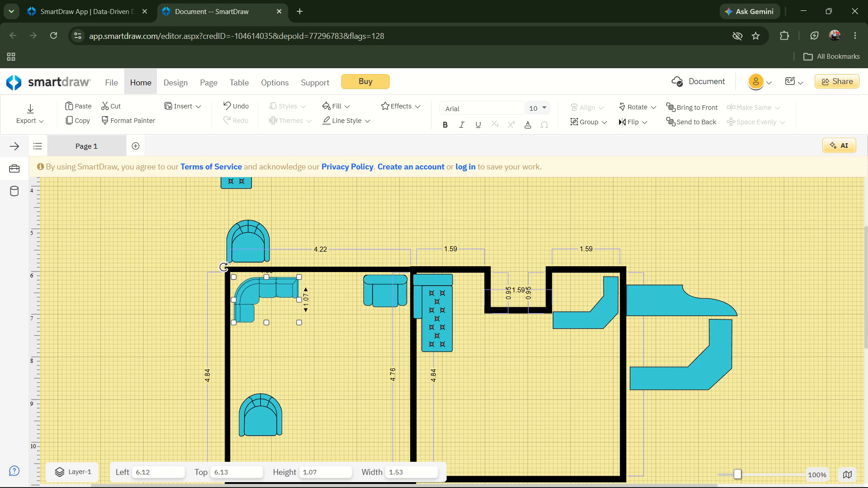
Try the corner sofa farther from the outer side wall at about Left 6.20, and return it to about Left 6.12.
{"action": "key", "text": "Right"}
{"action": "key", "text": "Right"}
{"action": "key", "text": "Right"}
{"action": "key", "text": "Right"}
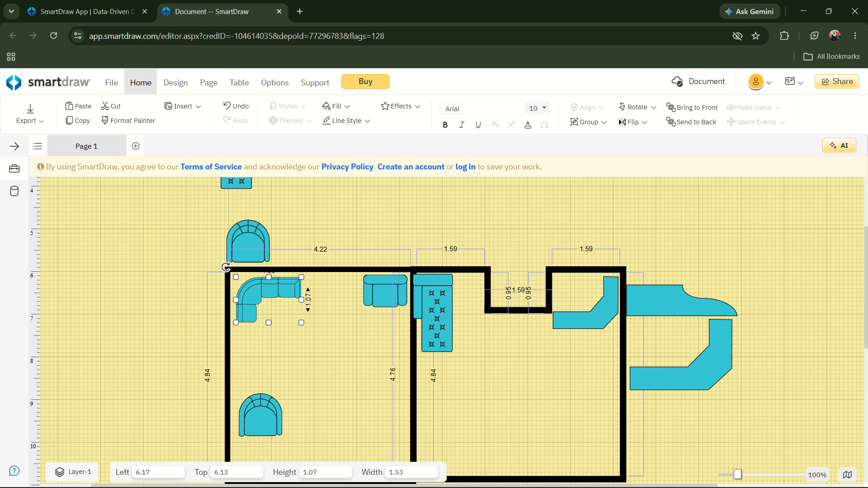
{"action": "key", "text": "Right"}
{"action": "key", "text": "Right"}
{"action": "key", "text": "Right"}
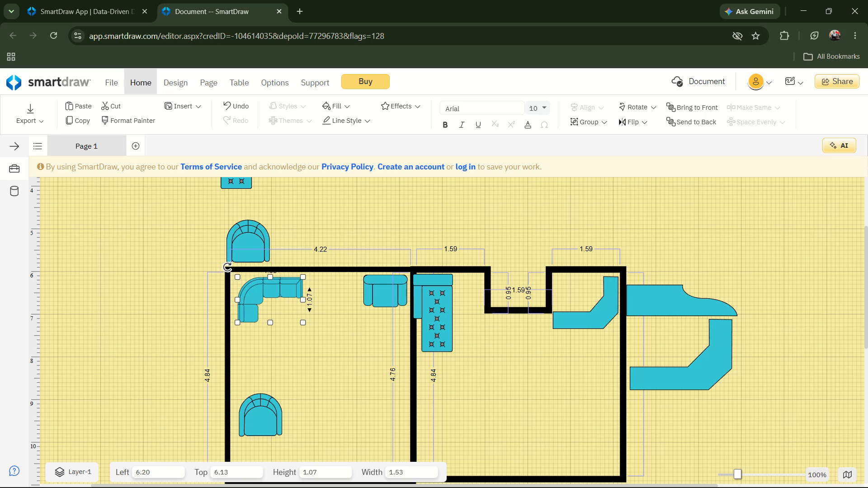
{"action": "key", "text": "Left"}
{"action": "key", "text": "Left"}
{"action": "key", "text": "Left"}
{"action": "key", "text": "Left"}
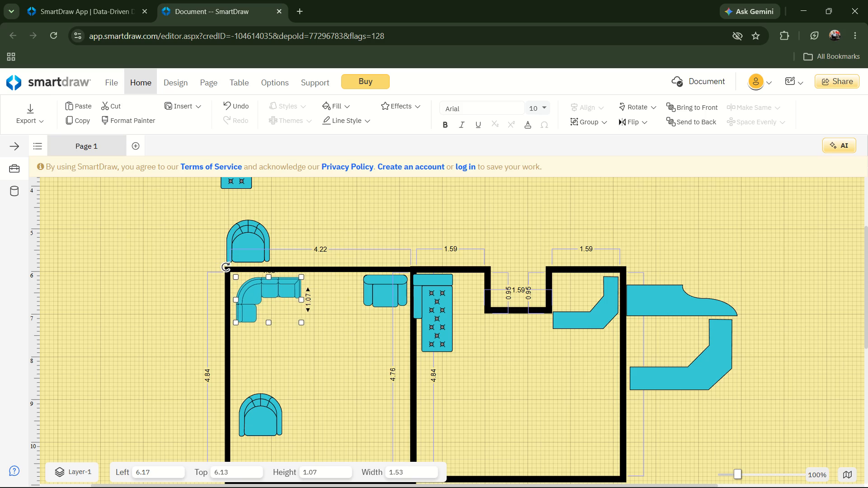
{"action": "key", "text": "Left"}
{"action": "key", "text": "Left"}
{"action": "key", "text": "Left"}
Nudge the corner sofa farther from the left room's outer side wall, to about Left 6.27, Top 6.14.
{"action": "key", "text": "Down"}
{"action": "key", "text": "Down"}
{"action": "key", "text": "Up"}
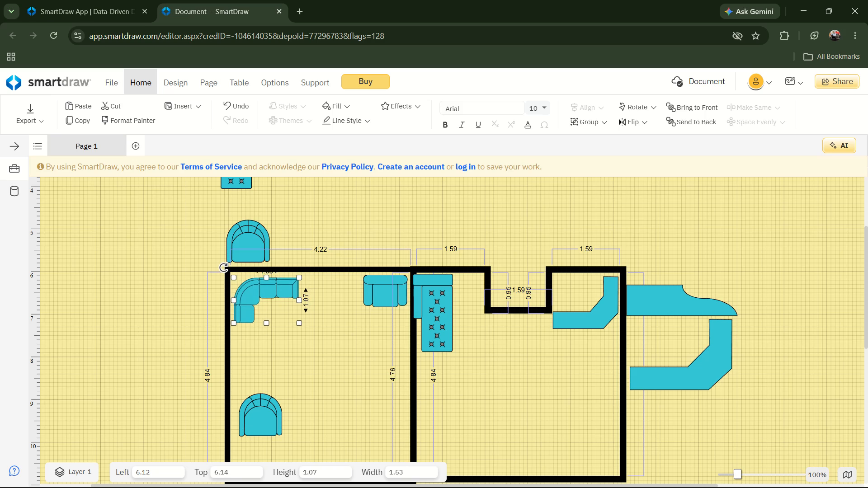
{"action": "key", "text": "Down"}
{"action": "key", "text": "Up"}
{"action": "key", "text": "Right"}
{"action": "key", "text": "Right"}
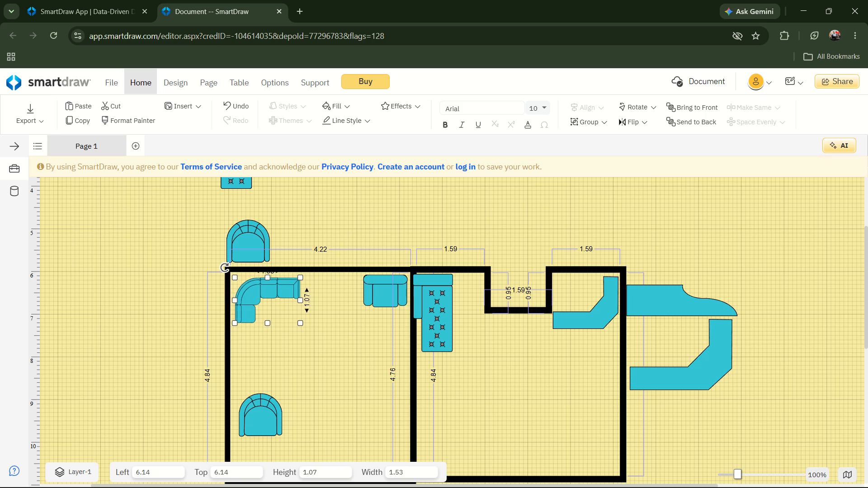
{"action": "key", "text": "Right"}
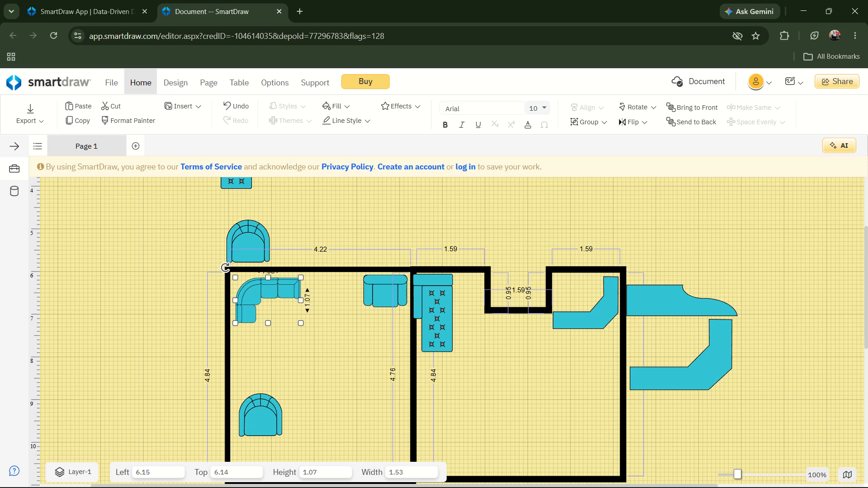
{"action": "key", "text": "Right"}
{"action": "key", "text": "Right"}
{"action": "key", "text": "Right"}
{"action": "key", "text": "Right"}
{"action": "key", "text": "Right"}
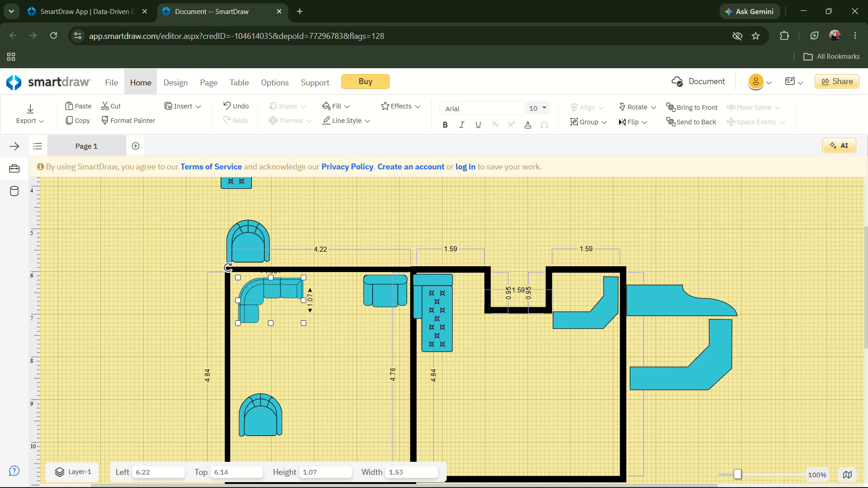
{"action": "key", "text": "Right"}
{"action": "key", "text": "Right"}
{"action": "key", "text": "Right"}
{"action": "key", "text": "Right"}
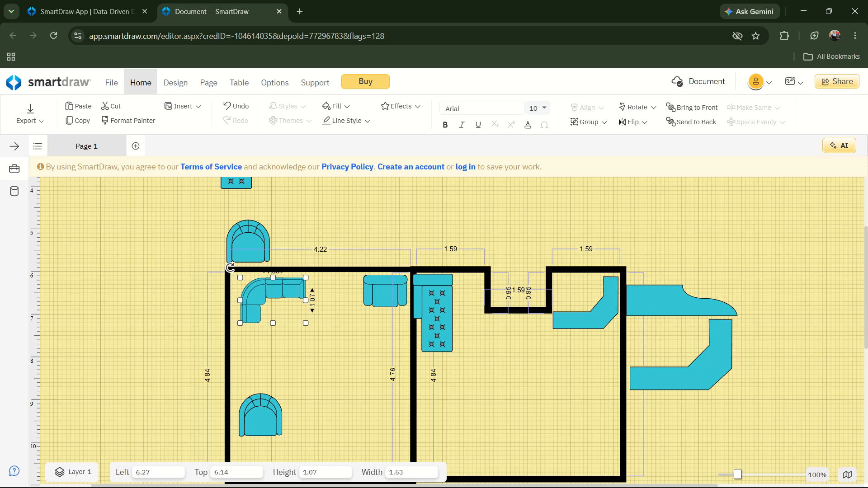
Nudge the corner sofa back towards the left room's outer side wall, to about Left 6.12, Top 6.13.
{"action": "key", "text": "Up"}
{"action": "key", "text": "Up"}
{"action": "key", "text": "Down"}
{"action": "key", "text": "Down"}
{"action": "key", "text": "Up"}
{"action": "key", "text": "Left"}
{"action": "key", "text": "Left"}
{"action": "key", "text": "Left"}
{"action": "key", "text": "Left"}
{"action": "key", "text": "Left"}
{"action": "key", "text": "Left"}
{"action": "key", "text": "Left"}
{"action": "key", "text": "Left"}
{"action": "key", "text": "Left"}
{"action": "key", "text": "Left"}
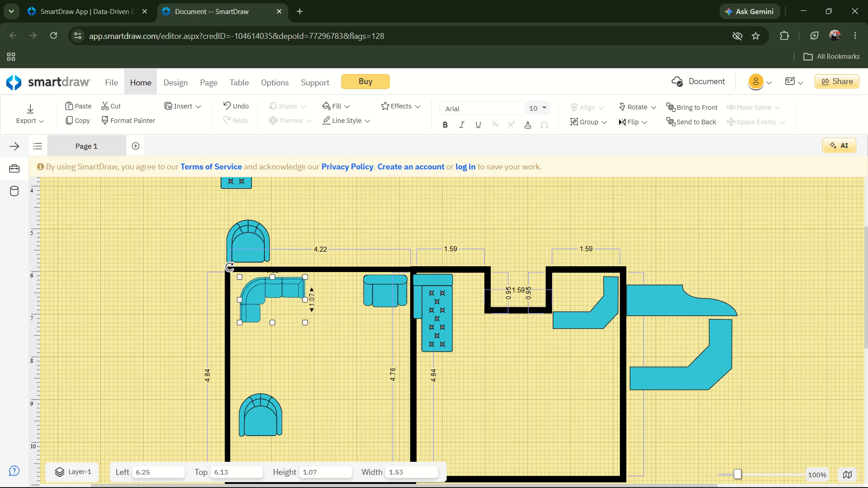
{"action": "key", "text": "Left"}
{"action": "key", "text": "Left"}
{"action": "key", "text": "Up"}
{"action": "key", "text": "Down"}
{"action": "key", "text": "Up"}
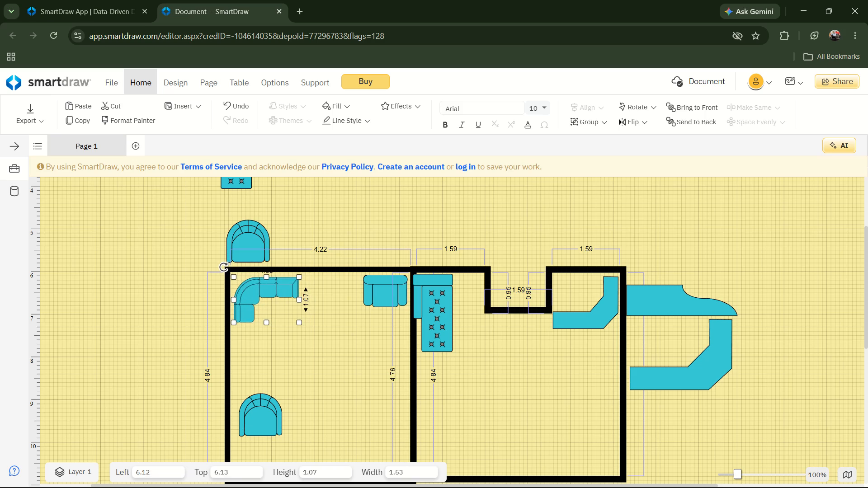
Nudge the corner sofa along the left room's top wall, away from the corner, to about Left 6.34, Top 6.13.
{"action": "key", "text": "Right"}
{"action": "key", "text": "Up"}
{"action": "key", "text": "Down"}
{"action": "key", "text": "Down"}
{"action": "key", "text": "Right"}
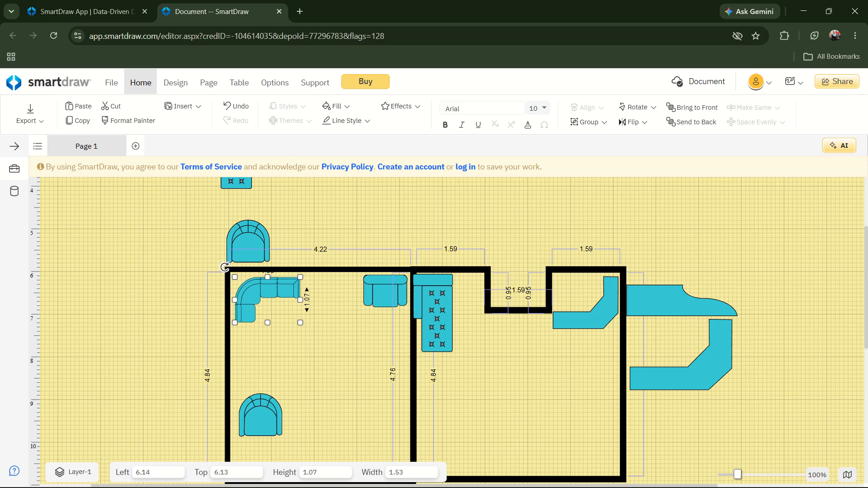
{"action": "key", "text": "Right"}
{"action": "key", "text": "Right"}
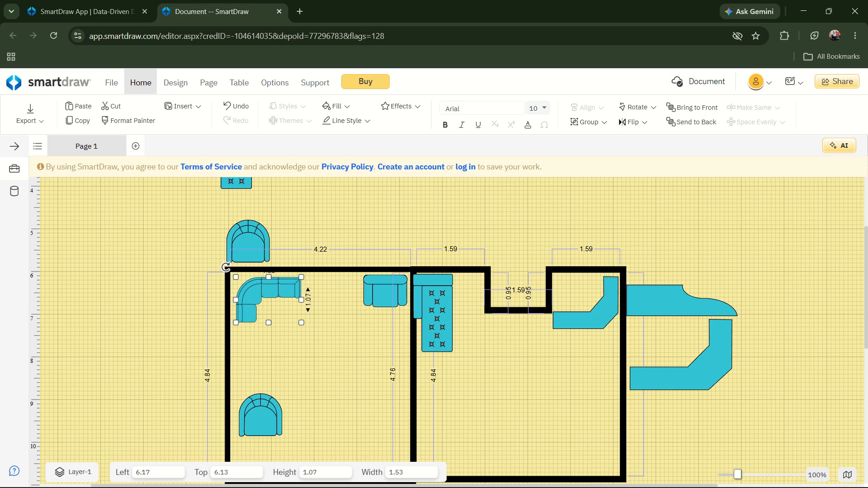
{"action": "key", "text": "Right"}
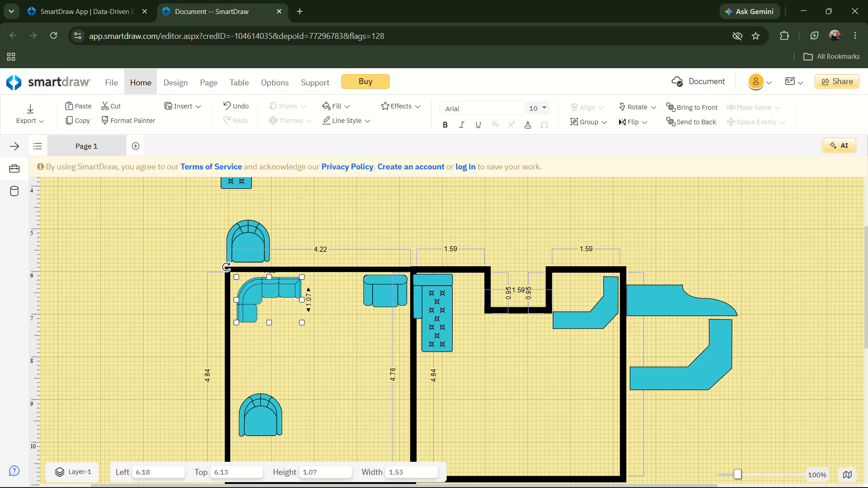
{"action": "key", "text": "Right"}
{"action": "key", "text": "Right"}
{"action": "key", "text": "Right"}
{"action": "key", "text": "Right"}
{"action": "key", "text": "Right"}
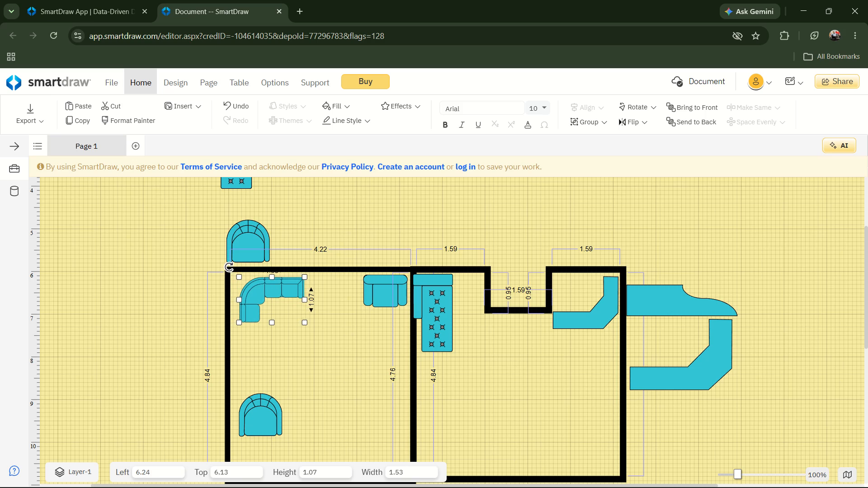
{"action": "key", "text": "Right"}
{"action": "key", "text": "Right"}
{"action": "key", "text": "Right"}
{"action": "key", "text": "Right"}
{"action": "key", "text": "Right"}
{"action": "key", "text": "Right"}
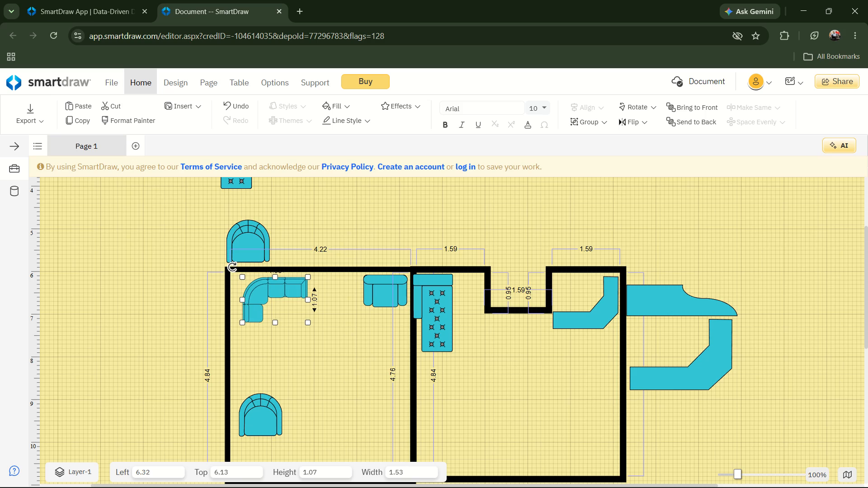
{"action": "key", "text": "Right"}
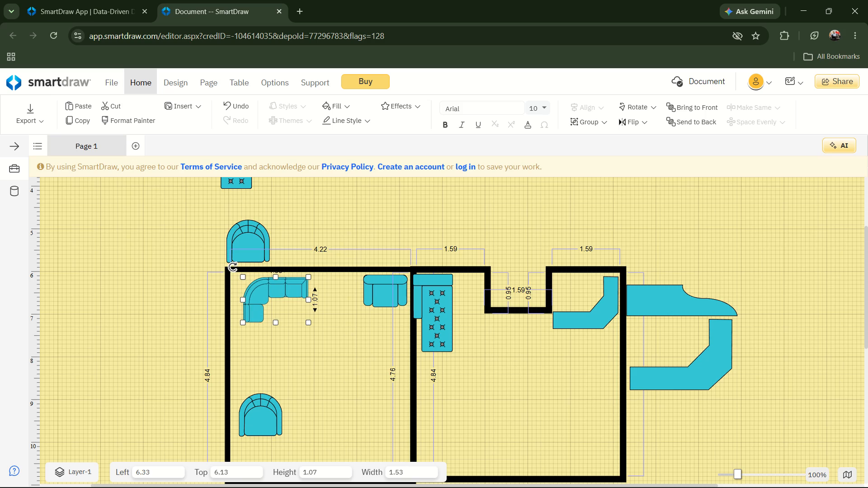
{"action": "key", "text": "Right"}
{"action": "key", "text": "Up"}
{"action": "key", "text": "Up"}
{"action": "key", "text": "Down"}
{"action": "key", "text": "Down"}
{"action": "key", "text": "Up"}
{"action": "key", "text": "Down"}
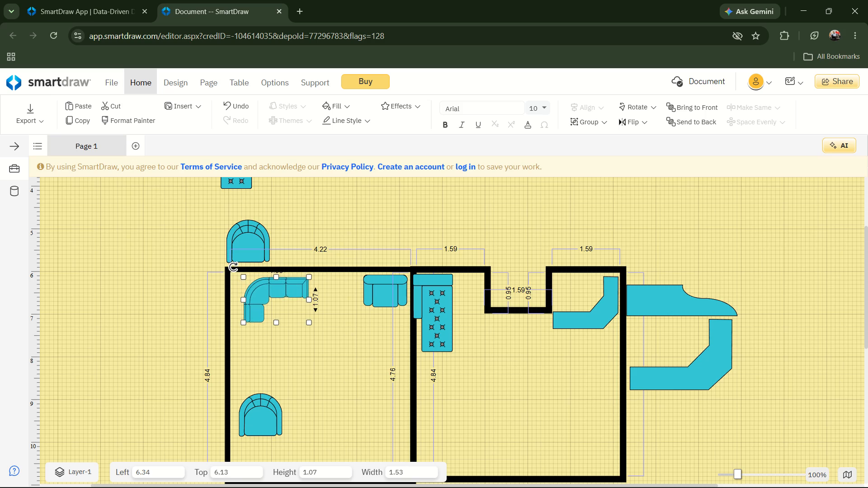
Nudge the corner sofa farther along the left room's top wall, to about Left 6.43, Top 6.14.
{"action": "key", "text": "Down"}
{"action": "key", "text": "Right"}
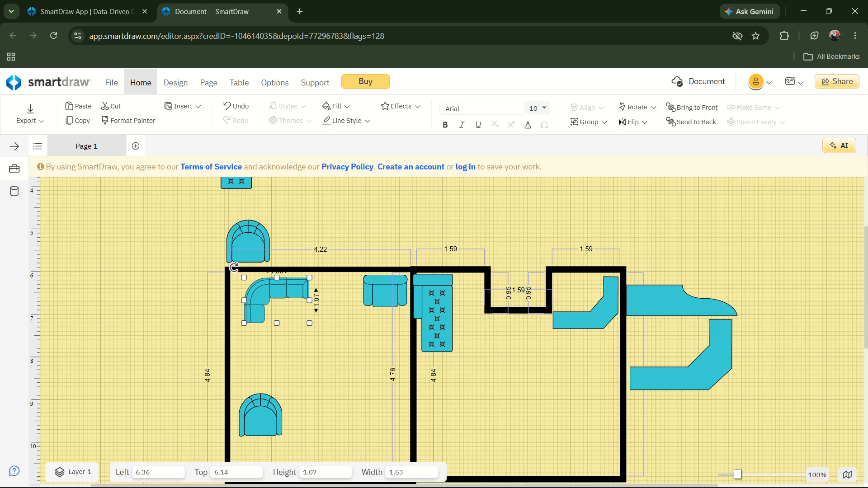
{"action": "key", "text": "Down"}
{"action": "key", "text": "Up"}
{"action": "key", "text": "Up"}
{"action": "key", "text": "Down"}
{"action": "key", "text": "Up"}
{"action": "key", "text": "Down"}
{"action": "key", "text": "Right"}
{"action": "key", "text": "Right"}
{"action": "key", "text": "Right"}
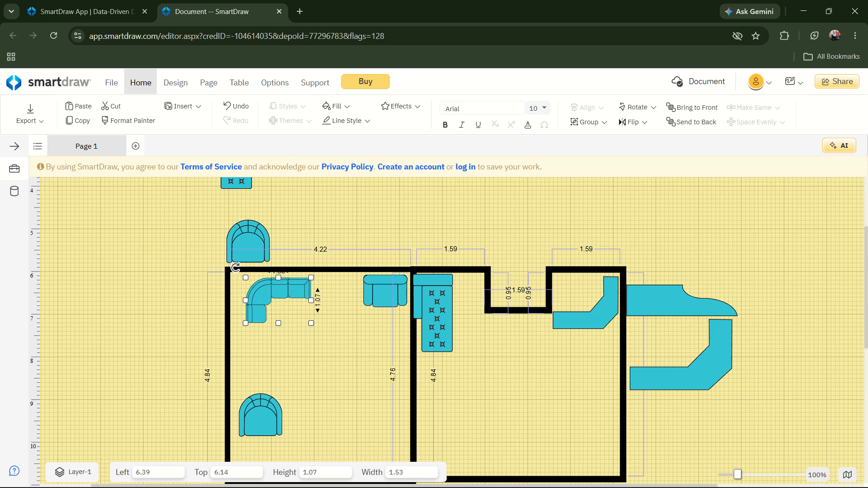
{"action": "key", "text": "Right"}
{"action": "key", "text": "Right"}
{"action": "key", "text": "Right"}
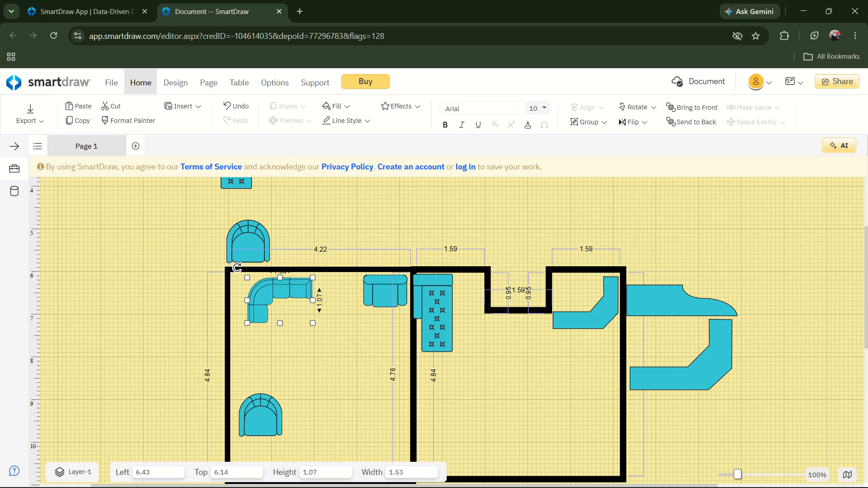
Nudge the corner sofa back towards the left room's outer side wall, to about Left 6.10, Top 6.14.
{"action": "key", "text": "Left"}
{"action": "key", "text": "Left"}
{"action": "key", "text": "Left"}
{"action": "key", "text": "Left"}
{"action": "key", "text": "Left"}
{"action": "key", "text": "Left"}
{"action": "key", "text": "Left"}
{"action": "key", "text": "Left"}
{"action": "key", "text": "Left"}
{"action": "key", "text": "Left"}
{"action": "key", "text": "Left"}
{"action": "key", "text": "Left"}
{"action": "key", "text": "Left"}
{"action": "key", "text": "Left"}
{"action": "key", "text": "Left"}
{"action": "key", "text": "Left"}
{"action": "key", "text": "Left"}
{"action": "key", "text": "Left"}
{"action": "key", "text": "Left"}
{"action": "key", "text": "Left"}
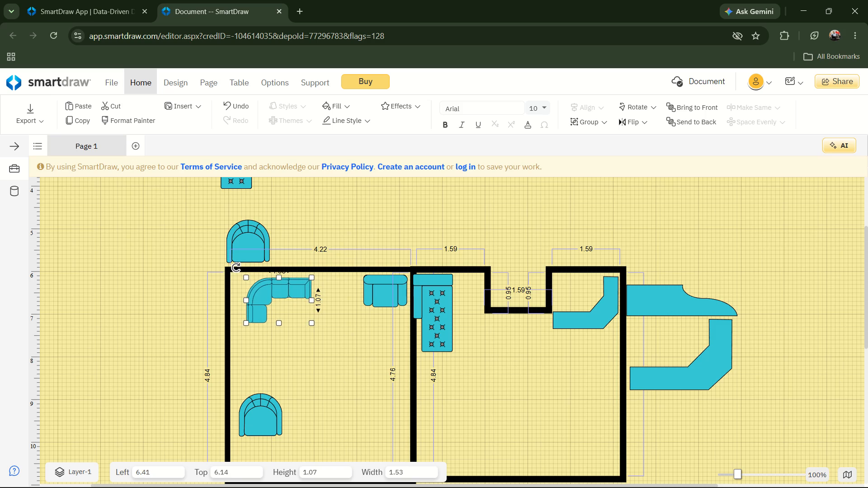
{"action": "key", "text": "Left"}
{"action": "key", "text": "Left"}
{"action": "key", "text": "Left"}
{"action": "key", "text": "Left"}
{"action": "key", "text": "Left"}
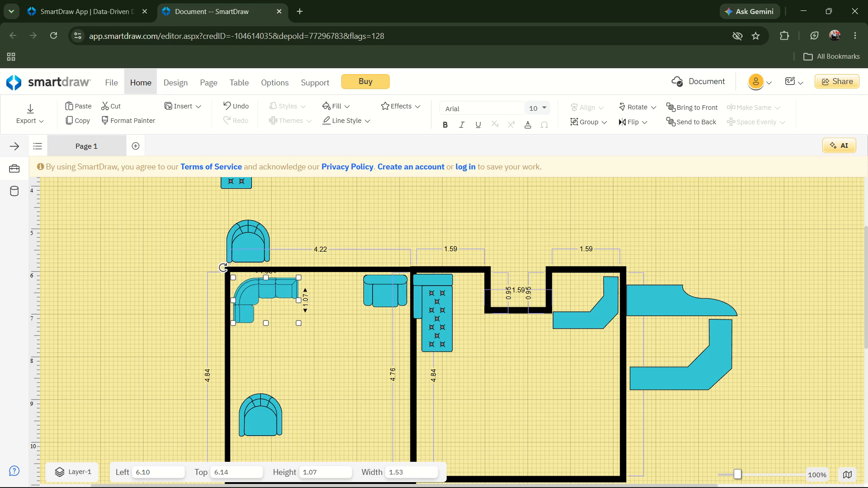
Nudge the corner sofa up closer to the left room's top wall, to about Left 6.12, Top 6.08.
{"action": "key", "text": "Down"}
{"action": "key", "text": "Up"}
{"action": "key", "text": "Up"}
{"action": "key", "text": "Up"}
{"action": "key", "text": "Up"}
{"action": "key", "text": "Up"}
{"action": "key", "text": "Up"}
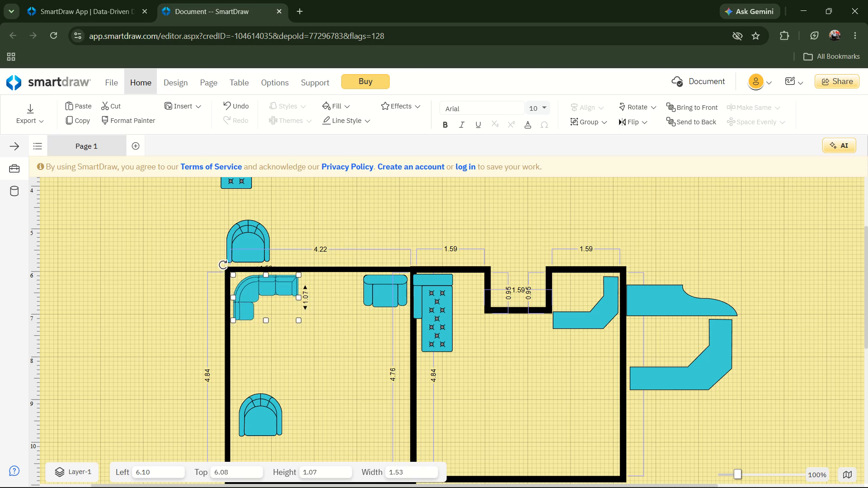
{"action": "key", "text": "Up"}
{"action": "key", "text": "Down"}
{"action": "key", "text": "Up"}
{"action": "key", "text": "Left"}
{"action": "key", "text": "Down"}
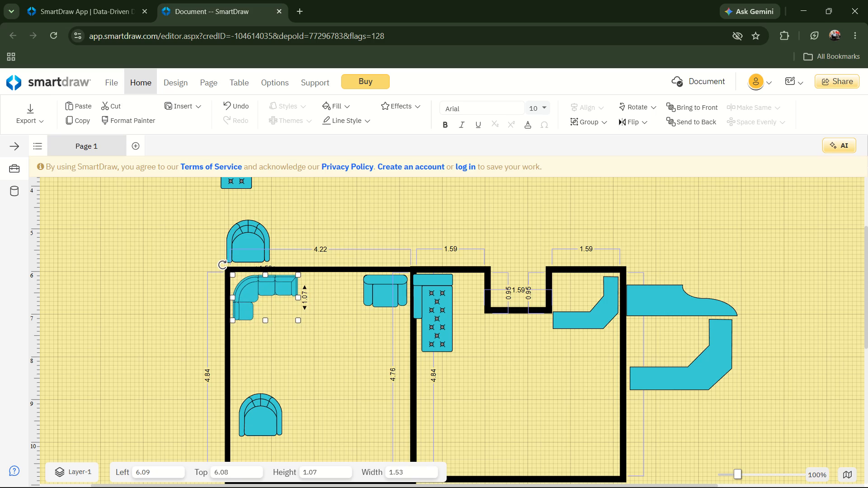
{"action": "key", "text": "Right"}
{"action": "key", "text": "Right"}
{"action": "key", "text": "Up"}
{"action": "key", "text": "Down"}
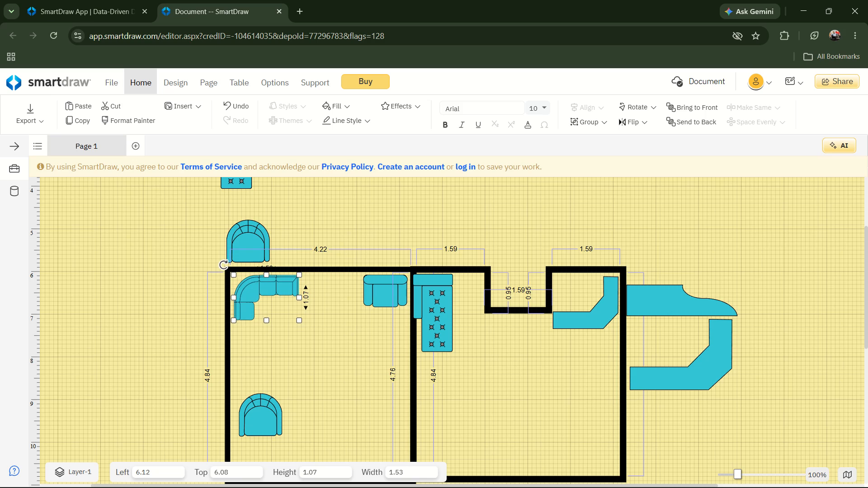
Select the left room's outline and nudge it with its furniture to about Left 6.06, Top 6.01.
{"action": "key", "text": "Tab"}
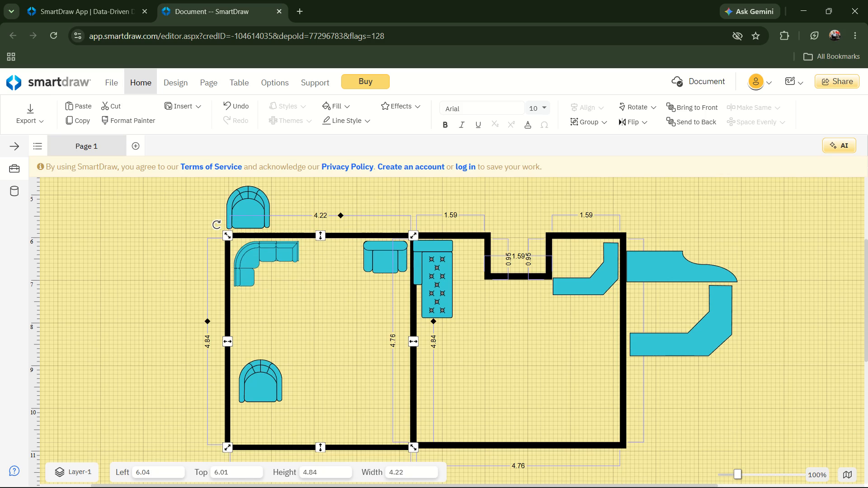
{"action": "key", "text": "Up"}
{"action": "key", "text": "Up"}
{"action": "key", "text": "Up"}
{"action": "key", "text": "Down"}
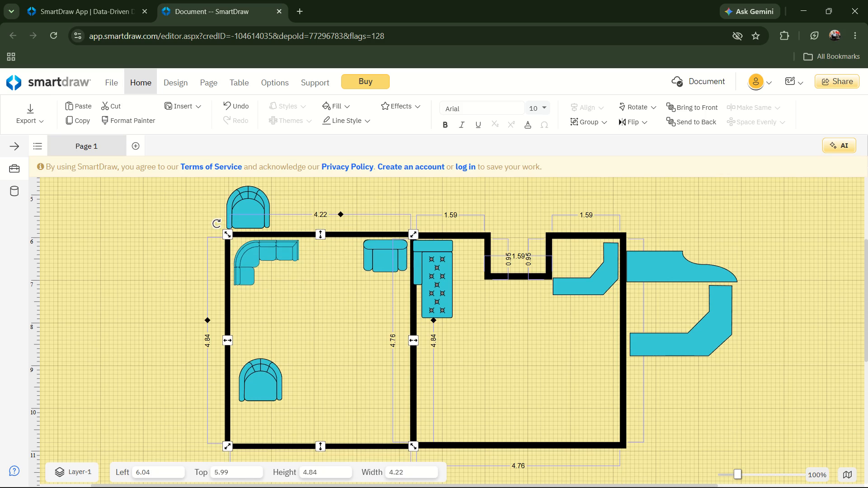
{"action": "key", "text": "Down"}
{"action": "key", "text": "Down"}
{"action": "key", "text": "Up"}
{"action": "key", "text": "Down"}
{"action": "key", "text": "Right"}
{"action": "key", "text": "Right"}
{"action": "key", "text": "Right"}
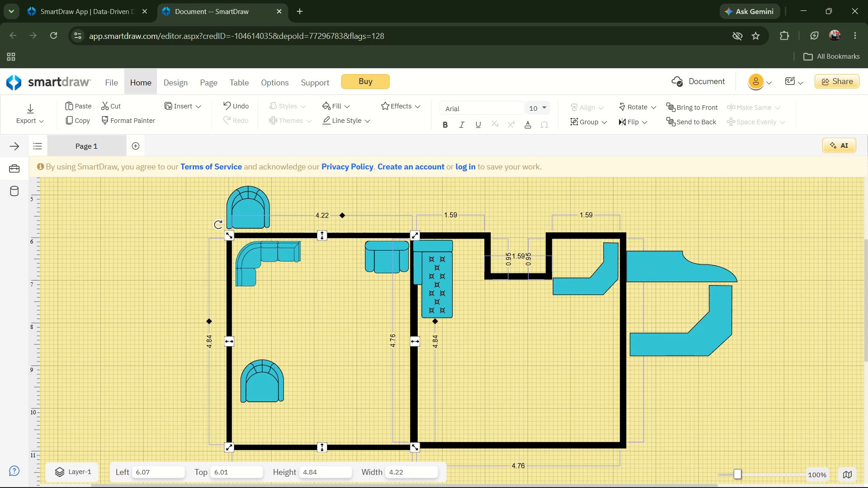
{"action": "key", "text": "Left"}
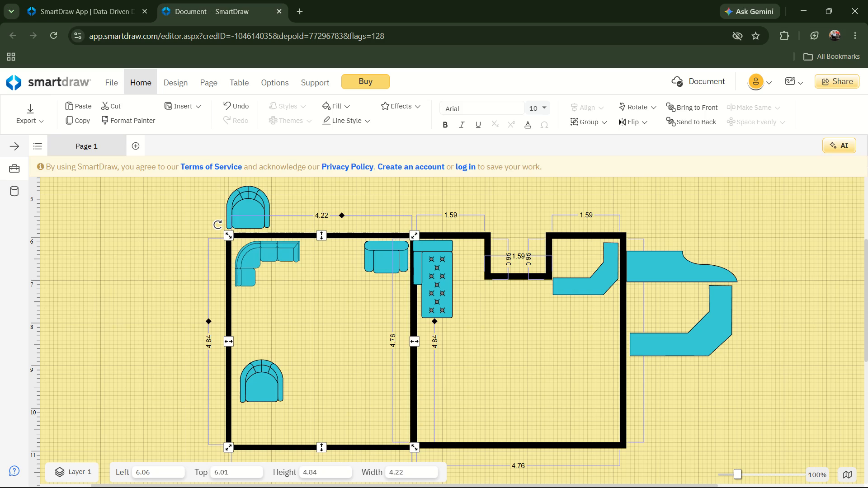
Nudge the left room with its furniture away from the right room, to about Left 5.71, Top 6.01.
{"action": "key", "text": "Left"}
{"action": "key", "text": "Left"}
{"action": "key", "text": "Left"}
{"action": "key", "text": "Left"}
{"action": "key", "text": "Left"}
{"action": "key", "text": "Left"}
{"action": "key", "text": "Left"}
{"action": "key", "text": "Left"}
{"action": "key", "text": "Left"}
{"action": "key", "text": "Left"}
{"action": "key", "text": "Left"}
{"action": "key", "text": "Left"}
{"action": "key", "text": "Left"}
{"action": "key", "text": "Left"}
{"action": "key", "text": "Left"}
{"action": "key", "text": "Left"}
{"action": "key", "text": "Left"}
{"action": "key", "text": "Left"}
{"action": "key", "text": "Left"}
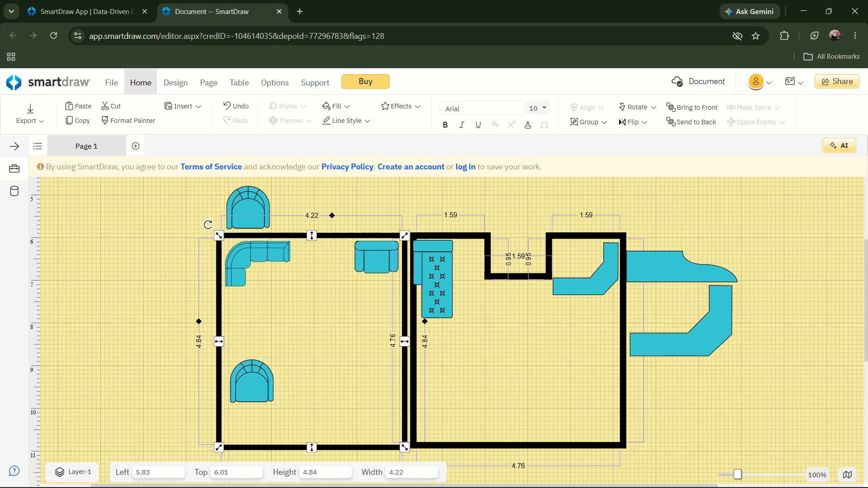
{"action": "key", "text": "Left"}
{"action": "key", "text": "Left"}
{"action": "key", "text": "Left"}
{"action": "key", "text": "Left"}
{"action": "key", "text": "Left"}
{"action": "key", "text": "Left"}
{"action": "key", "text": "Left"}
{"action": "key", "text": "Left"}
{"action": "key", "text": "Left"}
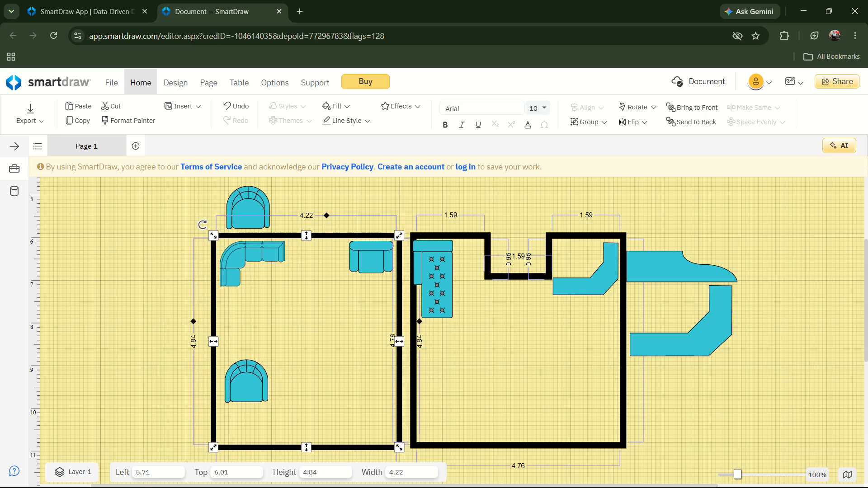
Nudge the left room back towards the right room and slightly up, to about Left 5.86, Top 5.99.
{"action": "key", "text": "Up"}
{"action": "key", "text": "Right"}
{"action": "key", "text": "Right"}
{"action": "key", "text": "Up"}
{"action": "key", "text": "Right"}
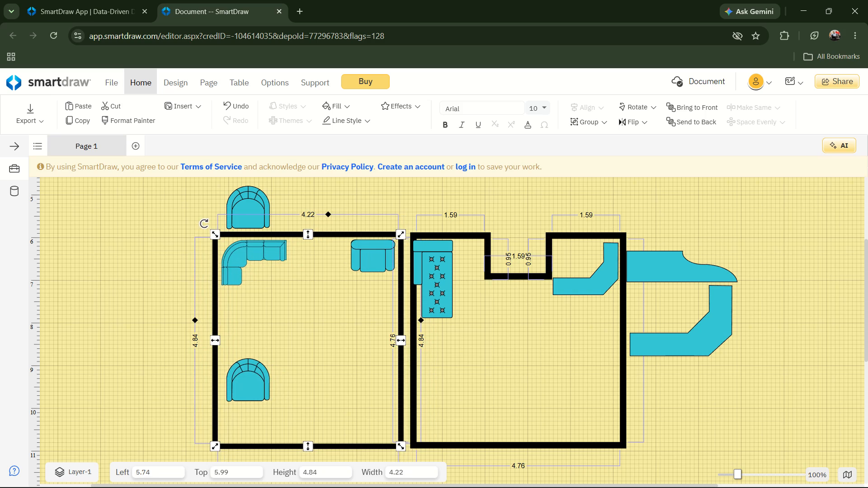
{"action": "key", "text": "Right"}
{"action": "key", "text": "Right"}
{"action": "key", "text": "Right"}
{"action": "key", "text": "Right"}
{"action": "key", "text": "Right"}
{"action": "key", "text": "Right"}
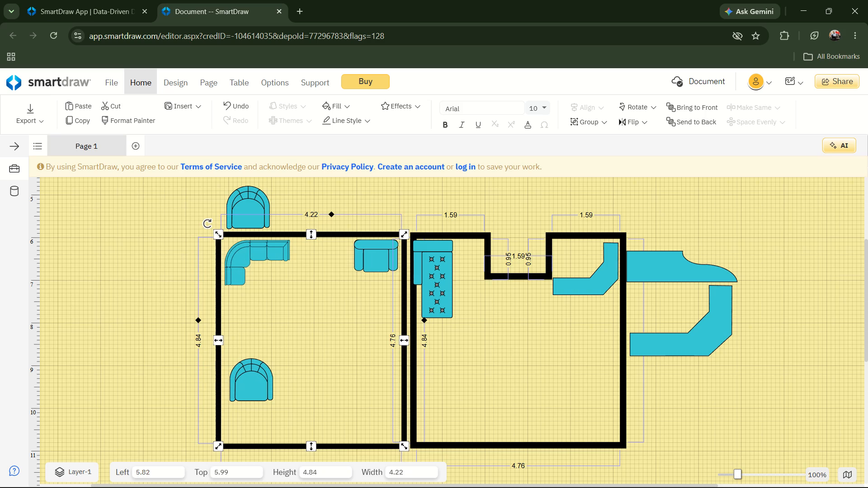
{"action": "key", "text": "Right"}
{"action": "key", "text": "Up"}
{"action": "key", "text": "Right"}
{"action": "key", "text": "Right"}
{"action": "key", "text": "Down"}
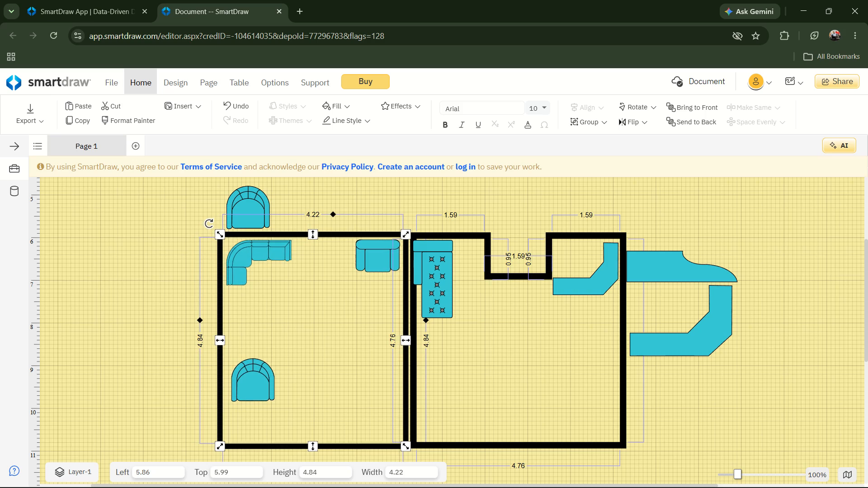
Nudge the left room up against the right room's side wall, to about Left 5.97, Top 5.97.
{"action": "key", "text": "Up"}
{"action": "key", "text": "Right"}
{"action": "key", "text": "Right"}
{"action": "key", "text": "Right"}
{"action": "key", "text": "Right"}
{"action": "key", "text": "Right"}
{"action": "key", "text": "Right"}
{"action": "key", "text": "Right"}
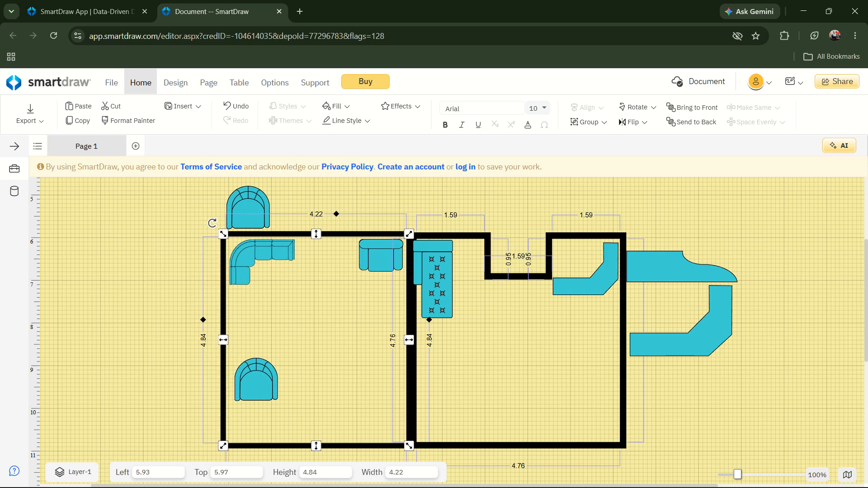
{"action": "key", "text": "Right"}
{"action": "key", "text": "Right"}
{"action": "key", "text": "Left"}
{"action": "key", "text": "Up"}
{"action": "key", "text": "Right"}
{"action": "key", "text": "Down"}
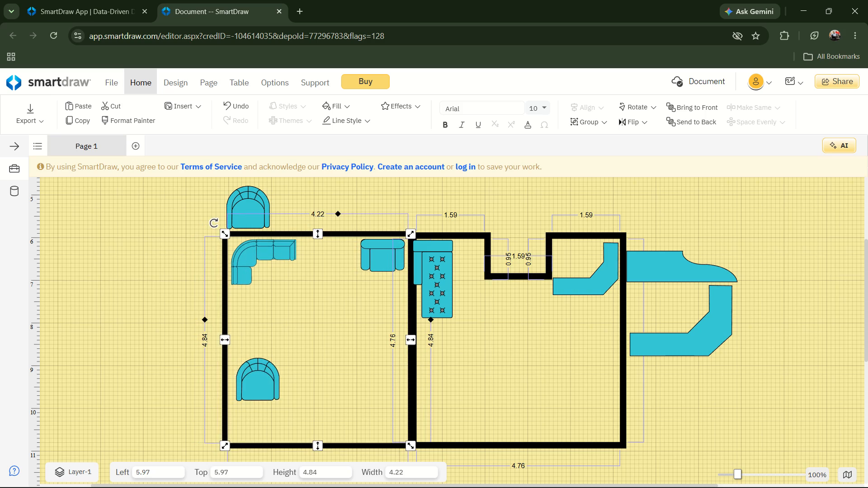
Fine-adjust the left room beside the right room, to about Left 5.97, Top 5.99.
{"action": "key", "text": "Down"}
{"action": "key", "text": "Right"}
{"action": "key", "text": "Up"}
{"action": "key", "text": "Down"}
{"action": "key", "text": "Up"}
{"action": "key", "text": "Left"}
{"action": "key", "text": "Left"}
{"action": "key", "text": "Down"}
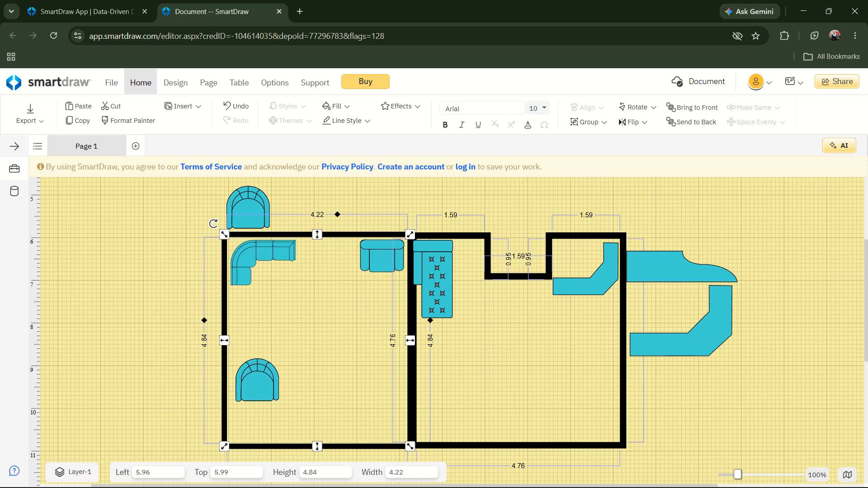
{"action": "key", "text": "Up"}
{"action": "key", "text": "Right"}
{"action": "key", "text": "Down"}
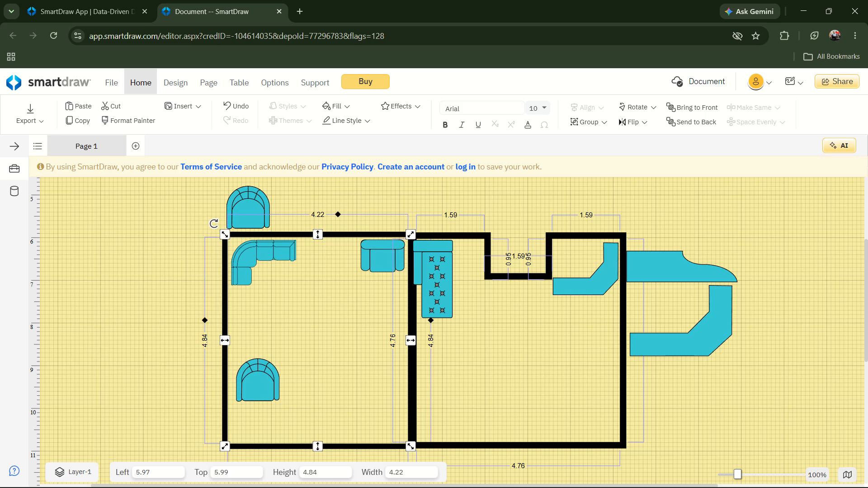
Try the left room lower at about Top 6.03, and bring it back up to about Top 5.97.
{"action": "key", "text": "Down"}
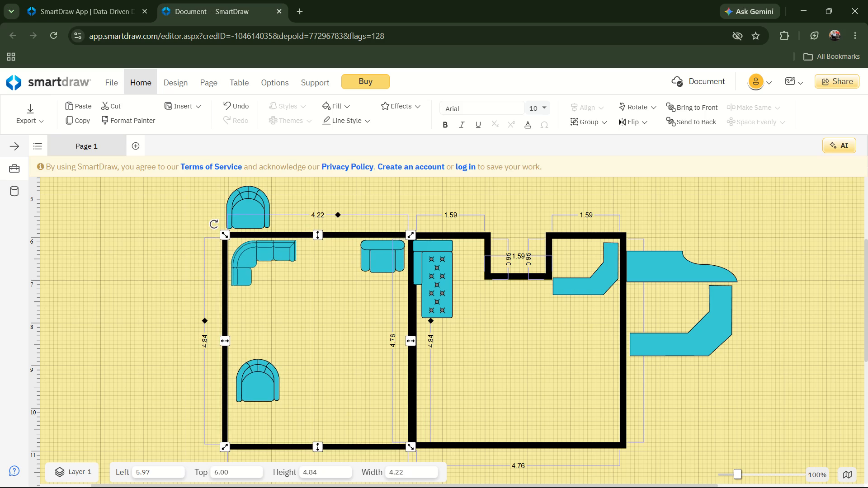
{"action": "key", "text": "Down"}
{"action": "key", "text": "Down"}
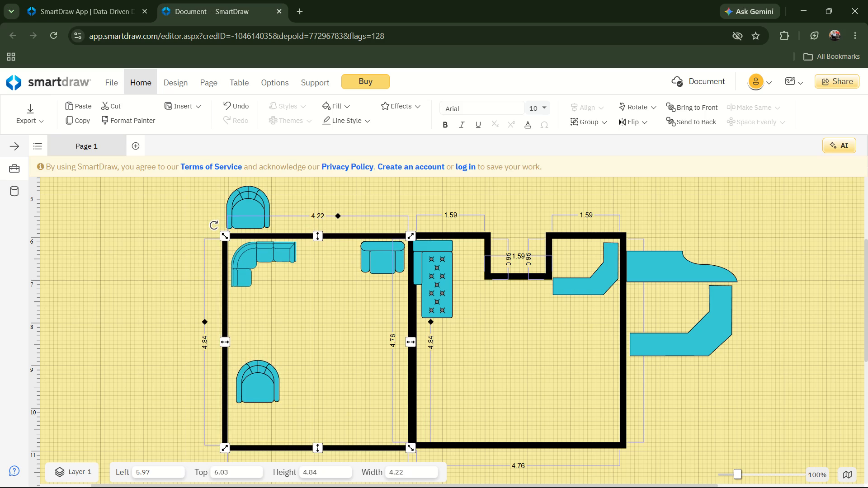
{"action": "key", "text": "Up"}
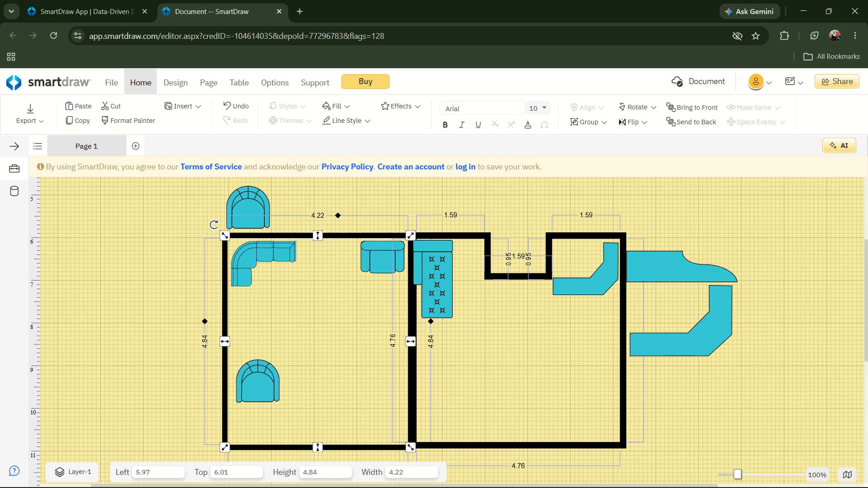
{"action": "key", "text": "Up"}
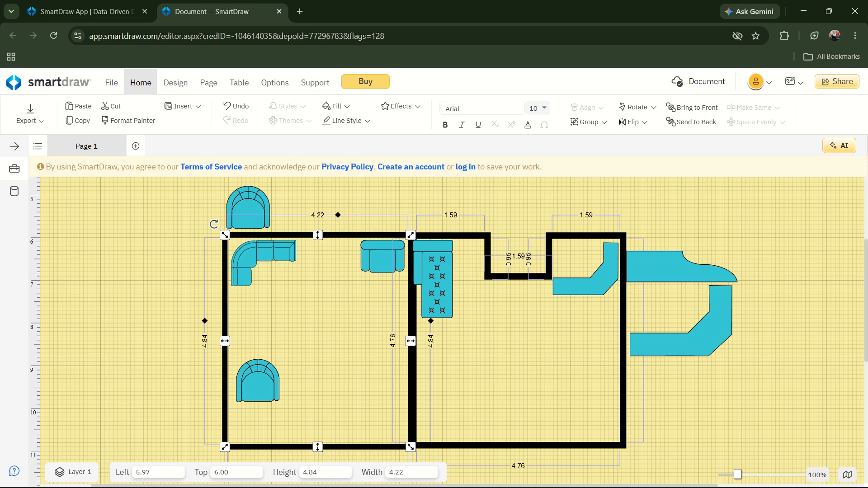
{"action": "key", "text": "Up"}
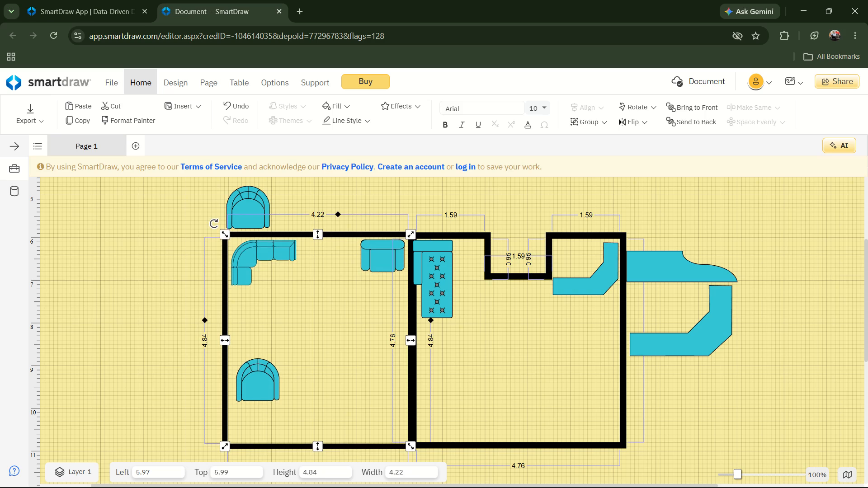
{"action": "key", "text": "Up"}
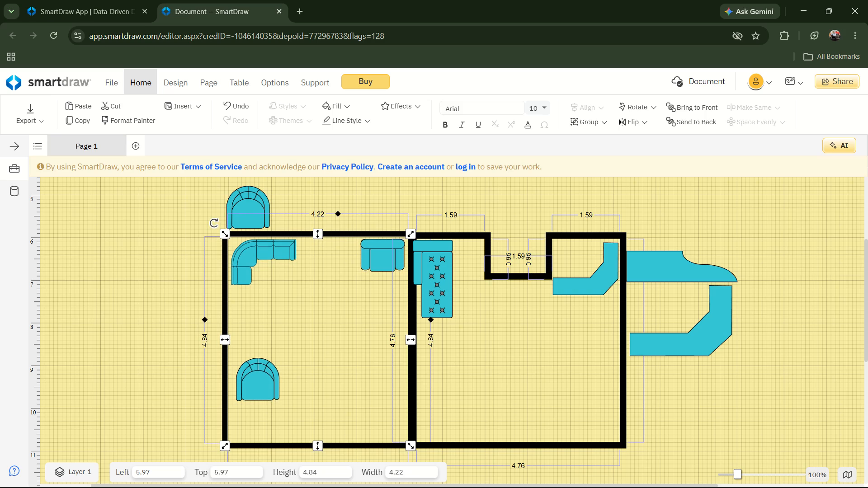
Nudge the left room over the right room's side wall, to about Left 6.02, Top 5.99.
{"action": "key", "text": "Down"}
{"action": "key", "text": "Right"}
{"action": "key", "text": "Right"}
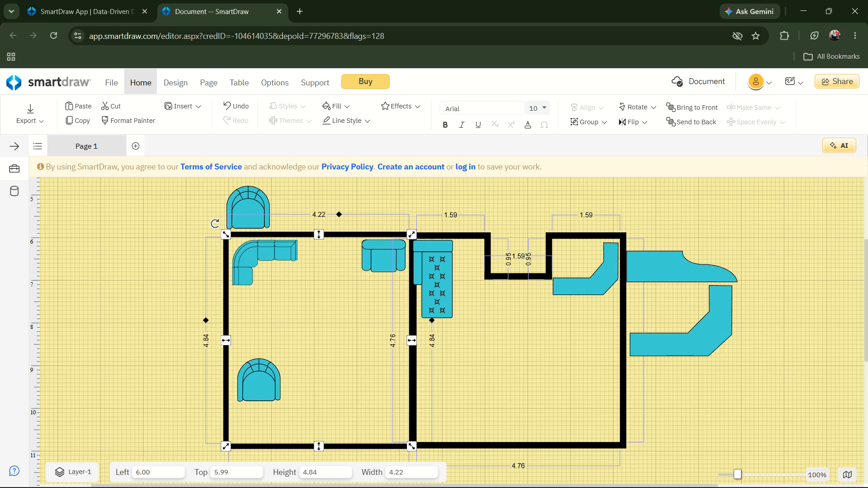
{"action": "key", "text": "Right"}
{"action": "key", "text": "Right"}
{"action": "key", "text": "Right"}
{"action": "key", "text": "Left"}
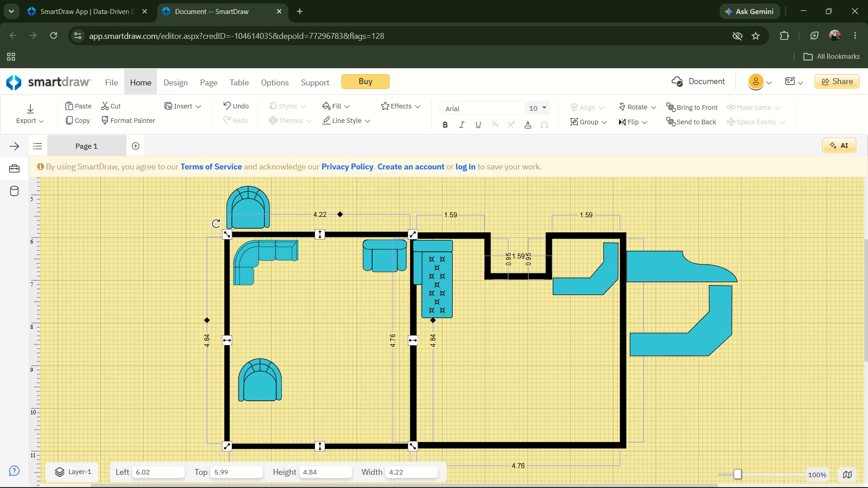
Nudge the left room with its furniture farther into the right room, to about Left 6.12, Top 5.99.
{"action": "key", "text": "Right"}
{"action": "key", "text": "Right"}
{"action": "key", "text": "Right"}
{"action": "key", "text": "Right"}
{"action": "key", "text": "Right"}
{"action": "key", "text": "Right"}
{"action": "key", "text": "Right"}
{"action": "key", "text": "Right"}
{"action": "key", "text": "Right"}
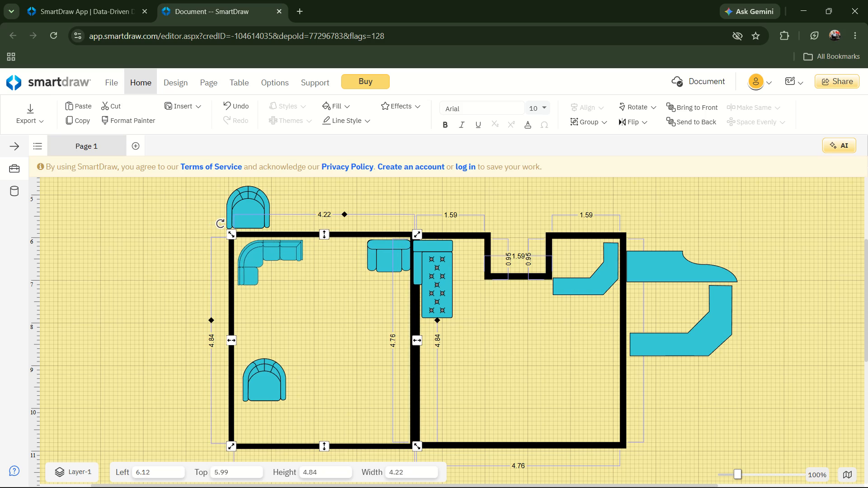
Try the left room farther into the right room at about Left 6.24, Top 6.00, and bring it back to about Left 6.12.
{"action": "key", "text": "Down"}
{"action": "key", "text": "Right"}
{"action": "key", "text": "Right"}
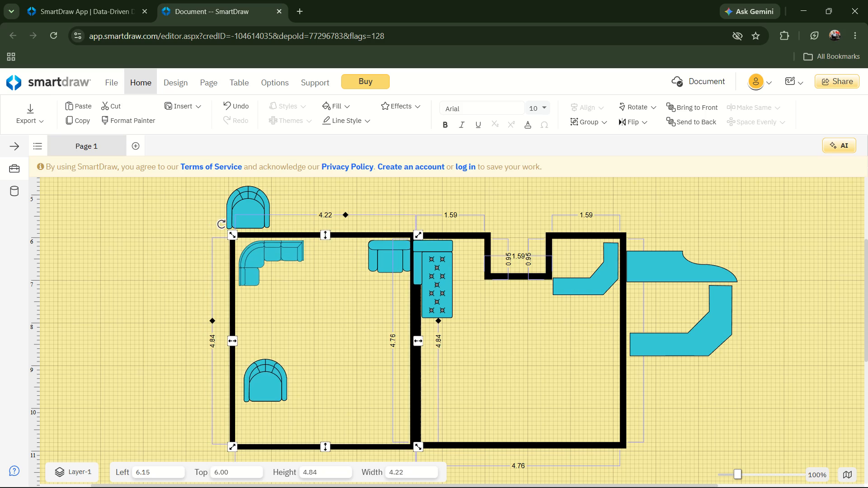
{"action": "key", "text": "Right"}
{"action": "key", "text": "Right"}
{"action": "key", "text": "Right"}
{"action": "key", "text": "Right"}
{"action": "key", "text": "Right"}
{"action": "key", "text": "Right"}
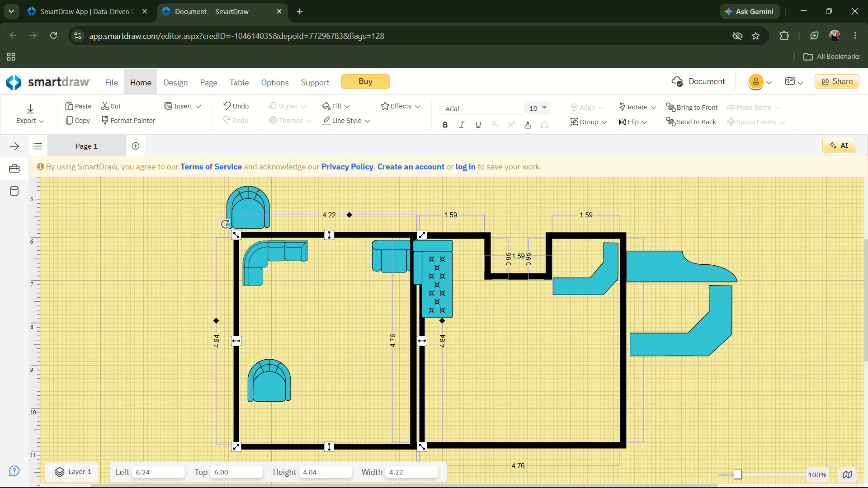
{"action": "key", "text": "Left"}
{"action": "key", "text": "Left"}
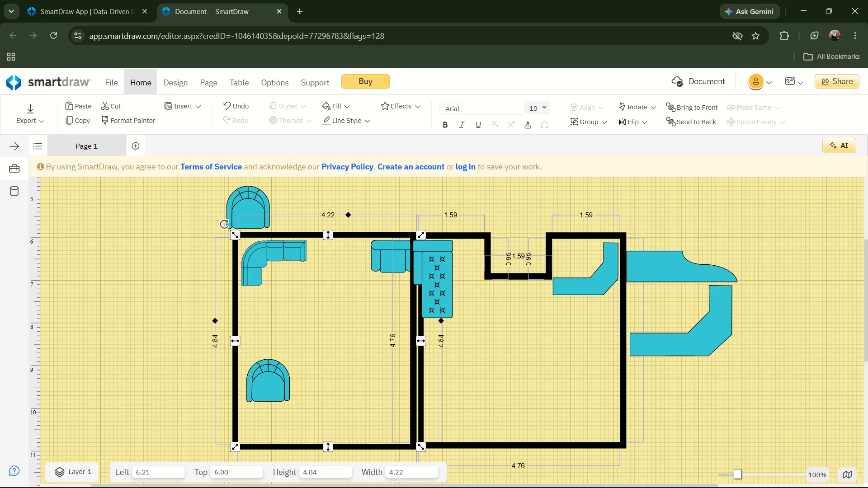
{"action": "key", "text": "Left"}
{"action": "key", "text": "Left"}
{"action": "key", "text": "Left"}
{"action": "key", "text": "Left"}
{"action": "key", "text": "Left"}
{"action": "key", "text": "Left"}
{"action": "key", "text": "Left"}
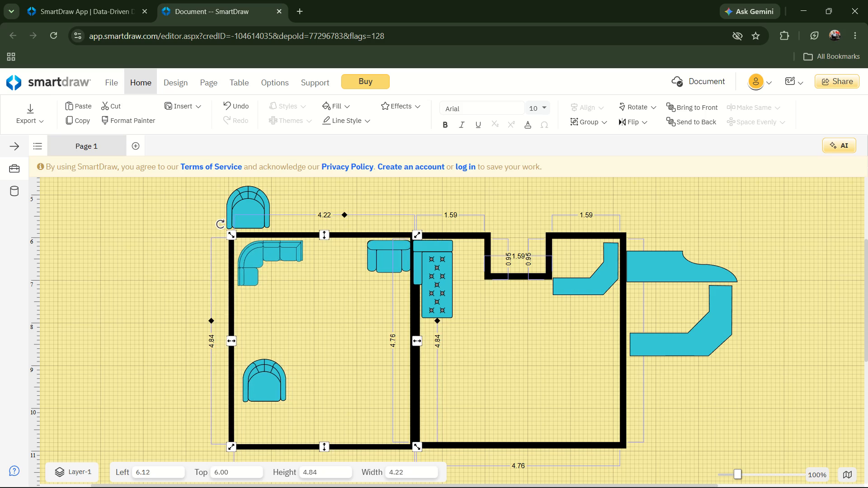
Nudge the left room with its furniture back over the right room's side wall, to about Left 6.01, Top 6.00.
{"action": "key", "text": "Left"}
{"action": "key", "text": "Left"}
{"action": "key", "text": "Left"}
{"action": "key", "text": "Left"}
{"action": "key", "text": "Left"}
{"action": "key", "text": "Left"}
{"action": "key", "text": "Left"}
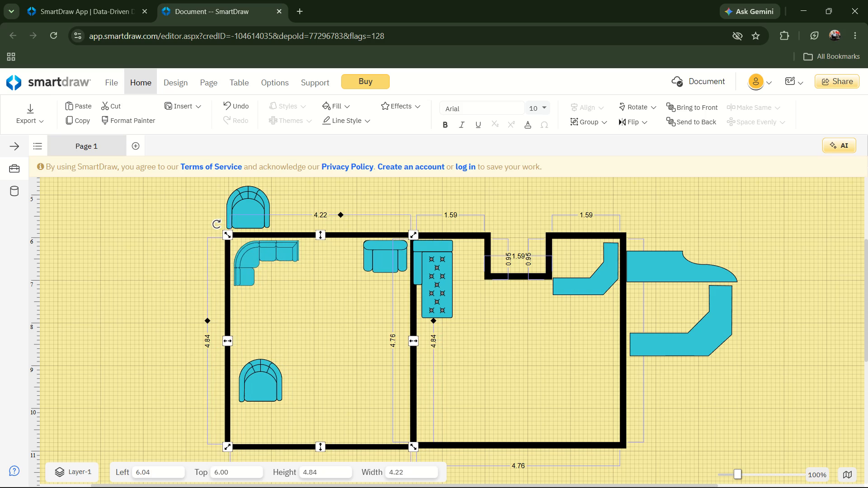
{"action": "key", "text": "Left"}
{"action": "key", "text": "Left"}
{"action": "key", "text": "Left"}
{"action": "key", "text": "Left"}
{"action": "key", "text": "Right"}
{"action": "key", "text": "Right"}
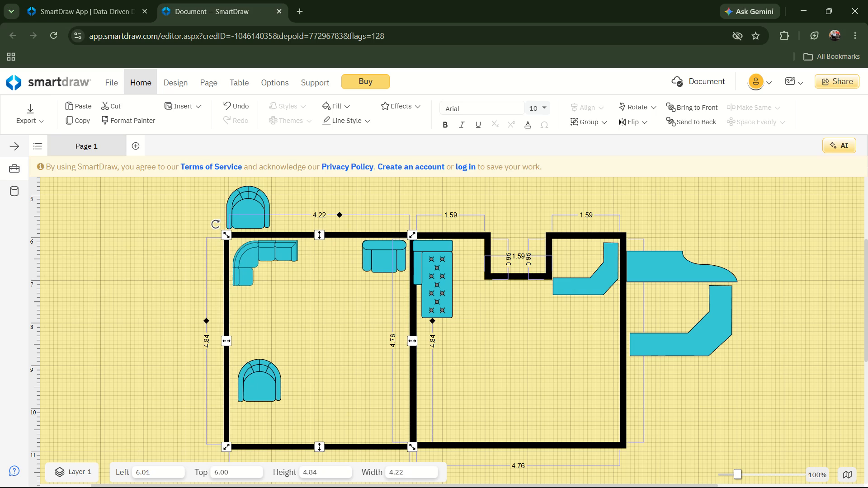
{"action": "key", "text": "Right"}
{"action": "key", "text": "Left"}
Fine-adjust the left room with its furniture slightly up and toward the right room, to about Left 6.04, Top 5.96.
{"action": "key", "text": "Up"}
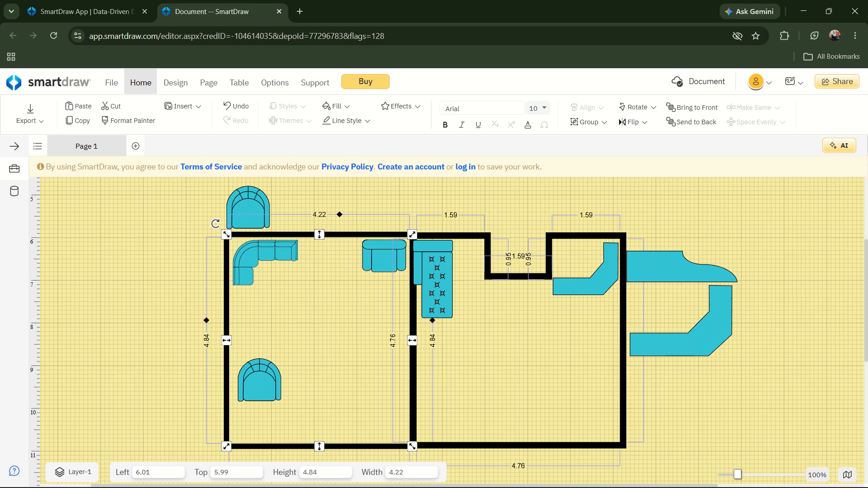
{"action": "key", "text": "Down"}
{"action": "key", "text": "Up"}
{"action": "key", "text": "Down"}
{"action": "key", "text": "Up"}
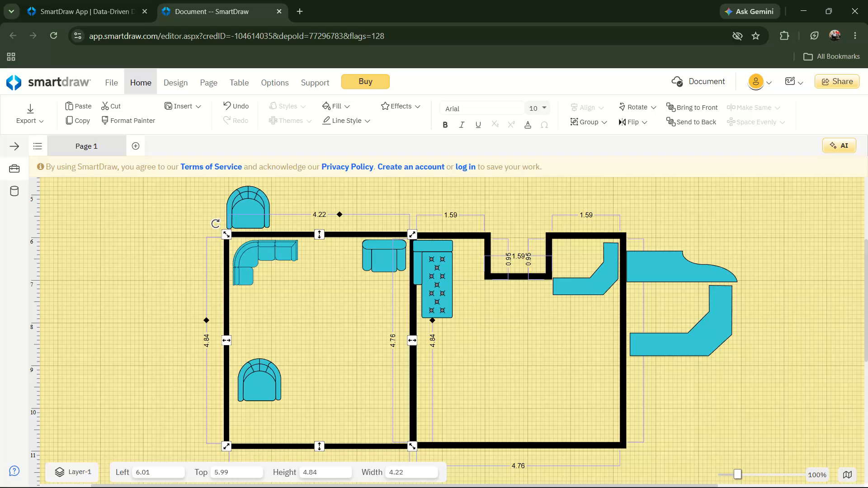
{"action": "key", "text": "Up"}
{"action": "key", "text": "Down"}
{"action": "key", "text": "Up"}
{"action": "key", "text": "Right"}
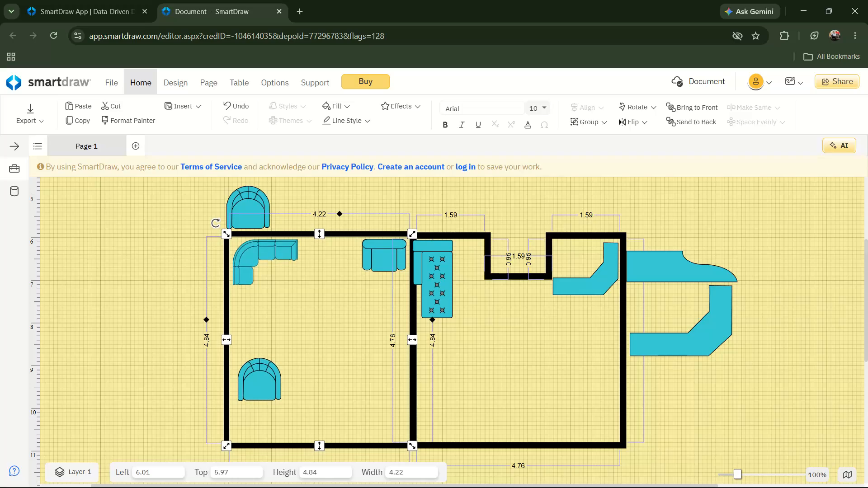
{"action": "key", "text": "Right"}
{"action": "key", "text": "Up"}
{"action": "key", "text": "Down"}
{"action": "key", "text": "Up"}
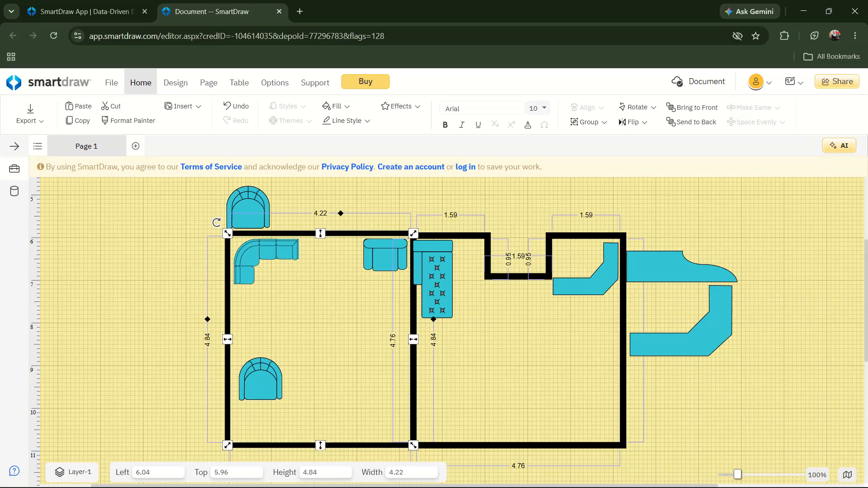
Move the armchair from above the left room into that room's lower-right corner, at about Left 9.17, Top 9.73.
{"action": "scroll", "coordinate": [128, 344], "scroll_direction": "up", "scroll_amount": 2}
{"action": "scroll", "coordinate": [283, 322], "scroll_direction": "down", "scroll_amount": 1}
{"action": "scroll", "coordinate": [262, 404], "scroll_direction": "down", "scroll_amount": 3}
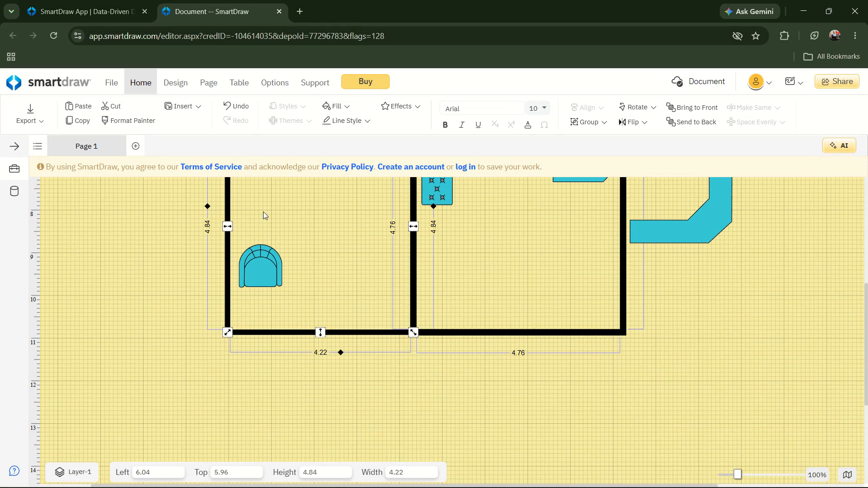
{"action": "scroll", "coordinate": [263, 213], "scroll_direction": "up", "scroll_amount": 2}
{"action": "left_click", "coordinate": [262, 214]}
{"action": "left_click_drag", "start_coordinate": [262, 215], "coordinate": [381, 328]}
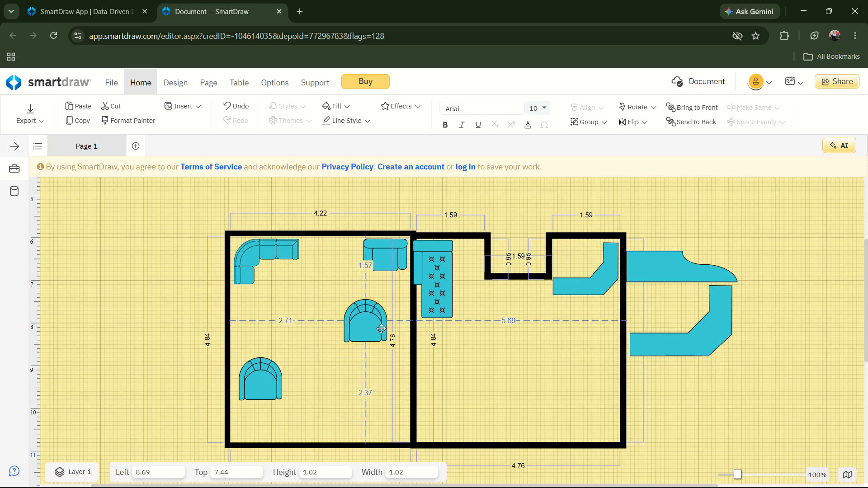
{"action": "left_click_drag", "start_coordinate": [381, 328], "coordinate": [403, 319]}
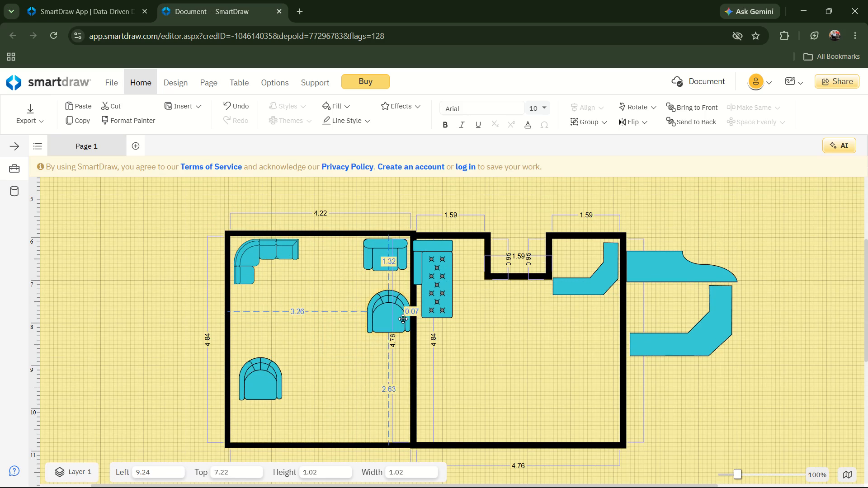
{"action": "left_click_drag", "start_coordinate": [403, 319], "coordinate": [393, 419]}
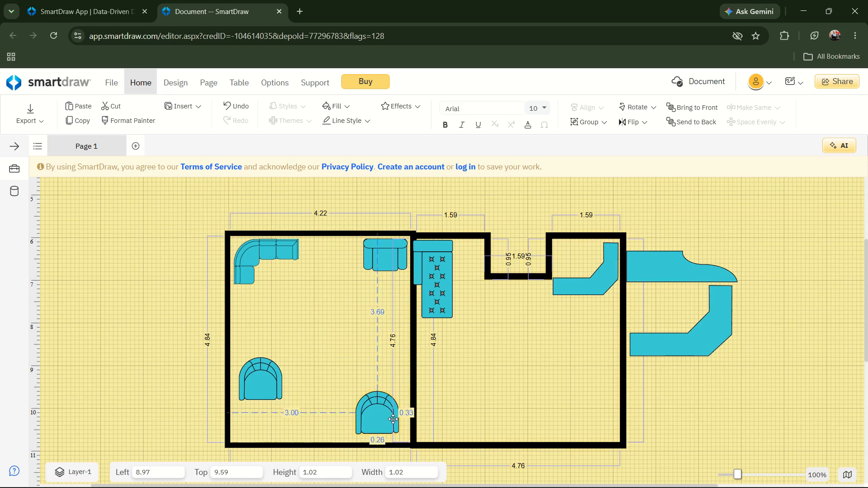
{"action": "left_click_drag", "start_coordinate": [393, 419], "coordinate": [401, 426]}
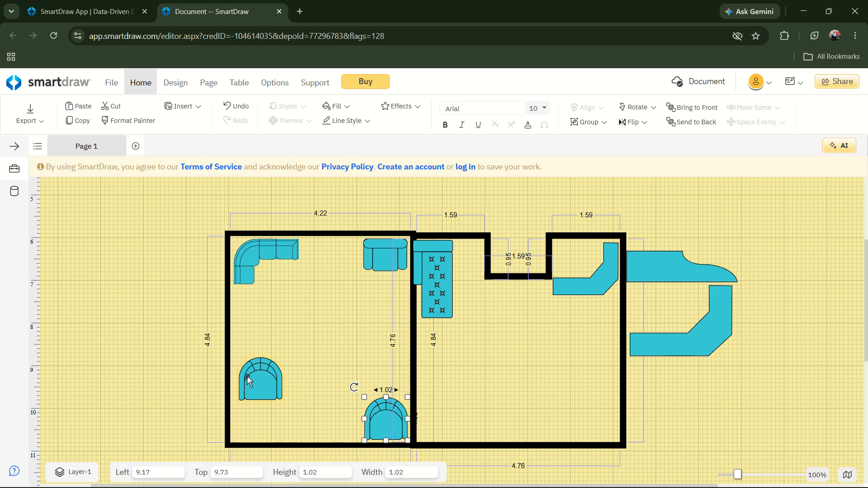
Move the other armchair into the left room's lower-left corner, at about Left 6.12, Top 9.73.
{"action": "left_click", "coordinate": [249, 376]}
{"action": "left_click_drag", "start_coordinate": [251, 372], "coordinate": [249, 403]}
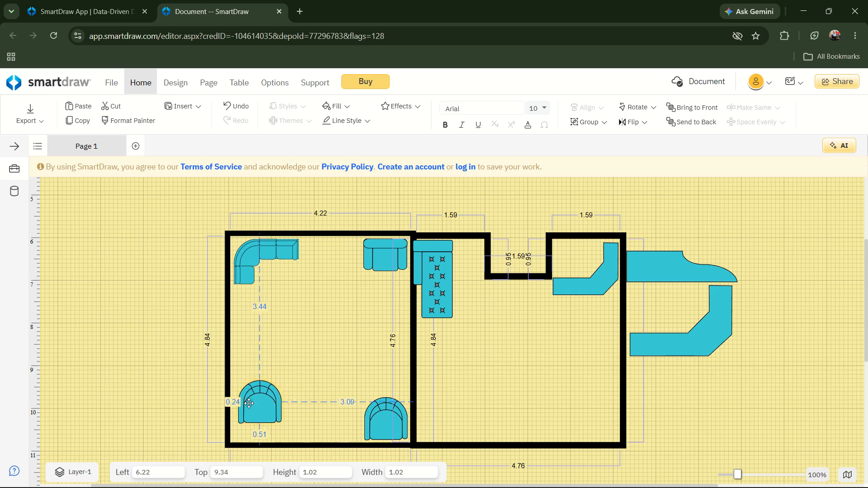
{"action": "left_click_drag", "start_coordinate": [249, 403], "coordinate": [247, 412]}
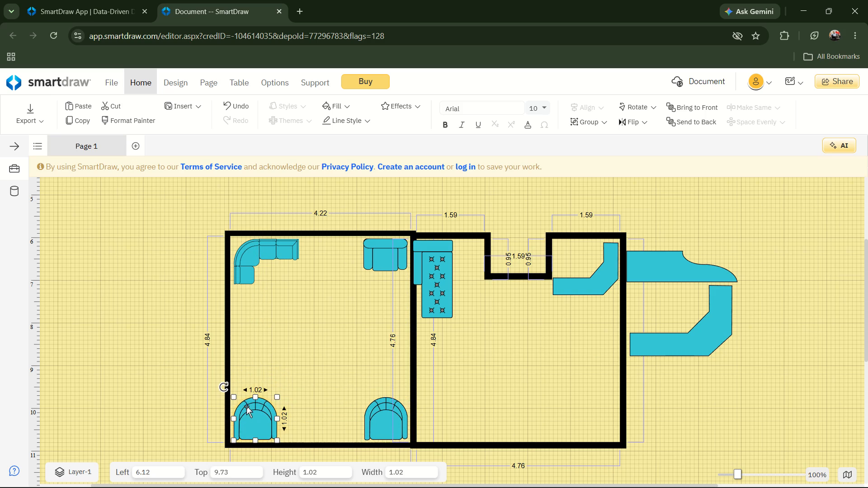
Shift the curved corner sofa slightly down from the left room's top wall, to about Left 6.12, Top 6.19.
{"action": "left_click", "coordinate": [257, 257]}
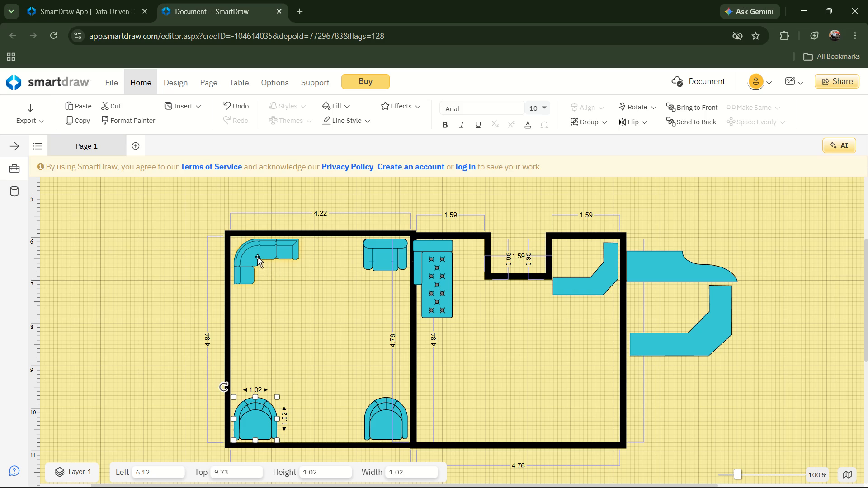
{"action": "left_click_drag", "start_coordinate": [257, 257], "coordinate": [260, 265]}
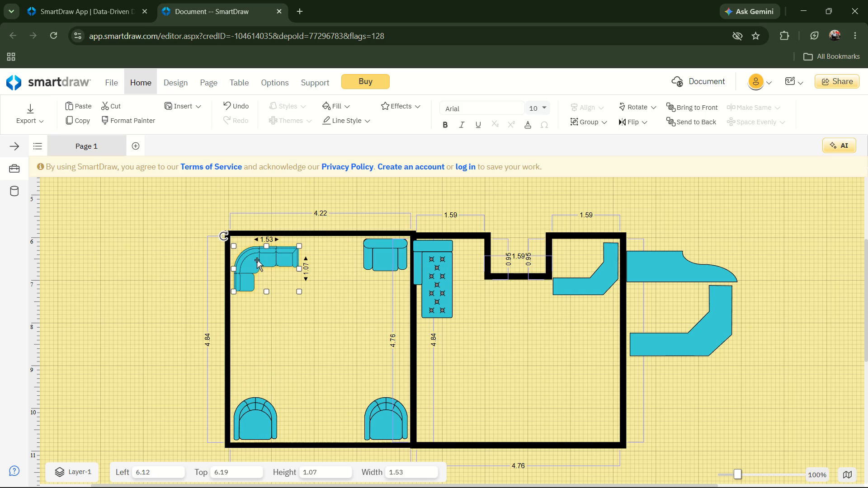
{"action": "left_click", "coordinate": [257, 260]}
Reposition the small sofa in the left room's upper-right corner, at about Left 9.17, Top 6.05.
{"action": "left_click", "coordinate": [377, 263]}
{"action": "left_click_drag", "start_coordinate": [377, 263], "coordinate": [377, 282]}
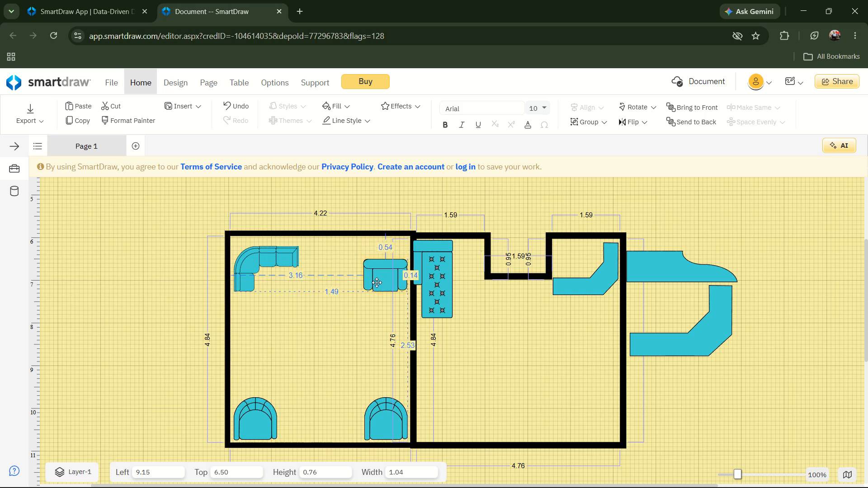
{"action": "left_click_drag", "start_coordinate": [377, 282], "coordinate": [352, 285]}
{"action": "left_click_drag", "start_coordinate": [351, 282], "coordinate": [350, 272]}
{"action": "left_click", "coordinate": [350, 272]}
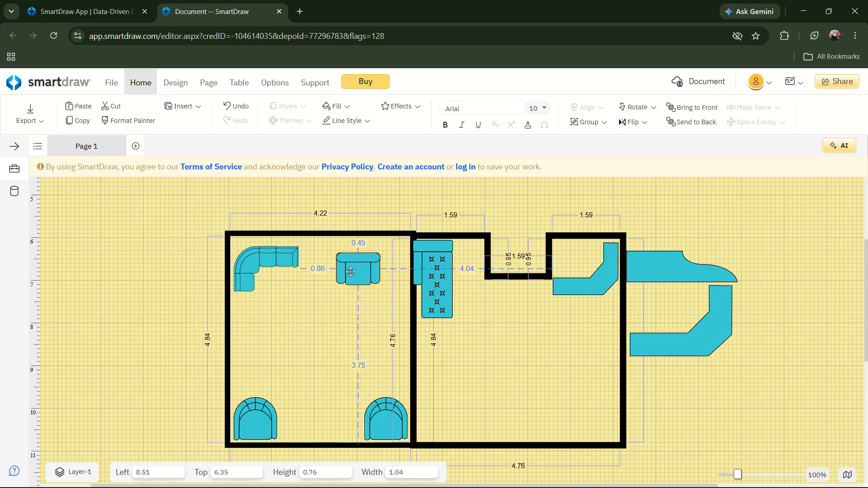
{"action": "left_click_drag", "start_coordinate": [350, 272], "coordinate": [377, 260]}
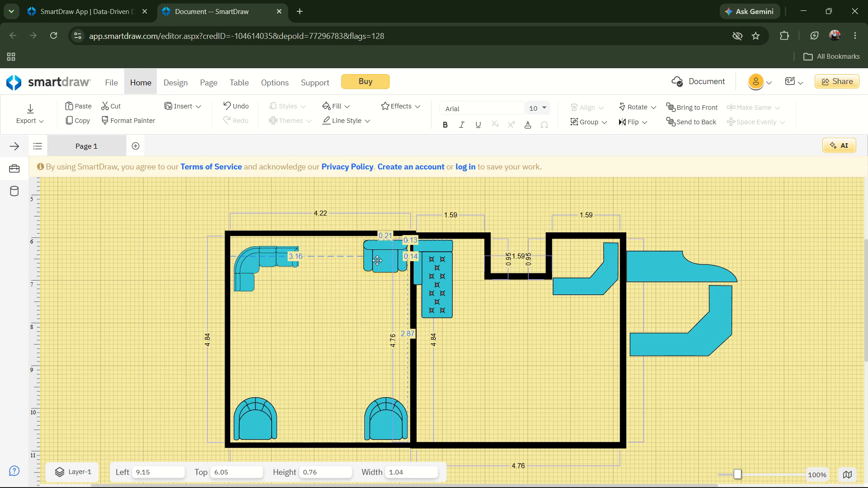
{"action": "left_click_drag", "start_coordinate": [377, 260], "coordinate": [378, 255]}
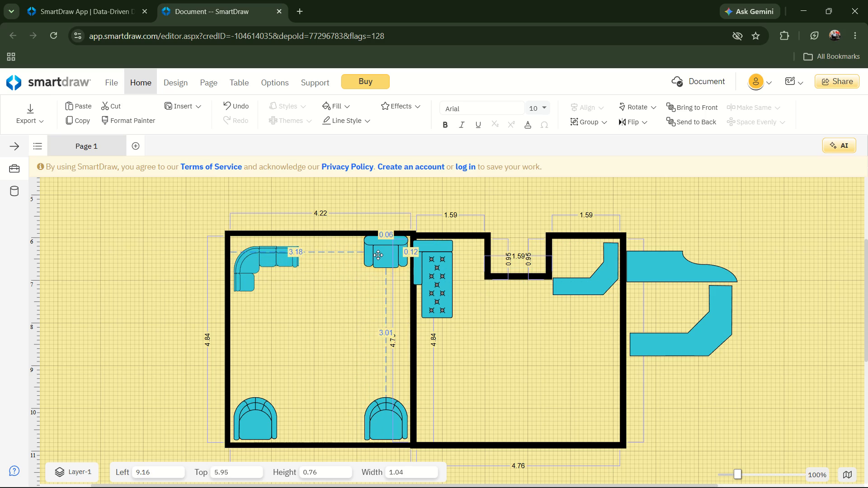
{"action": "left_click_drag", "start_coordinate": [378, 255], "coordinate": [381, 258]}
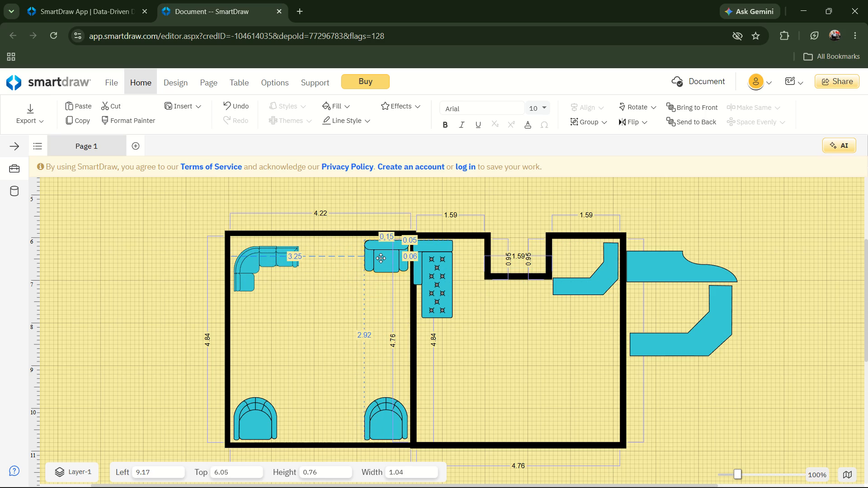
{"action": "left_click_drag", "start_coordinate": [381, 258], "coordinate": [381, 258]}
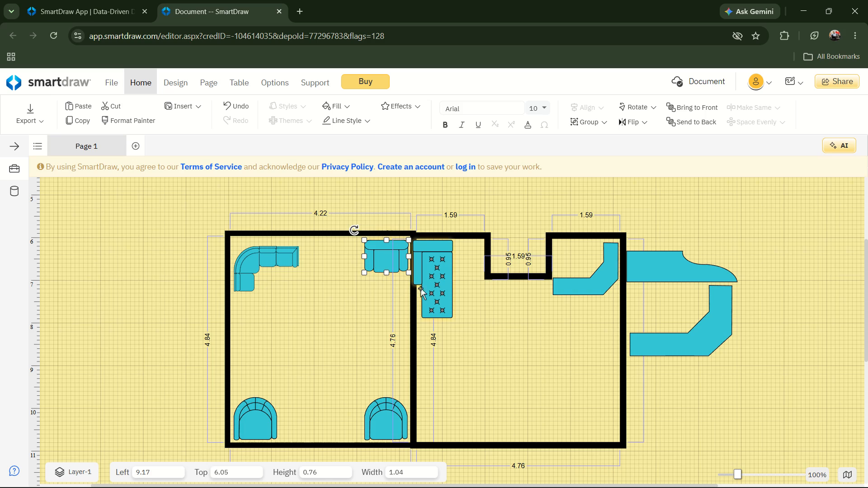
Move the tufted chaise off the shared wall into the right room's upper-left corner, at about Left 10.45, Top 6.05.
{"action": "left_click", "coordinate": [433, 274]}
{"action": "left_click_drag", "start_coordinate": [434, 272], "coordinate": [458, 296]}
{"action": "left_click", "coordinate": [444, 276]}
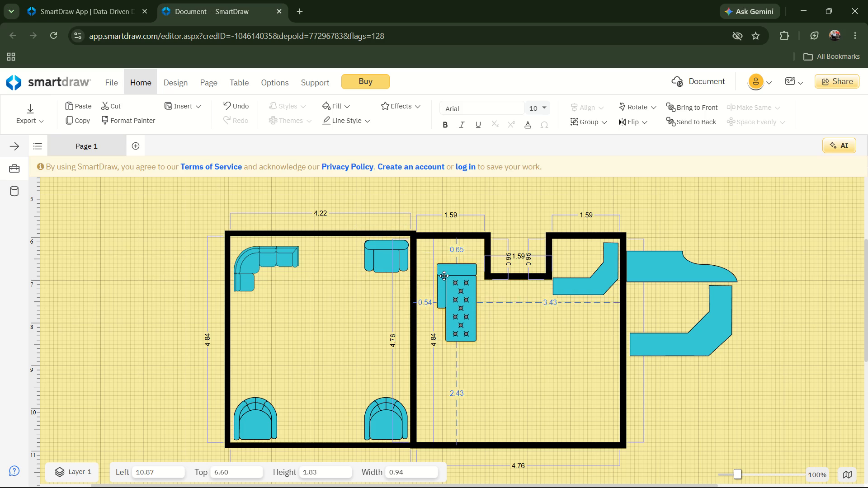
{"action": "left_click_drag", "start_coordinate": [448, 278], "coordinate": [434, 271]}
{"action": "left_click_drag", "start_coordinate": [434, 270], "coordinate": [423, 259]}
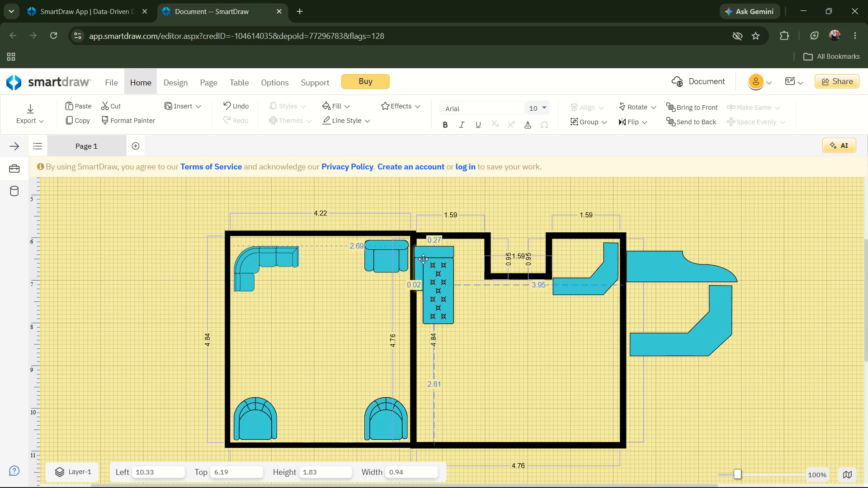
{"action": "left_click_drag", "start_coordinate": [423, 259], "coordinate": [433, 253]}
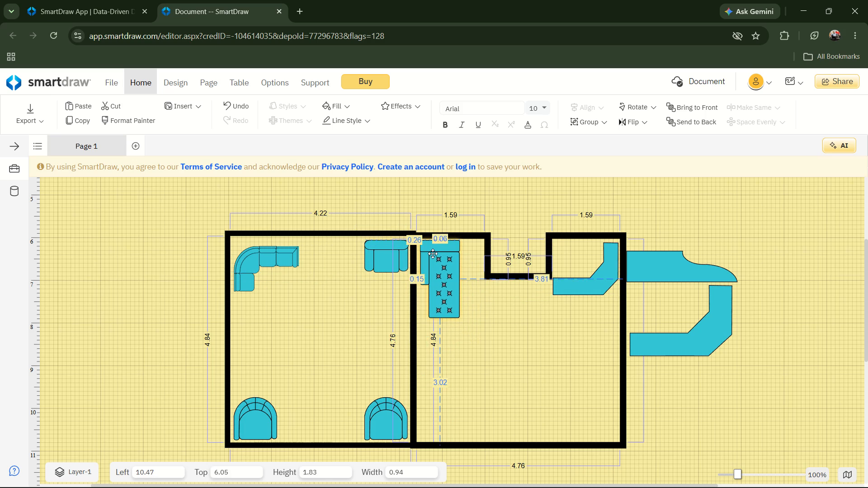
{"action": "left_click_drag", "start_coordinate": [433, 253], "coordinate": [429, 253]}
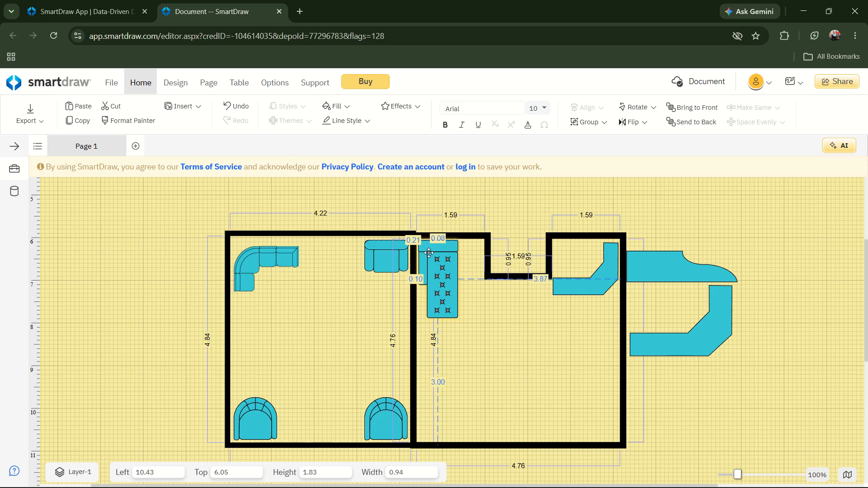
{"action": "left_click_drag", "start_coordinate": [429, 253], "coordinate": [430, 253]}
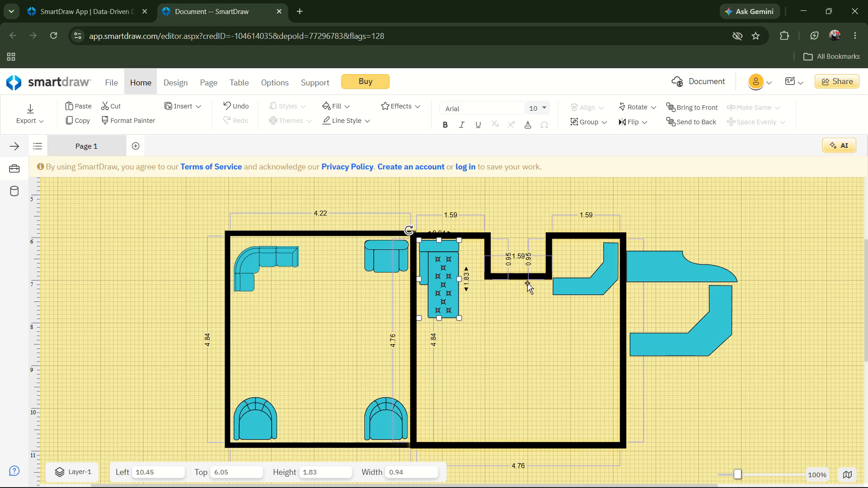
Move the small angled counter into the right room's lower-right corner, at about Left 13.59, Top 9.53.
{"action": "left_click", "coordinate": [553, 289]}
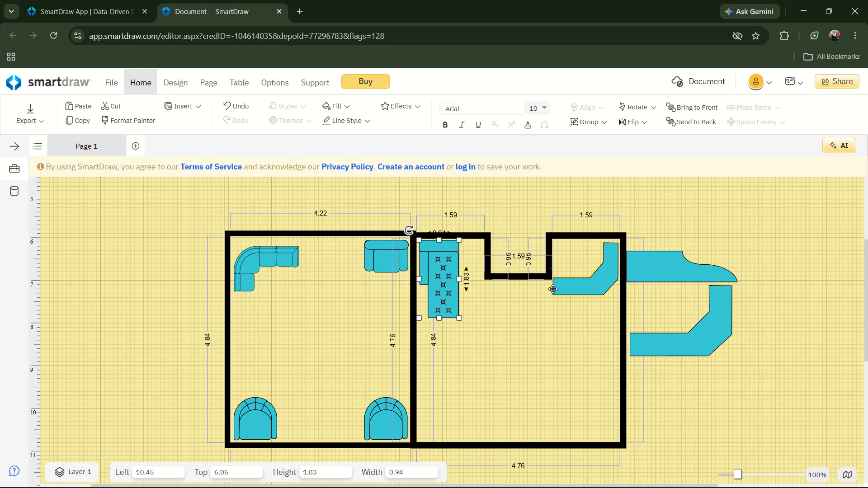
{"action": "left_click", "coordinate": [571, 289]}
{"action": "left_click_drag", "start_coordinate": [571, 289], "coordinate": [589, 411]}
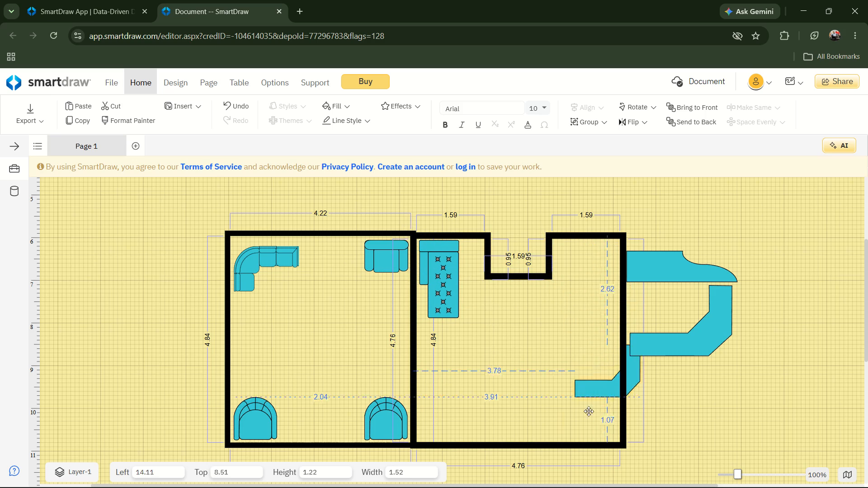
{"action": "left_click_drag", "start_coordinate": [589, 411], "coordinate": [561, 455]}
{"action": "left_click_drag", "start_coordinate": [561, 439], "coordinate": [561, 420]}
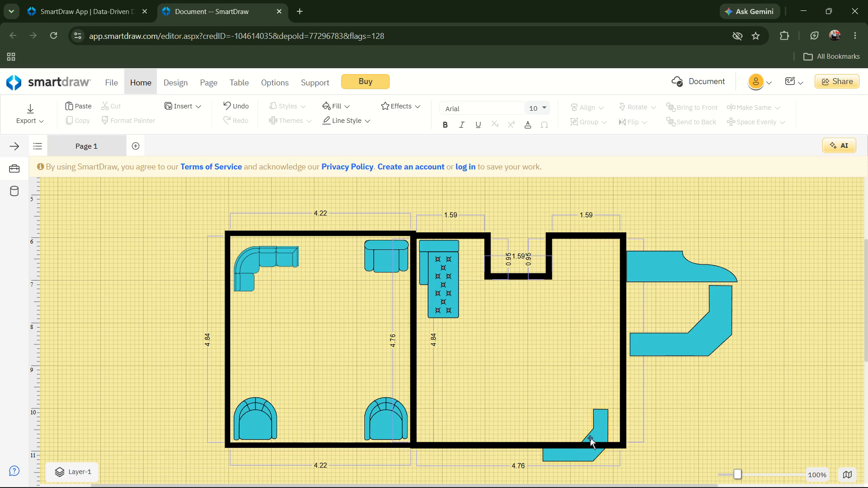
{"action": "left_click", "coordinate": [591, 427]}
{"action": "left_click_drag", "start_coordinate": [591, 426], "coordinate": [592, 395]}
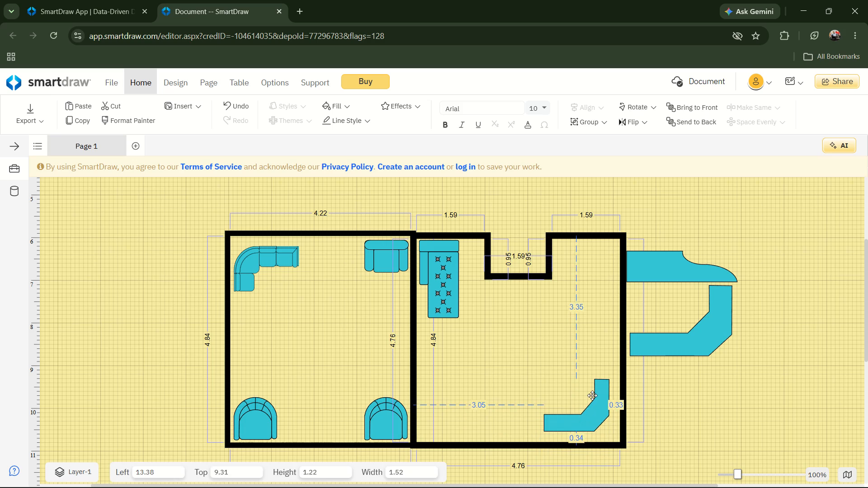
{"action": "left_click_drag", "start_coordinate": [592, 395], "coordinate": [602, 405]}
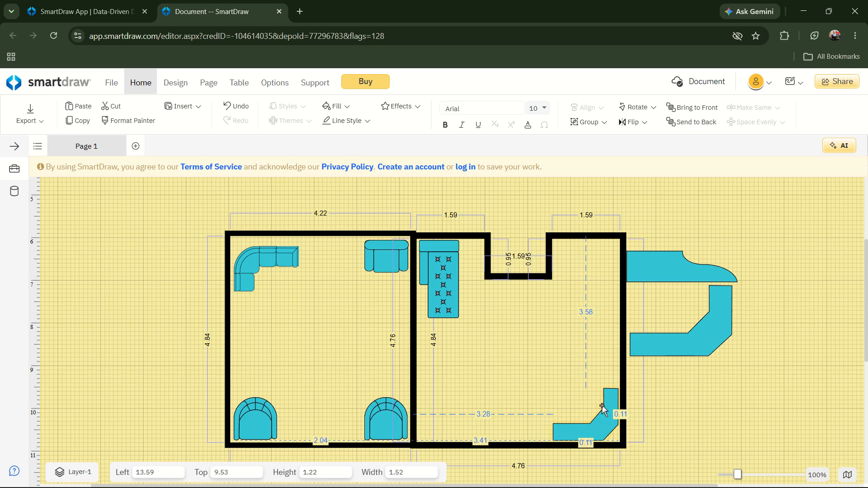
Nudge the tufted chaise slightly away from the right room's top and shared walls, to about Left 10.47, Top 6.09.
{"action": "left_click", "coordinate": [410, 238]}
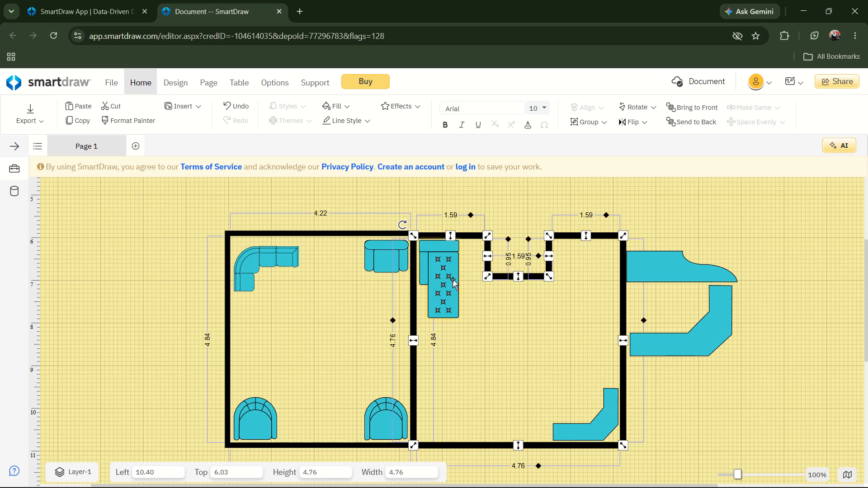
{"action": "left_click", "coordinate": [456, 284]}
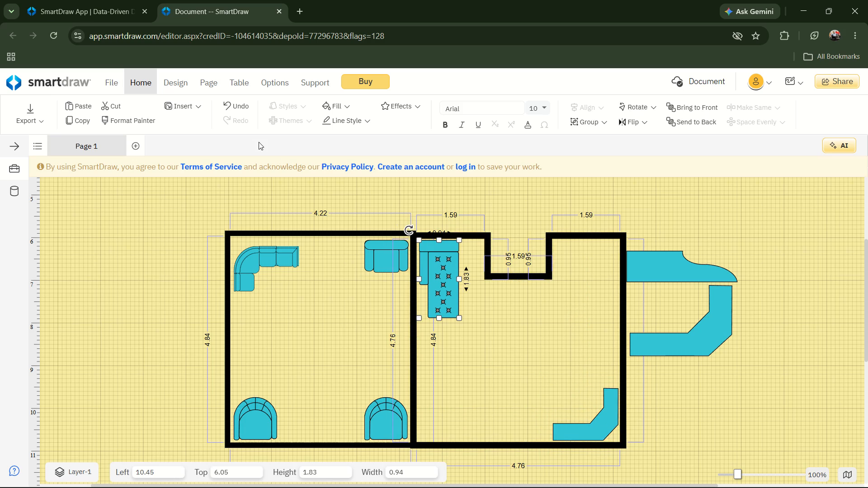
{"action": "key", "text": "Down"}
{"action": "key", "text": "Down"}
{"action": "key", "text": "Down"}
{"action": "key", "text": "Up"}
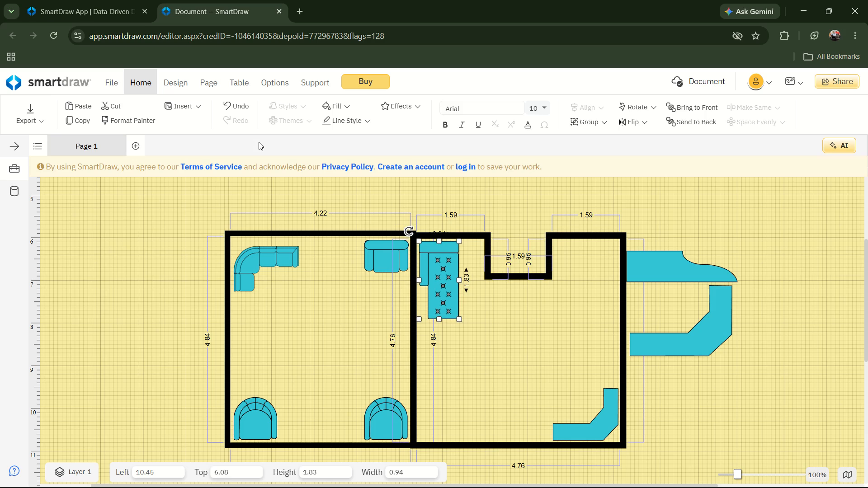
{"action": "key", "text": "Right"}
{"action": "key", "text": "Right"}
{"action": "key", "text": "Right"}
{"action": "key", "text": "Down"}
{"action": "key", "text": "Down"}
{"action": "key", "text": "Down"}
{"action": "key", "text": "Down"}
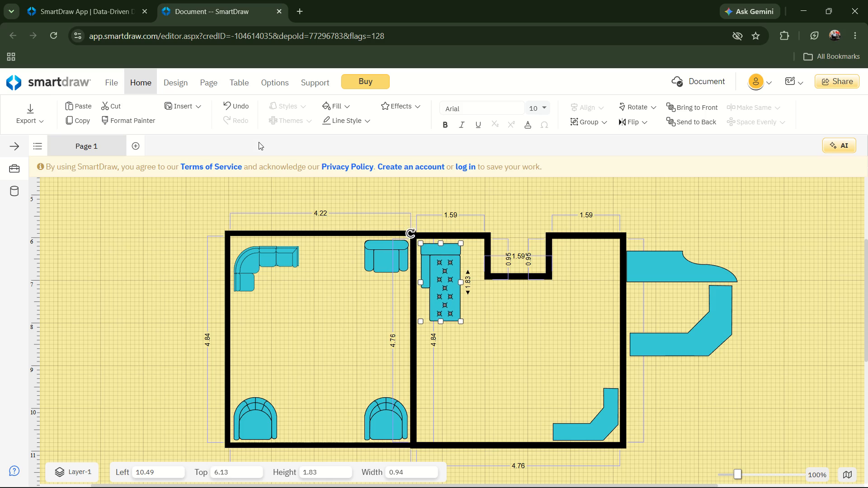
{"action": "key", "text": "Up"}
{"action": "key", "text": "Up"}
{"action": "key", "text": "Down"}
{"action": "key", "text": "Up"}
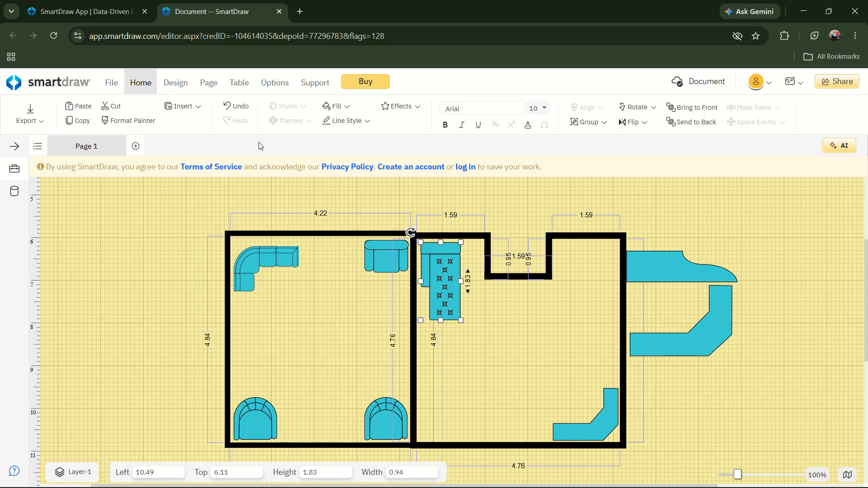
{"action": "key", "text": "Up"}
{"action": "key", "text": "Up"}
{"action": "key", "text": "Down"}
{"action": "key", "text": "Left"}
{"action": "key", "text": "Left"}
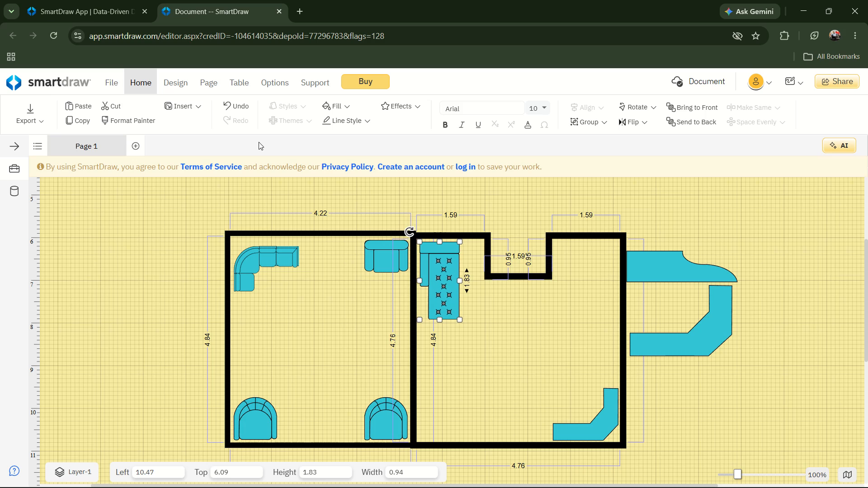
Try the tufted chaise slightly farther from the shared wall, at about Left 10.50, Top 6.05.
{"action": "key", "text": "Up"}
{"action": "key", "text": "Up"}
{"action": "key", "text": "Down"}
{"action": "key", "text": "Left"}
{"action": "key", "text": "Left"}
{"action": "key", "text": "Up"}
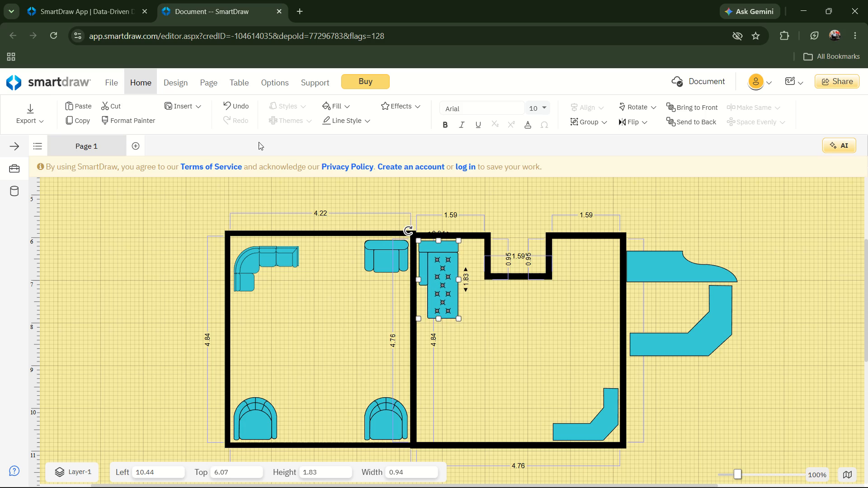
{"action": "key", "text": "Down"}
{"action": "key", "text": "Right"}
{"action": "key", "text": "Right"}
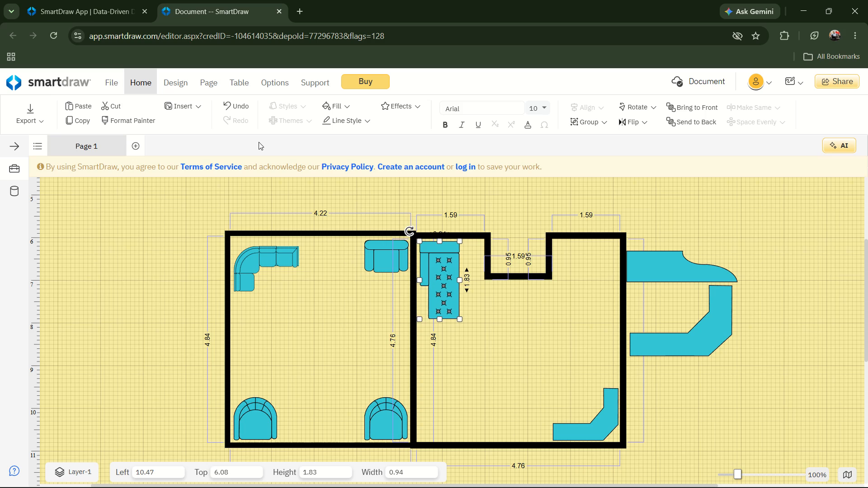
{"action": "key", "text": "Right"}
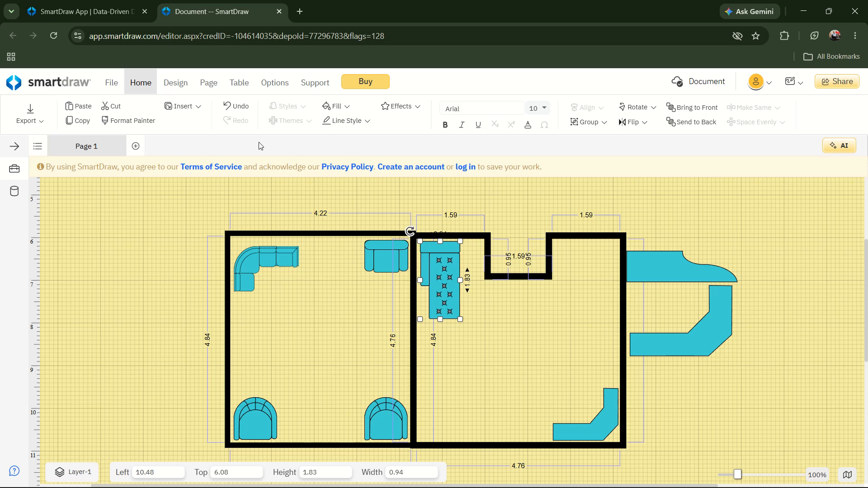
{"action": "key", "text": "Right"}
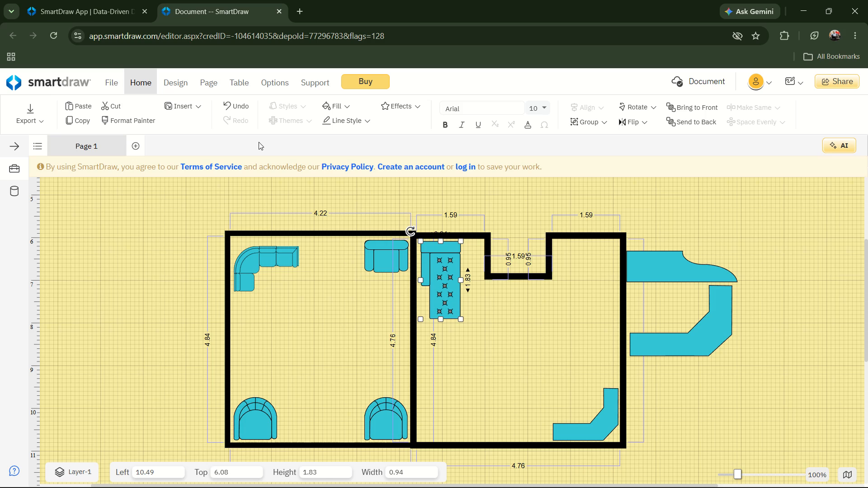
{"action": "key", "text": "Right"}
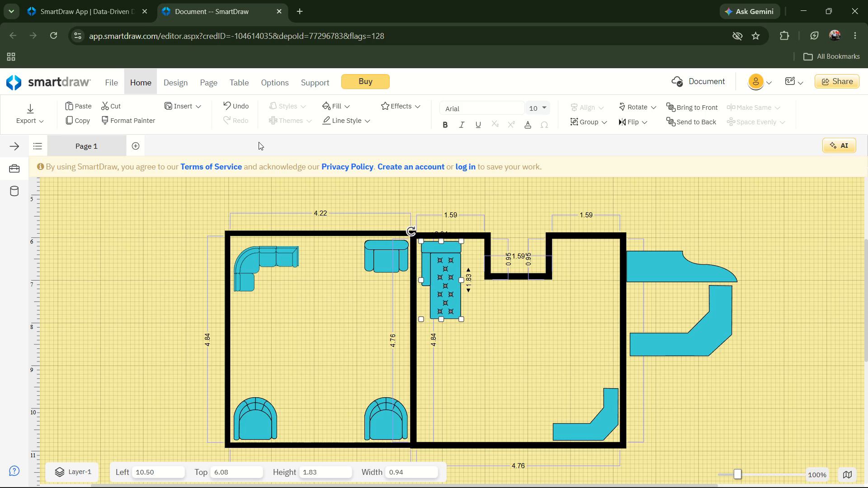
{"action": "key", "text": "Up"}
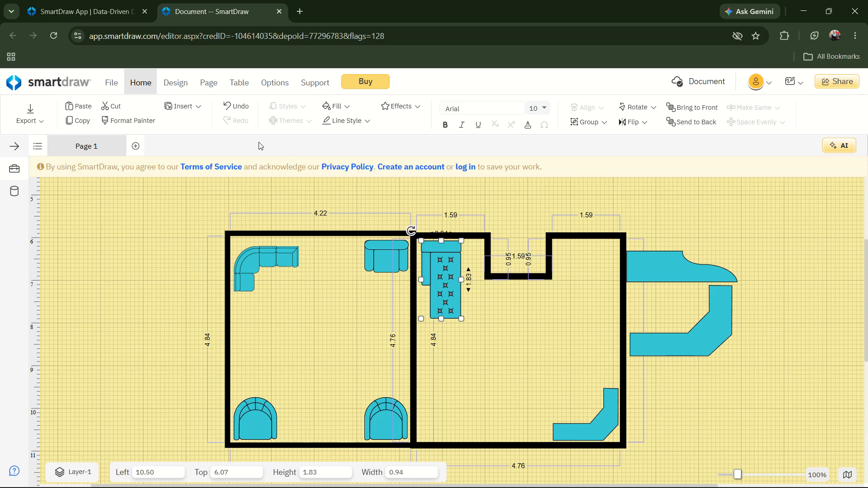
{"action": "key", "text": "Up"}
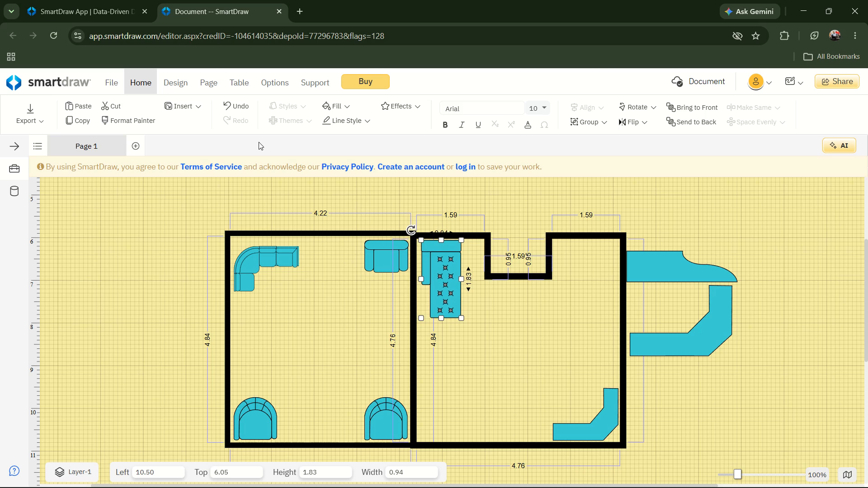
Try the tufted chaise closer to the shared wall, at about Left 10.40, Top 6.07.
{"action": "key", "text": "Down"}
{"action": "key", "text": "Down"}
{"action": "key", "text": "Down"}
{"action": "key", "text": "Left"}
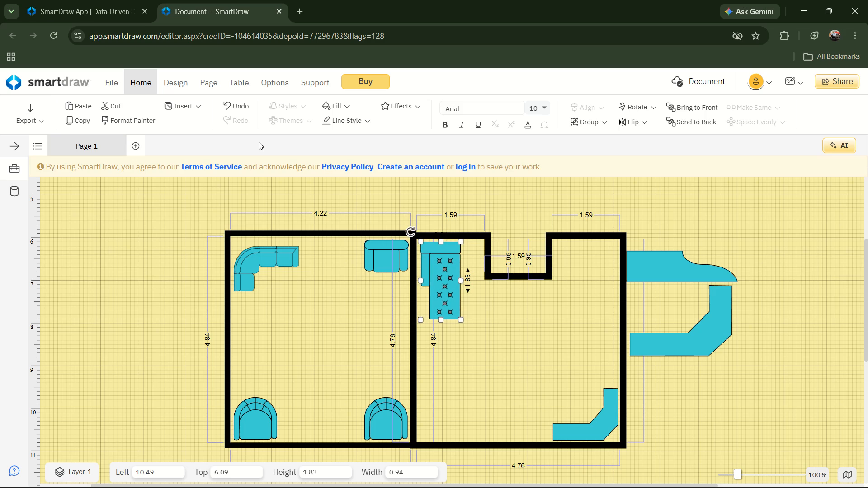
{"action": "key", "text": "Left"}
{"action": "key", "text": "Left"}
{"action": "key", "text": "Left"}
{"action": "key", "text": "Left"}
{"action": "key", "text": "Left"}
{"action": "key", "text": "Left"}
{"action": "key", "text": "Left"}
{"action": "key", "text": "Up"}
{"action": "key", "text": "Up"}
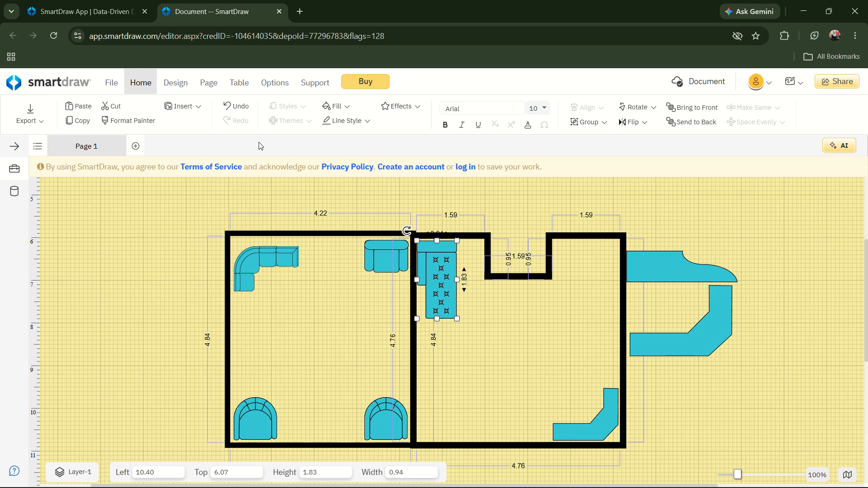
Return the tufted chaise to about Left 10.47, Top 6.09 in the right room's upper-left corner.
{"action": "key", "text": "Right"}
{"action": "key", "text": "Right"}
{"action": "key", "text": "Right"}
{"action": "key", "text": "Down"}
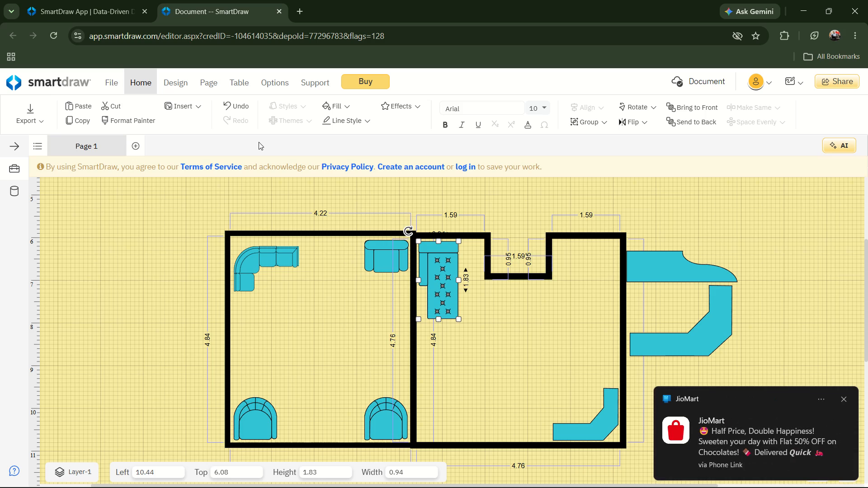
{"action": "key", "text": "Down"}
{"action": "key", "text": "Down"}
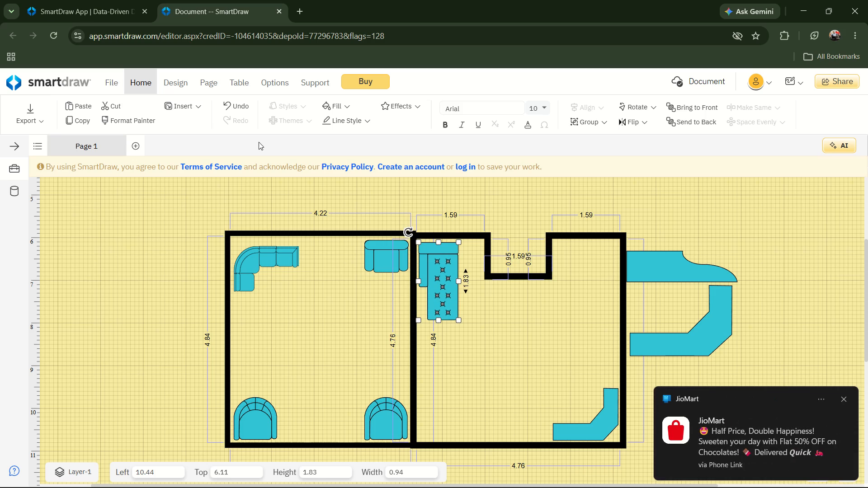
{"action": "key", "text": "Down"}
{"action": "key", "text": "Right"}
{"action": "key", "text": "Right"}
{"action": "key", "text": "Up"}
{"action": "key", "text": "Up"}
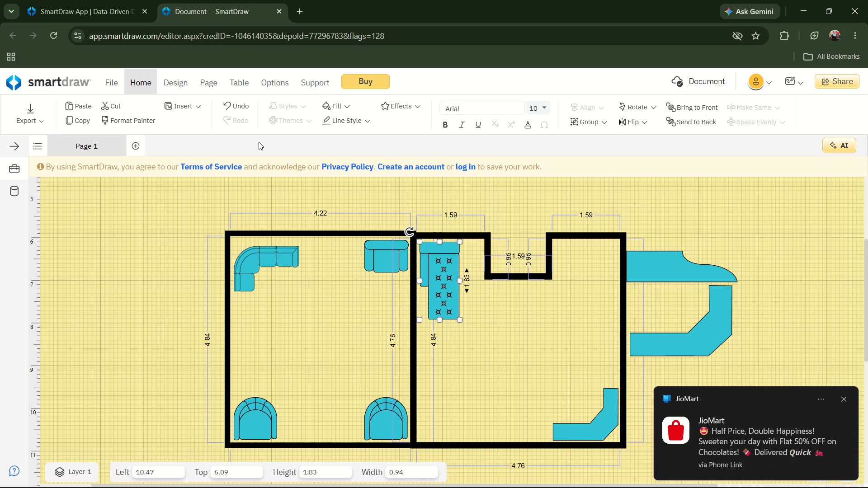
Move the wavy-edged counter from outside into the right room below the notch, to about Left 11.94, Top 7.42.
{"action": "key", "text": "Tab"}
{"action": "key", "text": "Tab"}
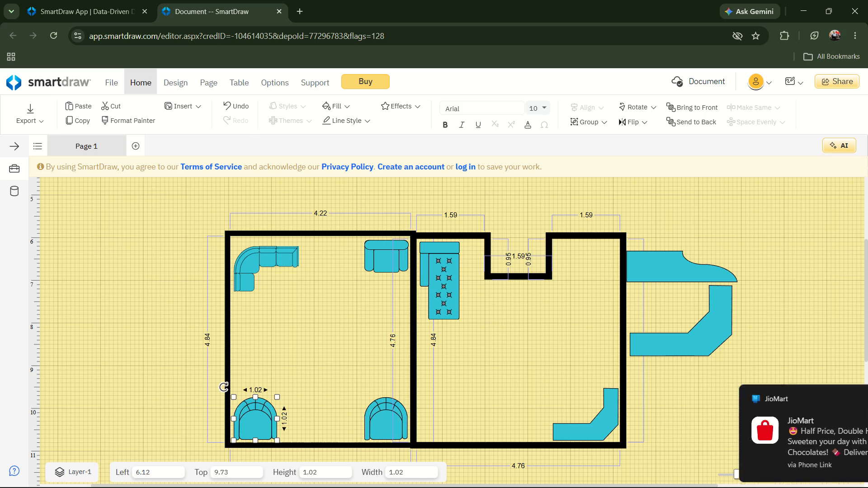
{"action": "key", "text": "Tab"}
{"action": "key", "text": "Tab"}
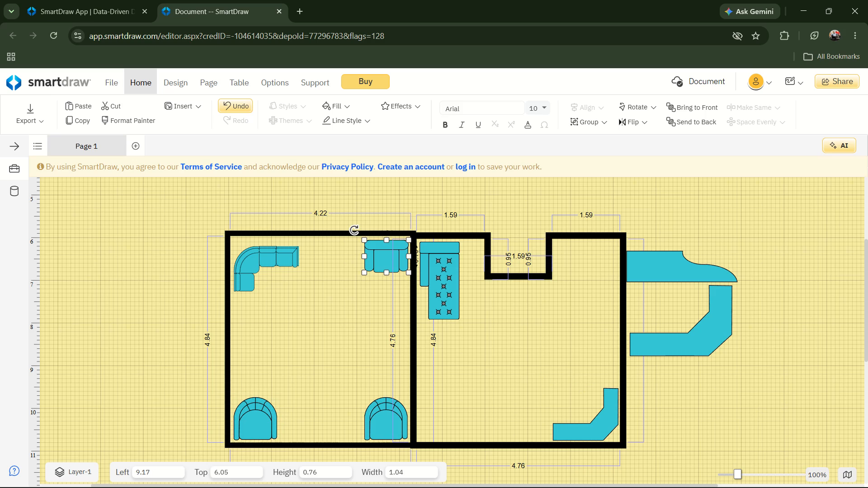
{"action": "key", "text": "Tab"}
{"action": "key", "text": "Tab"}
{"action": "key", "text": "Tab"}
{"action": "key", "text": "Tab"}
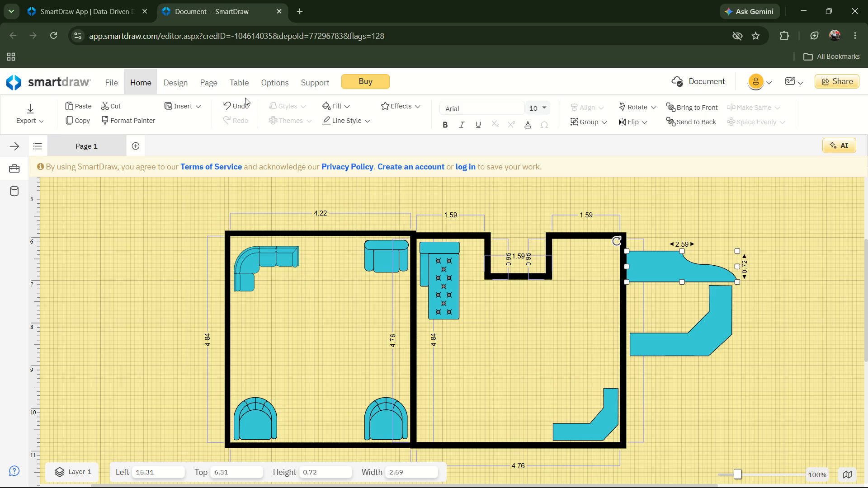
{"action": "key", "text": "Up"}
{"action": "key", "text": "Down"}
{"action": "key", "text": "Left"}
{"action": "key", "text": "Left"}
{"action": "key", "text": "Left"}
{"action": "key", "text": "Left"}
{"action": "key", "text": "Left"}
{"action": "key", "text": "Left"}
{"action": "key", "text": "Left"}
{"action": "key", "text": "Left"}
{"action": "key", "text": "Left"}
{"action": "key", "text": "Left"}
{"action": "key", "text": "Left"}
{"action": "key", "text": "Left"}
{"action": "key", "text": "Left"}
{"action": "key", "text": "Left"}
{"action": "key", "text": "Left"}
{"action": "key", "text": "Left"}
{"action": "key", "text": "Left"}
{"action": "key", "text": "Left"}
{"action": "key", "text": "Left"}
{"action": "key", "text": "Left"}
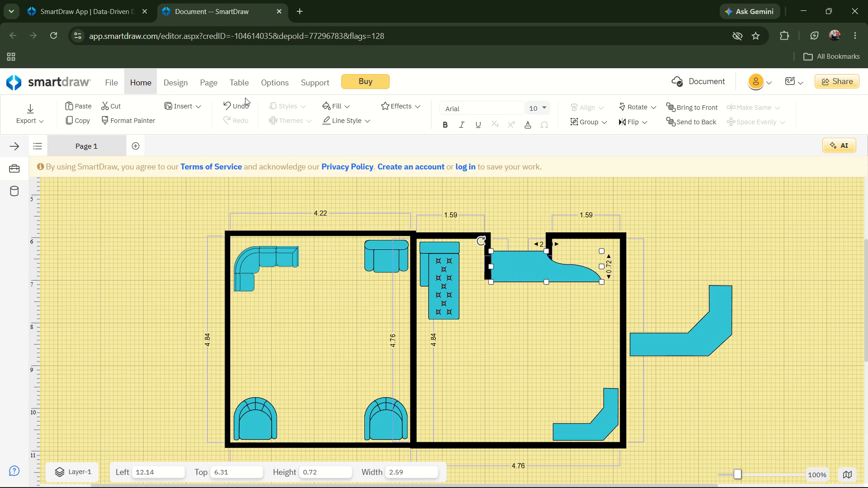
{"action": "key", "text": "Down"}
{"action": "key", "text": "Down"}
{"action": "key", "text": "Down"}
{"action": "key", "text": "Down"}
{"action": "key", "text": "Down"}
{"action": "key", "text": "Down"}
{"action": "key", "text": "Down"}
{"action": "key", "text": "Down"}
{"action": "key", "text": "Down"}
{"action": "key", "text": "Down"}
{"action": "key", "text": "Down"}
{"action": "key", "text": "Down"}
{"action": "key", "text": "Down"}
{"action": "key", "text": "Down"}
{"action": "key", "text": "Down"}
{"action": "key", "text": "Down"}
{"action": "key", "text": "Down"}
{"action": "key", "text": "Down"}
{"action": "key", "text": "Down"}
{"action": "key", "text": "Down"}
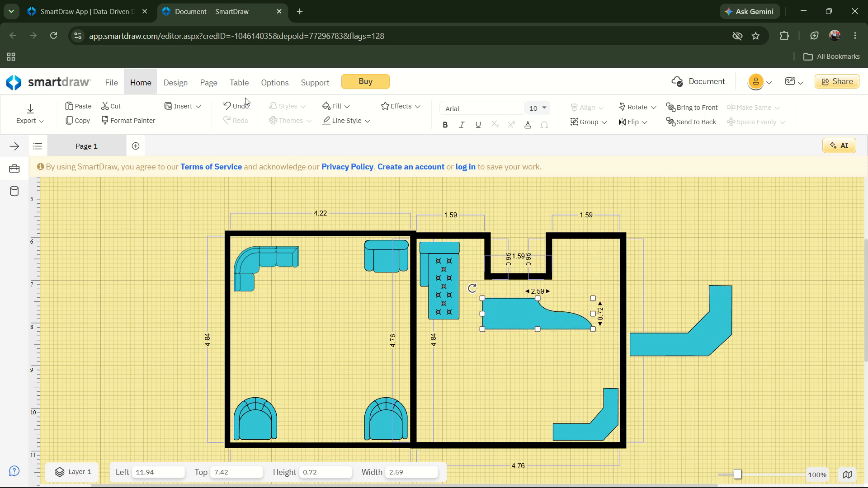
Move the wavy-edged counter down and over to the shared wall in the right room, at about Left 10.49, Top 9.50.
{"action": "key", "text": "Left"}
{"action": "key", "text": "Left"}
{"action": "key", "text": "Left"}
{"action": "key", "text": "Left"}
{"action": "key", "text": "Left"}
{"action": "key", "text": "Left"}
{"action": "key", "text": "Left"}
{"action": "key", "text": "Left"}
{"action": "key", "text": "Left"}
{"action": "key", "text": "Left"}
{"action": "key", "text": "Left"}
{"action": "key", "text": "Left"}
{"action": "key", "text": "Left"}
{"action": "key", "text": "Left"}
{"action": "key", "text": "Left"}
{"action": "key", "text": "Left"}
{"action": "key", "text": "Left"}
{"action": "key", "text": "Left"}
{"action": "key", "text": "Left"}
{"action": "key", "text": "Left"}
{"action": "key", "text": "Left"}
{"action": "key", "text": "Left"}
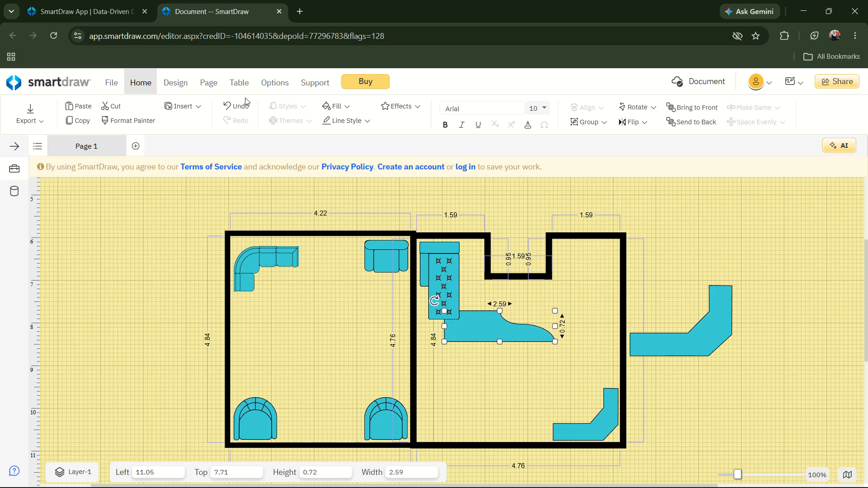
{"action": "key", "text": "Down"}
{"action": "key", "text": "Down"}
{"action": "key", "text": "Down"}
{"action": "key", "text": "Down"}
{"action": "key", "text": "Down"}
{"action": "key", "text": "Down"}
{"action": "key", "text": "Down"}
{"action": "key", "text": "Down"}
{"action": "key", "text": "Down"}
{"action": "key", "text": "Down"}
{"action": "key", "text": "Down"}
{"action": "key", "text": "Down"}
{"action": "key", "text": "Down"}
{"action": "key", "text": "Down"}
{"action": "key", "text": "Down"}
{"action": "key", "text": "Down"}
{"action": "key", "text": "Down"}
{"action": "key", "text": "Down"}
{"action": "key", "text": "Down"}
{"action": "key", "text": "Down"}
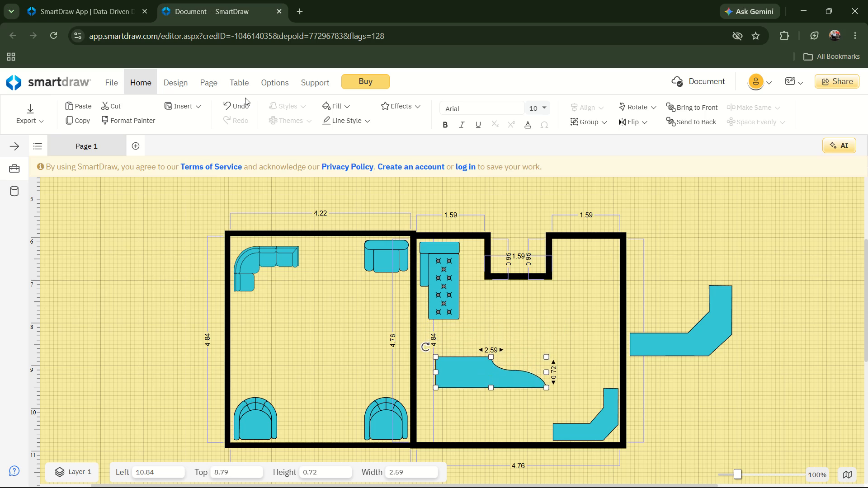
{"action": "key", "text": "Left"}
{"action": "key", "text": "Left"}
{"action": "key", "text": "Left"}
{"action": "key", "text": "Left"}
{"action": "key", "text": "Left"}
{"action": "key", "text": "Left"}
{"action": "key", "text": "Left"}
{"action": "key", "text": "Left"}
{"action": "key", "text": "Left"}
{"action": "key", "text": "Left"}
{"action": "key", "text": "Left"}
{"action": "key", "text": "Left"}
{"action": "key", "text": "Left"}
{"action": "key", "text": "Left"}
{"action": "key", "text": "Left"}
{"action": "key", "text": "Left"}
{"action": "key", "text": "Left"}
{"action": "key", "text": "Left"}
{"action": "key", "text": "Left"}
{"action": "key", "text": "Left"}
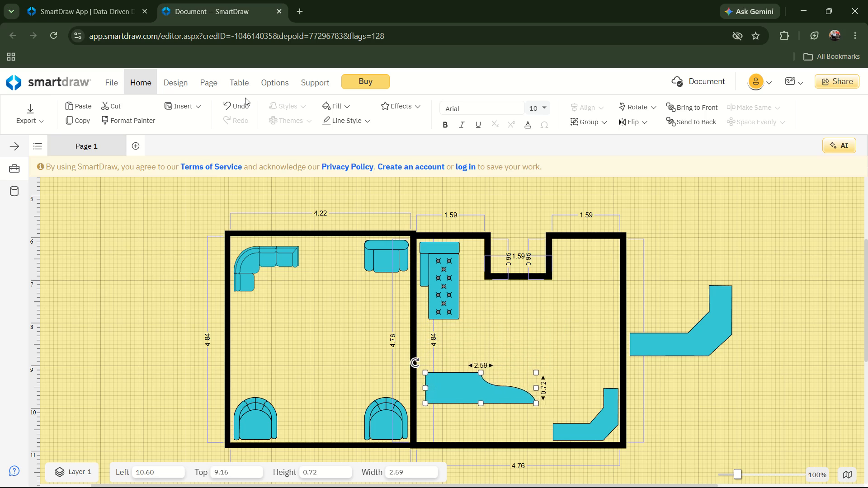
{"action": "key", "text": "Down"}
{"action": "key", "text": "Down"}
{"action": "key", "text": "Down"}
{"action": "key", "text": "Down"}
{"action": "key", "text": "Down"}
{"action": "key", "text": "Down"}
{"action": "key", "text": "Down"}
{"action": "key", "text": "Down"}
{"action": "key", "text": "Down"}
{"action": "key", "text": "Down"}
{"action": "key", "text": "Down"}
{"action": "key", "text": "Down"}
{"action": "key", "text": "Down"}
{"action": "key", "text": "Down"}
{"action": "key", "text": "Down"}
{"action": "key", "text": "Down"}
{"action": "key", "text": "Down"}
{"action": "key", "text": "Down"}
{"action": "key", "text": "Down"}
{"action": "key", "text": "Down"}
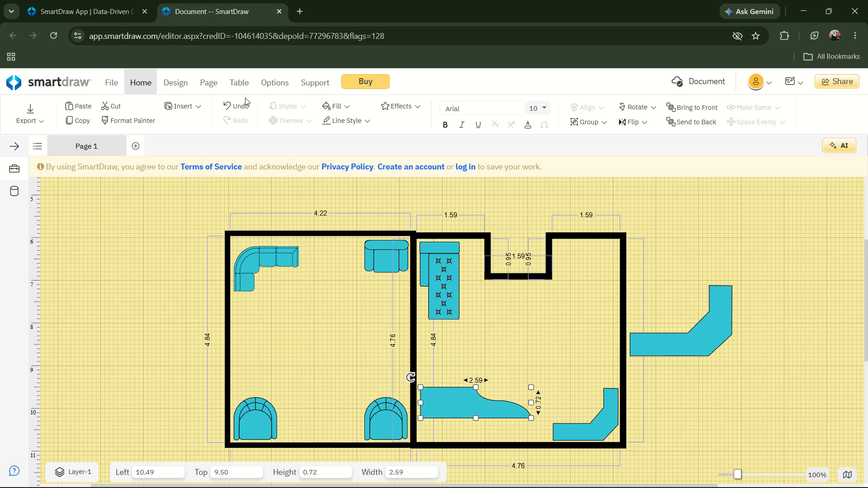
Lower the wavy-edged counter to the bottom wall in the right room's lower-left corner, at about Left 10.51, Top 10.01.
{"action": "key", "text": "Right"}
{"action": "key", "text": "Right"}
{"action": "key", "text": "Down"}
{"action": "key", "text": "Down"}
{"action": "key", "text": "Down"}
{"action": "key", "text": "Down"}
{"action": "key", "text": "Down"}
{"action": "key", "text": "Down"}
{"action": "key", "text": "Down"}
{"action": "key", "text": "Down"}
{"action": "key", "text": "Down"}
{"action": "key", "text": "Down"}
{"action": "key", "text": "Down"}
{"action": "key", "text": "Down"}
{"action": "key", "text": "Down"}
{"action": "key", "text": "Down"}
{"action": "key", "text": "Down"}
{"action": "key", "text": "Down"}
{"action": "key", "text": "Down"}
{"action": "key", "text": "Down"}
{"action": "key", "text": "Down"}
{"action": "key", "text": "Down"}
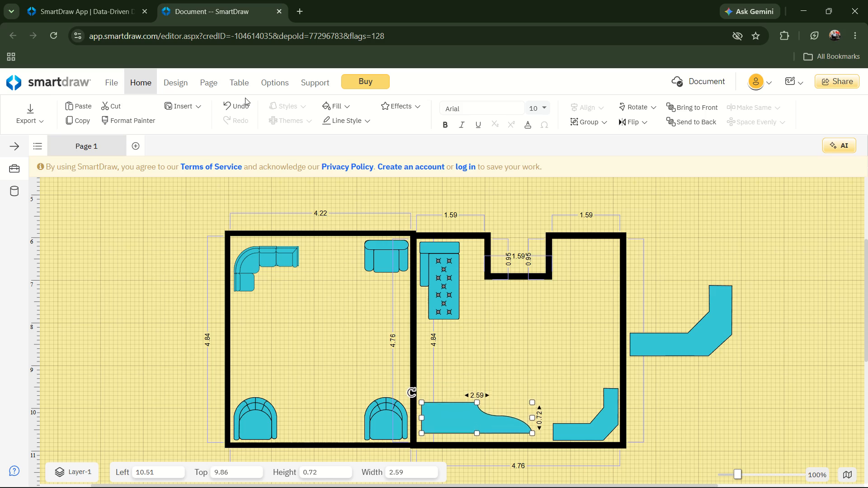
{"action": "key", "text": "Down"}
{"action": "key", "text": "Down"}
{"action": "key", "text": "Down"}
{"action": "key", "text": "Down"}
{"action": "key", "text": "Down"}
{"action": "key", "text": "Down"}
{"action": "key", "text": "Down"}
{"action": "key", "text": "Down"}
{"action": "key", "text": "Down"}
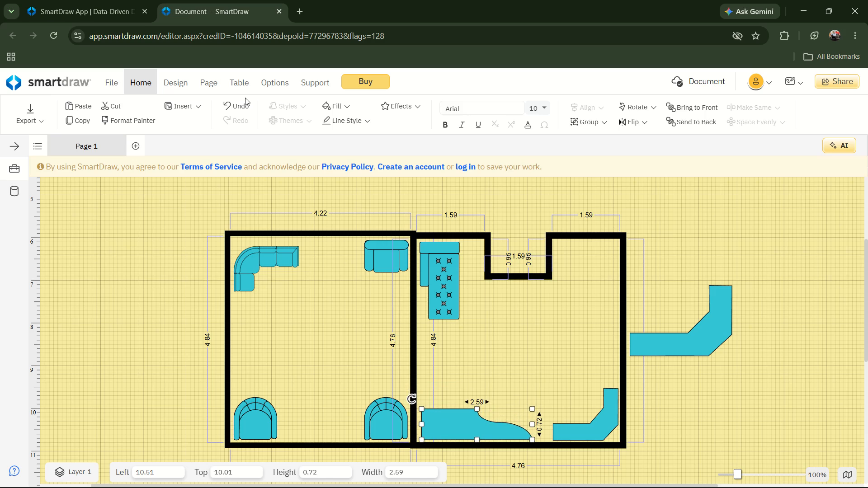
Fine-tune the wavy-edged counter closer to the shared wall, at about Left 10.46, Top 10.00.
{"action": "key", "text": "Left"}
{"action": "key", "text": "Left"}
{"action": "key", "text": "Left"}
{"action": "key", "text": "Left"}
{"action": "key", "text": "Up"}
{"action": "key", "text": "Up"}
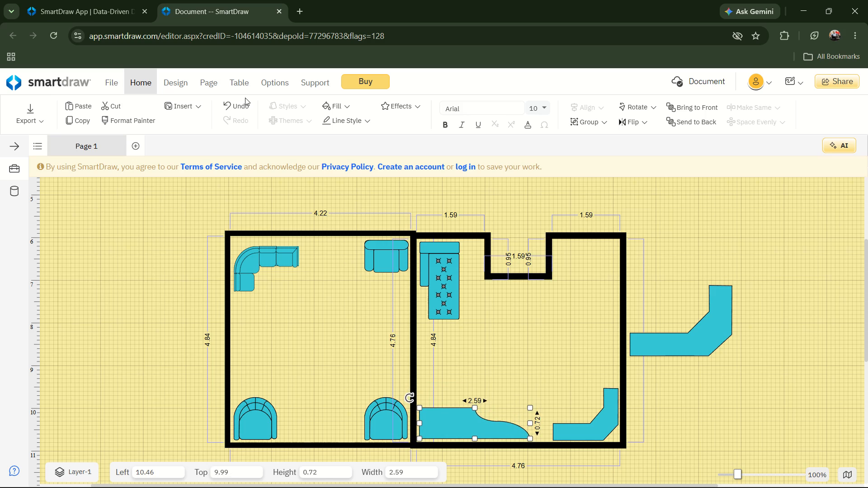
{"action": "key", "text": "Down"}
{"action": "key", "text": "Up"}
{"action": "key", "text": "Down"}
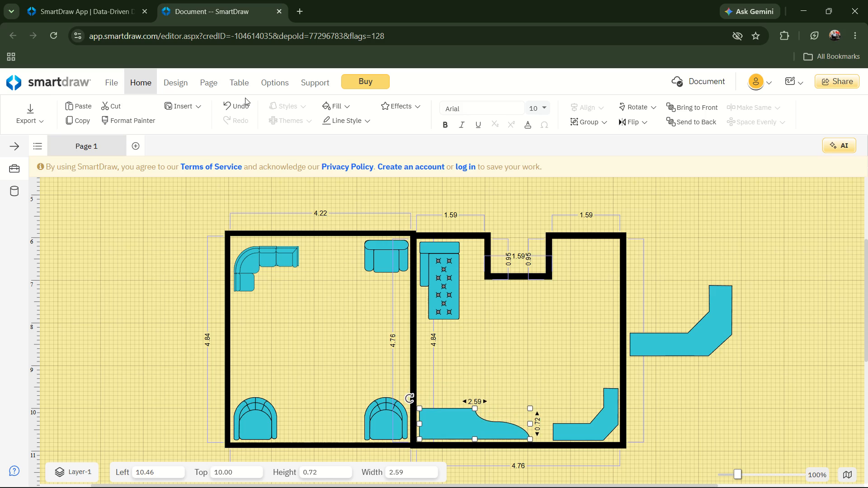
{"action": "key", "text": "Up"}
{"action": "key", "text": "Right"}
{"action": "key", "text": "Down"}
{"action": "key", "text": "Left"}
{"action": "key", "text": "Up"}
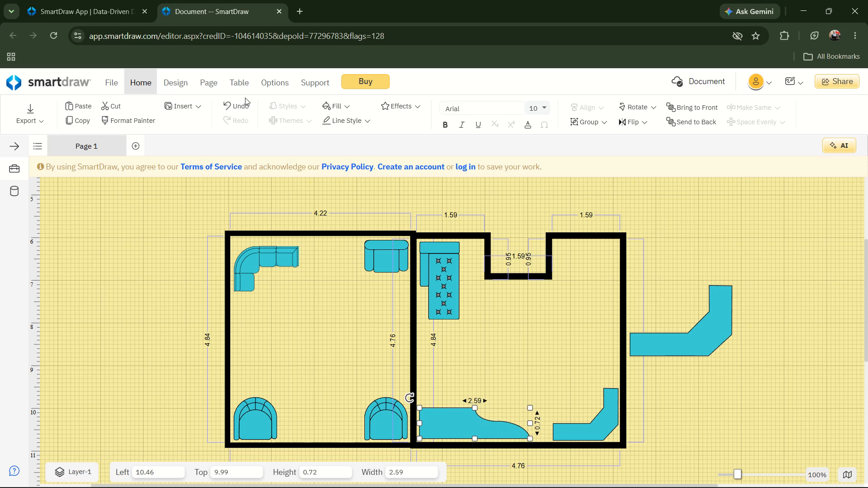
{"action": "key", "text": "Down"}
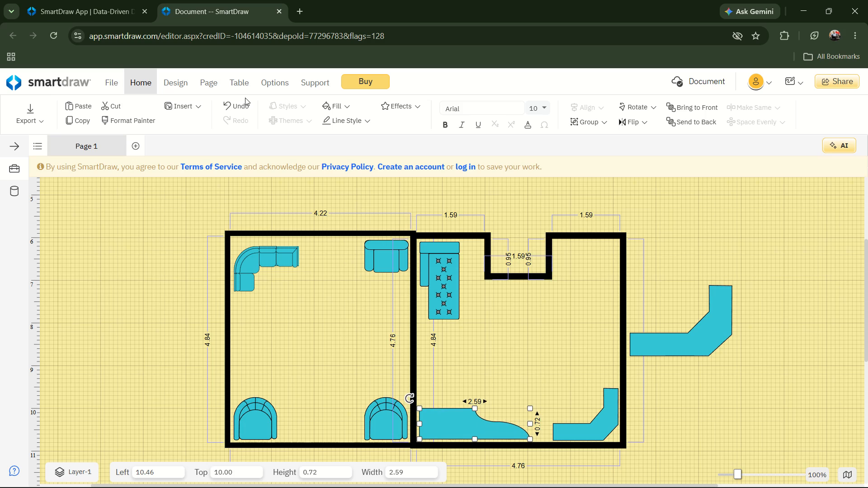
{"action": "key", "text": "Down"}
{"action": "key", "text": "Up"}
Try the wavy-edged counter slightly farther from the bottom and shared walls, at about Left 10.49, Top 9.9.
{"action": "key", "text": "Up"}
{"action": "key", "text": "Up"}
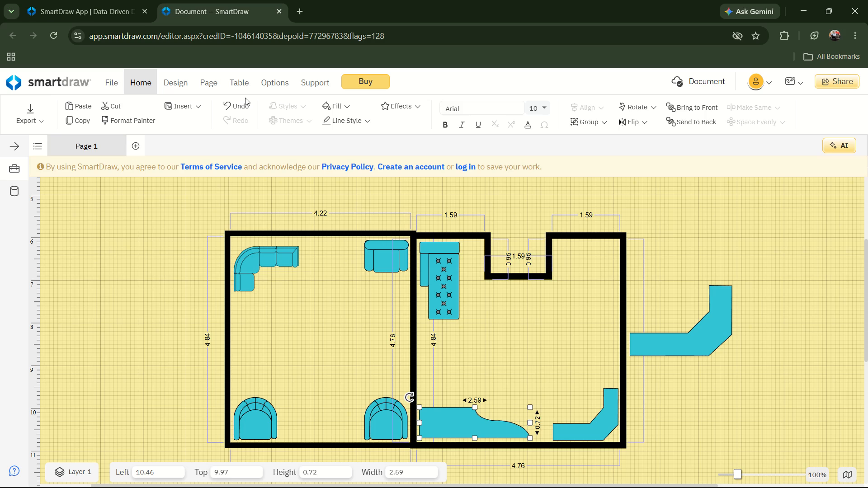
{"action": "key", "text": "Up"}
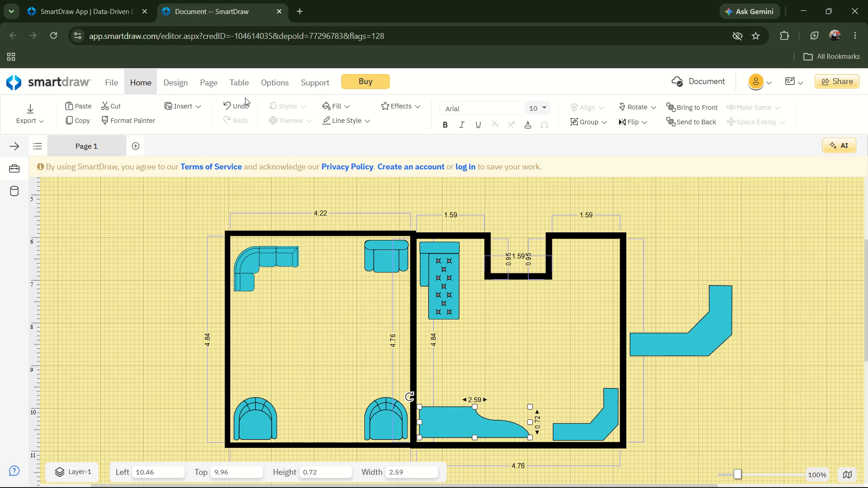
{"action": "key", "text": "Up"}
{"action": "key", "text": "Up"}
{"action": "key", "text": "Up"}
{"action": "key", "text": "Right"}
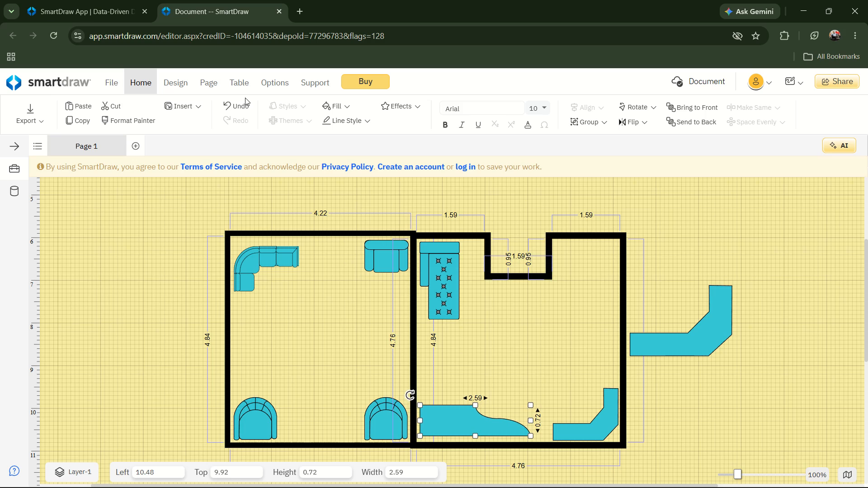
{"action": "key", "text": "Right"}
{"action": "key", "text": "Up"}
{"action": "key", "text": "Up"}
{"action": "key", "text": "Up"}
Return the wavy-edged counter to the right room's lower-left corner, at about Left 10.45, Top 10.01.
{"action": "key", "text": "Down"}
{"action": "key", "text": "Down"}
{"action": "key", "text": "Down"}
{"action": "key", "text": "Down"}
{"action": "key", "text": "Down"}
{"action": "key", "text": "Down"}
{"action": "key", "text": "Down"}
{"action": "key", "text": "Down"}
{"action": "key", "text": "Down"}
{"action": "key", "text": "Down"}
{"action": "key", "text": "Down"}
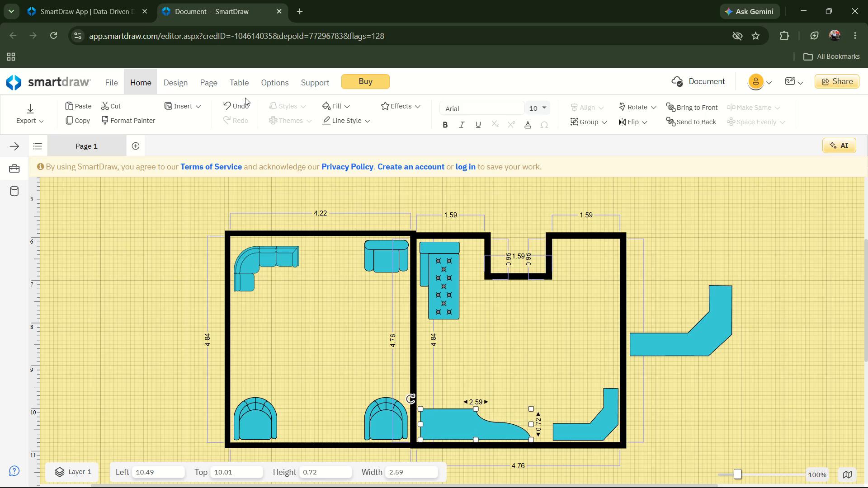
{"action": "key", "text": "Left"}
{"action": "key", "text": "Left"}
{"action": "key", "text": "Left"}
{"action": "key", "text": "Left"}
{"action": "key", "text": "Down"}
{"action": "key", "text": "Up"}
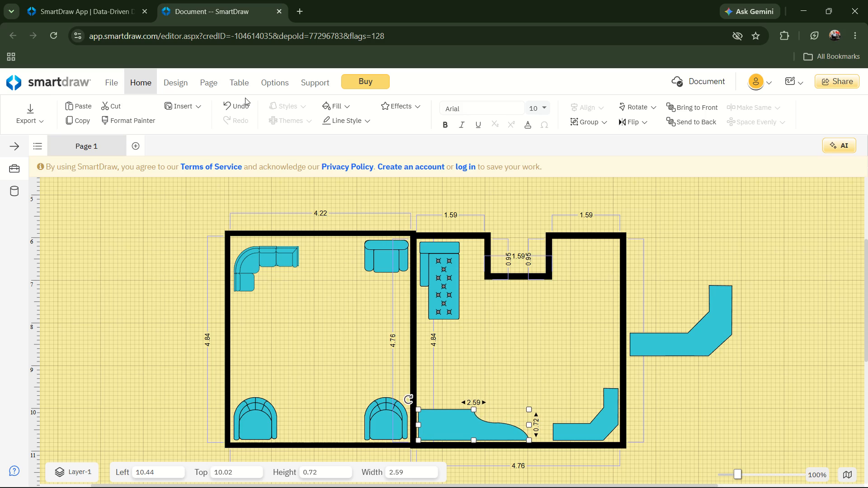
{"action": "key", "text": "Right"}
{"action": "key", "text": "Up"}
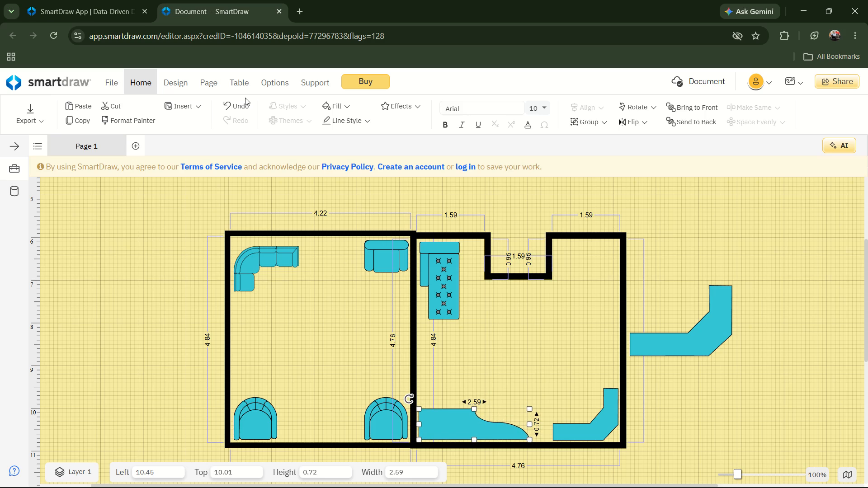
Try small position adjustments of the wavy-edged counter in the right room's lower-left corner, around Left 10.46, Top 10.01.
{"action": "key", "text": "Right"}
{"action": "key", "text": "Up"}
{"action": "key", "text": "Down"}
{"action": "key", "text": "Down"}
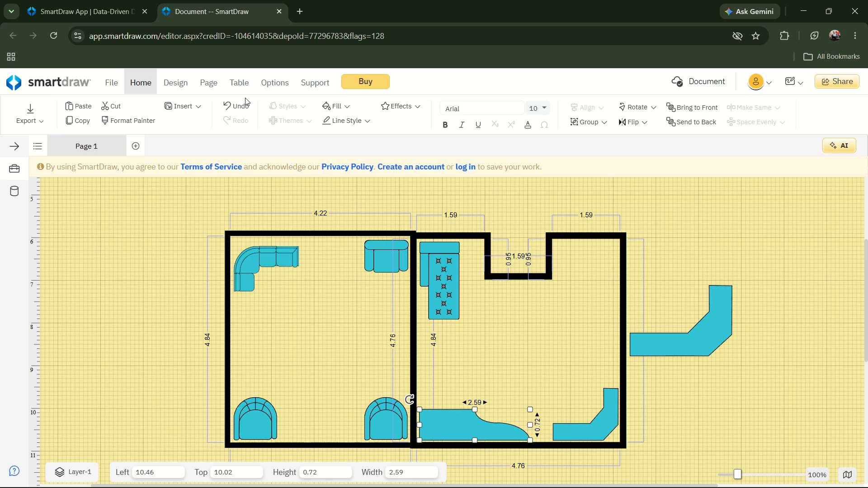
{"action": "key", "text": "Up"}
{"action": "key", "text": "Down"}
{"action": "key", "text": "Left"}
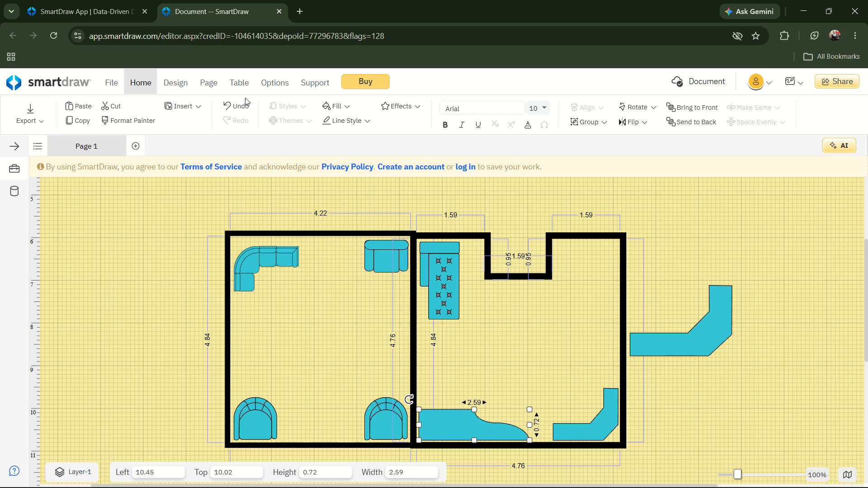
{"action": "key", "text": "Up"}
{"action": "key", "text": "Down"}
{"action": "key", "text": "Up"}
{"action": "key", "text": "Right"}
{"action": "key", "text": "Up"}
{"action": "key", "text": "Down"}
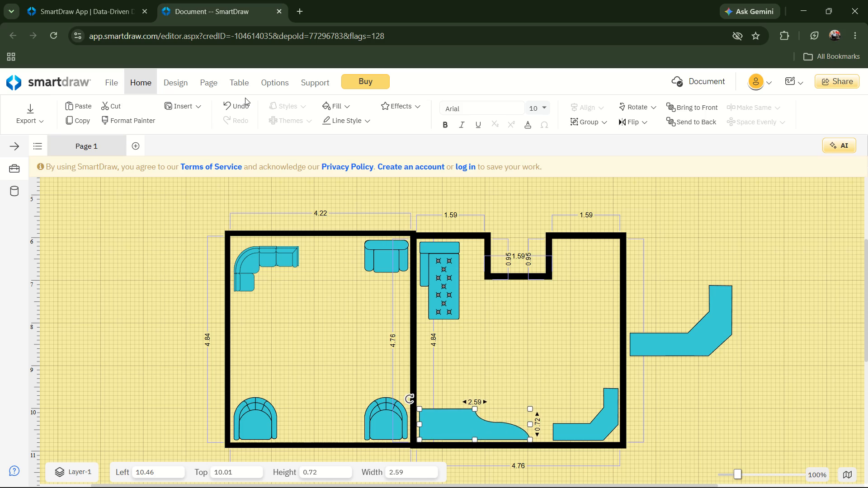
Raise the wavy-edged counter slightly off the bottom wall, to about Left 10.45, Top 9.97.
{"action": "key", "text": "Up"}
{"action": "key", "text": "Up"}
{"action": "key", "text": "Left"}
{"action": "key", "text": "Up"}
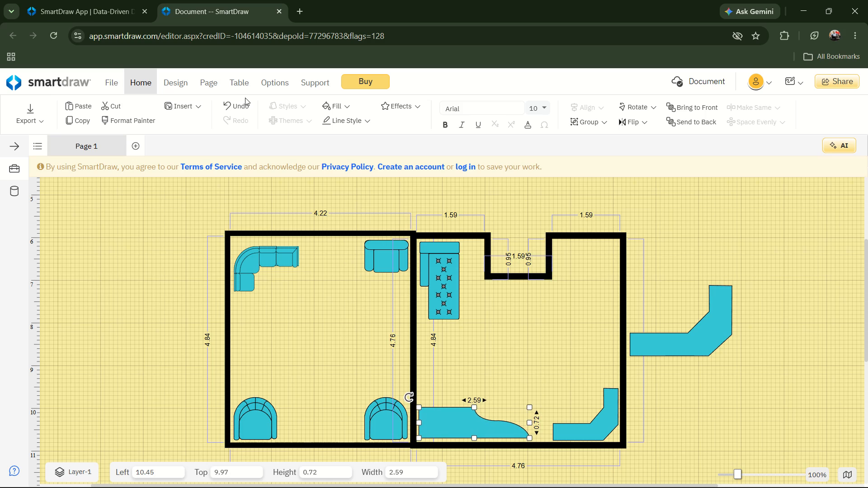
Reduce the height of the wavy-edged counter to about 0.54.
{"action": "key", "text": "shift+Up"}
{"action": "key", "text": "shift+Up"}
{"action": "key", "text": "shift+Up"}
{"action": "key", "text": "shift+Up"}
{"action": "key", "text": "shift+Up"}
{"action": "key", "text": "shift+Up"}
{"action": "key", "text": "shift+Up"}
{"action": "key", "text": "shift+Up"}
{"action": "key", "text": "shift+Up"}
{"action": "key", "text": "shift+Up"}
{"action": "key", "text": "shift+Up"}
{"action": "key", "text": "shift+Up"}
{"action": "key", "text": "shift+Up"}
{"action": "key", "text": "shift+Up"}
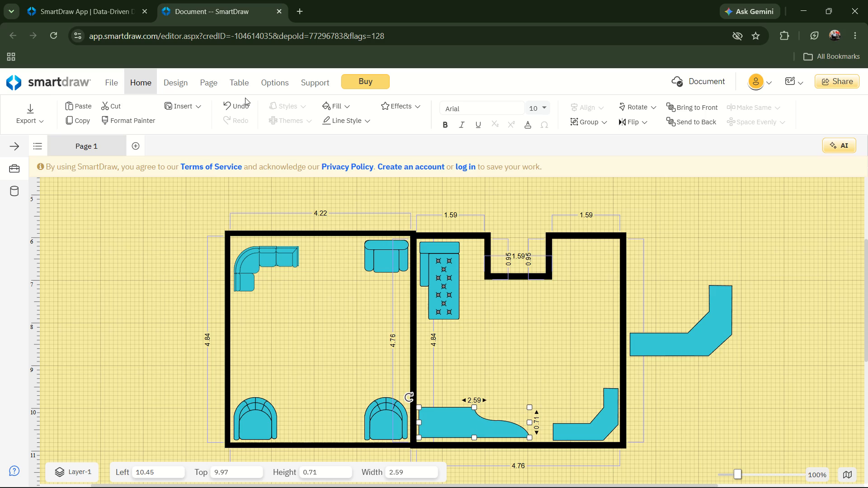
Reduce the width of the wavy-edged counter to about 2.41.
{"action": "key", "text": "shift+Left"}
{"action": "key", "text": "shift+Left"}
{"action": "key", "text": "shift+Left"}
{"action": "key", "text": "shift+Left"}
{"action": "key", "text": "shift+Left"}
{"action": "key", "text": "shift+Left"}
{"action": "key", "text": "shift+Left"}
{"action": "key", "text": "shift+Left"}
{"action": "key", "text": "shift+Left"}
{"action": "key", "text": "shift+Left"}
{"action": "key", "text": "shift+Left"}
{"action": "key", "text": "shift+Left"}
{"action": "key", "text": "shift+Left"}
{"action": "key", "text": "shift+Left"}
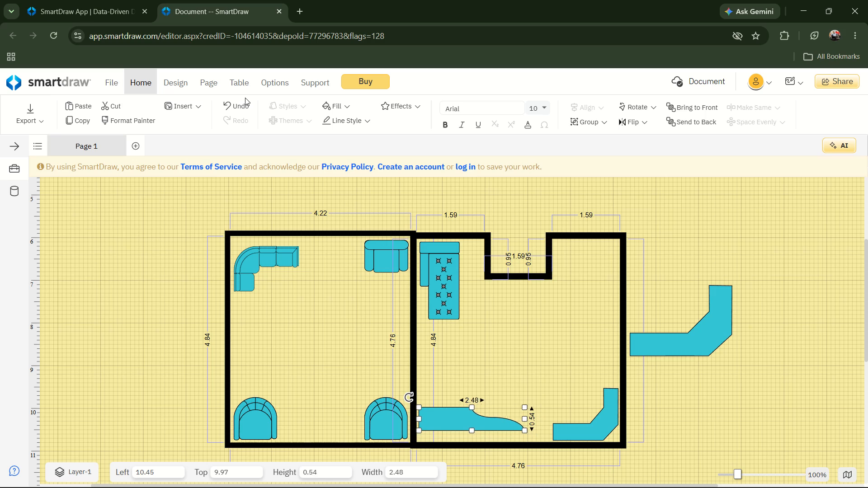
Lower the resized wavy-edged counter to the inner edge of the bottom wall, at about Top 10.18.
{"action": "key", "text": "Down"}
{"action": "key", "text": "Down"}
{"action": "key", "text": "Down"}
{"action": "key", "text": "Down"}
{"action": "key", "text": "Down"}
{"action": "key", "text": "Down"}
{"action": "key", "text": "Down"}
{"action": "key", "text": "Down"}
{"action": "key", "text": "Down"}
{"action": "key", "text": "Down"}
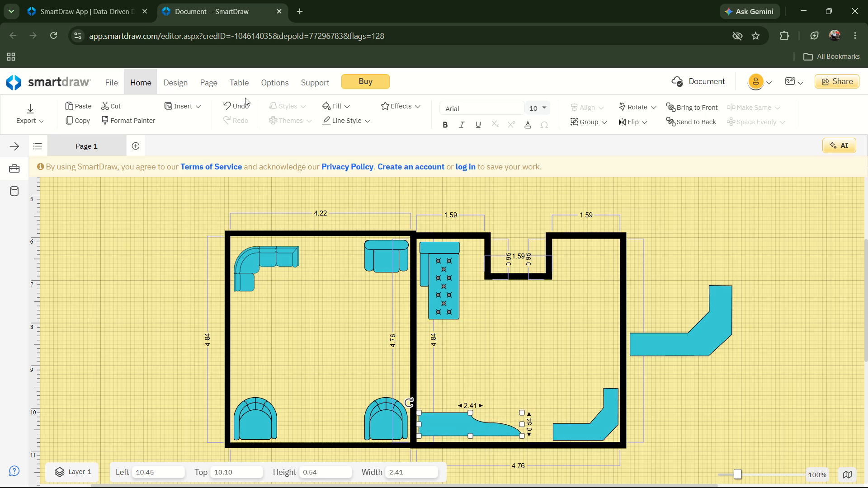
{"action": "key", "text": "Down"}
{"action": "key", "text": "Down"}
{"action": "key", "text": "Down"}
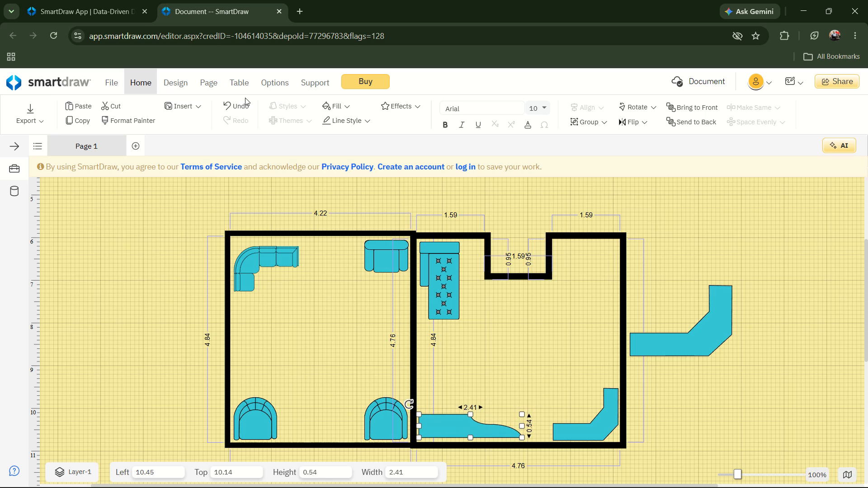
{"action": "key", "text": "Down"}
{"action": "key", "text": "Down"}
{"action": "key", "text": "Down"}
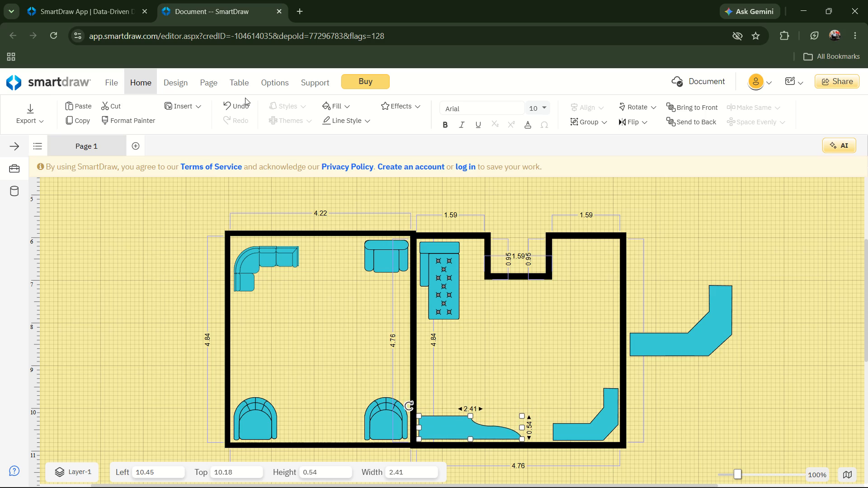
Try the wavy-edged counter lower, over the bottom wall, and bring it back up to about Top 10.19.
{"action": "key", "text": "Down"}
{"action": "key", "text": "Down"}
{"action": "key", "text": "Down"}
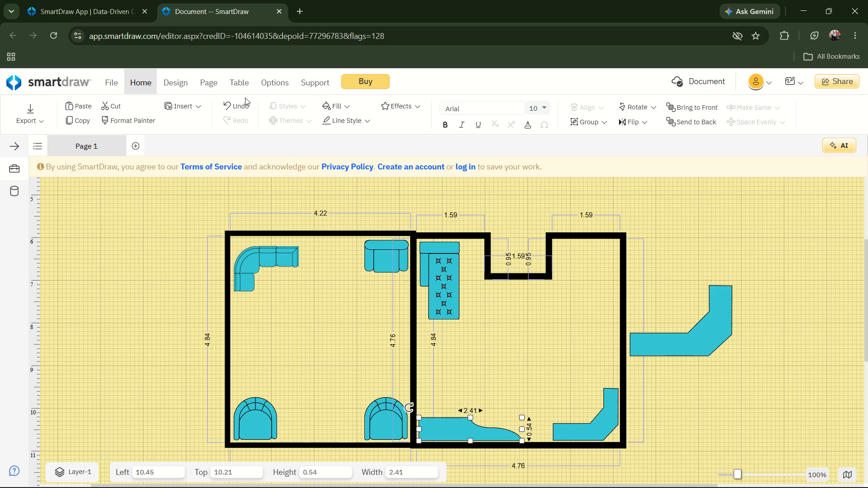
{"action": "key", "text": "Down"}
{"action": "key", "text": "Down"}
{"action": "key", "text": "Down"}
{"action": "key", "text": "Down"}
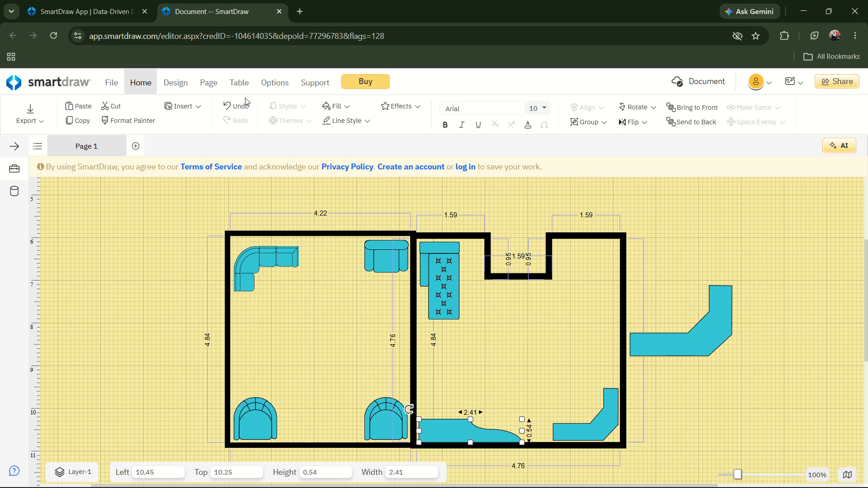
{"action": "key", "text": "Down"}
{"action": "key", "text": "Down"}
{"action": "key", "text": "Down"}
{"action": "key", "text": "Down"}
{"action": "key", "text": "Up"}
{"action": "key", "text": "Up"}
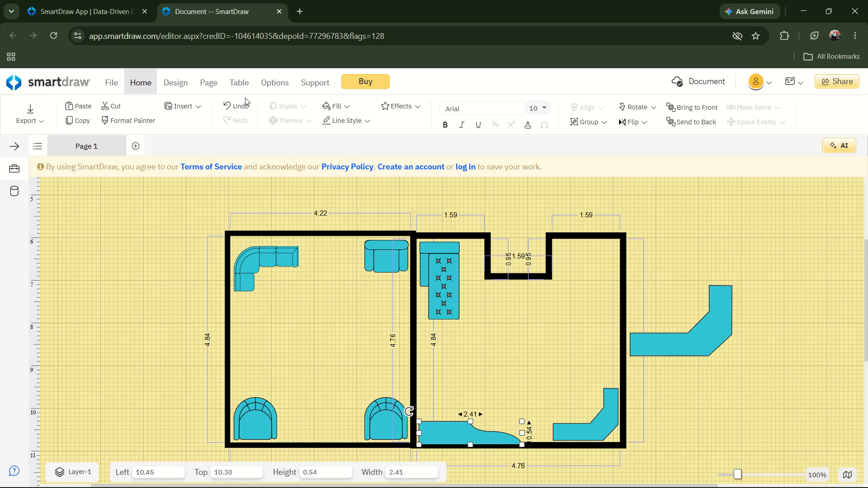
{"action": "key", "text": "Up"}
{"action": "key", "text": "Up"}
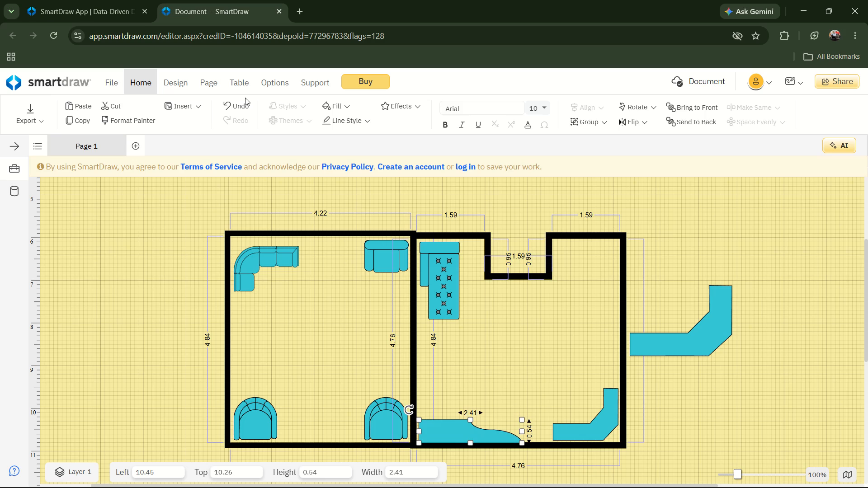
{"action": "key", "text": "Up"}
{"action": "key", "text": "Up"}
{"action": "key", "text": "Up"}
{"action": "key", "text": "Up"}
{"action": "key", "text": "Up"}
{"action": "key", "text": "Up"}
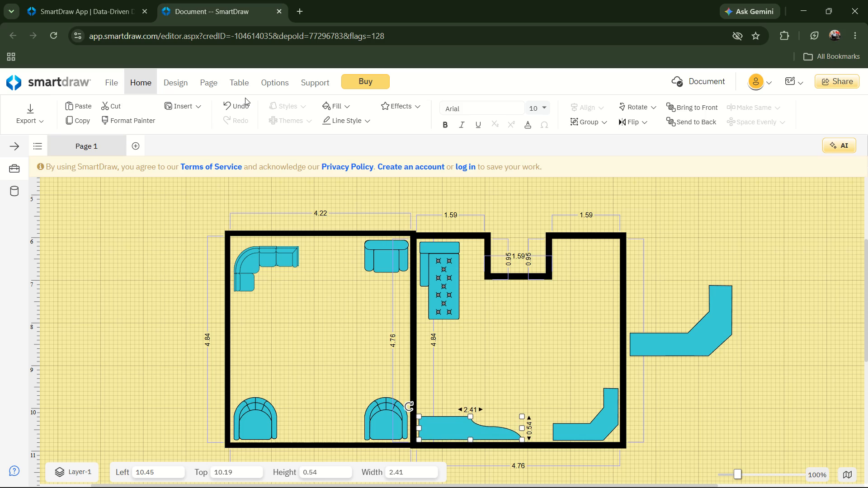
Shift the wavy-edged counter up off the bottom wall and toward the shared wall, at about Top 10.04.
{"action": "key", "text": "Left"}
{"action": "key", "text": "Left"}
{"action": "key", "text": "Up"}
{"action": "key", "text": "Up"}
{"action": "key", "text": "Up"}
{"action": "key", "text": "Left"}
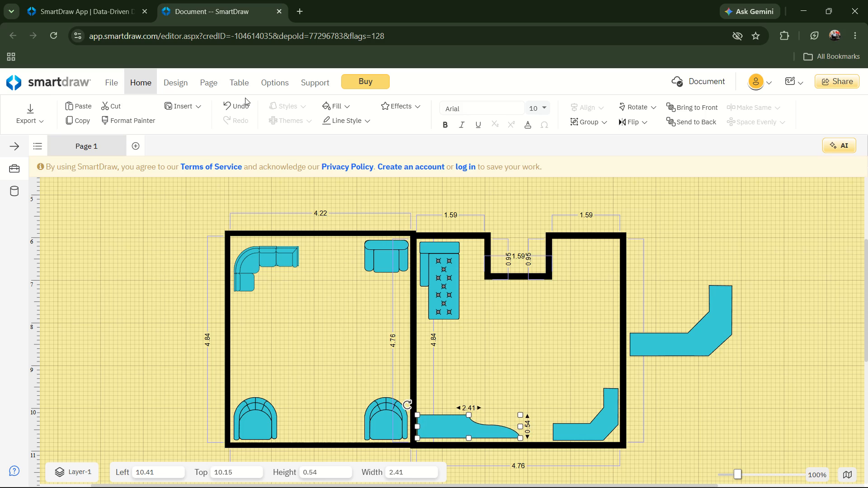
{"action": "key", "text": "Up"}
{"action": "key", "text": "Up"}
{"action": "key", "text": "Up"}
{"action": "key", "text": "Up"}
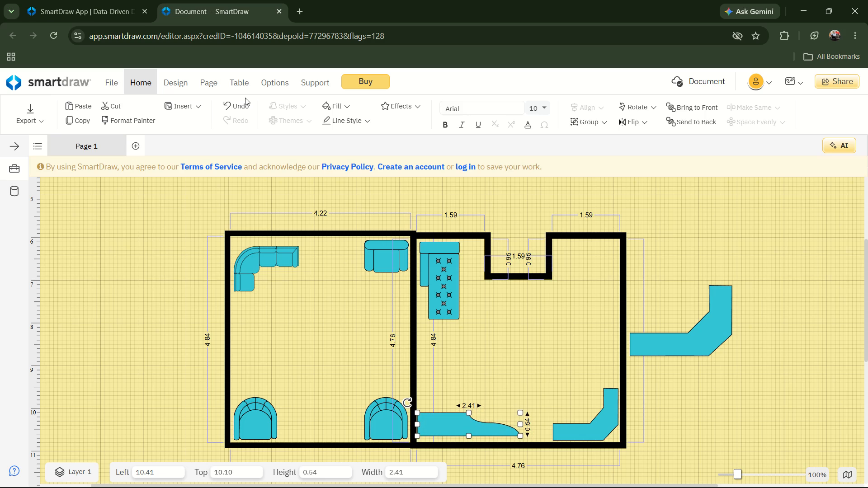
{"action": "key", "text": "Up"}
{"action": "key", "text": "Up"}
{"action": "key", "text": "Left"}
{"action": "key", "text": "Up"}
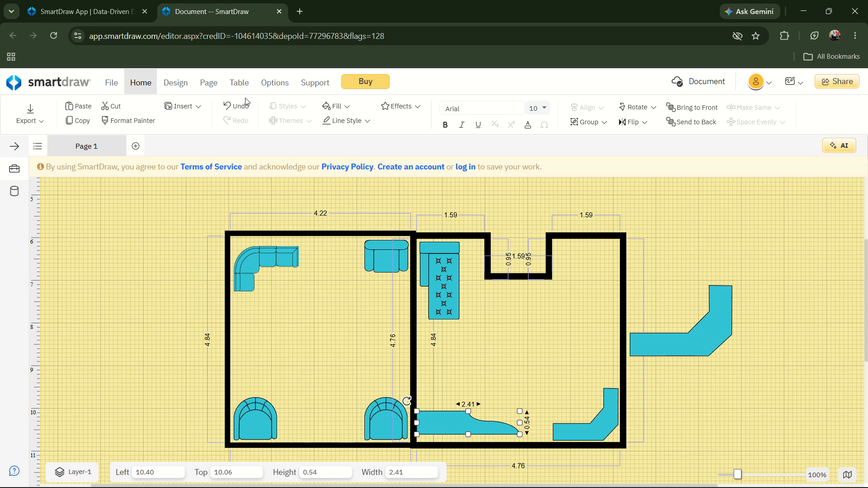
{"action": "key", "text": "Left"}
{"action": "key", "text": "Up"}
{"action": "key", "text": "Left"}
{"action": "key", "text": "Up"}
{"action": "key", "text": "Left"}
Move the wavy-edged counter away from the shared wall, to about Left 10.57, keeping Top 10.04.
{"action": "key", "text": "Right"}
{"action": "key", "text": "Right"}
{"action": "key", "text": "Right"}
{"action": "key", "text": "Right"}
{"action": "key", "text": "Right"}
{"action": "key", "text": "Right"}
{"action": "key", "text": "Right"}
{"action": "key", "text": "Right"}
{"action": "key", "text": "Right"}
{"action": "key", "text": "Right"}
{"action": "key", "text": "Right"}
{"action": "key", "text": "Right"}
{"action": "key", "text": "Right"}
{"action": "key", "text": "Right"}
{"action": "key", "text": "Right"}
{"action": "key", "text": "Right"}
{"action": "key", "text": "Right"}
{"action": "key", "text": "Right"}
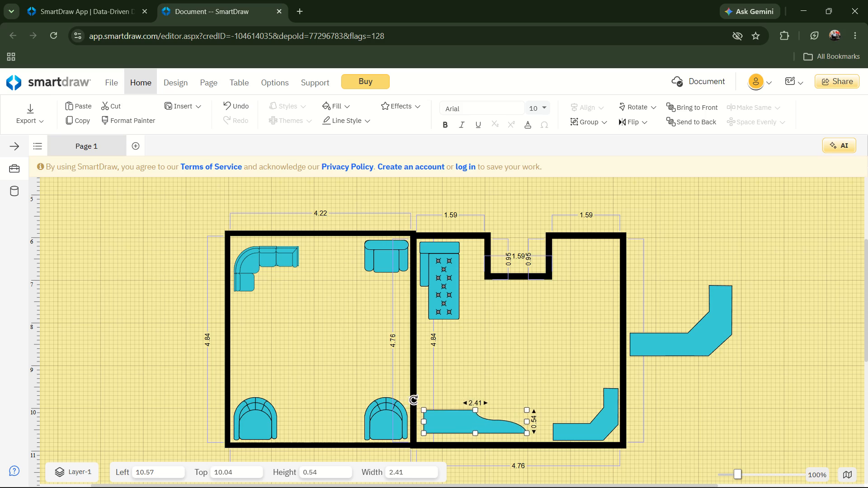
Select the angled counter outside the right room and nudge it to about Left 15.39, Top 7.08.
{"action": "key", "text": "Tab"}
{"action": "key", "text": "Up"}
{"action": "key", "text": "Up"}
{"action": "key", "text": "Left"}
{"action": "key", "text": "Left"}
{"action": "key", "text": "Up"}
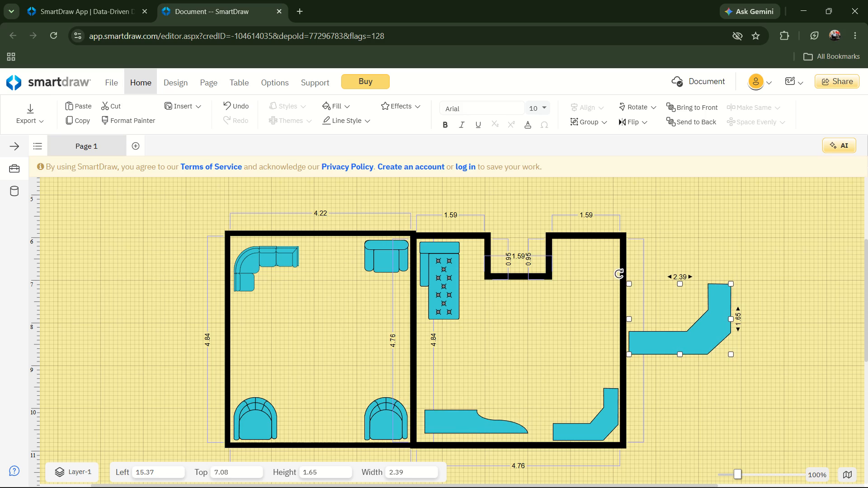
{"action": "key", "text": "Right"}
{"action": "key", "text": "Right"}
{"action": "key", "text": "Right"}
{"action": "key", "text": "Left"}
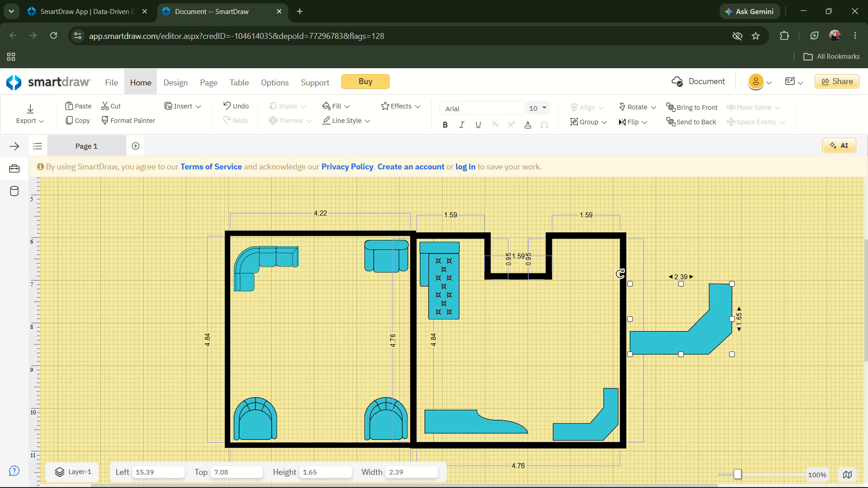
Shrink the angled counter outside the right room to about 1.32 wide and 1.25 high.
{"action": "key", "text": "shift+Right"}
{"action": "key", "text": "shift+Right"}
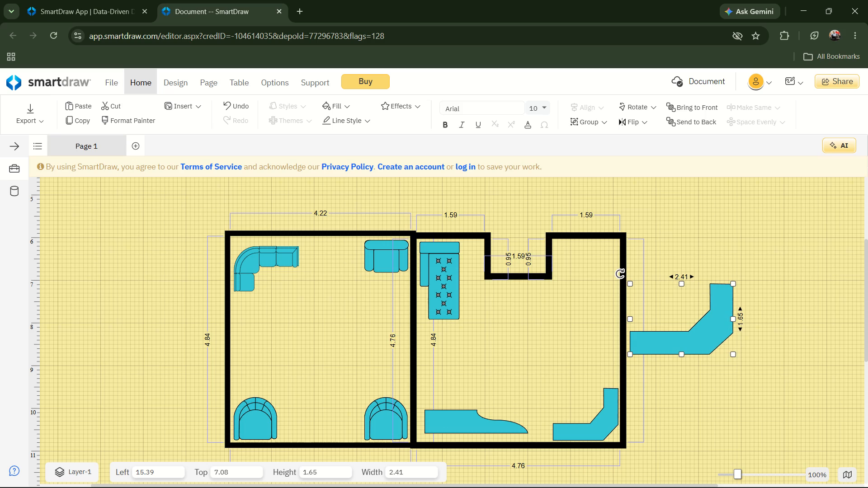
{"action": "key", "text": "shift+Left"}
{"action": "key", "text": "shift+Left"}
{"action": "key", "text": "shift+Left"}
{"action": "key", "text": "shift+Left"}
{"action": "key", "text": "shift+Left"}
{"action": "key", "text": "shift+Left"}
{"action": "key", "text": "shift+Left"}
{"action": "key", "text": "shift+Left"}
{"action": "key", "text": "shift+Left"}
{"action": "key", "text": "shift+Left"}
{"action": "key", "text": "shift+Left"}
{"action": "key", "text": "shift+Left"}
{"action": "key", "text": "shift+Left"}
{"action": "key", "text": "shift+Left"}
{"action": "key", "text": "shift+Left"}
{"action": "key", "text": "shift+Up"}
{"action": "key", "text": "shift+Up"}
{"action": "key", "text": "shift+Up"}
{"action": "key", "text": "shift+Up"}
{"action": "key", "text": "shift+Up"}
{"action": "key", "text": "shift+Up"}
{"action": "key", "text": "shift+Up"}
{"action": "key", "text": "shift+Up"}
{"action": "key", "text": "shift+Up"}
{"action": "key", "text": "shift+Up"}
{"action": "key", "text": "shift+Up"}
{"action": "key", "text": "shift+Up"}
{"action": "key", "text": "shift+Up"}
{"action": "key", "text": "shift+Up"}
{"action": "key", "text": "shift+Up"}
{"action": "key", "text": "shift+Up"}
{"action": "key", "text": "shift+Up"}
{"action": "key", "text": "shift+Up"}
{"action": "key", "text": "shift+Up"}
{"action": "key", "text": "shift+Up"}
{"action": "key", "text": "shift+Left"}
{"action": "key", "text": "shift+Left"}
{"action": "key", "text": "shift+Left"}
{"action": "key", "text": "shift+Left"}
{"action": "key", "text": "shift+Left"}
{"action": "key", "text": "shift+Left"}
{"action": "key", "text": "shift+Left"}
{"action": "key", "text": "shift+Left"}
{"action": "key", "text": "shift+Left"}
{"action": "key", "text": "shift+Left"}
{"action": "key", "text": "shift+Left"}
{"action": "key", "text": "shift+Left"}
{"action": "key", "text": "shift+Left"}
{"action": "key", "text": "shift+Left"}
{"action": "key", "text": "shift+Left"}
{"action": "key", "text": "shift+Left"}
{"action": "key", "text": "shift+Left"}
{"action": "key", "text": "shift+Left"}
{"action": "key", "text": "shift+Left"}
{"action": "key", "text": "shift+Left"}
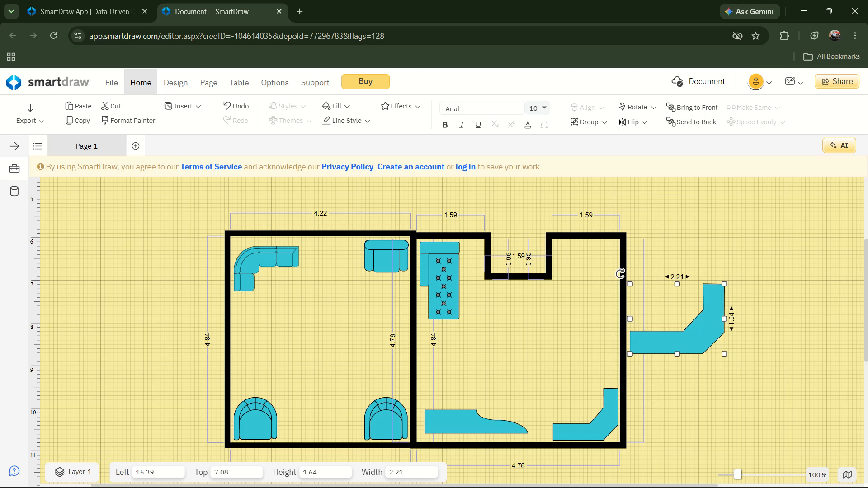
{"action": "key", "text": "shift+Left"}
{"action": "key", "text": "shift+Left"}
{"action": "key", "text": "shift+Left"}
{"action": "key", "text": "shift+Left"}
{"action": "key", "text": "shift+Left"}
{"action": "key", "text": "shift+Left"}
{"action": "key", "text": "shift+Left"}
{"action": "key", "text": "shift+Left"}
{"action": "key", "text": "shift+Left"}
{"action": "key", "text": "shift+Left"}
{"action": "key", "text": "shift+Left"}
{"action": "key", "text": "shift+Left"}
{"action": "key", "text": "shift+Left"}
{"action": "key", "text": "shift+Left"}
{"action": "key", "text": "shift+Left"}
{"action": "key", "text": "shift+Left"}
{"action": "key", "text": "shift+Left"}
{"action": "key", "text": "shift+Left"}
{"action": "key", "text": "shift+Left"}
{"action": "key", "text": "shift+Left"}
{"action": "key", "text": "shift+Left"}
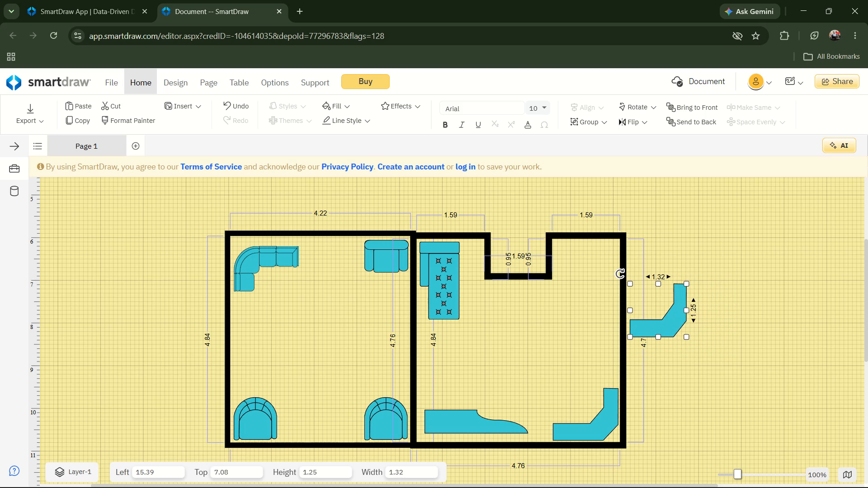
Move the shrunken angled counter through the outer wall into the right room, to about Left 13.79, Top 7.07.
{"action": "key", "text": "Left"}
{"action": "key", "text": "Left"}
{"action": "key", "text": "Left"}
{"action": "key", "text": "Left"}
{"action": "key", "text": "Left"}
{"action": "key", "text": "Left"}
{"action": "key", "text": "Left"}
{"action": "key", "text": "Left"}
{"action": "key", "text": "Left"}
{"action": "key", "text": "Left"}
{"action": "key", "text": "Left"}
{"action": "key", "text": "Left"}
{"action": "key", "text": "Left"}
{"action": "key", "text": "Left"}
{"action": "key", "text": "Left"}
{"action": "key", "text": "Left"}
{"action": "key", "text": "Left"}
{"action": "key", "text": "Left"}
{"action": "key", "text": "Left"}
{"action": "key", "text": "Left"}
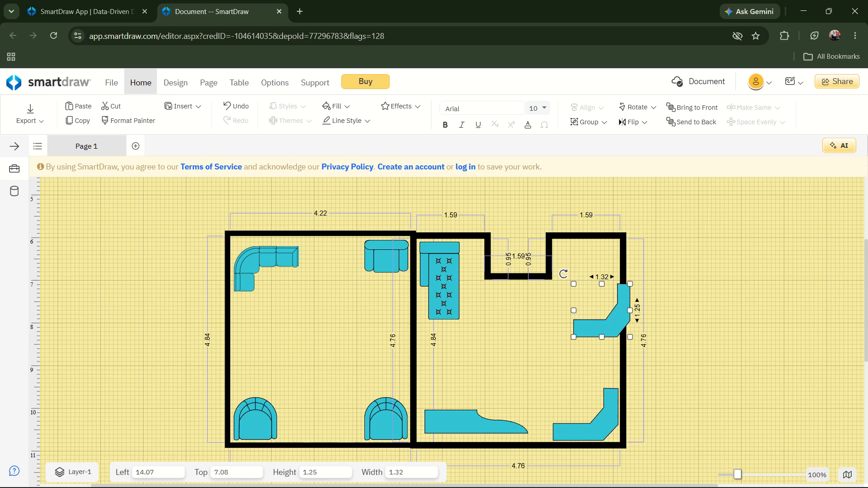
{"action": "key", "text": "Up"}
{"action": "key", "text": "Left"}
{"action": "key", "text": "Left"}
{"action": "key", "text": "Left"}
{"action": "key", "text": "Left"}
{"action": "key", "text": "Left"}
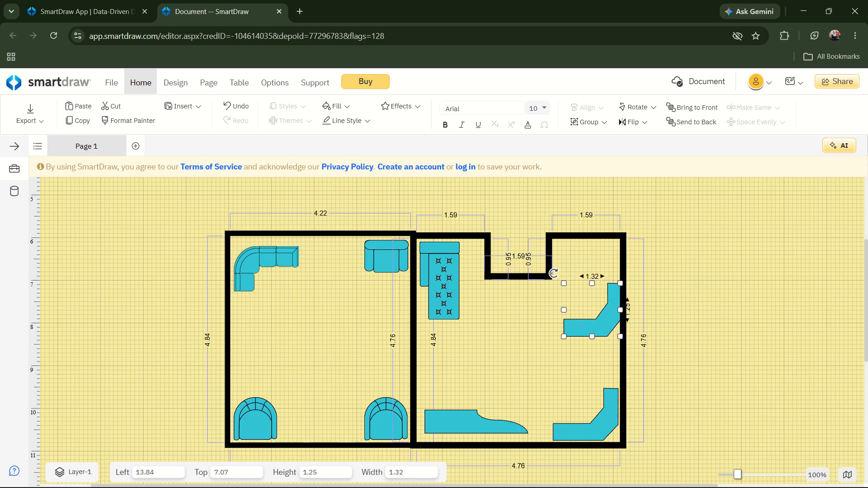
{"action": "key", "text": "Left"}
{"action": "key", "text": "Left"}
Move the angled counter up into the right room's upper outer corner beside the notch, at about Left 13.79, Top 6.05.
{"action": "key", "text": "Up"}
{"action": "key", "text": "Up"}
{"action": "key", "text": "Up"}
{"action": "key", "text": "Up"}
{"action": "key", "text": "Up"}
{"action": "key", "text": "Up"}
{"action": "key", "text": "Up"}
{"action": "key", "text": "Up"}
{"action": "key", "text": "Up"}
{"action": "key", "text": "Up"}
{"action": "key", "text": "Up"}
{"action": "key", "text": "Up"}
{"action": "key", "text": "Up"}
{"action": "key", "text": "Up"}
{"action": "key", "text": "Up"}
{"action": "key", "text": "Up"}
{"action": "key", "text": "Up"}
{"action": "key", "text": "Up"}
{"action": "key", "text": "Up"}
{"action": "key", "text": "Up"}
{"action": "key", "text": "Up"}
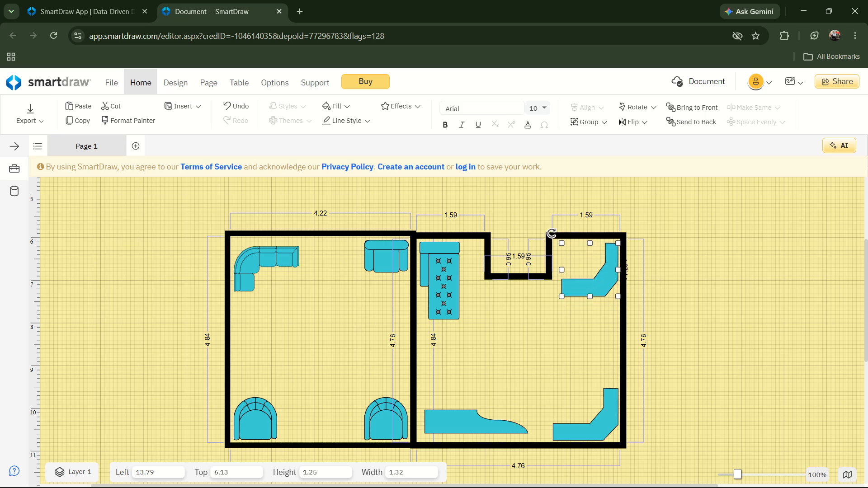
{"action": "key", "text": "Up"}
{"action": "key", "text": "Up"}
{"action": "key", "text": "Left"}
{"action": "key", "text": "Up"}
{"action": "key", "text": "Right"}
{"action": "key", "text": "Up"}
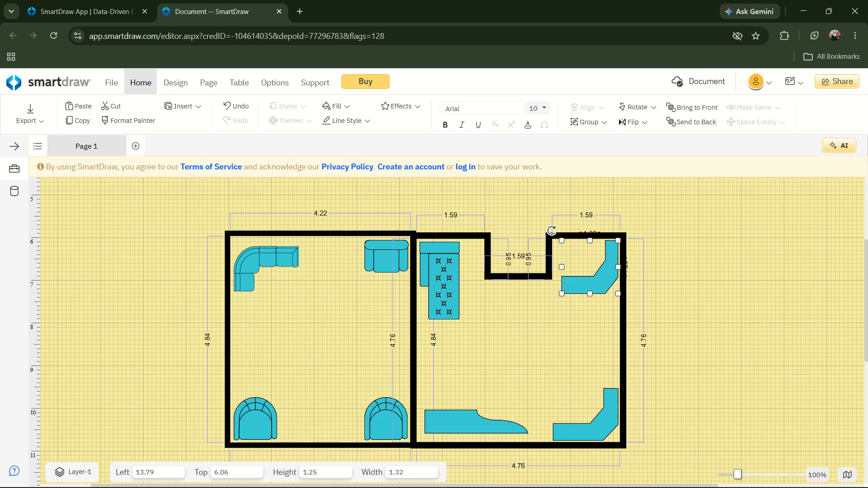
{"action": "key", "text": "Left"}
{"action": "key", "text": "Up"}
{"action": "key", "text": "Right"}
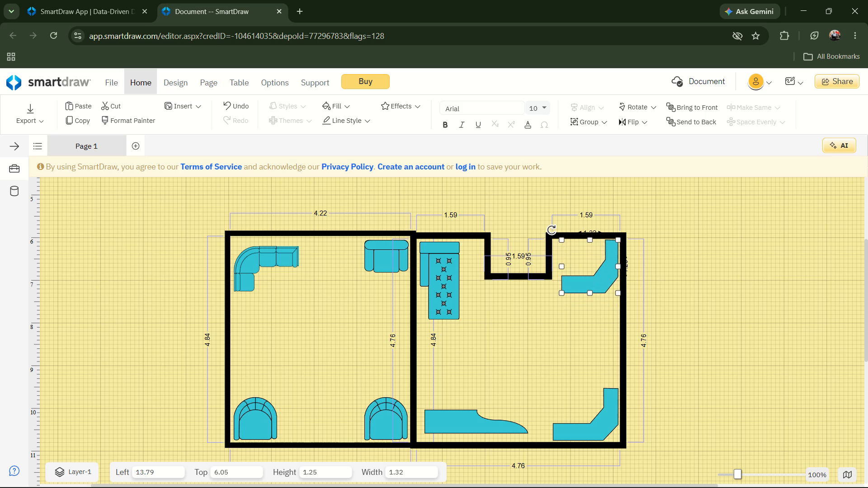
Widen the angled counter in the right room's upper outer corner beside the notch to about 1.52.
{"action": "key", "text": "shift+Left"}
{"action": "key", "text": "shift+Left"}
{"action": "key", "text": "shift+Left"}
{"action": "key", "text": "shift+Left"}
{"action": "key", "text": "shift+Left"}
{"action": "key", "text": "shift+Left"}
{"action": "key", "text": "shift+Right"}
{"action": "key", "text": "shift+Right"}
{"action": "key", "text": "shift+Right"}
{"action": "key", "text": "shift+Right"}
{"action": "key", "text": "shift+Right"}
{"action": "key", "text": "shift+Right"}
{"action": "key", "text": "shift+Right"}
{"action": "key", "text": "shift+Right"}
{"action": "key", "text": "shift+Right"}
{"action": "key", "text": "shift+Right"}
{"action": "key", "text": "shift+Right"}
{"action": "key", "text": "shift+Right"}
{"action": "key", "text": "shift+Right"}
{"action": "key", "text": "shift+Right"}
{"action": "key", "text": "shift+Right"}
{"action": "key", "text": "shift+Right"}
{"action": "key", "text": "shift+Right"}
{"action": "key", "text": "shift+Right"}
{"action": "key", "text": "shift+Right"}
{"action": "key", "text": "shift+Right"}
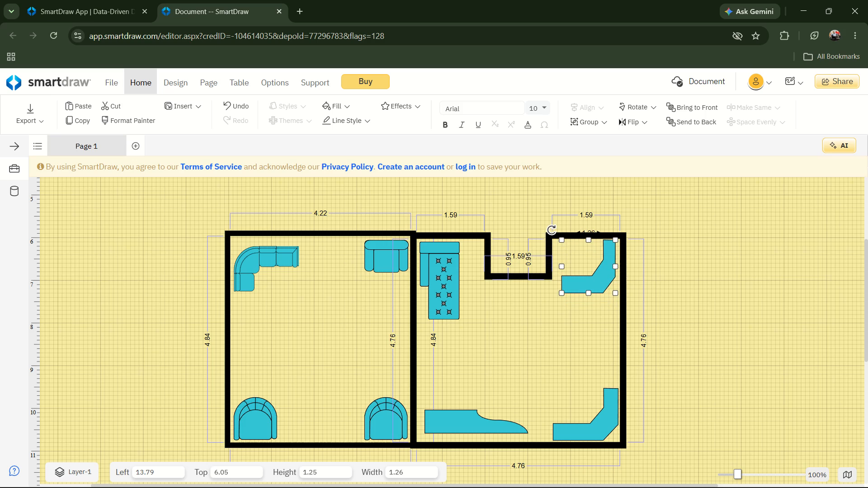
Move the widened angled counter away from the outer wall so it sits inside the room, at about Left 13.60, Top 6.05.
{"action": "key", "text": "Left"}
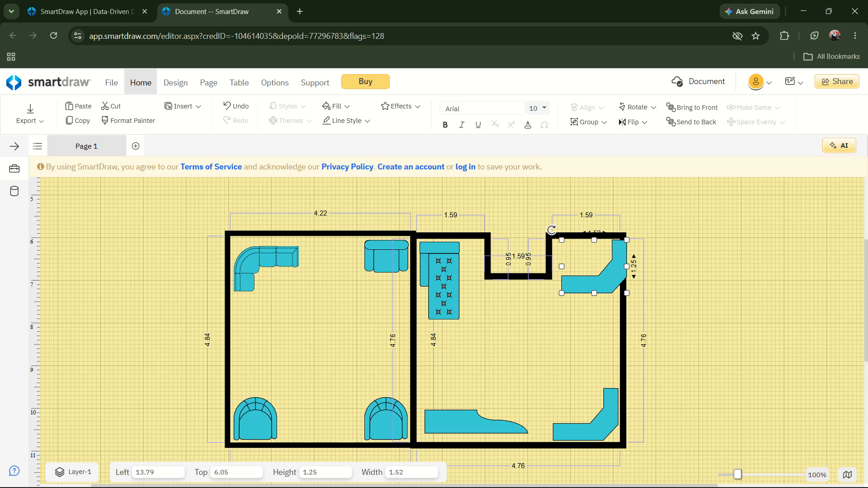
{"action": "key", "text": "Left"}
{"action": "key", "text": "Left"}
{"action": "key", "text": "Left"}
{"action": "key", "text": "Left"}
{"action": "key", "text": "Left"}
{"action": "key", "text": "Left"}
{"action": "key", "text": "Left"}
{"action": "key", "text": "Left"}
{"action": "key", "text": "Down"}
{"action": "key", "text": "Left"}
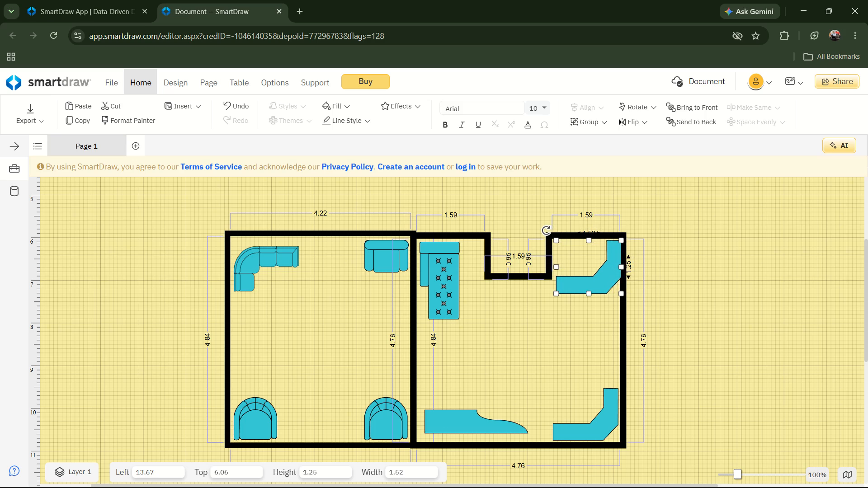
{"action": "key", "text": "Left"}
{"action": "key", "text": "Left"}
{"action": "key", "text": "Left"}
{"action": "key", "text": "Up"}
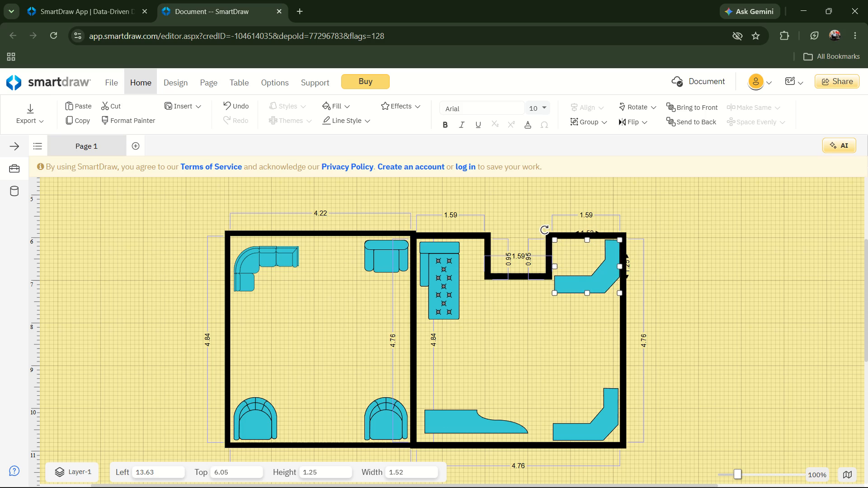
{"action": "key", "text": "Left"}
{"action": "key", "text": "Left"}
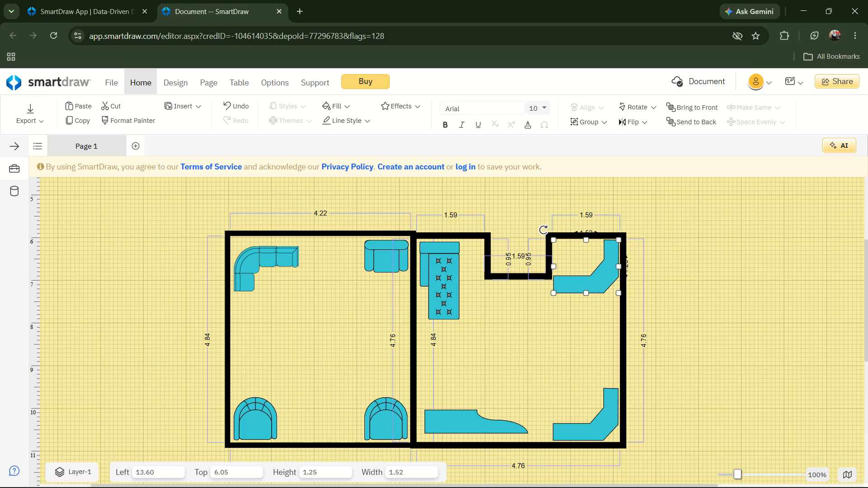
{"action": "key", "text": "Left"}
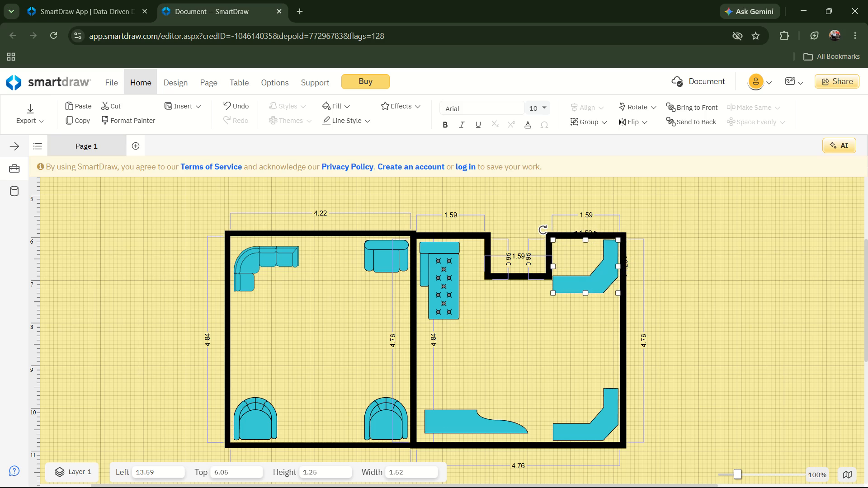
{"action": "key", "text": "Up"}
{"action": "key", "text": "Right"}
{"action": "key", "text": "Down"}
{"action": "key", "text": "Up"}
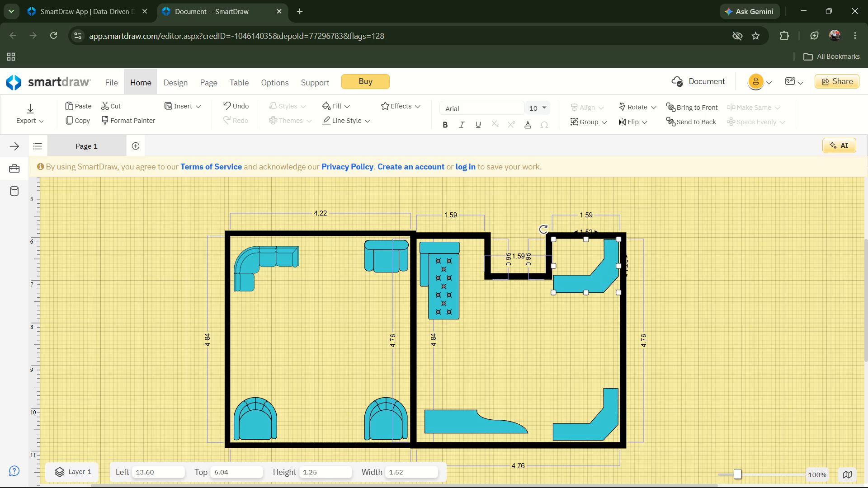
{"action": "key", "text": "Down"}
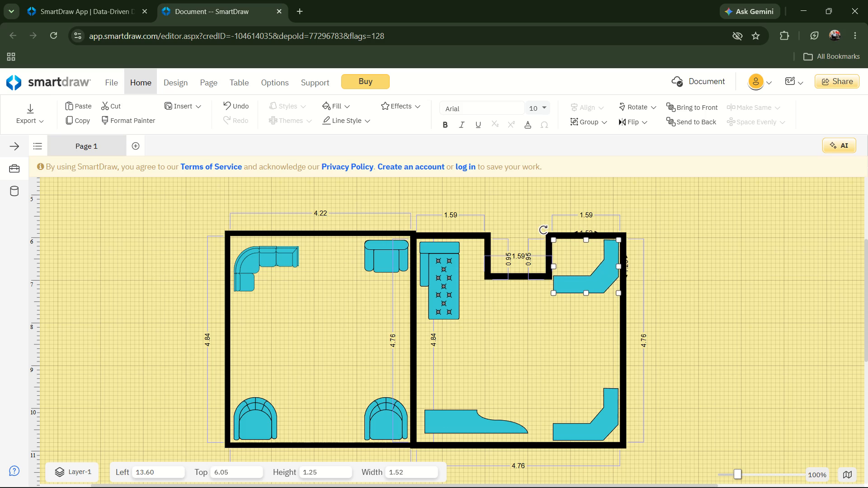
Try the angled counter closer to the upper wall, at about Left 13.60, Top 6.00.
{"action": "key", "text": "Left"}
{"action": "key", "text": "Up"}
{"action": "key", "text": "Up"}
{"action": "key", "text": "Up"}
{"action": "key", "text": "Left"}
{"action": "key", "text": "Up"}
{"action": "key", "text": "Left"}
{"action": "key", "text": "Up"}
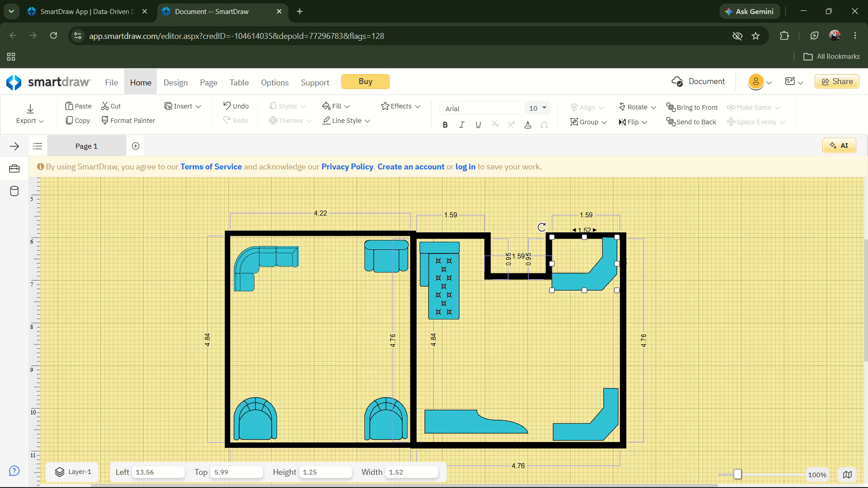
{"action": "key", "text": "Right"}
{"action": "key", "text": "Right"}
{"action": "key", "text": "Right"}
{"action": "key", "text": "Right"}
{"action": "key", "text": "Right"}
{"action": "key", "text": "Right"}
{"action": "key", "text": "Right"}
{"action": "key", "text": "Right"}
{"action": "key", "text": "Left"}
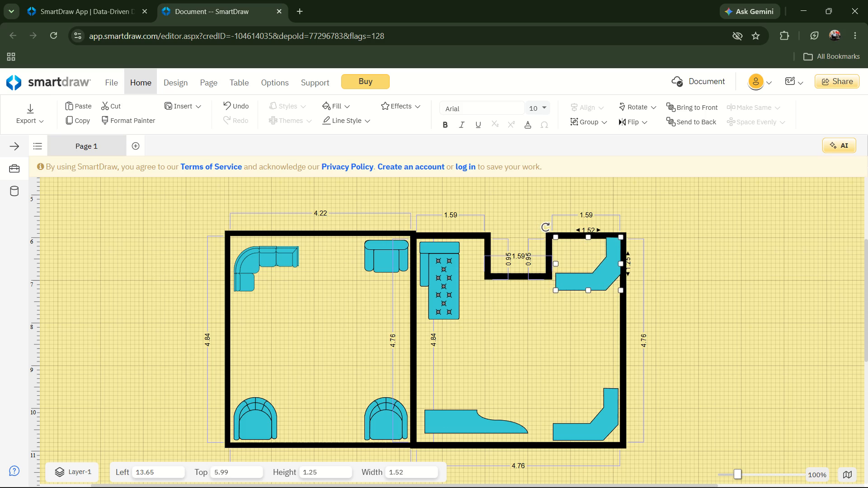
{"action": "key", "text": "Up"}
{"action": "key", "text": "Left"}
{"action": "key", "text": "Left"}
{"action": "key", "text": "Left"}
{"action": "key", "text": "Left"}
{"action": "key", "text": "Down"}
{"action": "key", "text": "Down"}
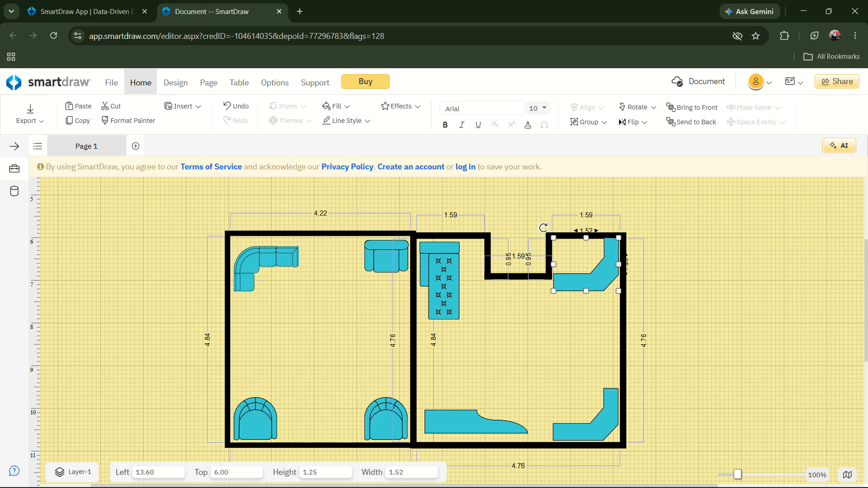
Lower the angled counter slightly away from the upper wall, to about Top 6.06.
{"action": "key", "text": "Down"}
{"action": "key", "text": "Down"}
{"action": "key", "text": "Down"}
{"action": "key", "text": "Down"}
{"action": "key", "text": "Down"}
{"action": "key", "text": "Down"}
{"action": "key", "text": "Down"}
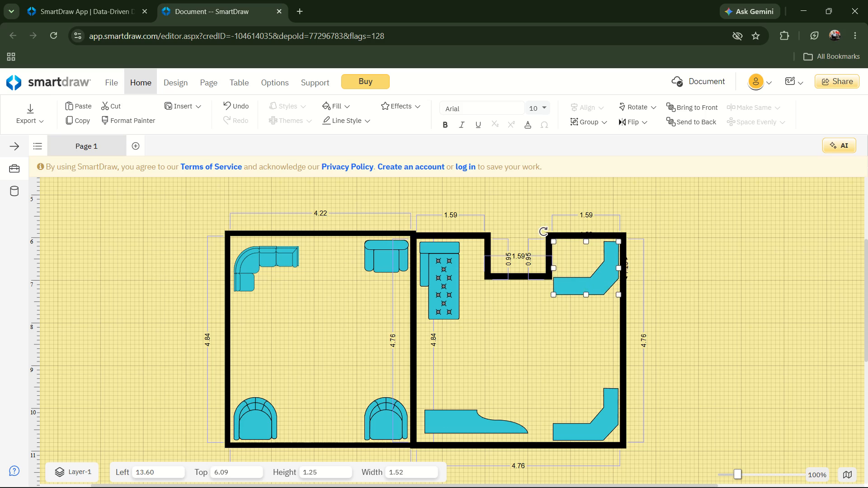
{"action": "key", "text": "Up"}
{"action": "key", "text": "Up"}
{"action": "key", "text": "Up"}
{"action": "key", "text": "Down"}
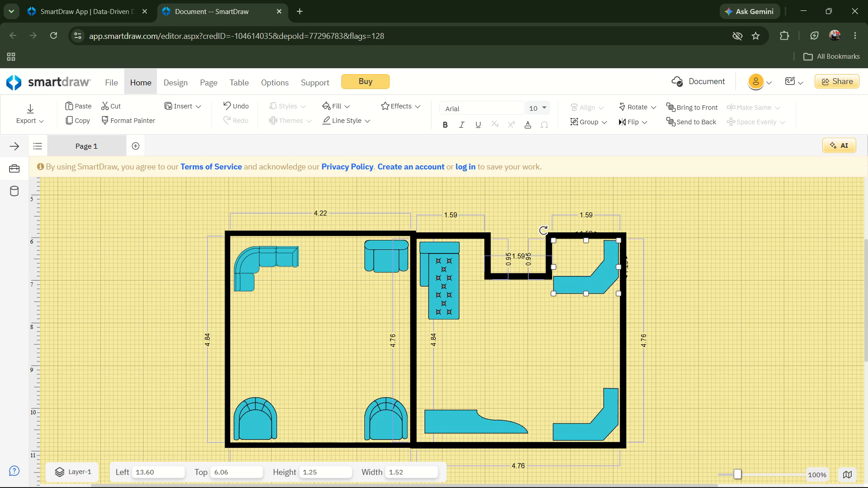
Select the tufted chaise above the left room and move it down towards the upper wall, to about Top 3.84.
{"action": "key", "text": "Tab"}
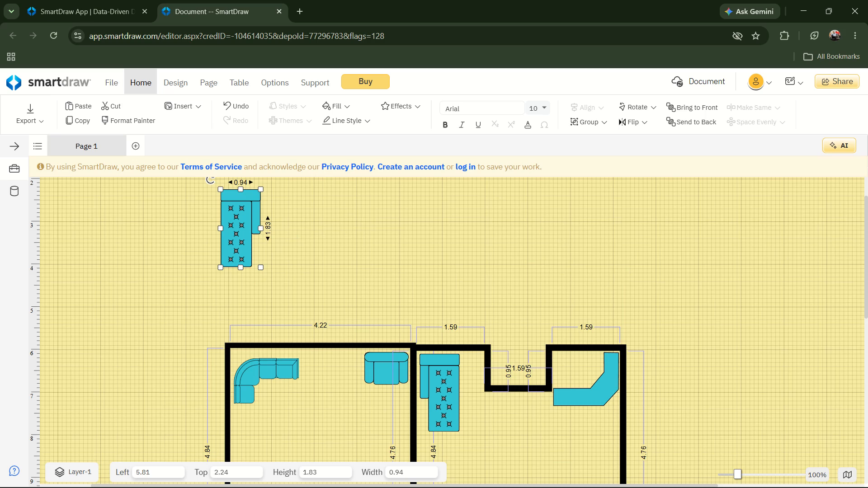
{"action": "key", "text": "Down"}
{"action": "key", "text": "Down"}
{"action": "key", "text": "Down"}
{"action": "key", "text": "Down"}
{"action": "key", "text": "Down"}
{"action": "key", "text": "Down"}
{"action": "key", "text": "Down"}
{"action": "key", "text": "Down"}
{"action": "key", "text": "Down"}
{"action": "key", "text": "Down"}
{"action": "key", "text": "Down"}
{"action": "key", "text": "Down"}
{"action": "key", "text": "Down"}
{"action": "key", "text": "Down"}
{"action": "key", "text": "Down"}
{"action": "key", "text": "Down"}
{"action": "key", "text": "Down"}
{"action": "key", "text": "Down"}
{"action": "key", "text": "Down"}
{"action": "key", "text": "Down"}
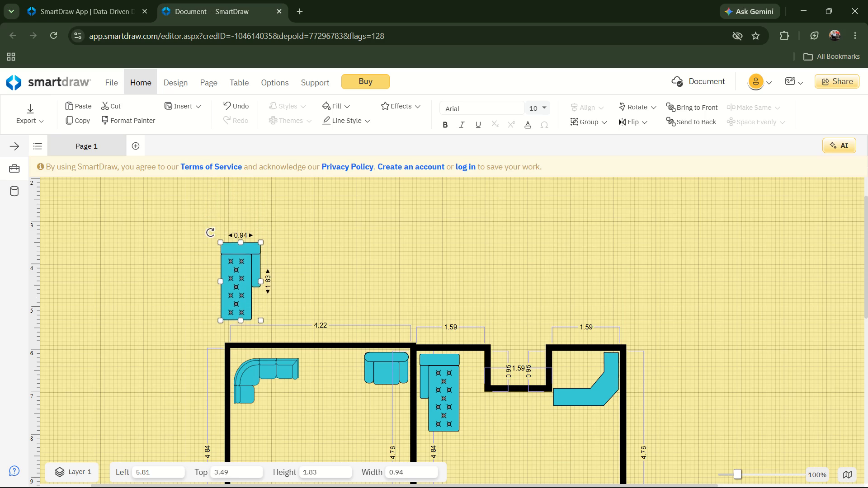
{"action": "key", "text": "space"}
{"action": "key", "text": "space"}
{"action": "key", "text": "space"}
{"action": "key", "text": "space"}
{"action": "key", "text": "space"}
{"action": "key", "text": "Down"}
{"action": "key", "text": "Down"}
{"action": "key", "text": "space"}
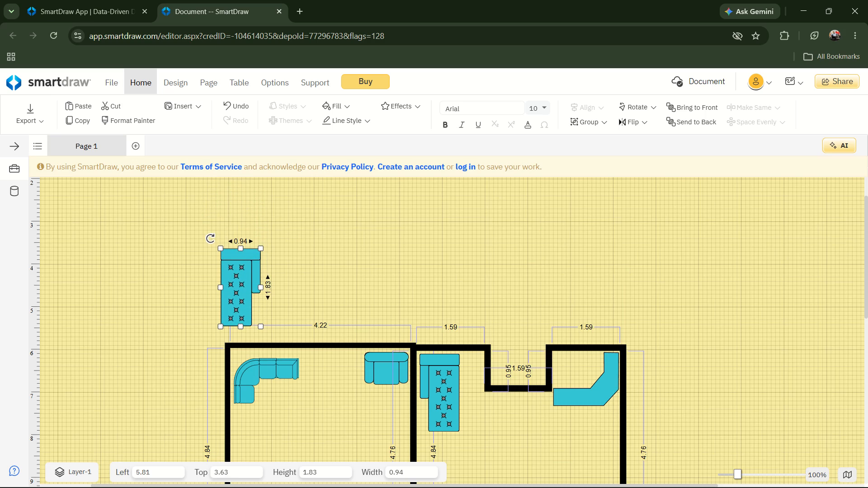
{"action": "key", "text": "Down"}
{"action": "key", "text": "Down"}
{"action": "key", "text": "Down"}
{"action": "key", "text": "Down"}
{"action": "key", "text": "Down"}
{"action": "key", "text": "Down"}
{"action": "key", "text": "Down"}
{"action": "key", "text": "Down"}
{"action": "key", "text": "Down"}
{"action": "key", "text": "Down"}
{"action": "key", "text": "Down"}
{"action": "key", "text": "Down"}
{"action": "key", "text": "Down"}
{"action": "key", "text": "Down"}
{"action": "key", "text": "Down"}
{"action": "key", "text": "Down"}
{"action": "key", "text": "Down"}
{"action": "key", "text": "Down"}
{"action": "key", "text": "space"}
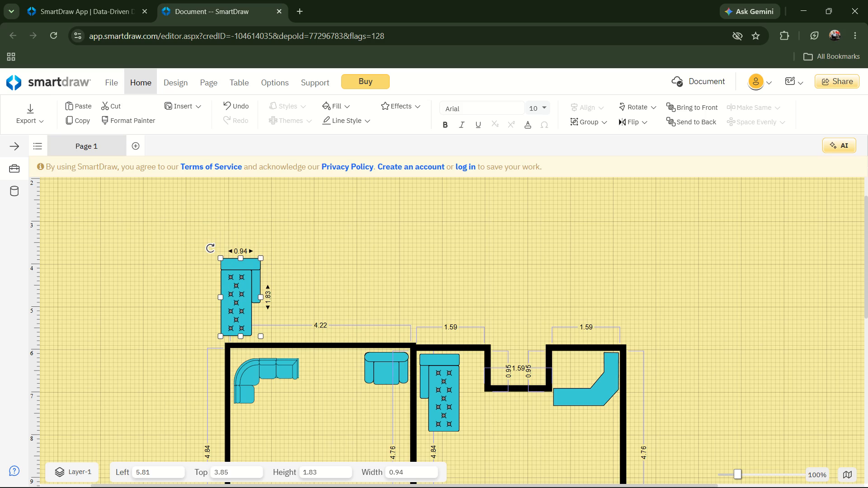
{"action": "key", "text": "Up"}
Shift the tufted chaise sideways above the left room, away from its outer wall, to about Left 6.61.
{"action": "key", "text": "Right"}
{"action": "key", "text": "Right"}
{"action": "key", "text": "Right"}
{"action": "key", "text": "Right"}
{"action": "key", "text": "Right"}
{"action": "key", "text": "Right"}
{"action": "key", "text": "Right"}
{"action": "key", "text": "Right"}
{"action": "key", "text": "Right"}
{"action": "key", "text": "Right"}
{"action": "key", "text": "Right"}
{"action": "key", "text": "Right"}
{"action": "key", "text": "Right"}
{"action": "key", "text": "Right"}
{"action": "key", "text": "Right"}
{"action": "key", "text": "Right"}
{"action": "key", "text": "Right"}
{"action": "key", "text": "Right"}
{"action": "key", "text": "Right"}
{"action": "key", "text": "Right"}
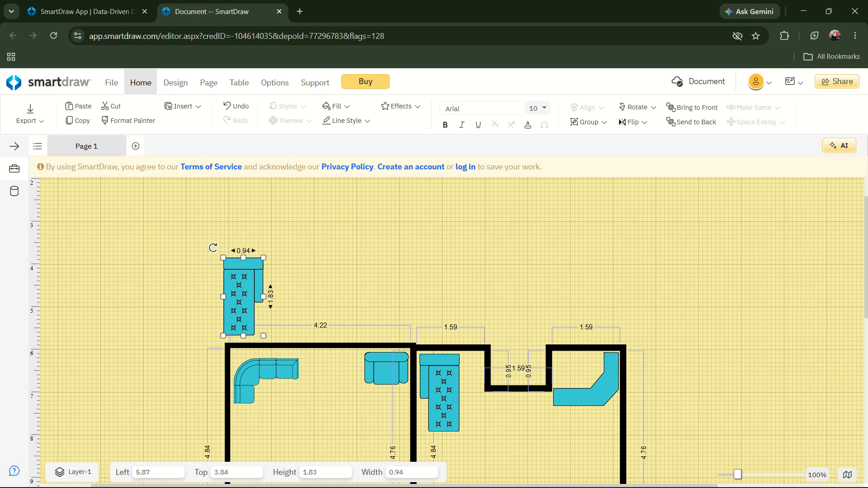
Move the tufted chaise down past the upper wall into the left room, to about Top 8.12.
{"action": "key", "text": "Down"}
{"action": "key", "text": "Down"}
{"action": "key", "text": "Down"}
{"action": "key", "text": "Down"}
{"action": "key", "text": "Down"}
{"action": "key", "text": "Down"}
{"action": "key", "text": "Down"}
{"action": "key", "text": "Down"}
{"action": "key", "text": "Down"}
{"action": "key", "text": "Down"}
{"action": "key", "text": "Down"}
{"action": "key", "text": "Down"}
{"action": "key", "text": "Down"}
{"action": "key", "text": "Down"}
{"action": "key", "text": "Down"}
{"action": "key", "text": "Down"}
{"action": "key", "text": "Down"}
{"action": "key", "text": "Down"}
{"action": "key", "text": "Down"}
{"action": "key", "text": "Down"}
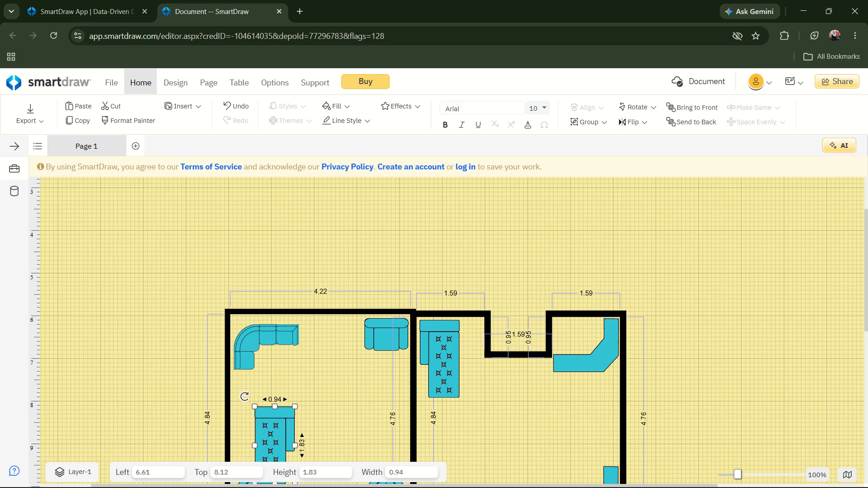
Raise the tufted chaise clear of the round chair below it, to about Top 7.72.
{"action": "key", "text": "Up"}
{"action": "key", "text": "Up"}
{"action": "key", "text": "Up"}
{"action": "key", "text": "Up"}
{"action": "key", "text": "Up"}
{"action": "key", "text": "Up"}
{"action": "key", "text": "Up"}
{"action": "key", "text": "Up"}
{"action": "key", "text": "Up"}
{"action": "key", "text": "Up"}
{"action": "key", "text": "Up"}
{"action": "key", "text": "Up"}
{"action": "key", "text": "Up"}
{"action": "key", "text": "Up"}
{"action": "key", "text": "Up"}
{"action": "key", "text": "Up"}
{"action": "key", "text": "Up"}
{"action": "key", "text": "Up"}
{"action": "key", "text": "Up"}
{"action": "key", "text": "Up"}
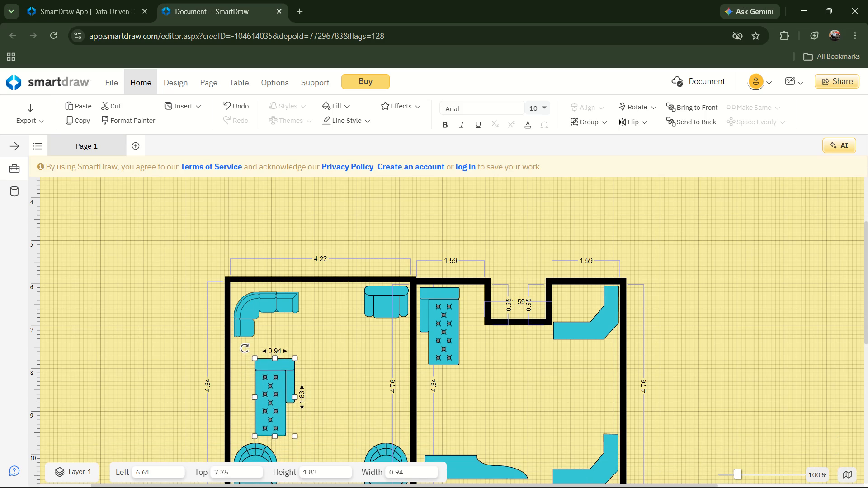
Move the tufted chaise towards the left room's outer wall, to about Left 6.18.
{"action": "key", "text": "Left"}
{"action": "key", "text": "Left"}
{"action": "key", "text": "Left"}
{"action": "key", "text": "Left"}
{"action": "key", "text": "Left"}
{"action": "key", "text": "Left"}
{"action": "key", "text": "Left"}
{"action": "key", "text": "Left"}
{"action": "key", "text": "Left"}
{"action": "key", "text": "Left"}
{"action": "key", "text": "Left"}
{"action": "key", "text": "Left"}
{"action": "key", "text": "Left"}
{"action": "key", "text": "Left"}
{"action": "key", "text": "Left"}
{"action": "key", "text": "Left"}
{"action": "key", "text": "Left"}
{"action": "key", "text": "Left"}
{"action": "key", "text": "Left"}
{"action": "key", "text": "Left"}
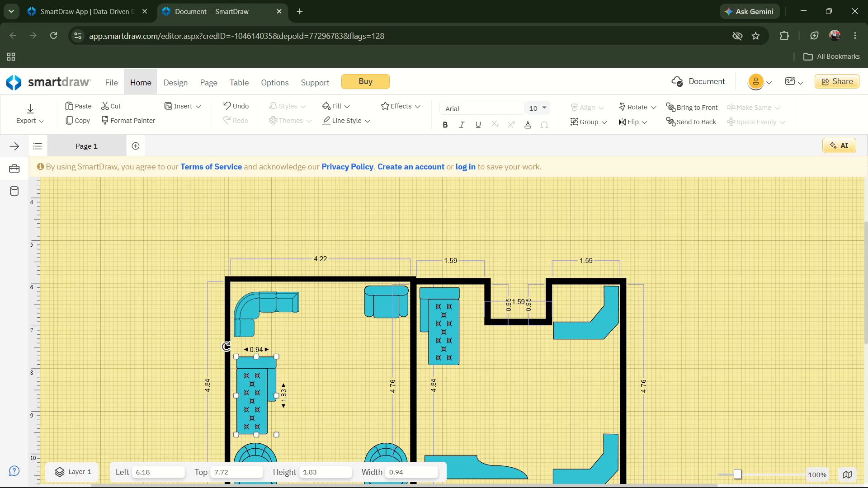
Nudge the tufted chaise up and closer to the outer wall, to about Left 6.11, Top 7.63.
{"action": "key", "text": "Up"}
{"action": "key", "text": "Up"}
{"action": "key", "text": "Left"}
{"action": "key", "text": "Left"}
{"action": "key", "text": "Up"}
{"action": "key", "text": "Up"}
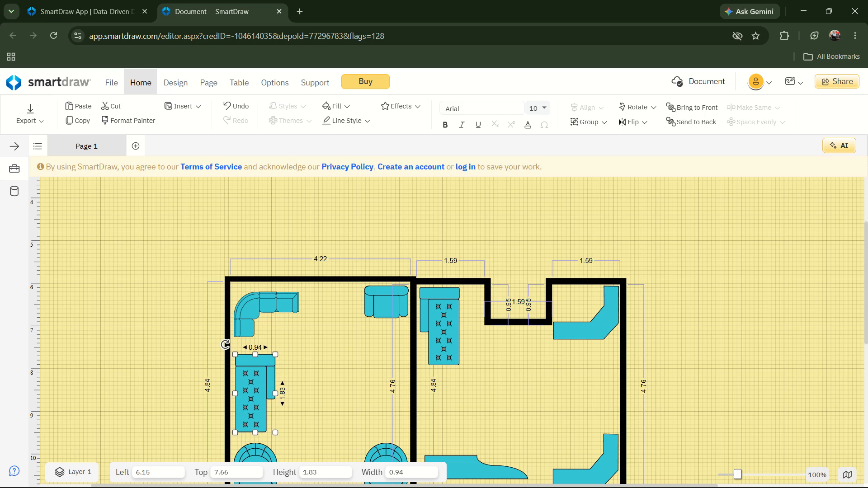
{"action": "key", "text": "Left"}
{"action": "key", "text": "Left"}
{"action": "key", "text": "Left"}
{"action": "key", "text": "Up"}
{"action": "key", "text": "Up"}
{"action": "key", "text": "Up"}
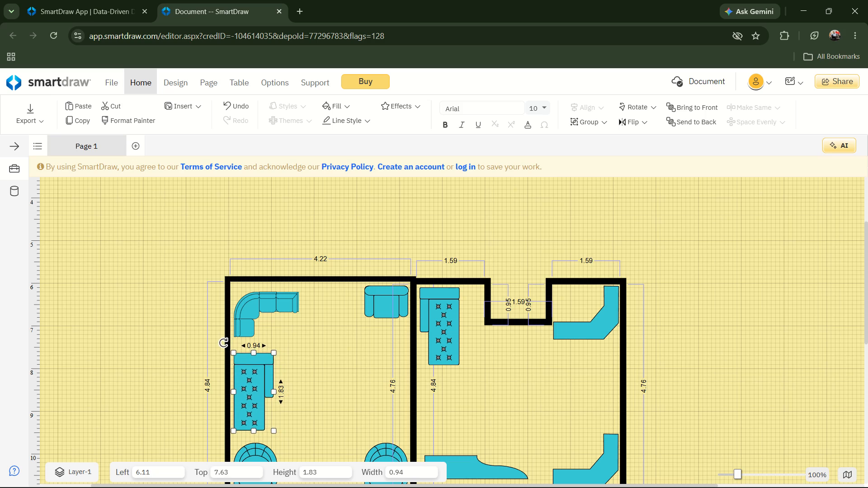
Bring the tufted chaise up against the outer wall, at about Left 6.04, Top 7.56.
{"action": "key", "text": "Up"}
{"action": "key", "text": "Up"}
{"action": "key", "text": "Left"}
{"action": "key", "text": "Left"}
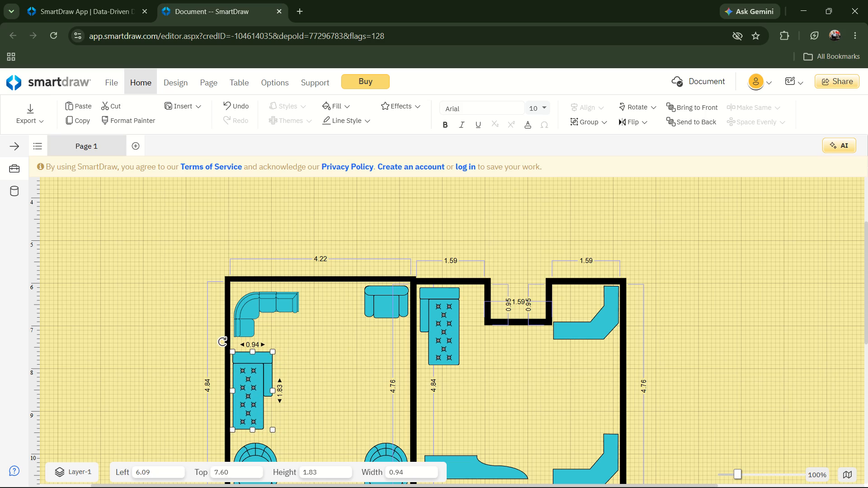
{"action": "key", "text": "Up"}
{"action": "key", "text": "Left"}
{"action": "key", "text": "Left"}
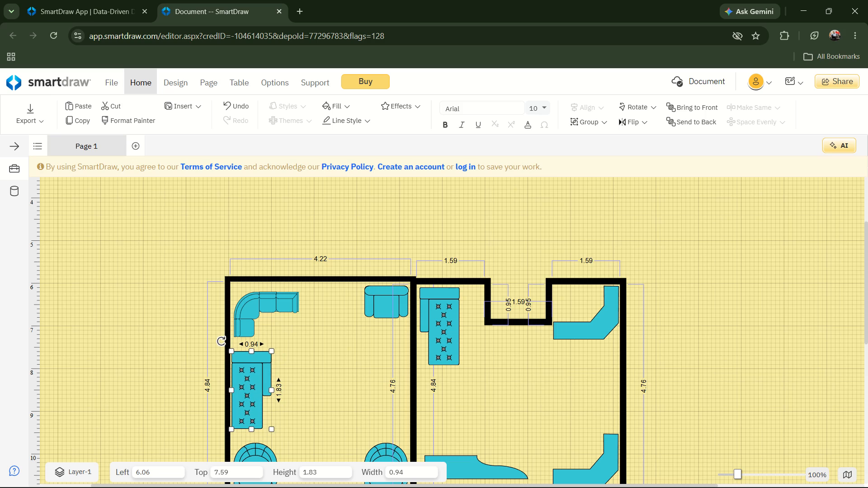
{"action": "key", "text": "Up"}
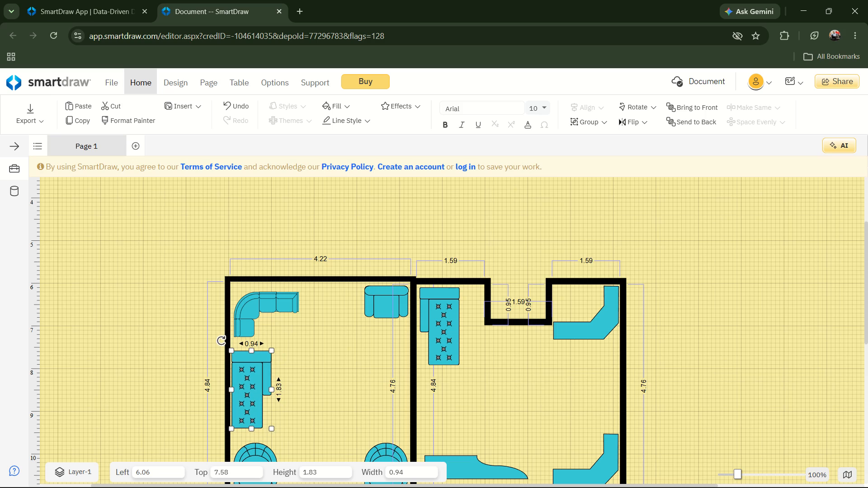
{"action": "key", "text": "Up"}
{"action": "key", "text": "Left"}
{"action": "key", "text": "Left"}
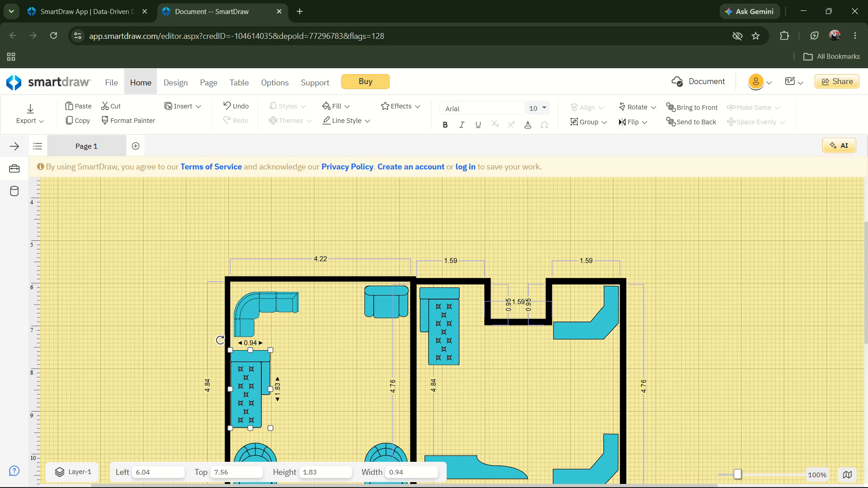
Ease the tufted chaise off the outer wall and up towards the corner sofa, to about Left 6.07, Top 7.50.
{"action": "key", "text": "Up"}
{"action": "key", "text": "Up"}
{"action": "key", "text": "Right"}
{"action": "key", "text": "Right"}
{"action": "key", "text": "Right"}
{"action": "key", "text": "Up"}
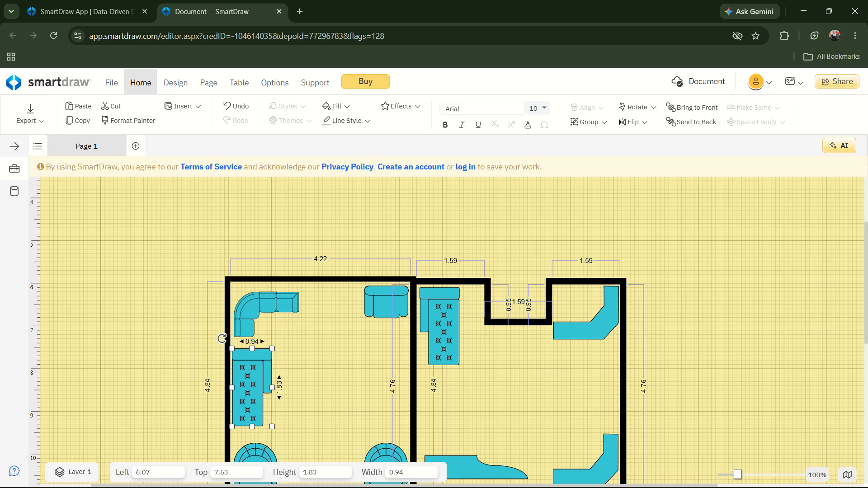
{"action": "key", "text": "Right"}
{"action": "key", "text": "Up"}
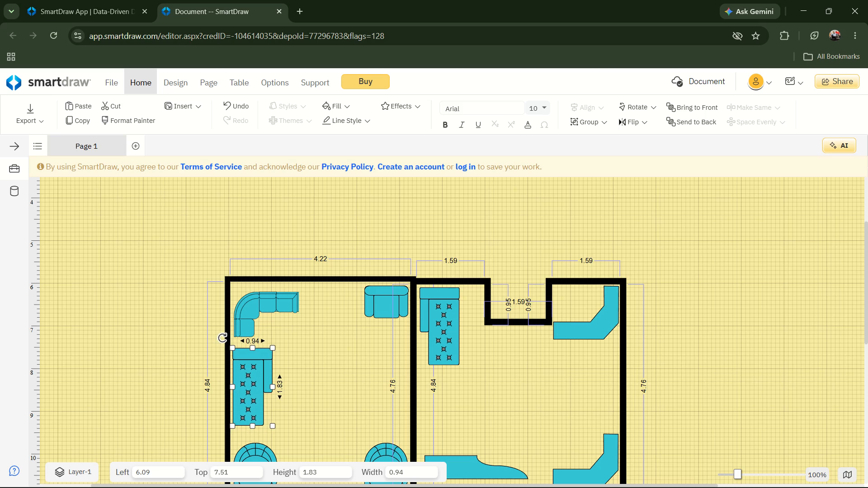
{"action": "key", "text": "Up"}
{"action": "key", "text": "Left"}
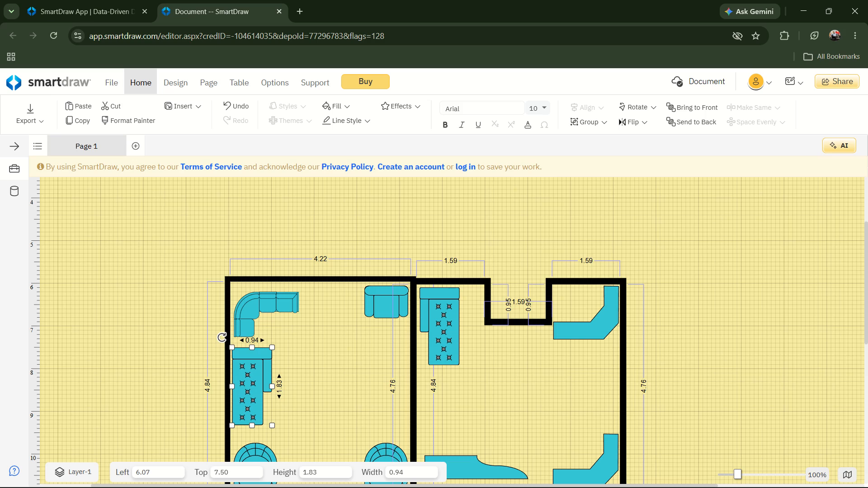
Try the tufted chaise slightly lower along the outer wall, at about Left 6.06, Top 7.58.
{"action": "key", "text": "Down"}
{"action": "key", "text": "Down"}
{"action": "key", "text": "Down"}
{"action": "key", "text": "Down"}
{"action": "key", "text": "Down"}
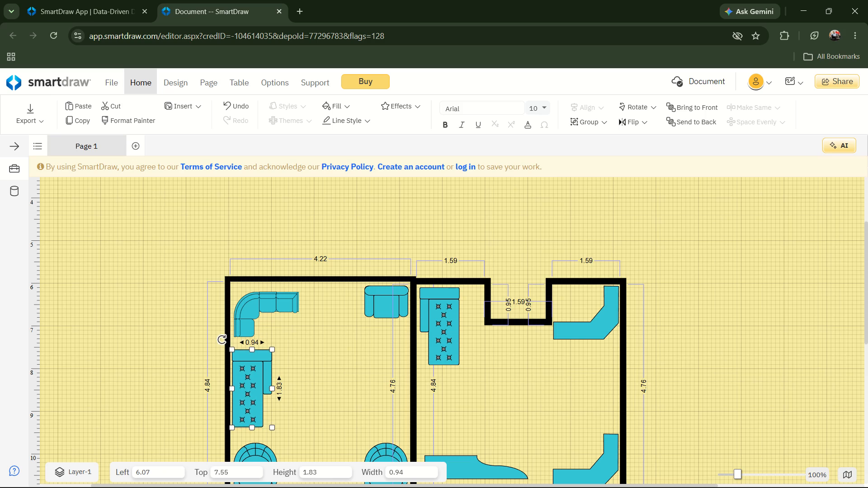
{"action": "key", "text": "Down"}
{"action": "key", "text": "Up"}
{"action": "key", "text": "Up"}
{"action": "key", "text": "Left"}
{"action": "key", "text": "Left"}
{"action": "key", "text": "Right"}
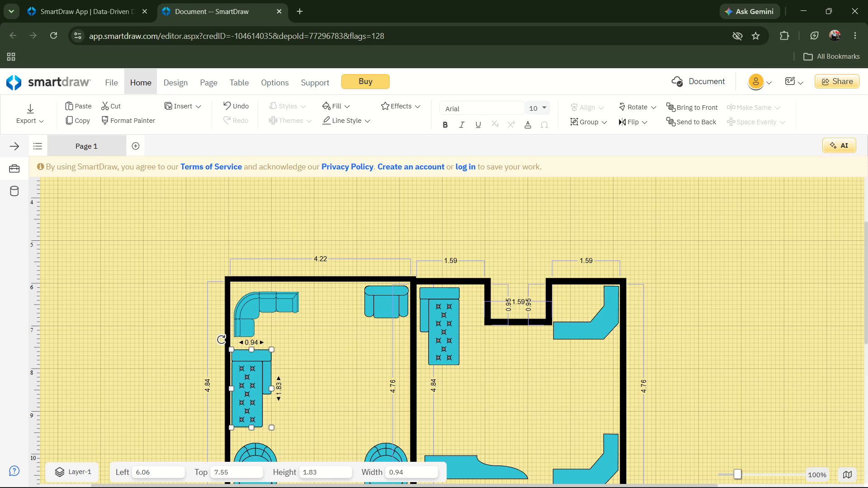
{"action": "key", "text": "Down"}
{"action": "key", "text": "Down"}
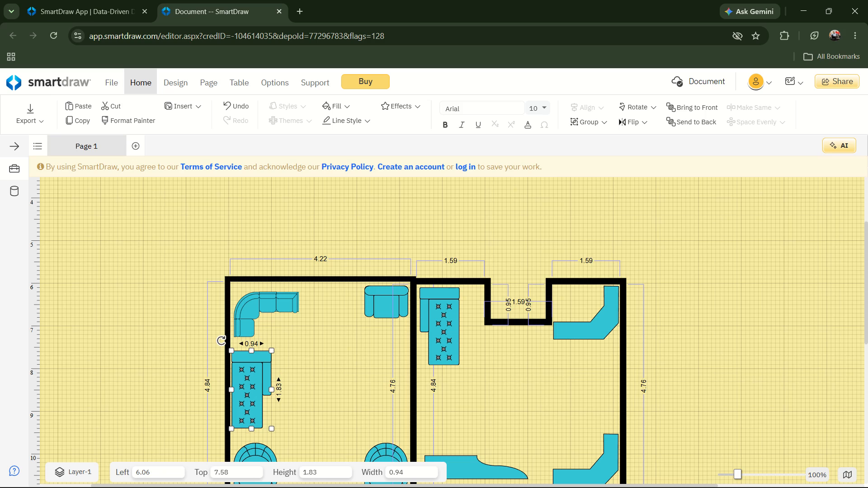
Move the tufted chaise up and slightly away from the outer wall, to about Left 6.11, Top 7.49.
{"action": "key", "text": "Left"}
{"action": "key", "text": "Up"}
{"action": "key", "text": "Up"}
{"action": "key", "text": "Up"}
{"action": "key", "text": "Up"}
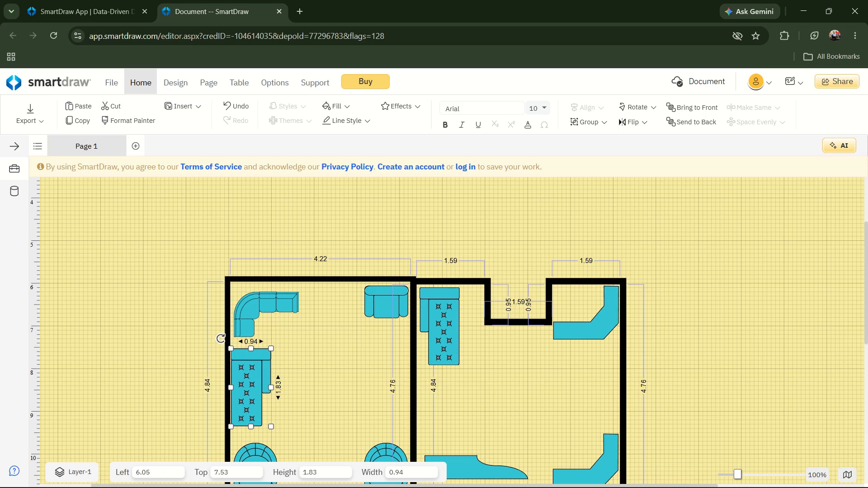
{"action": "key", "text": "Up"}
{"action": "key", "text": "Right"}
{"action": "key", "text": "Right"}
{"action": "key", "text": "Right"}
{"action": "key", "text": "Right"}
{"action": "key", "text": "Right"}
{"action": "key", "text": "Up"}
{"action": "key", "text": "Up"}
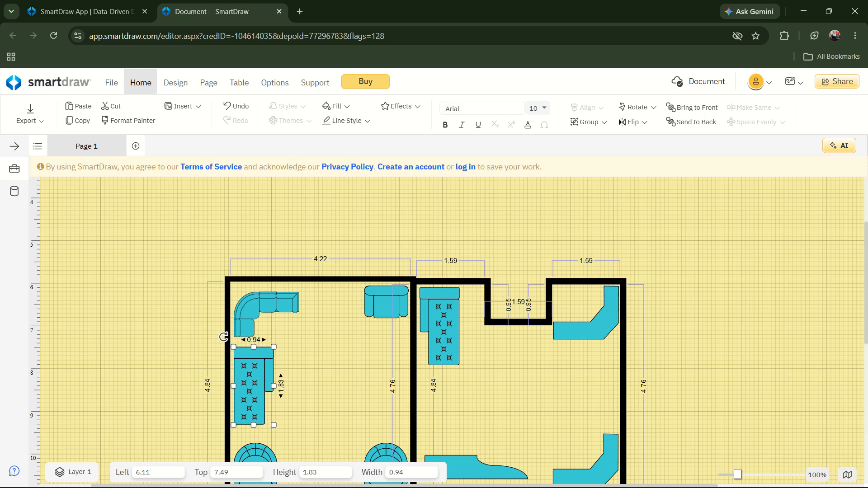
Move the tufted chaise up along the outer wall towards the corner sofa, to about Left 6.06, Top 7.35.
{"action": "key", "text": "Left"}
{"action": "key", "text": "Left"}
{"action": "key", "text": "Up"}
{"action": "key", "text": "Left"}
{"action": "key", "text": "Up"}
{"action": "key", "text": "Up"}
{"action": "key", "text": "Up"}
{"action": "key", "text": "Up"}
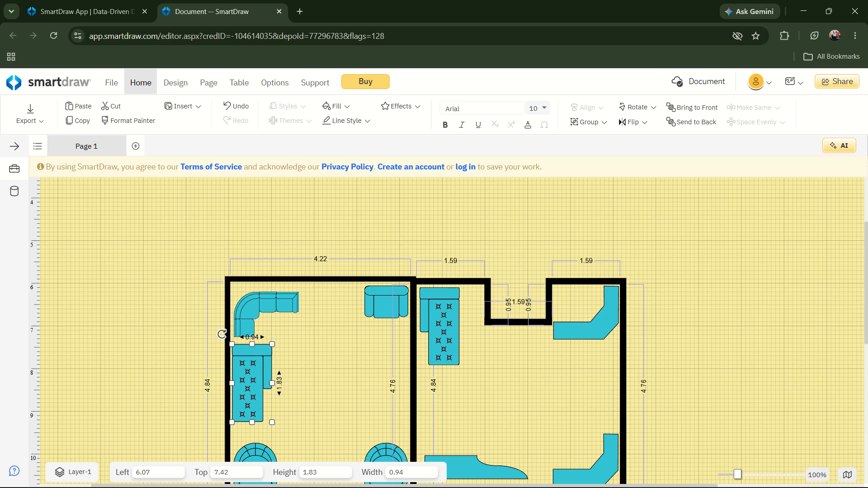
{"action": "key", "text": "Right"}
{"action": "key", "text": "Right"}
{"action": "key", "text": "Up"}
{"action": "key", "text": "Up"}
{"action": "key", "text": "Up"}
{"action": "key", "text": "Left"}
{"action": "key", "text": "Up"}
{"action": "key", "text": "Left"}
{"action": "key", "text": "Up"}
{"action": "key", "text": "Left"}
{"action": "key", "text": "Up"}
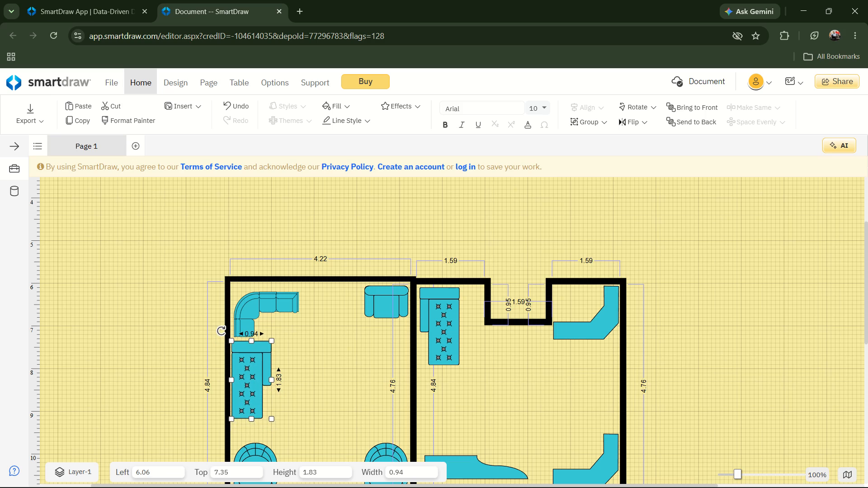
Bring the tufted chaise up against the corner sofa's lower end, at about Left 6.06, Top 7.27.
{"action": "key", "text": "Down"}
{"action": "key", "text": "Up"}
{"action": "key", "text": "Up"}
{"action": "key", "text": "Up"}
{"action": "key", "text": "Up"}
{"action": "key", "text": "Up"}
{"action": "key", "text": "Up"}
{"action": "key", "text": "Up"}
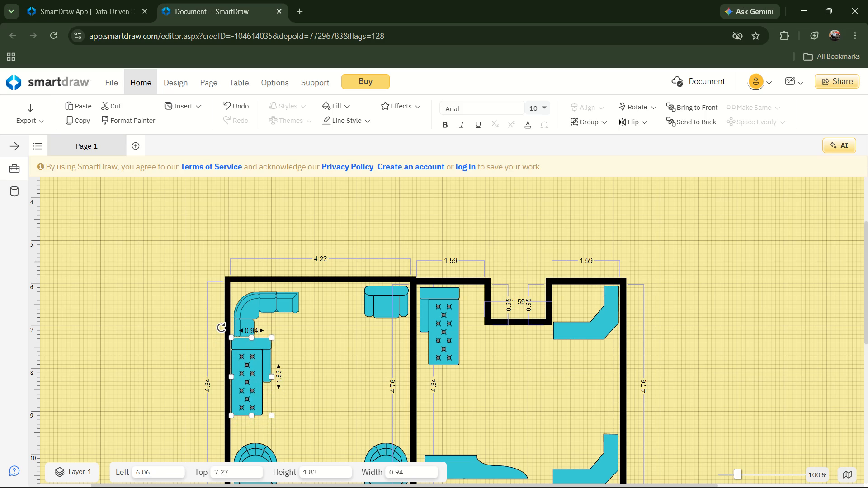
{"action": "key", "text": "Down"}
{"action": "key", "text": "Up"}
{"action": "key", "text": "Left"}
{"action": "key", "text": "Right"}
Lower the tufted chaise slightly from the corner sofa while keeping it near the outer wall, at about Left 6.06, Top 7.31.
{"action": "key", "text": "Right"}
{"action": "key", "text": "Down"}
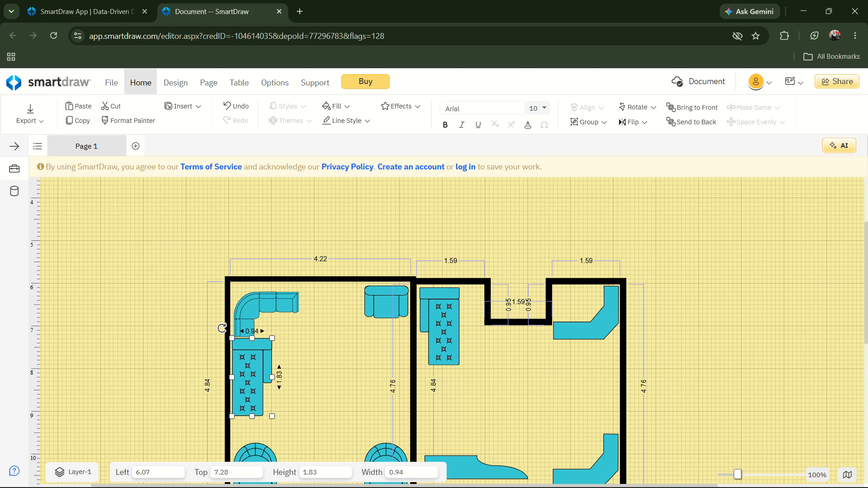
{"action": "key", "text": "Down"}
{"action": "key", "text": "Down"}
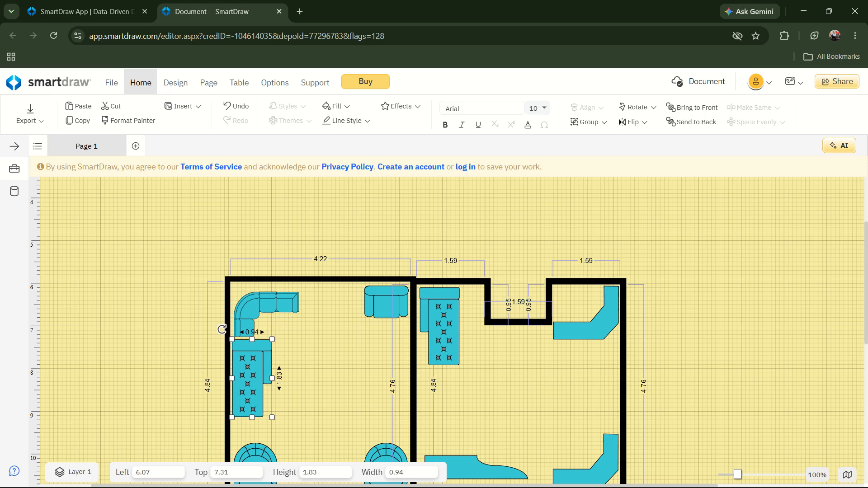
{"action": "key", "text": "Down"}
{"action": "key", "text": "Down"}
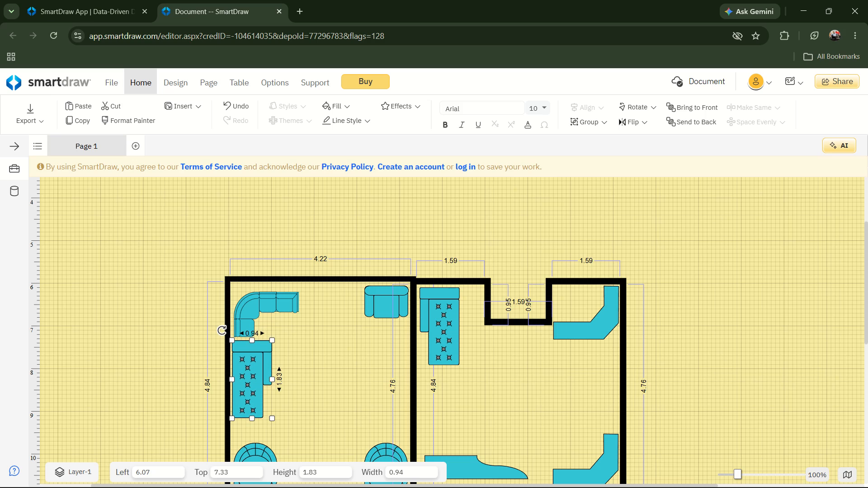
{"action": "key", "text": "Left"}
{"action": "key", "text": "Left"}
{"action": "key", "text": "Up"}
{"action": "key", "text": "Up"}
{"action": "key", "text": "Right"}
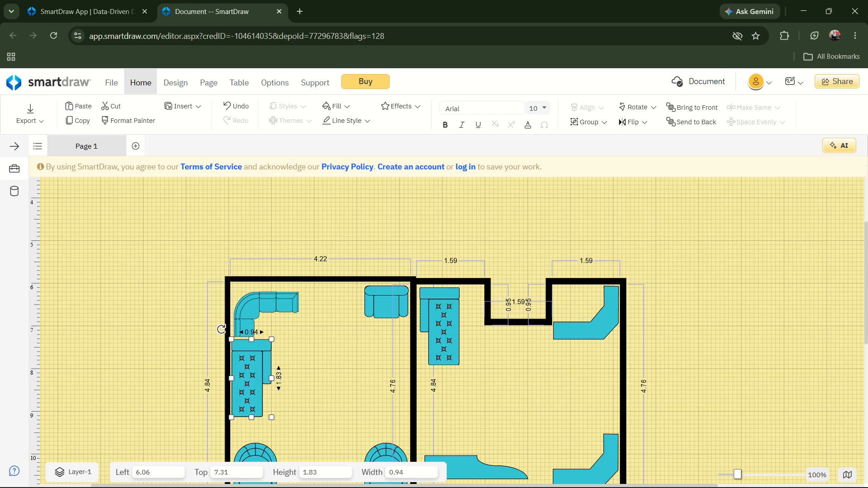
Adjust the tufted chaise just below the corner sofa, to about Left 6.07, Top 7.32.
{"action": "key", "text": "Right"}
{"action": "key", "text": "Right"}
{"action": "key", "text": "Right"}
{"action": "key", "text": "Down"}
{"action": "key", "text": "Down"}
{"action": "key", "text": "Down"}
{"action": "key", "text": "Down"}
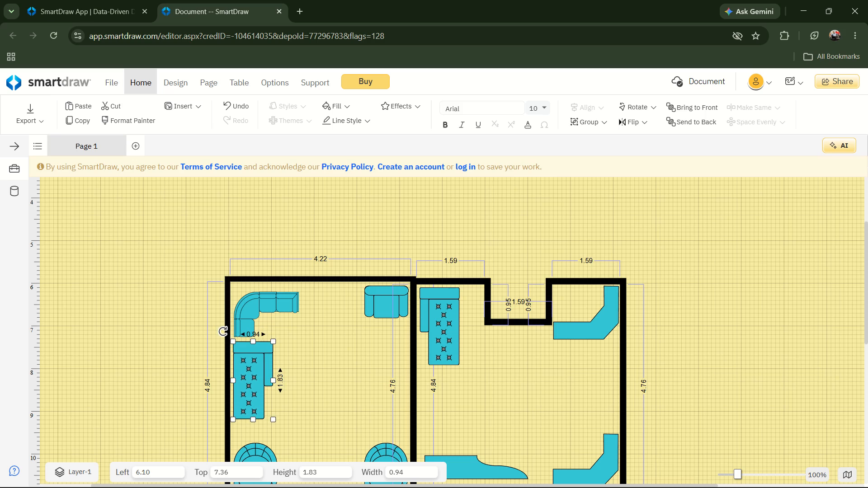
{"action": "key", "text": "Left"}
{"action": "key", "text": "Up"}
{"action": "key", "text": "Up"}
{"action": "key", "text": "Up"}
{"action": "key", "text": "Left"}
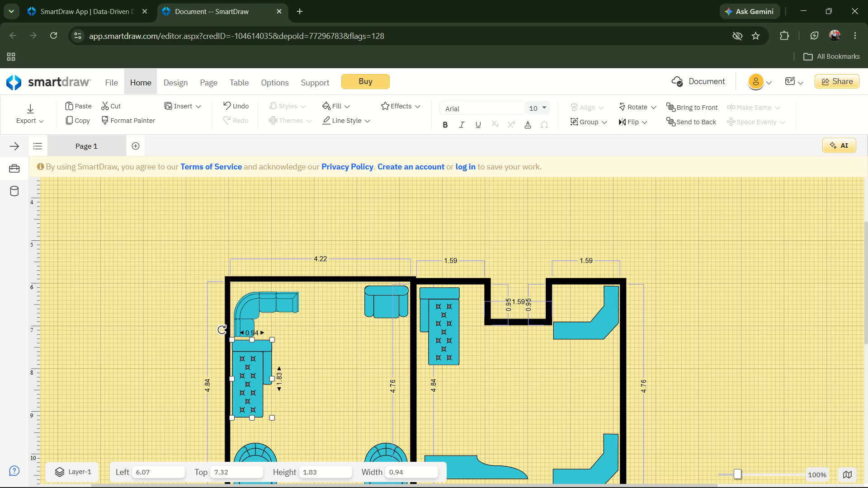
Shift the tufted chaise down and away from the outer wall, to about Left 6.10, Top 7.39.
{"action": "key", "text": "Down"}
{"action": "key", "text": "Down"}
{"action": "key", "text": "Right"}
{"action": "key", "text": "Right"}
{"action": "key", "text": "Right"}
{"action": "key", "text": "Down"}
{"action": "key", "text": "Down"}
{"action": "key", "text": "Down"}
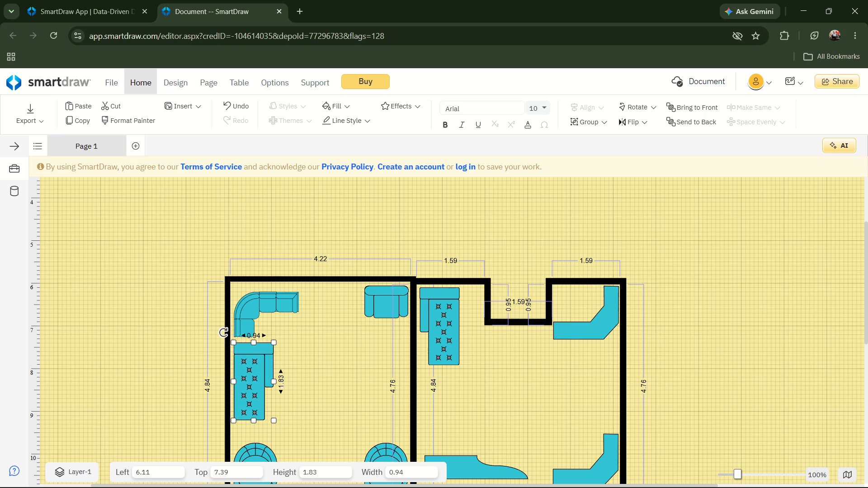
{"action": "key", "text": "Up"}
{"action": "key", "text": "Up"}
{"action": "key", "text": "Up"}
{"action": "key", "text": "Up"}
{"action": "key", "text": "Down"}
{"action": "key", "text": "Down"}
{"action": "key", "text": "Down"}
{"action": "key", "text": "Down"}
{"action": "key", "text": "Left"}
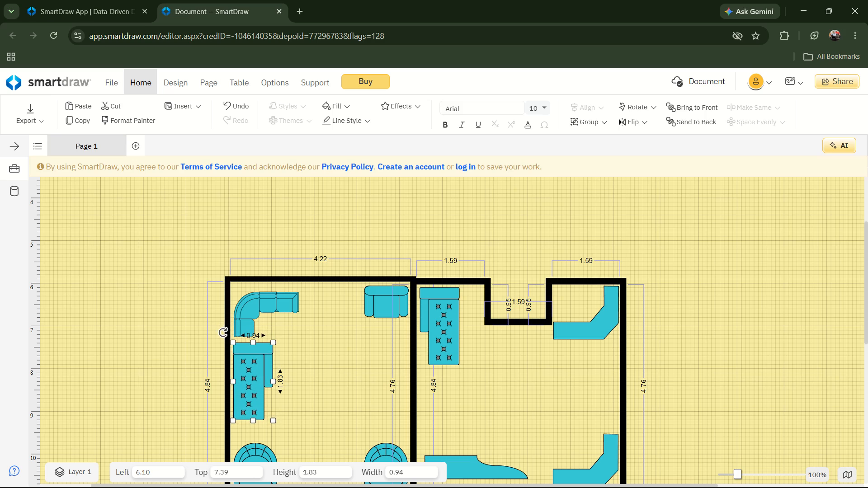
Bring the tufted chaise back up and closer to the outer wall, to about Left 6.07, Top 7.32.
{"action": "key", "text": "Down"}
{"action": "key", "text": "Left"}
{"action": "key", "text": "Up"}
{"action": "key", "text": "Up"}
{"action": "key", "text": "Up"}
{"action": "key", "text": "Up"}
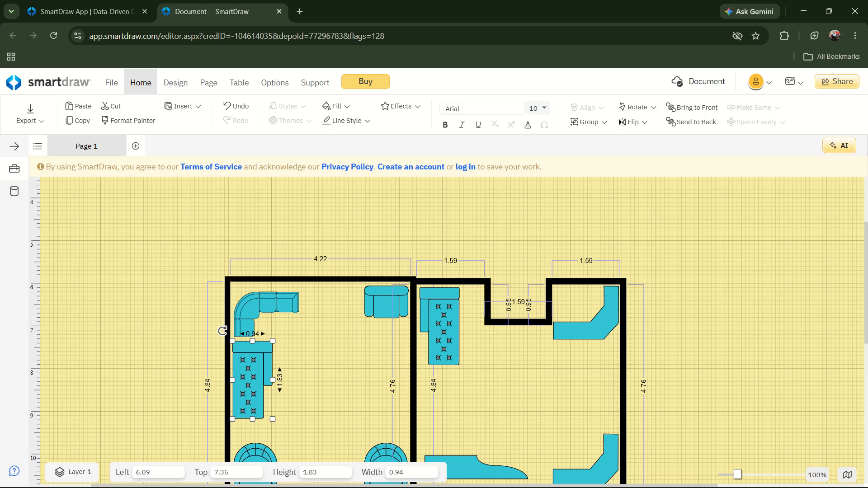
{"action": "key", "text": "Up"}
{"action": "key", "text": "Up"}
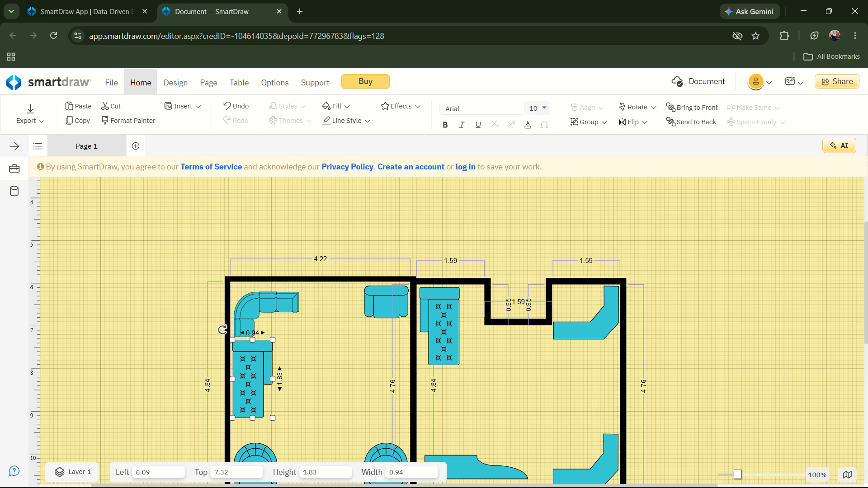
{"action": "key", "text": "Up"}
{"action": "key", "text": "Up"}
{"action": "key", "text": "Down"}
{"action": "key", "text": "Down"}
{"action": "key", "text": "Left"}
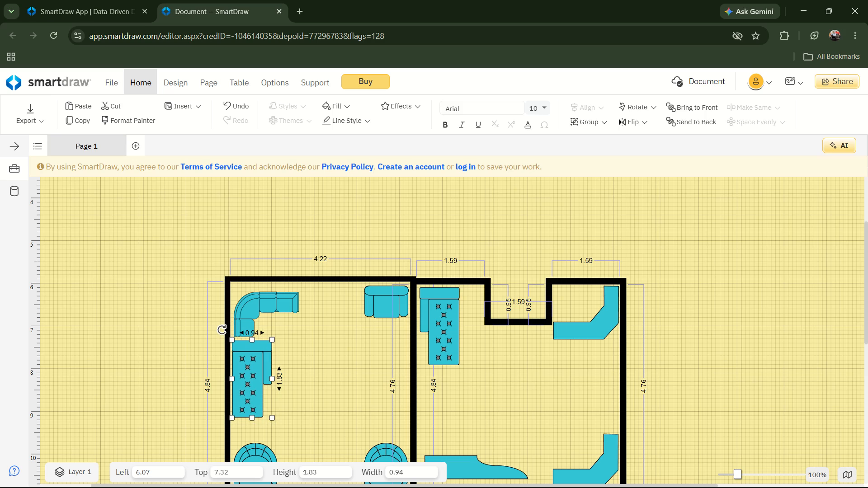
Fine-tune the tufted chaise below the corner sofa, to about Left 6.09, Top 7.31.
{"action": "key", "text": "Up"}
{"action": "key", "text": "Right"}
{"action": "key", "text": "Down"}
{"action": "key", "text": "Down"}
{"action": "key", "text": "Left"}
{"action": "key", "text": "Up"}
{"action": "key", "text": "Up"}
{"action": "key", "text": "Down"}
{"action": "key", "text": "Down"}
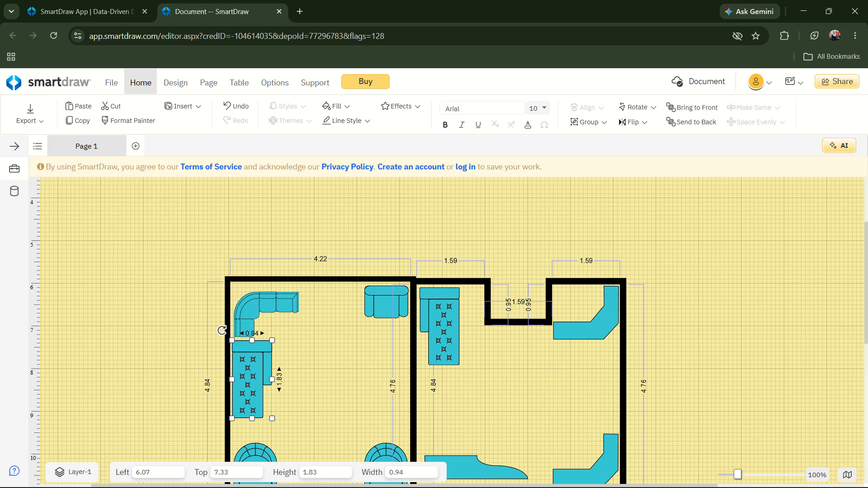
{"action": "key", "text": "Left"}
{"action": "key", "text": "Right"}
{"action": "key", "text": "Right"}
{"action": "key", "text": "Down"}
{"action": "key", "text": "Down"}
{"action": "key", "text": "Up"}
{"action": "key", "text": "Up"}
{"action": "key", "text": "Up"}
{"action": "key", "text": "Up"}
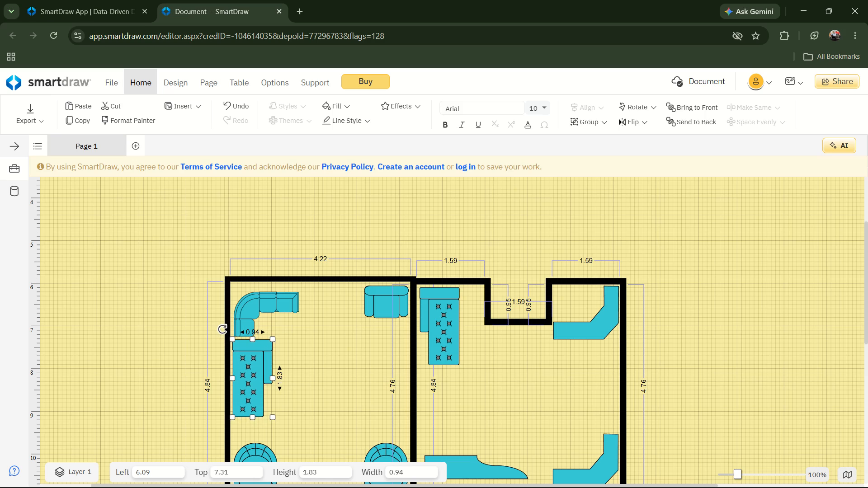
Move the tufted chaise off the outer wall and well down from the corner sofa, to about Left 6.14, Top 7.77.
{"action": "key", "text": "Down"}
{"action": "key", "text": "Down"}
{"action": "key", "text": "Left"}
{"action": "key", "text": "Left"}
{"action": "key", "text": "Up"}
{"action": "key", "text": "Right"}
{"action": "key", "text": "Right"}
{"action": "key", "text": "Right"}
{"action": "key", "text": "Right"}
{"action": "key", "text": "Right"}
{"action": "key", "text": "Right"}
{"action": "key", "text": "Down"}
{"action": "key", "text": "Down"}
{"action": "key", "text": "Down"}
{"action": "key", "text": "Down"}
{"action": "key", "text": "Down"}
{"action": "key", "text": "Down"}
{"action": "key", "text": "Down"}
{"action": "key", "text": "Down"}
{"action": "key", "text": "Down"}
{"action": "key", "text": "Down"}
{"action": "key", "text": "Down"}
{"action": "key", "text": "Down"}
{"action": "key", "text": "Down"}
{"action": "key", "text": "Down"}
{"action": "key", "text": "Down"}
{"action": "key", "text": "Down"}
{"action": "key", "text": "Down"}
{"action": "key", "text": "Down"}
{"action": "key", "text": "Down"}
{"action": "key", "text": "Down"}
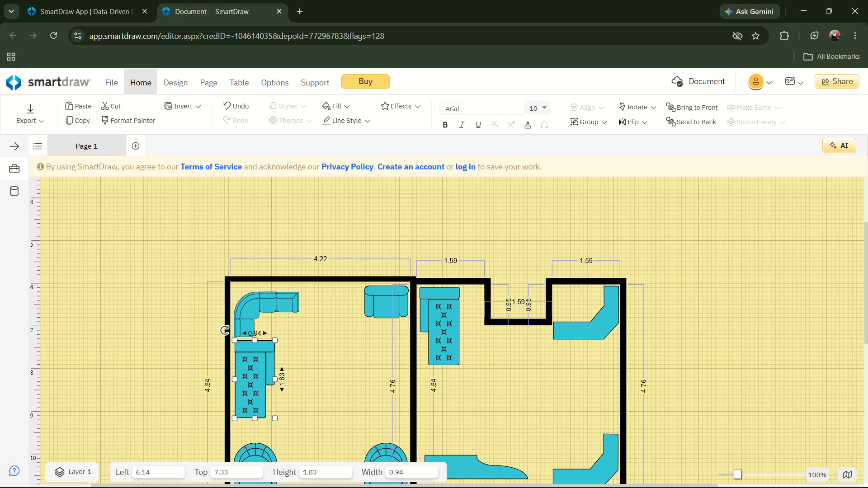
{"action": "key", "text": "Down"}
{"action": "key", "text": "Down"}
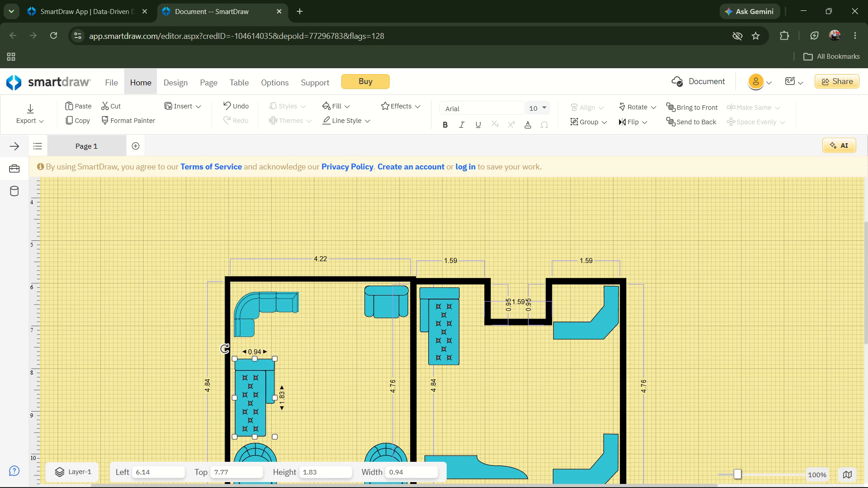
Ease the tufted chaise slightly up and closer to the outer wall, to about Left 6.11, Top 7.73.
{"action": "key", "text": "Down"}
{"action": "key", "text": "Down"}
{"action": "key", "text": "Down"}
{"action": "key", "text": "Left"}
{"action": "key", "text": "Up"}
{"action": "key", "text": "Up"}
{"action": "key", "text": "Up"}
{"action": "key", "text": "Up"}
{"action": "key", "text": "Up"}
{"action": "key", "text": "Up"}
{"action": "key", "text": "Left"}
{"action": "key", "text": "Up"}
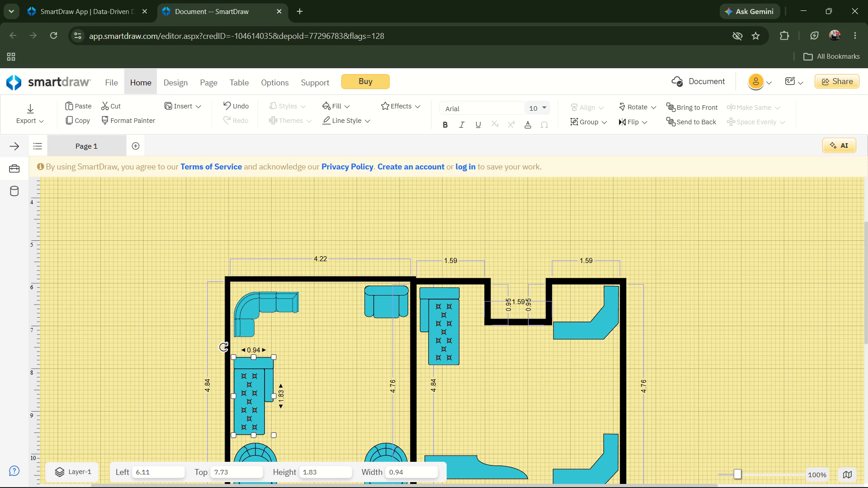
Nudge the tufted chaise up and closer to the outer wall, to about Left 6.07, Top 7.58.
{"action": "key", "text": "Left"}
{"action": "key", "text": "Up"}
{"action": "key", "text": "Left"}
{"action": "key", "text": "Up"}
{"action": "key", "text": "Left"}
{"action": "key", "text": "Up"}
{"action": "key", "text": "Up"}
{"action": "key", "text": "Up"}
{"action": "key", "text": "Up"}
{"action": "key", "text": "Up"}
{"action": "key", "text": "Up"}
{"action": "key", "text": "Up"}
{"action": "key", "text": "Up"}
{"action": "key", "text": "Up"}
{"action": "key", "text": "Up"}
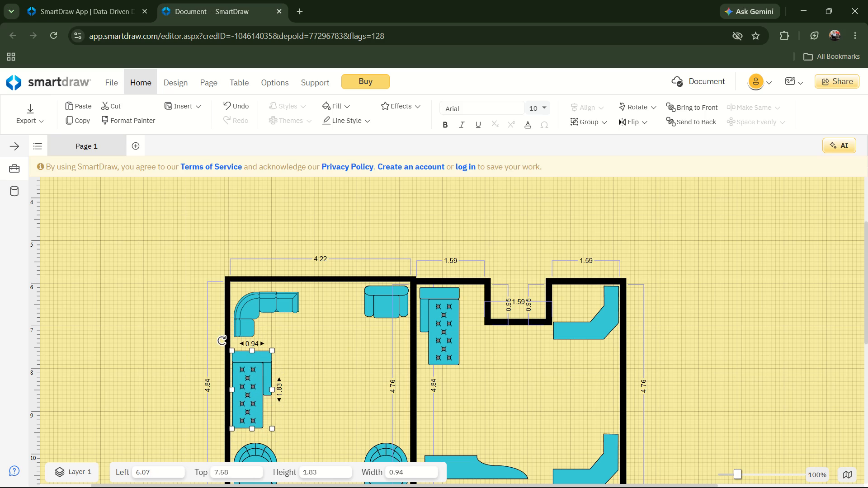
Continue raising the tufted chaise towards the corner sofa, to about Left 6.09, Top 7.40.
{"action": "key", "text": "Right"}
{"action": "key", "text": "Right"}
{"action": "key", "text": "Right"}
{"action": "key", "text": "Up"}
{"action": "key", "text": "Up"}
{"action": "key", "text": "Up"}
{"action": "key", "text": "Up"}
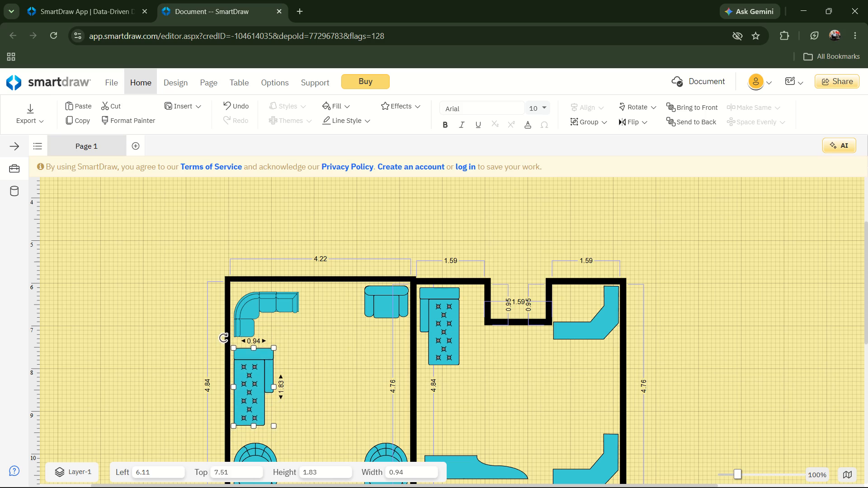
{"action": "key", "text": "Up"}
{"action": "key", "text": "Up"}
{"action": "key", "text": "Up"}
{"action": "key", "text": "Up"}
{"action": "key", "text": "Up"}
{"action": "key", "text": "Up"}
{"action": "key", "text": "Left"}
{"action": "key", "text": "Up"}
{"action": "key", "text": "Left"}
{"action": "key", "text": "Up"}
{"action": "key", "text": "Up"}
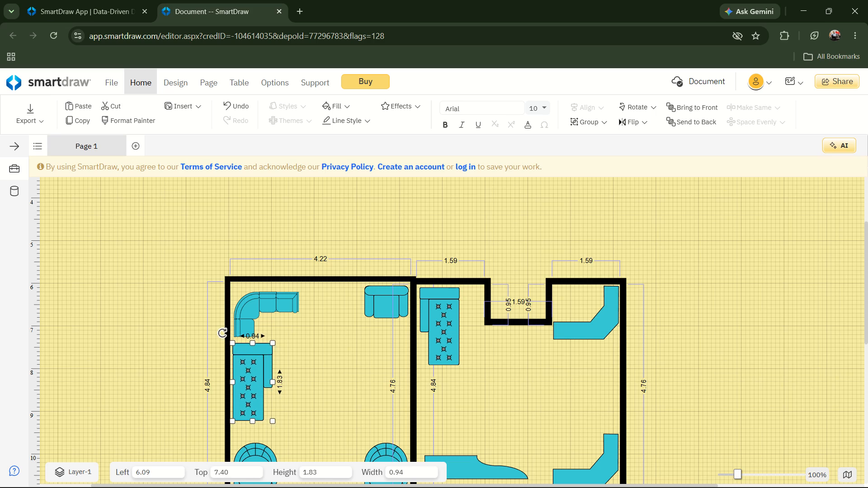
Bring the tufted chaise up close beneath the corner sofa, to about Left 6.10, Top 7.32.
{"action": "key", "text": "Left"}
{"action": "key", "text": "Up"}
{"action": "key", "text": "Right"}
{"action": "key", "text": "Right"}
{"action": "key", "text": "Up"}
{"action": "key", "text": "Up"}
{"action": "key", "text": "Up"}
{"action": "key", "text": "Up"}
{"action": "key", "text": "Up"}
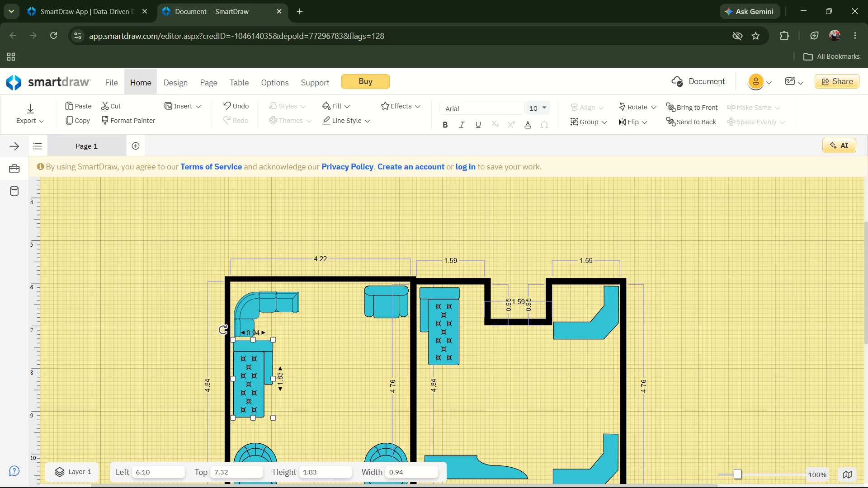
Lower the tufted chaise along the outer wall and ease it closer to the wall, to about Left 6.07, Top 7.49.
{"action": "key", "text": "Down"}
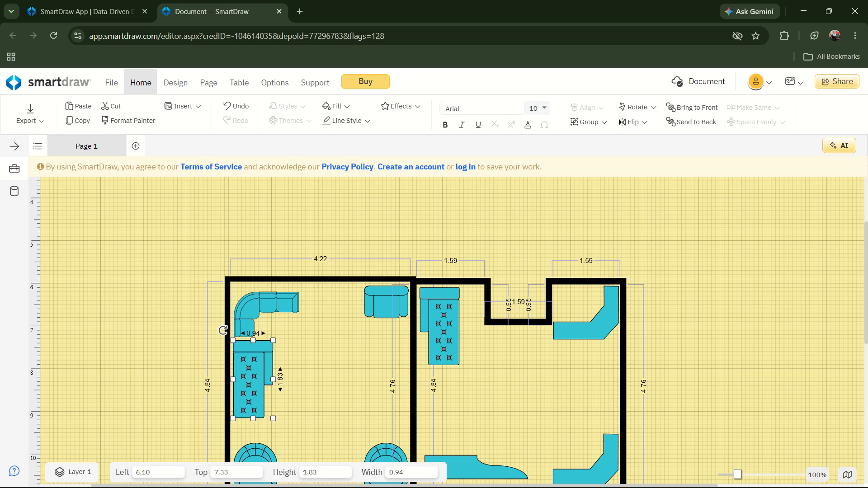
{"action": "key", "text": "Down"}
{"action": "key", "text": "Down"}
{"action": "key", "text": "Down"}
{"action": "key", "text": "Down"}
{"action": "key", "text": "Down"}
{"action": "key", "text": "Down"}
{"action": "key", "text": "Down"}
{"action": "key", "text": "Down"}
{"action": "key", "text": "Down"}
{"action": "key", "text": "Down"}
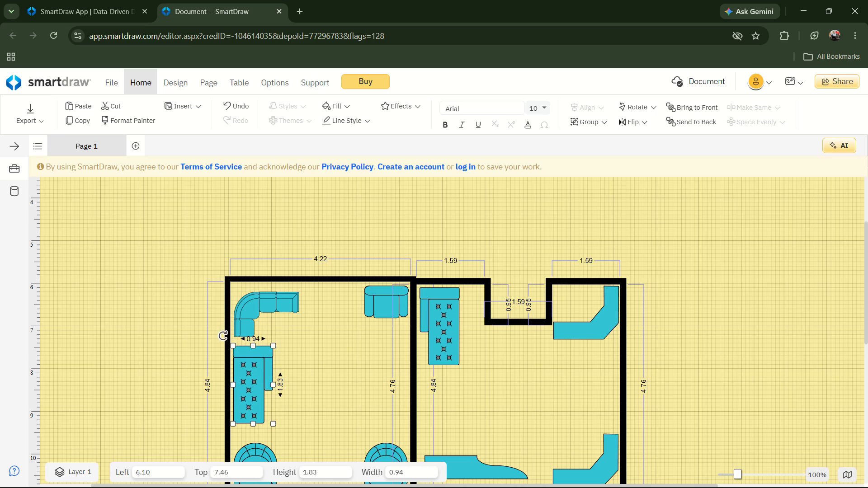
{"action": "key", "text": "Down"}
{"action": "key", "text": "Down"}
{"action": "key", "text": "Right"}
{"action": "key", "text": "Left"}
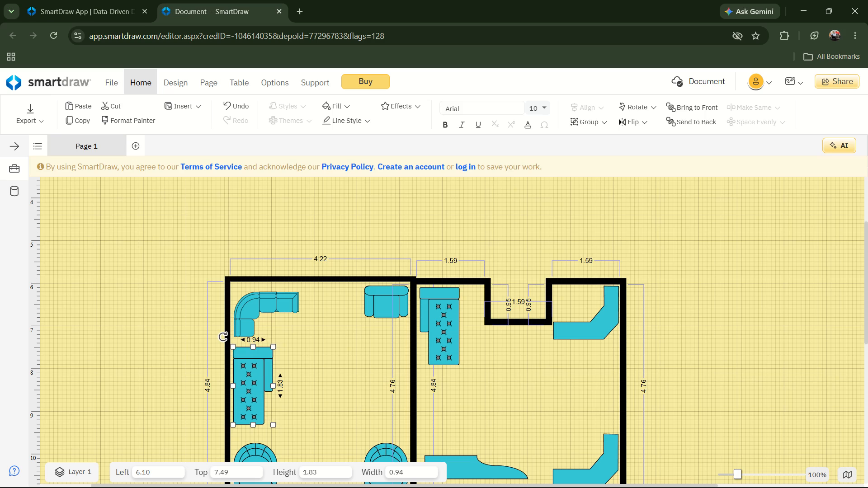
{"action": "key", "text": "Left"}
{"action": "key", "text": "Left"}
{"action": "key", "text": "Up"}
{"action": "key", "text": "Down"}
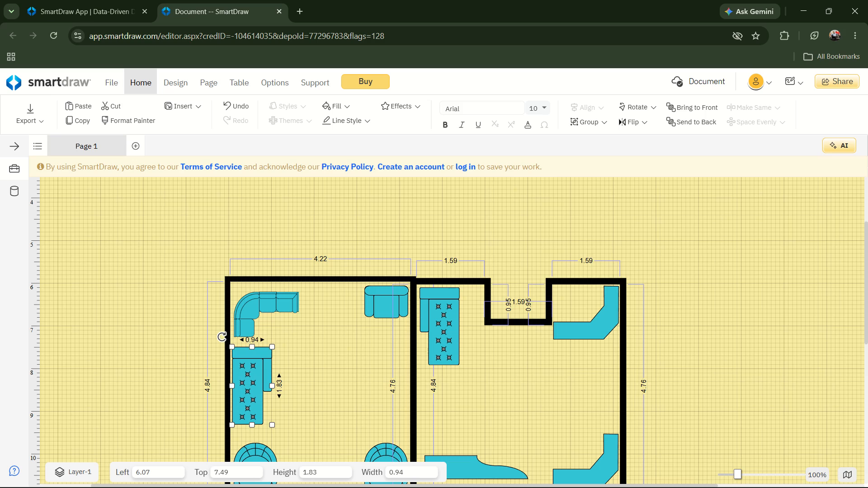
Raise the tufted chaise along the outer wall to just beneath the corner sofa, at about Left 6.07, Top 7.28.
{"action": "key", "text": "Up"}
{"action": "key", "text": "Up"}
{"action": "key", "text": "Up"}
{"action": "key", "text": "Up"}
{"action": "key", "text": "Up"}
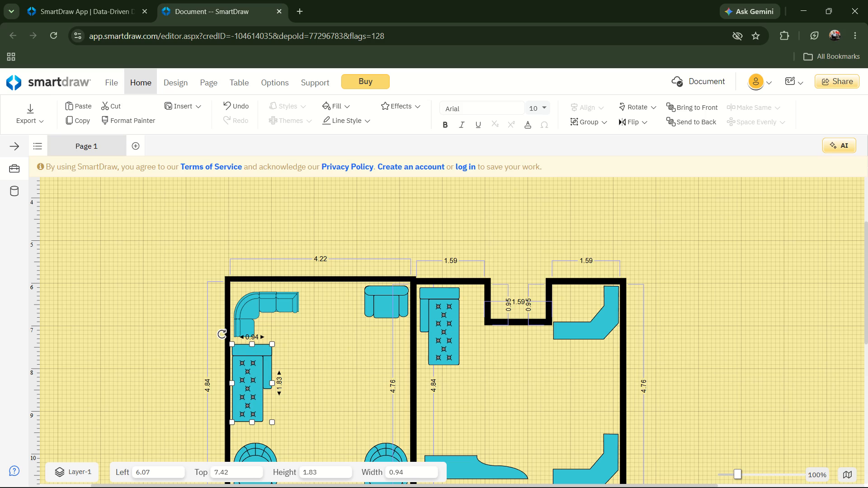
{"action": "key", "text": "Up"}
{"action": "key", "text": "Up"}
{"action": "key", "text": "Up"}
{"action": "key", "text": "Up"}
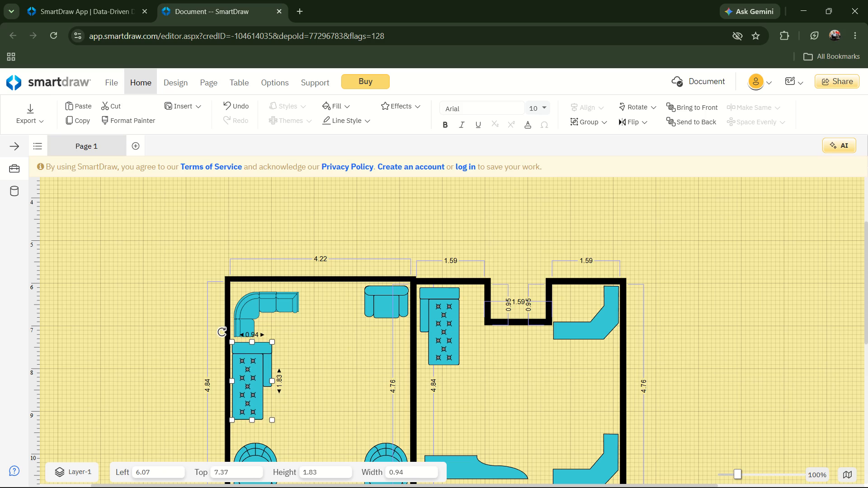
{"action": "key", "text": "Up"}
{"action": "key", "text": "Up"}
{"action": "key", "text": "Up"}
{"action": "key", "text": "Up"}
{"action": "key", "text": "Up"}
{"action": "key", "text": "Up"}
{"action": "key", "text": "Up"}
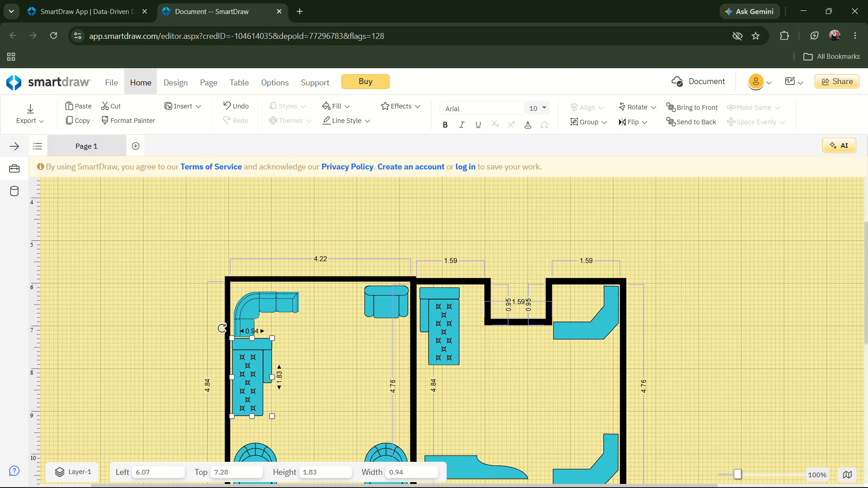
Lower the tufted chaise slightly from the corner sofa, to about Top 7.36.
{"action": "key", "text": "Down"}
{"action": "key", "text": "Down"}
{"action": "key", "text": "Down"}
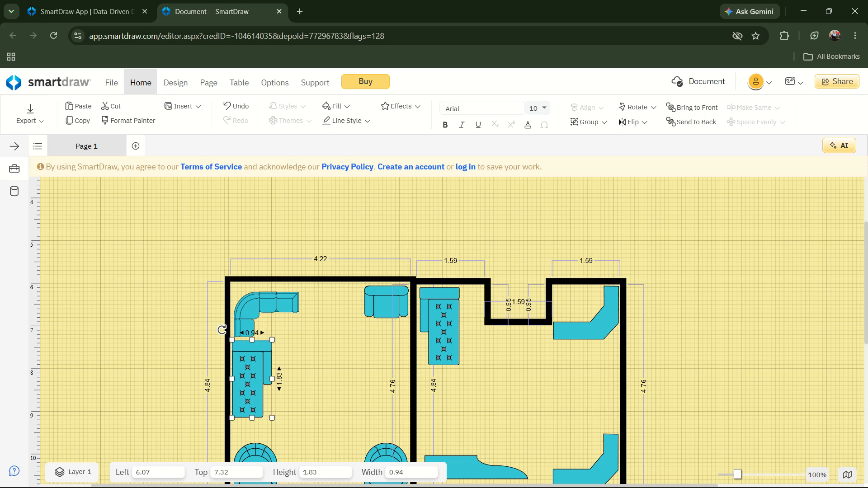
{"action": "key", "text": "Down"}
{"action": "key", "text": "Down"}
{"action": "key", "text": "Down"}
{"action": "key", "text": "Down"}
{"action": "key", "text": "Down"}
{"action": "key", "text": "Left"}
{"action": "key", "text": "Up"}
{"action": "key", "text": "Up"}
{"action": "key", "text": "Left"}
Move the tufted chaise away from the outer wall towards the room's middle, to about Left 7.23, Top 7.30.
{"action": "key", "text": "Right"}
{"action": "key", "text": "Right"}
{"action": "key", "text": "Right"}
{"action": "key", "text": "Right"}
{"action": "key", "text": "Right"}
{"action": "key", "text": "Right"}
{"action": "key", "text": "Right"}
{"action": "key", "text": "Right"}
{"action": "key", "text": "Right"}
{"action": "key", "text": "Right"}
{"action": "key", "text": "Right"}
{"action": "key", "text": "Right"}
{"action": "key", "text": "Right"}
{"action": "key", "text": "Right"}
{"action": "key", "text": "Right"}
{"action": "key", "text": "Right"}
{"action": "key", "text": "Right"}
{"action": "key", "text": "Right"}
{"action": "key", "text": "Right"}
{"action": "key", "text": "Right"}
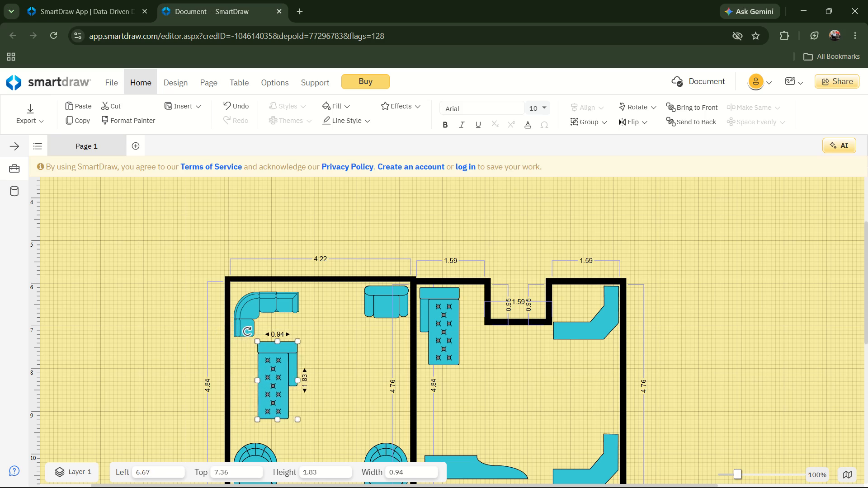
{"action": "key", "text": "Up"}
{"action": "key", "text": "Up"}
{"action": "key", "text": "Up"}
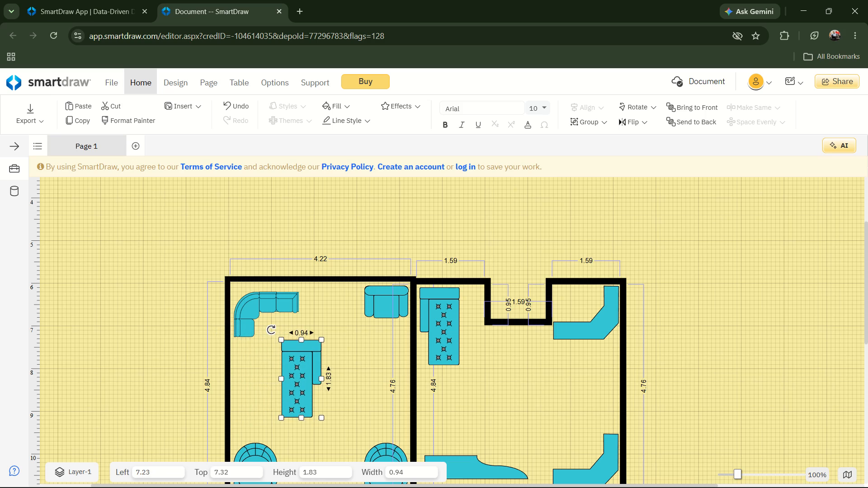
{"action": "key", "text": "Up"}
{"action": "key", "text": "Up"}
Reposition the small sofa near the first room's upper inner corner, clear of both walls, at about Left 9.04, Top 6.31.
{"action": "scroll", "coordinate": [245, 98], "scroll_direction": "down", "scroll_amount": 3}
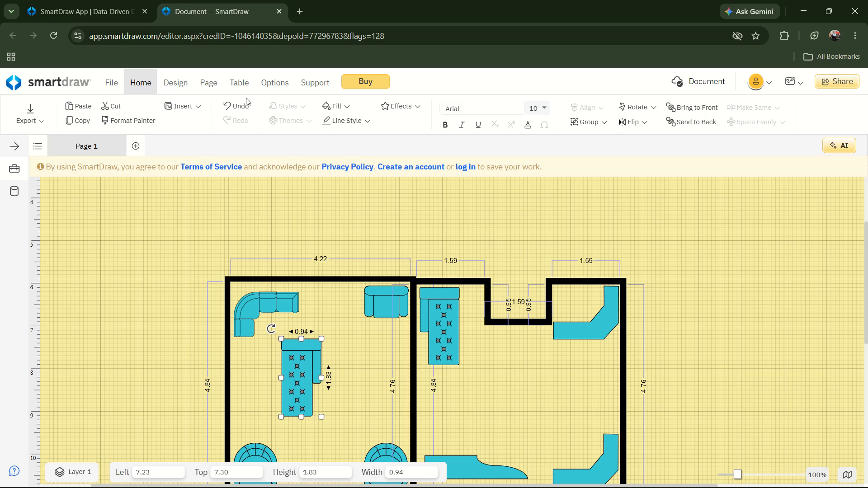
{"action": "scroll", "coordinate": [246, 98], "scroll_direction": "down", "scroll_amount": 1}
{"action": "scroll", "coordinate": [250, 108], "scroll_direction": "up", "scroll_amount": 2}
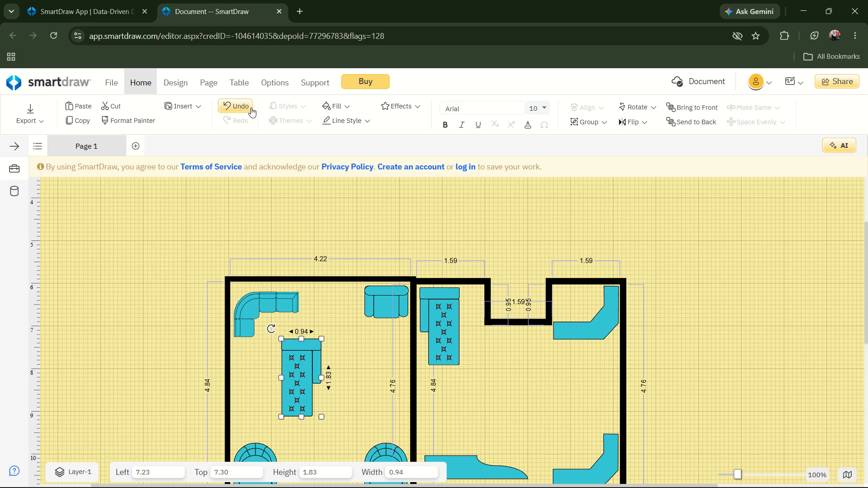
{"action": "left_click", "coordinate": [380, 315]}
{"action": "left_click_drag", "start_coordinate": [380, 315], "coordinate": [387, 340]}
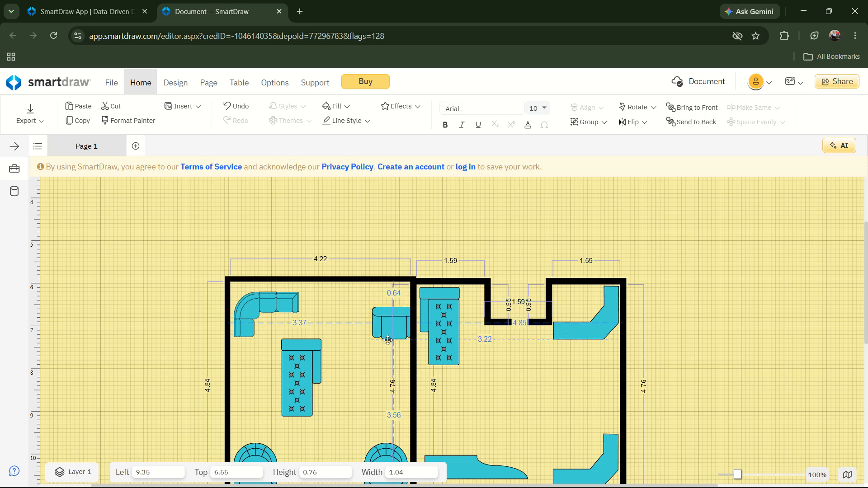
{"action": "left_click_drag", "start_coordinate": [387, 340], "coordinate": [370, 305]}
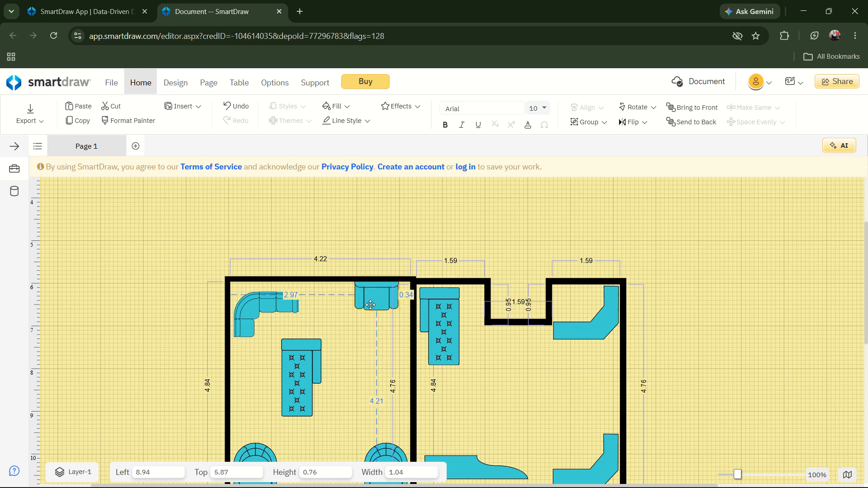
{"action": "left_click_drag", "start_coordinate": [370, 305], "coordinate": [376, 313]}
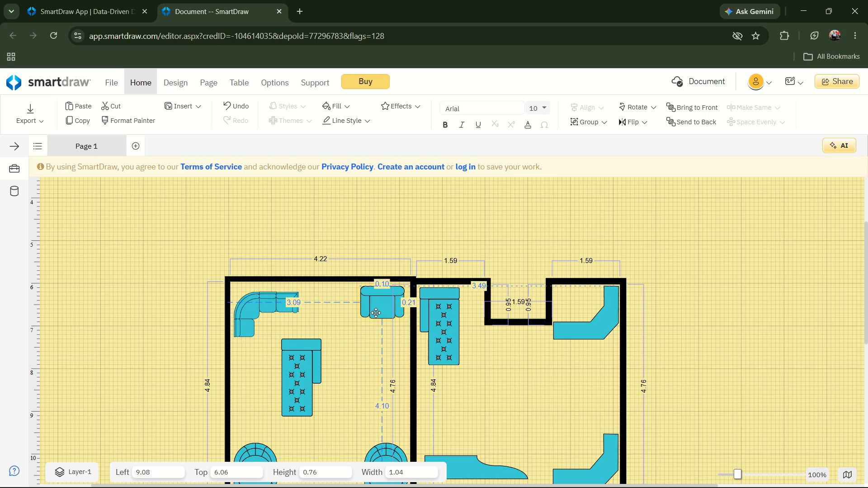
{"action": "left_click_drag", "start_coordinate": [376, 313], "coordinate": [375, 324]}
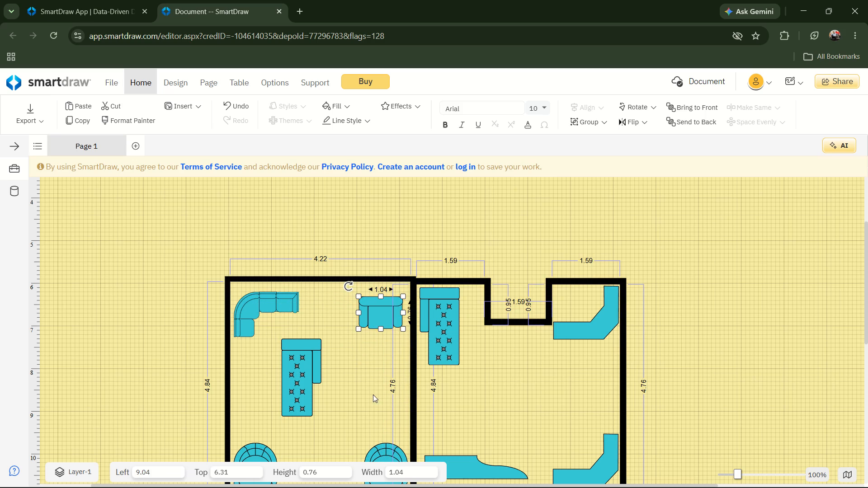
Place the tufted chaise back against the outer wall below the corner sofa, at about Left 6.12, Top 7.41.
{"action": "left_click", "coordinate": [300, 343]}
{"action": "left_click_drag", "start_coordinate": [300, 343], "coordinate": [288, 357]}
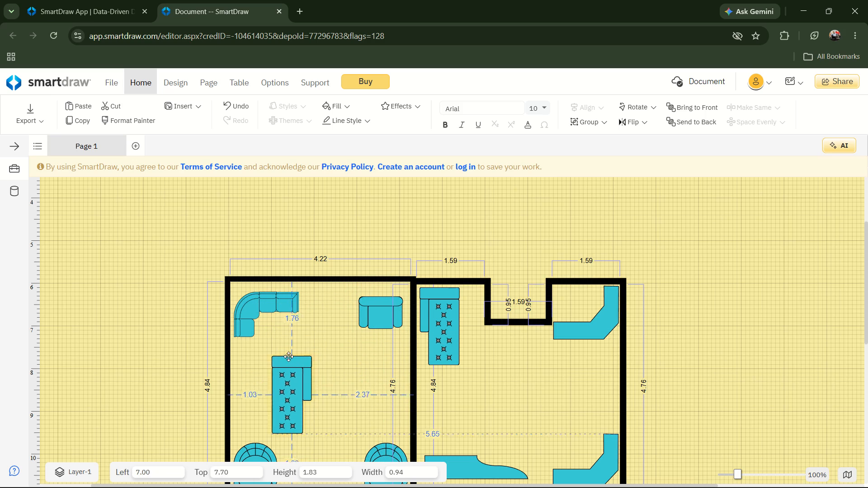
{"action": "left_click_drag", "start_coordinate": [288, 357], "coordinate": [230, 343]}
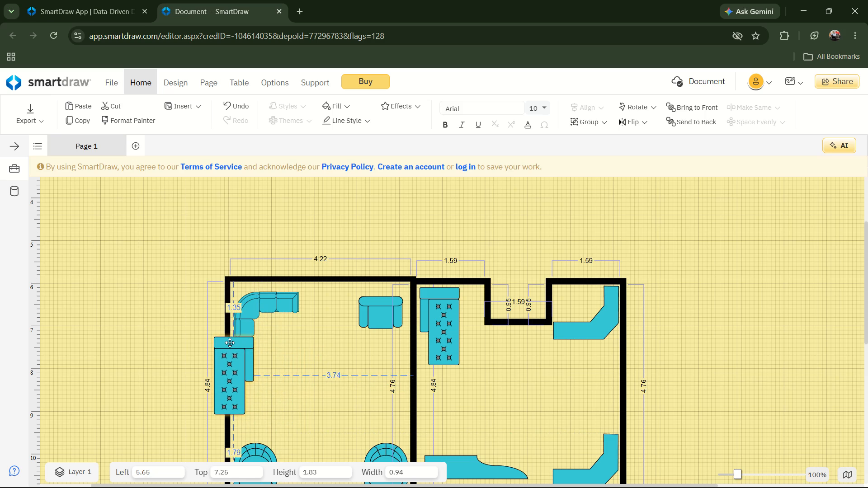
{"action": "left_click_drag", "start_coordinate": [230, 343], "coordinate": [251, 348]}
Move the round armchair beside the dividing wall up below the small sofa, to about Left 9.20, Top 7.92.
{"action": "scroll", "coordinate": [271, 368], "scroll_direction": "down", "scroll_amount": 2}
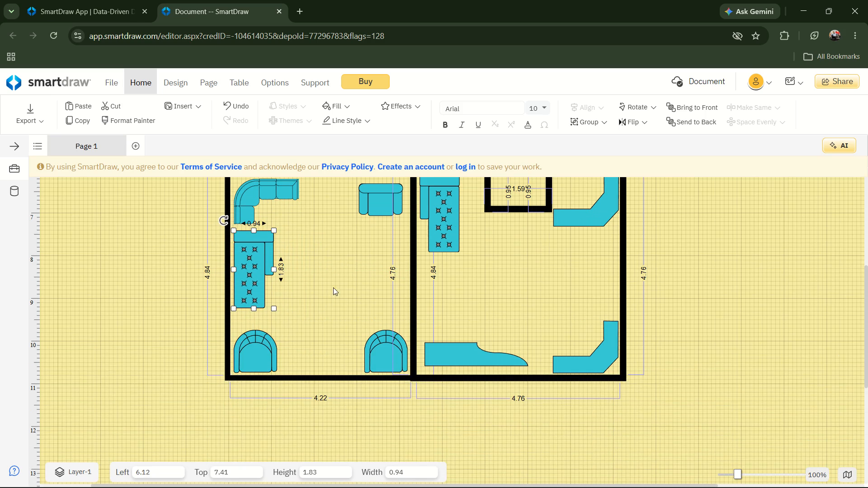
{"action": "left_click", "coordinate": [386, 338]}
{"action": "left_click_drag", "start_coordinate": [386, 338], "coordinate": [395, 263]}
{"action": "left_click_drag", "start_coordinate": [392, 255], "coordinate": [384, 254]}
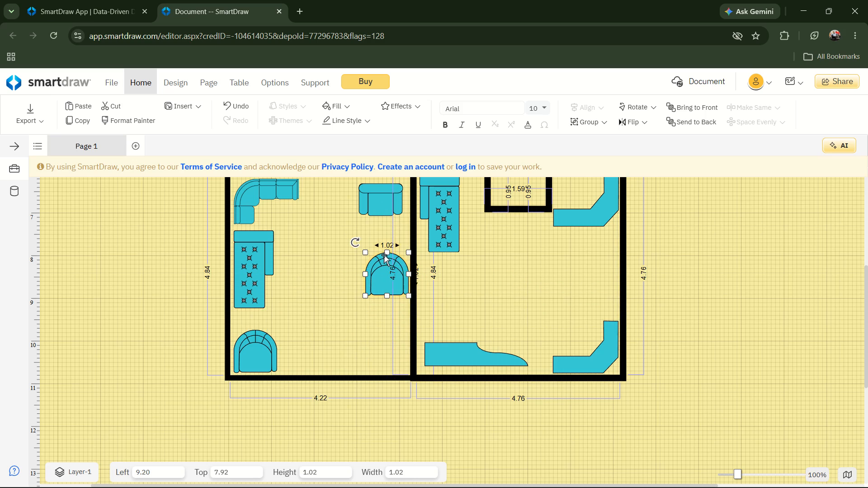
Move the round armchair back down to the first room's lower inner corner, at about Left 9.20, Top 9.63.
{"action": "left_click", "coordinate": [386, 261]}
{"action": "left_click_drag", "start_coordinate": [386, 262], "coordinate": [382, 305]}
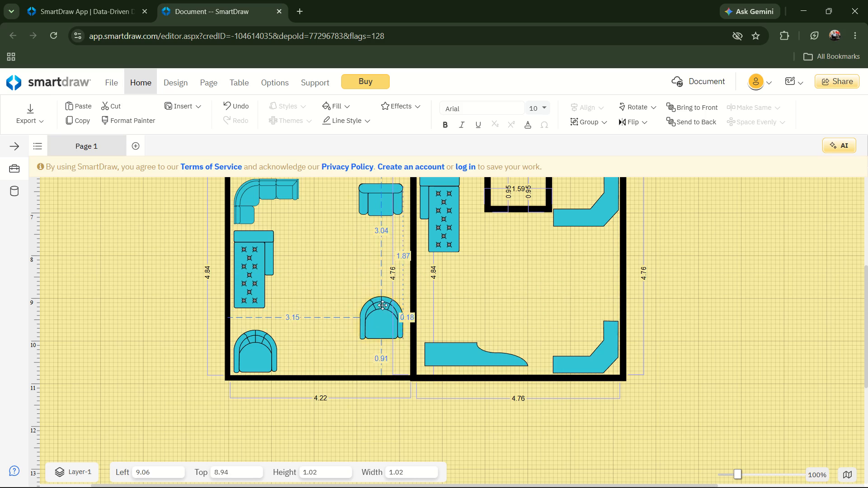
{"action": "left_click_drag", "start_coordinate": [382, 305], "coordinate": [385, 338]}
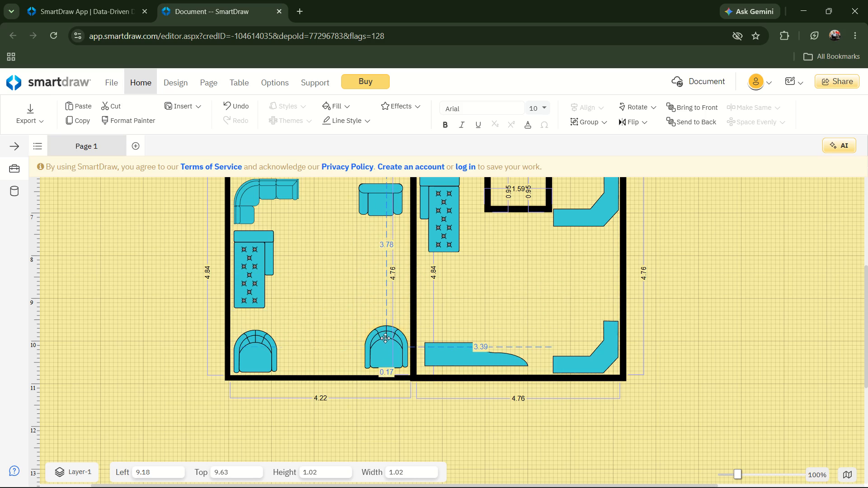
{"action": "left_click_drag", "start_coordinate": [385, 338], "coordinate": [386, 340]}
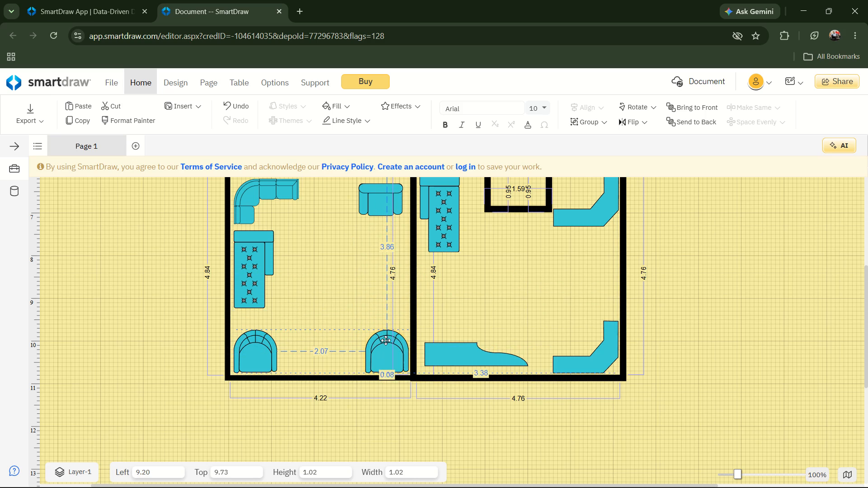
{"action": "left_click_drag", "start_coordinate": [386, 340], "coordinate": [386, 337]}
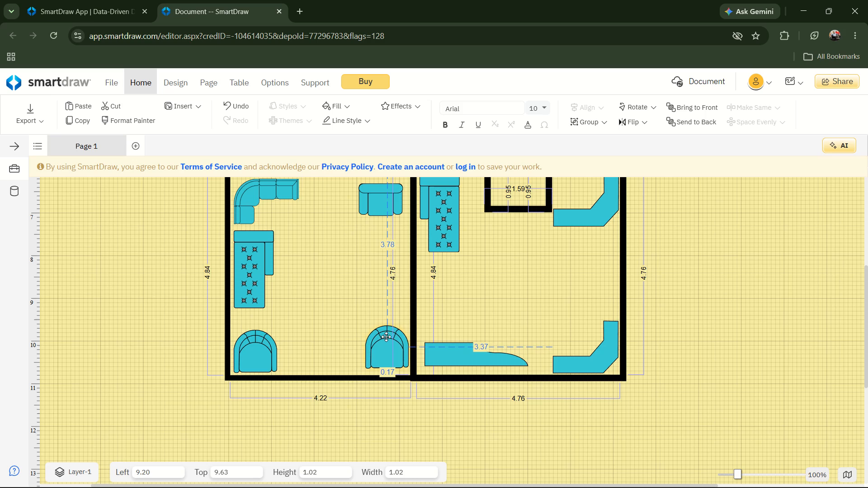
{"action": "left_click_drag", "start_coordinate": [386, 337], "coordinate": [386, 337]}
Nudge the round armchair away from the dividing wall and down towards the bottom wall, to about Left 9.12, Top 9.73.
{"action": "key", "text": "Left"}
{"action": "key", "text": "Left"}
{"action": "key", "text": "Left"}
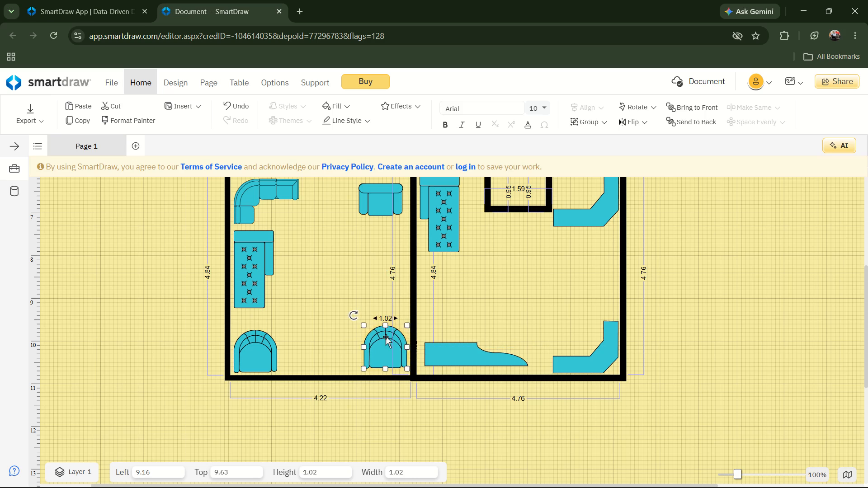
{"action": "key", "text": "Left"}
{"action": "key", "text": "Left"}
{"action": "key", "text": "Left"}
{"action": "key", "text": "Down"}
{"action": "key", "text": "Down"}
{"action": "key", "text": "Down"}
{"action": "key", "text": "Down"}
{"action": "key", "text": "Down"}
{"action": "key", "text": "Down"}
{"action": "key", "text": "Down"}
{"action": "key", "text": "Down"}
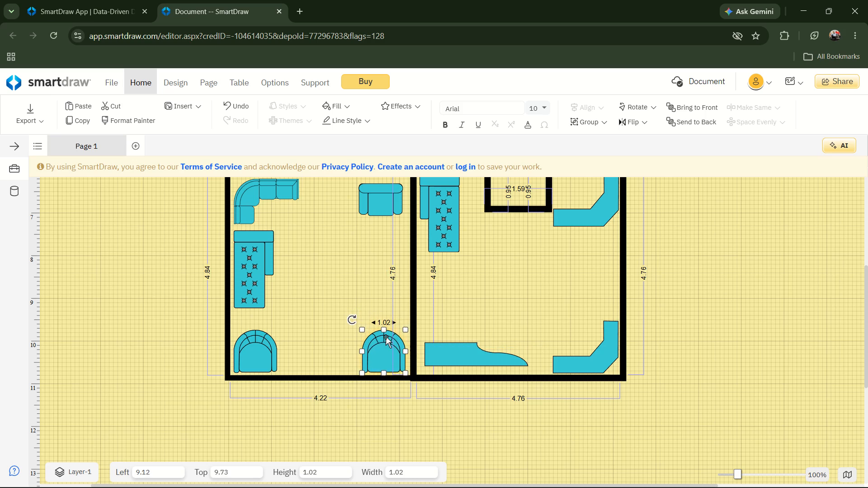
Fine-tune the round armchair closer to the dividing wall, to about Left 9.18, Top 9.72.
{"action": "key", "text": "Down"}
{"action": "key", "text": "Up"}
{"action": "key", "text": "Up"}
{"action": "key", "text": "Right"}
{"action": "key", "text": "Right"}
{"action": "key", "text": "Right"}
{"action": "key", "text": "Right"}
{"action": "key", "text": "Right"}
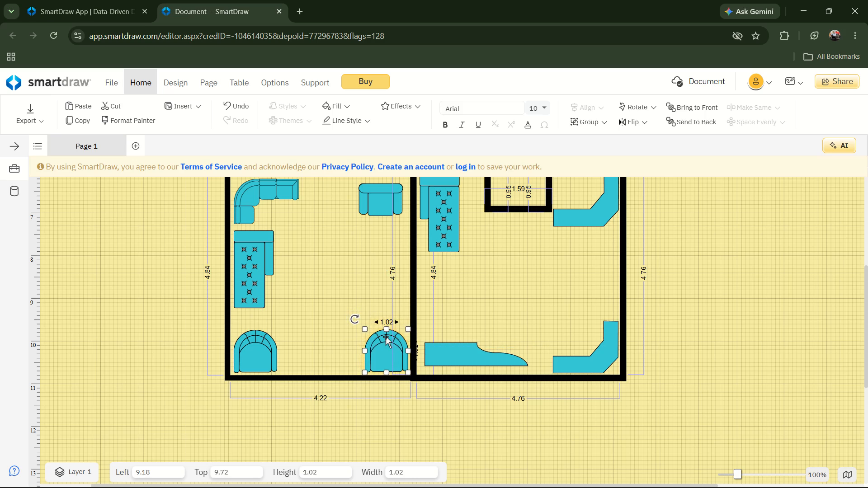
Nudge the round armchair beside the dividing wall slightly up and away from the walls, to about Left 9.16, Top 9.67.
{"action": "key", "text": "Up"}
{"action": "key", "text": "Left"}
{"action": "key", "text": "Up"}
{"action": "key", "text": "Left"}
{"action": "key", "text": "Up"}
{"action": "key", "text": "Up"}
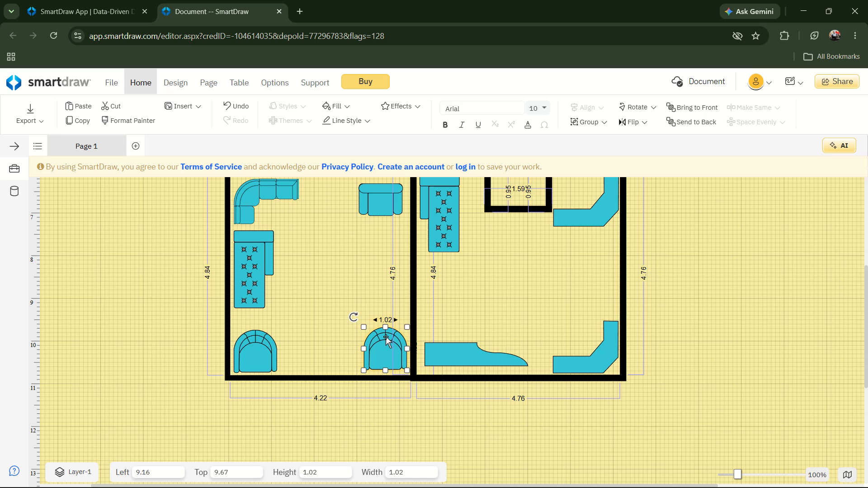
Select the curved counter by the second room's bottom wall and lower it to about Top 10.12.
{"action": "key", "text": "Tab"}
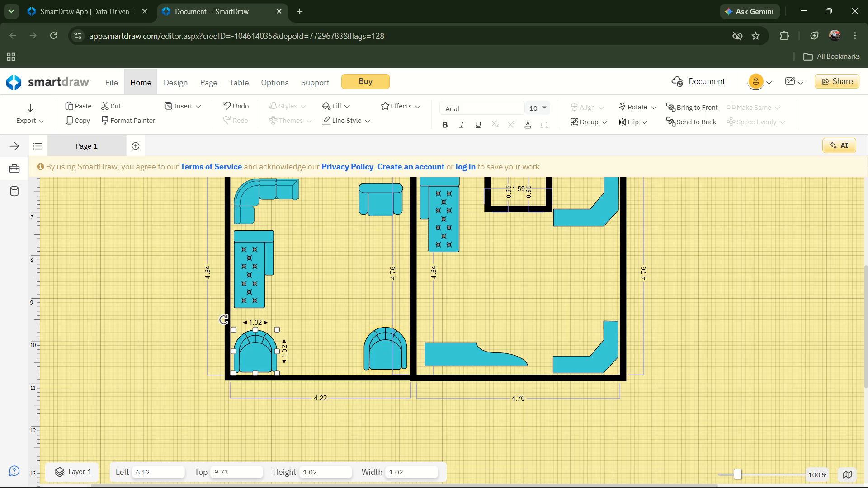
{"action": "key", "text": "Tab"}
{"action": "key", "text": "Tab"}
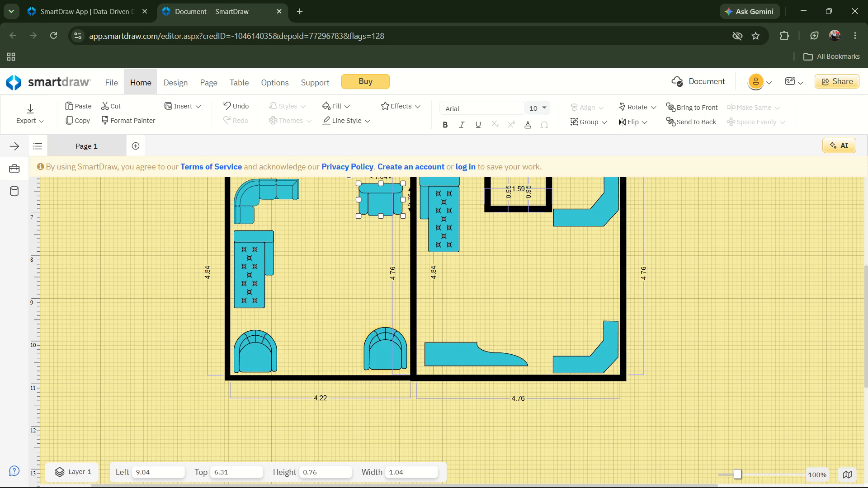
{"action": "key", "text": "Tab"}
{"action": "key", "text": "Tab"}
{"action": "key", "text": "Tab"}
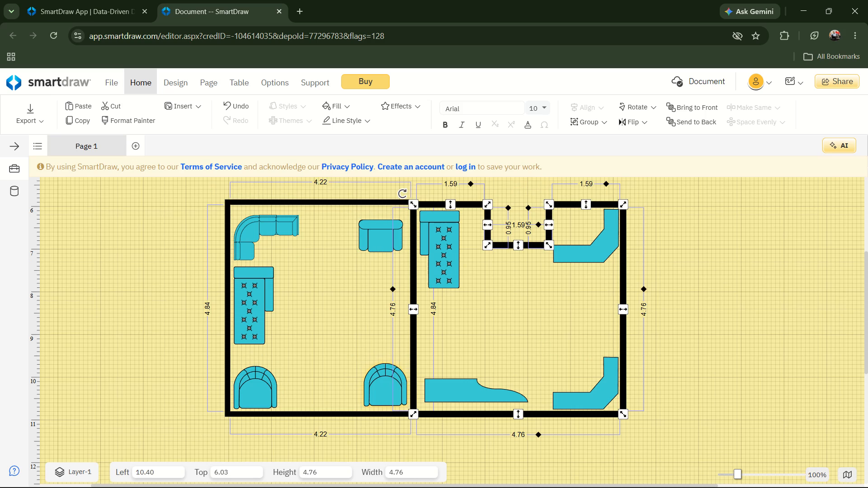
{"action": "key", "text": "Tab"}
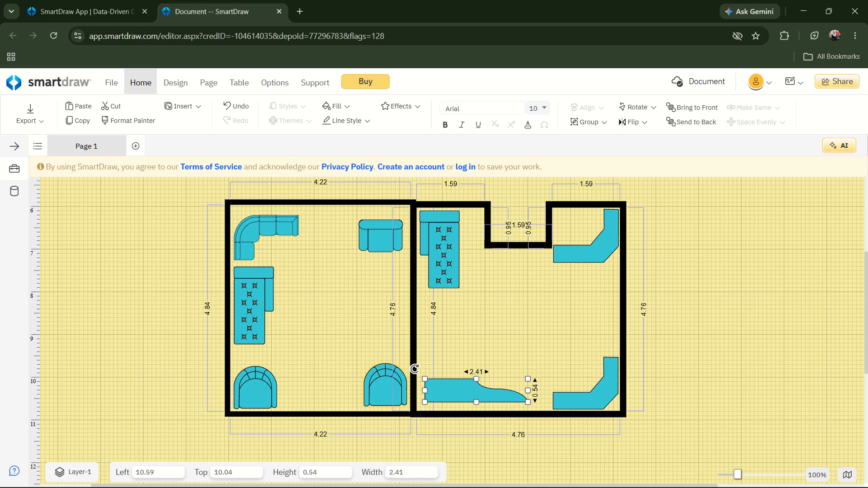
{"action": "key", "text": "Down"}
{"action": "key", "text": "Down"}
{"action": "key", "text": "Down"}
{"action": "key", "text": "Down"}
{"action": "key", "text": "Down"}
{"action": "key", "text": "Down"}
{"action": "key", "text": "Down"}
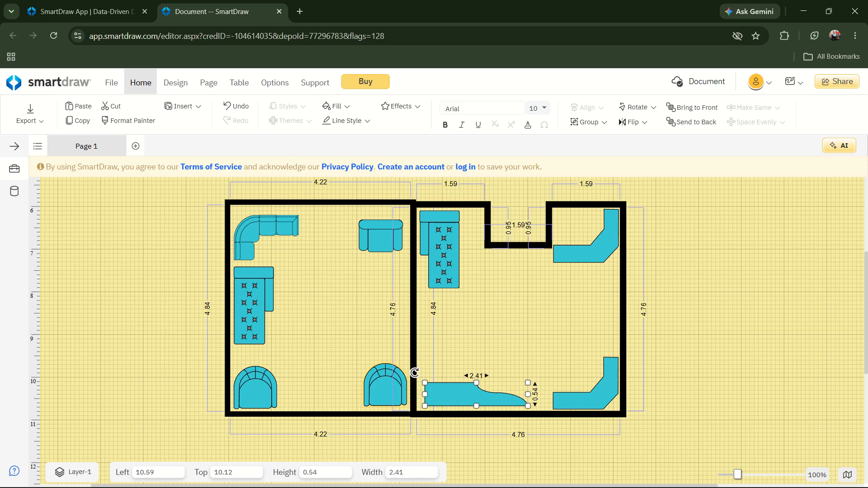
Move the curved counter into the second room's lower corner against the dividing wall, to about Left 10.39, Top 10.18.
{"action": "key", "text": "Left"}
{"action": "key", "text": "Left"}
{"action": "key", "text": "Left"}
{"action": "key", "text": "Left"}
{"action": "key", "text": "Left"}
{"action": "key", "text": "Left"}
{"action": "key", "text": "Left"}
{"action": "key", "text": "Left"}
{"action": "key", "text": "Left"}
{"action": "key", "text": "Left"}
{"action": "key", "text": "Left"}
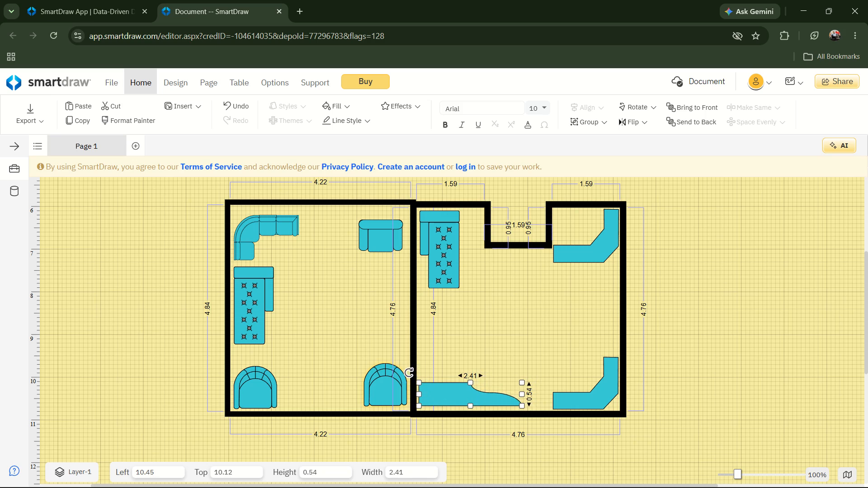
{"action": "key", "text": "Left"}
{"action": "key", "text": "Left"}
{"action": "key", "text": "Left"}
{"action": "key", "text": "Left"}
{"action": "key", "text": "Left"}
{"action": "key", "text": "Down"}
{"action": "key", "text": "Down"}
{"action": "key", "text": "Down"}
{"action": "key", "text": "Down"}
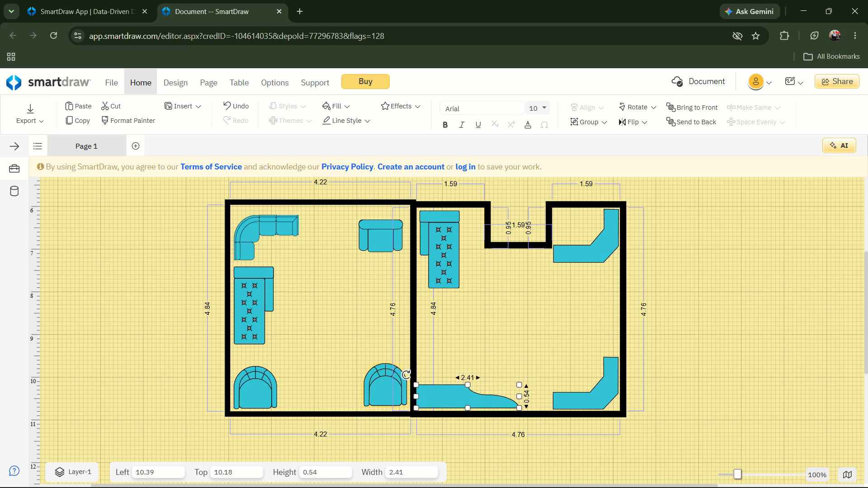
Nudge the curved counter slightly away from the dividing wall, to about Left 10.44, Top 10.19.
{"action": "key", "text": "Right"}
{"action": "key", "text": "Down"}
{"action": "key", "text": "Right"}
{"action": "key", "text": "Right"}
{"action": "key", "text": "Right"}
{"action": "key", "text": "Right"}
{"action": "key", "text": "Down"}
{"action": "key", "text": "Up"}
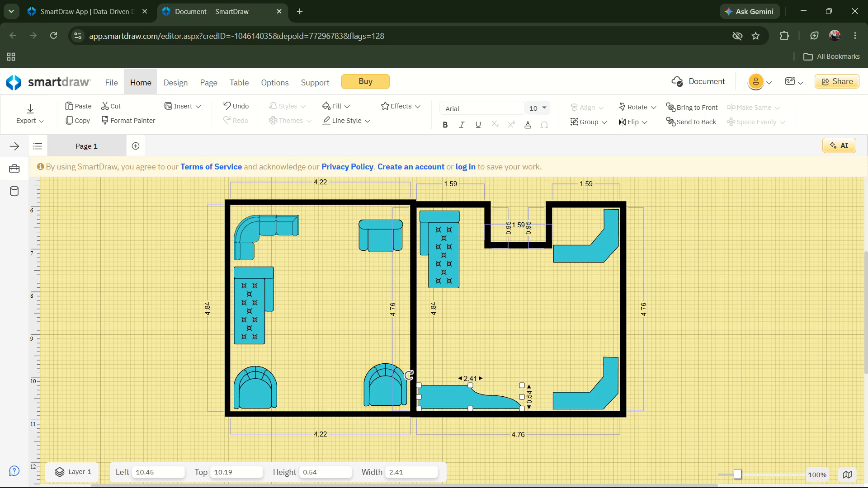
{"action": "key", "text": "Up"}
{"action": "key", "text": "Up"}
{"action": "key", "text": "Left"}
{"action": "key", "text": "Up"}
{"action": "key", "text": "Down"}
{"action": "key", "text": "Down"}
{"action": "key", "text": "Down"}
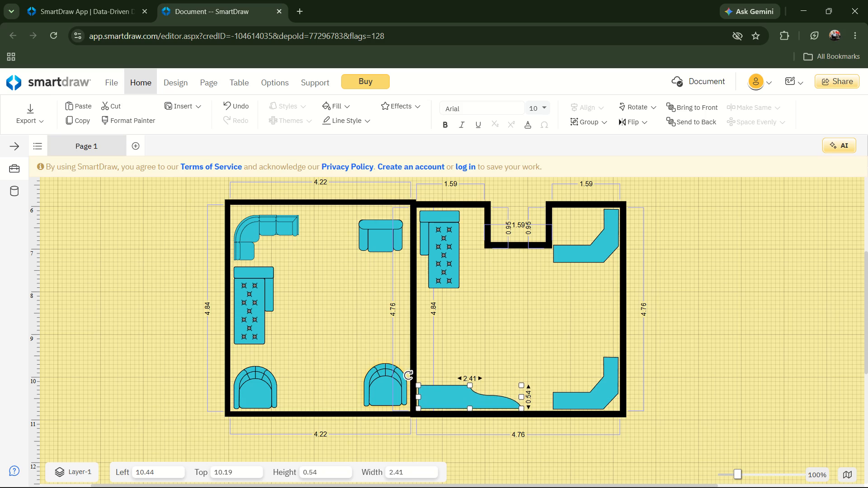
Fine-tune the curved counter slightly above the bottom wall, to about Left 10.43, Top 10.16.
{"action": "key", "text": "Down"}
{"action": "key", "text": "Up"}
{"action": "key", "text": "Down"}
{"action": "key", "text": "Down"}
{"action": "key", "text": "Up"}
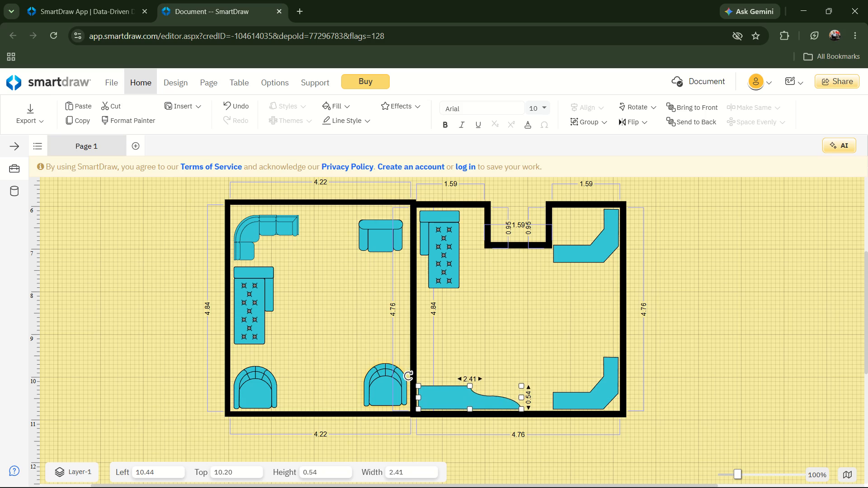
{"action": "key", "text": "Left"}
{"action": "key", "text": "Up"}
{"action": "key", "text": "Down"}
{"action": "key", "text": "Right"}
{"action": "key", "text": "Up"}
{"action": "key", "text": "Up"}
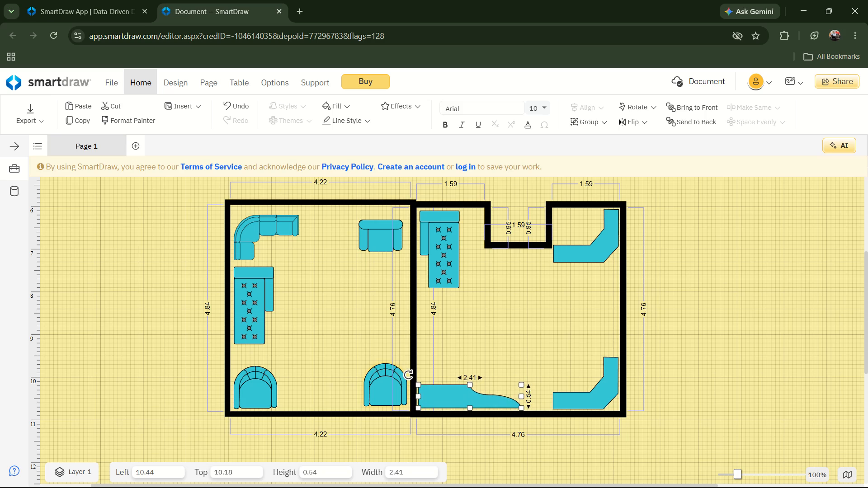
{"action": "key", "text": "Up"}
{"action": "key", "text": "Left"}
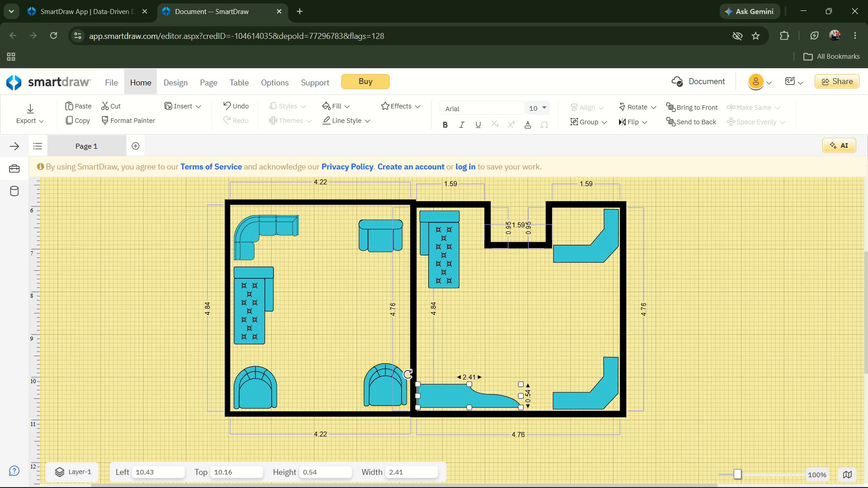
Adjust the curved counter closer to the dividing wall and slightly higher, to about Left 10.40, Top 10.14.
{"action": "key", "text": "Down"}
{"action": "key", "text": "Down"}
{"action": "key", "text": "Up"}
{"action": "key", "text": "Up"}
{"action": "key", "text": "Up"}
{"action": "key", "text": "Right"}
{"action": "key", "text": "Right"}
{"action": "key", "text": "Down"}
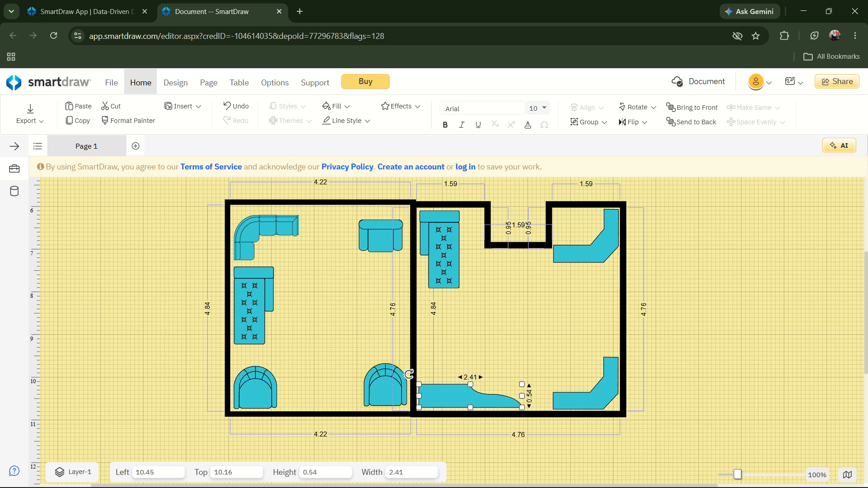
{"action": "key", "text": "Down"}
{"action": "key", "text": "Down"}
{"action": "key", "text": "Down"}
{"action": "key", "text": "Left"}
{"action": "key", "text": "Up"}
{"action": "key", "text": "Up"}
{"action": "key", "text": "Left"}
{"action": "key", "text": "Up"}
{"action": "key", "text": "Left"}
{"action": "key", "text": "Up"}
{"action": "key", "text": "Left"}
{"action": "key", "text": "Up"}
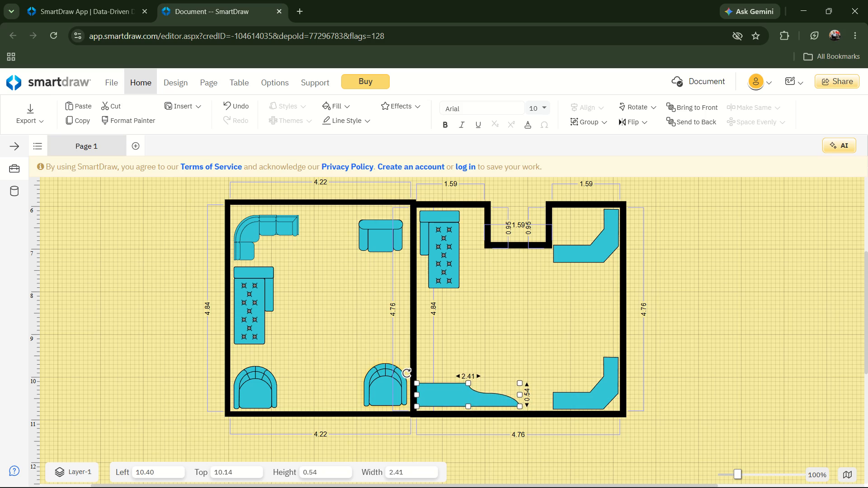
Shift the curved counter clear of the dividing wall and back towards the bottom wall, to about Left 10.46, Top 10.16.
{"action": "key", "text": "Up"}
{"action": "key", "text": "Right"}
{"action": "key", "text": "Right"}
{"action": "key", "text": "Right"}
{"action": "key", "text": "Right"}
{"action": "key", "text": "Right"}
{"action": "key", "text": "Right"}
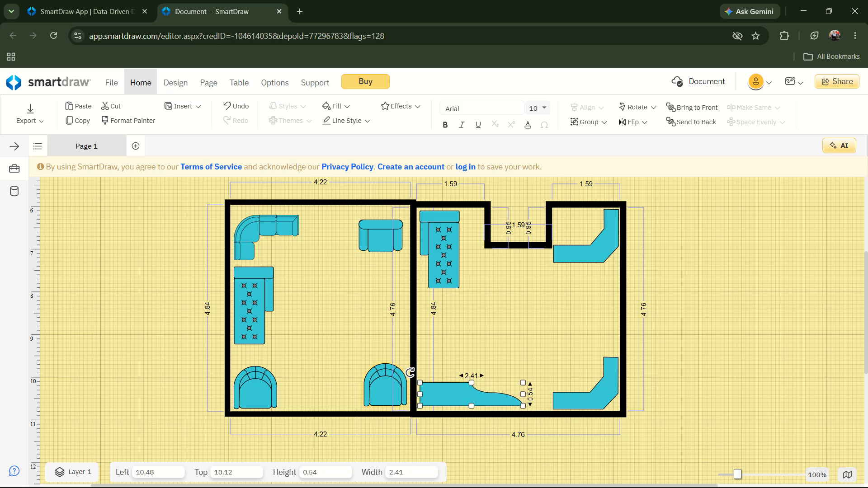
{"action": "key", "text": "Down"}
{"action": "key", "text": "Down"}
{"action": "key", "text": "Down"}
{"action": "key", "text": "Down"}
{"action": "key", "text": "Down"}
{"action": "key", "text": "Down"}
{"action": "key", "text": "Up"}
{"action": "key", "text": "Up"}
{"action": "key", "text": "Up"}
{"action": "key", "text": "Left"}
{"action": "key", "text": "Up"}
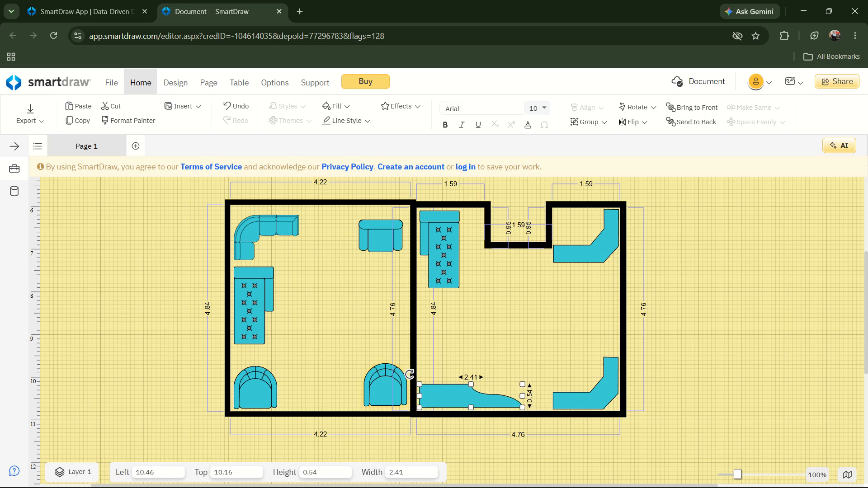
Move the curved counter away from the dividing wall and up off the bottom wall, to about Left 10.51, Top 10.02.
{"action": "key", "text": "Left"}
{"action": "key", "text": "Up"}
{"action": "key", "text": "Up"}
{"action": "key", "text": "Up"}
{"action": "key", "text": "Right"}
{"action": "key", "text": "Right"}
{"action": "key", "text": "Right"}
{"action": "key", "text": "Right"}
{"action": "key", "text": "Right"}
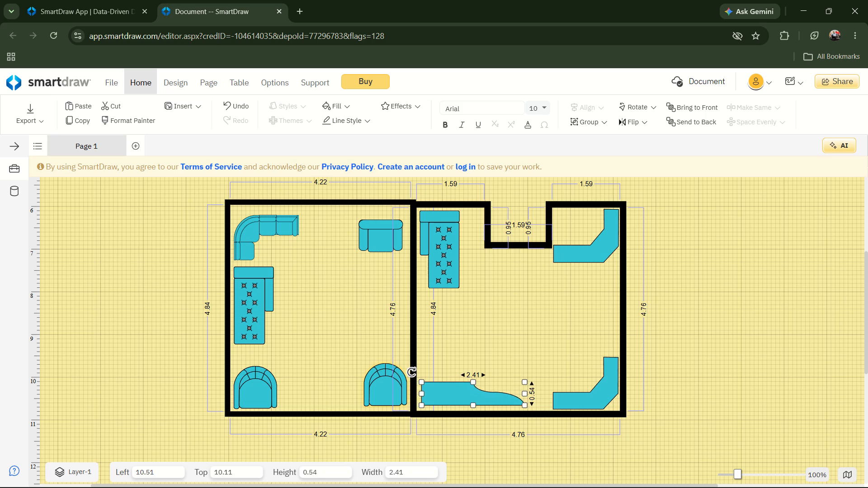
{"action": "key", "text": "Up"}
{"action": "key", "text": "Up"}
{"action": "key", "text": "Left"}
{"action": "key", "text": "Up"}
{"action": "key", "text": "Left"}
{"action": "key", "text": "Up"}
{"action": "key", "text": "Up"}
{"action": "key", "text": "Right"}
{"action": "key", "text": "Up"}
{"action": "key", "text": "Right"}
{"action": "key", "text": "Up"}
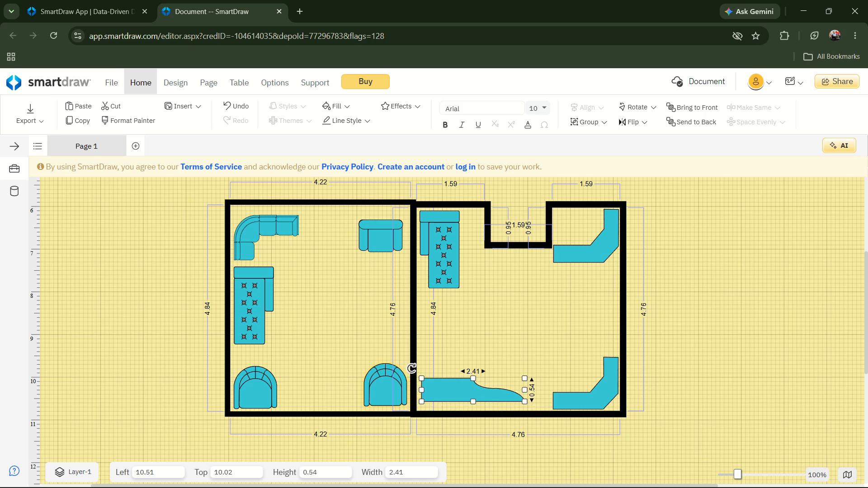
Shift the curved counter diagonally away from the dividing and bottom walls, to about Left 10.68, Top 9.85.
{"action": "key", "text": "Right"}
{"action": "key", "text": "Up"}
{"action": "key", "text": "Right"}
{"action": "key", "text": "Up"}
{"action": "key", "text": "Right"}
{"action": "key", "text": "Up"}
{"action": "key", "text": "Up"}
{"action": "key", "text": "Right"}
{"action": "key", "text": "Up"}
{"action": "key", "text": "Right"}
{"action": "key", "text": "Up"}
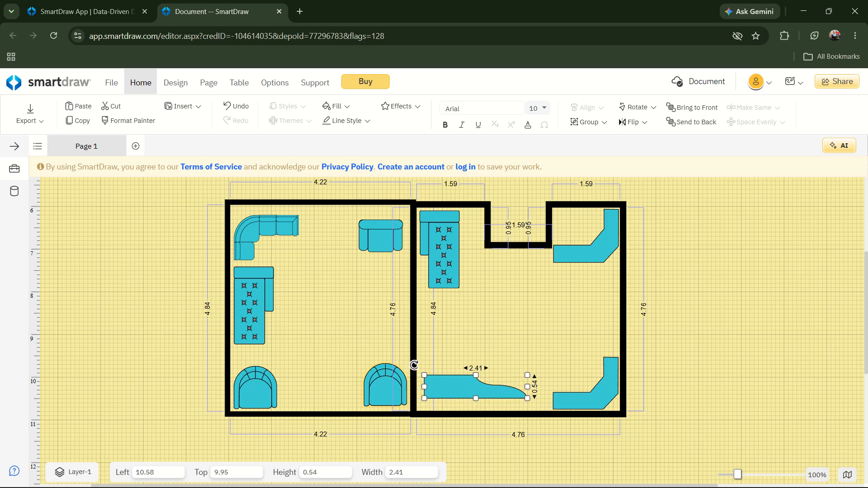
{"action": "key", "text": "Right"}
{"action": "key", "text": "Up"}
{"action": "key", "text": "Right"}
{"action": "key", "text": "Up"}
{"action": "key", "text": "Right"}
{"action": "key", "text": "Up"}
{"action": "key", "text": "Right"}
{"action": "key", "text": "Up"}
{"action": "key", "text": "Right"}
{"action": "key", "text": "Up"}
{"action": "key", "text": "Up"}
{"action": "key", "text": "Right"}
{"action": "key", "text": "Up"}
{"action": "key", "text": "Right"}
{"action": "key", "text": "Up"}
{"action": "key", "text": "Right"}
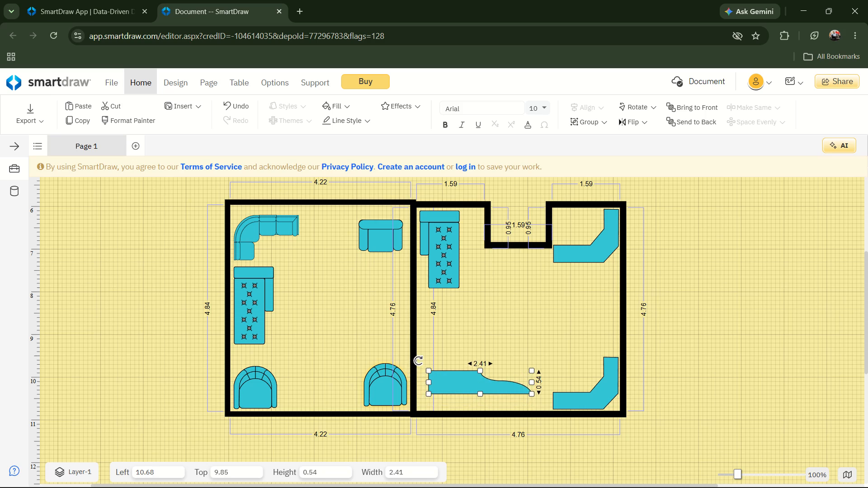
Move the curved counter up and right into the open middle of the right-hand room, to about Left 11.30, Top 8.91.
{"action": "key", "text": "Up"}
{"action": "key", "text": "Right"}
{"action": "key", "text": "Right"}
{"action": "key", "text": "Up"}
{"action": "key", "text": "Up"}
{"action": "key", "text": "Up"}
{"action": "key", "text": "Up"}
{"action": "key", "text": "Up"}
{"action": "key", "text": "Up"}
{"action": "key", "text": "Up"}
{"action": "key", "text": "Up"}
{"action": "key", "text": "Up"}
{"action": "key", "text": "Up"}
{"action": "key", "text": "Up"}
{"action": "key", "text": "Up"}
{"action": "key", "text": "Up"}
{"action": "key", "text": "Up"}
{"action": "key", "text": "Up"}
{"action": "key", "text": "Up"}
{"action": "key", "text": "Up"}
{"action": "key", "text": "Up"}
{"action": "key", "text": "Up"}
{"action": "key", "text": "Up"}
{"action": "key", "text": "Right"}
{"action": "key", "text": "Right"}
{"action": "key", "text": "Right"}
{"action": "key", "text": "Right"}
{"action": "key", "text": "Right"}
{"action": "key", "text": "Right"}
{"action": "key", "text": "Right"}
{"action": "key", "text": "Right"}
{"action": "key", "text": "Right"}
{"action": "key", "text": "Right"}
{"action": "key", "text": "Right"}
{"action": "key", "text": "Right"}
{"action": "key", "text": "Right"}
{"action": "key", "text": "Right"}
{"action": "key", "text": "Right"}
{"action": "key", "text": "Right"}
{"action": "key", "text": "Right"}
{"action": "key", "text": "Right"}
{"action": "key", "text": "Right"}
{"action": "key", "text": "Right"}
{"action": "key", "text": "Up"}
{"action": "key", "text": "Up"}
{"action": "key", "text": "Up"}
{"action": "key", "text": "Up"}
{"action": "key", "text": "Up"}
{"action": "key", "text": "Up"}
{"action": "key", "text": "Up"}
{"action": "key", "text": "Up"}
{"action": "key", "text": "Up"}
{"action": "key", "text": "Up"}
{"action": "key", "text": "Up"}
{"action": "key", "text": "Up"}
{"action": "key", "text": "Up"}
{"action": "key", "text": "Up"}
{"action": "key", "text": "Up"}
{"action": "key", "text": "Up"}
{"action": "key", "text": "Up"}
{"action": "key", "text": "Up"}
{"action": "key", "text": "Up"}
{"action": "key", "text": "Up"}
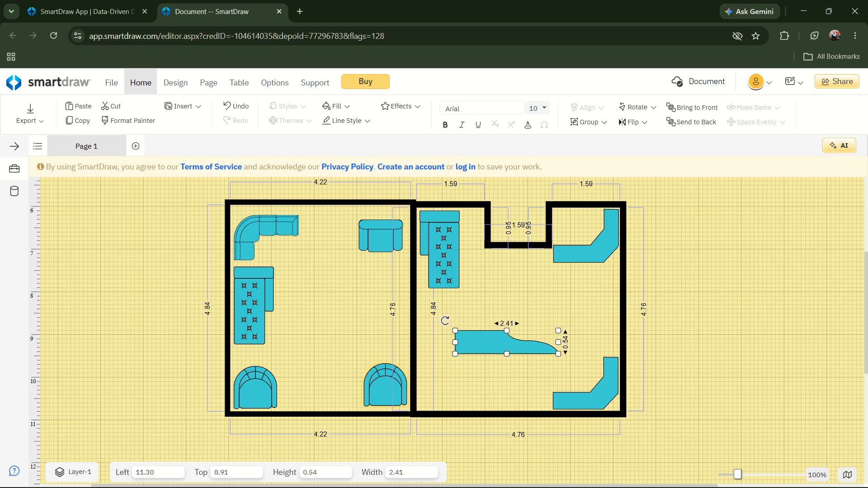
Bring the curved counter back down and towards the dividing wall, to about Left 10.96, Top 9.25.
{"action": "key", "text": "Down"}
{"action": "key", "text": "Down"}
{"action": "key", "text": "Down"}
{"action": "key", "text": "Down"}
{"action": "key", "text": "Down"}
{"action": "key", "text": "Down"}
{"action": "key", "text": "Down"}
{"action": "key", "text": "Down"}
{"action": "key", "text": "Down"}
{"action": "key", "text": "Down"}
{"action": "key", "text": "Down"}
{"action": "key", "text": "Down"}
{"action": "key", "text": "Down"}
{"action": "key", "text": "Down"}
{"action": "key", "text": "Down"}
{"action": "key", "text": "Down"}
{"action": "key", "text": "Down"}
{"action": "key", "text": "Down"}
{"action": "key", "text": "Down"}
{"action": "key", "text": "Down"}
{"action": "key", "text": "Left"}
{"action": "key", "text": "Left"}
{"action": "key", "text": "Left"}
{"action": "key", "text": "Left"}
{"action": "key", "text": "Left"}
{"action": "key", "text": "Left"}
{"action": "key", "text": "Left"}
{"action": "key", "text": "Left"}
{"action": "key", "text": "Left"}
{"action": "key", "text": "Left"}
{"action": "key", "text": "Left"}
{"action": "key", "text": "Left"}
{"action": "key", "text": "Left"}
{"action": "key", "text": "Left"}
{"action": "key", "text": "Left"}
{"action": "key", "text": "Left"}
{"action": "key", "text": "Left"}
{"action": "key", "text": "Left"}
{"action": "key", "text": "Left"}
{"action": "key", "text": "Left"}
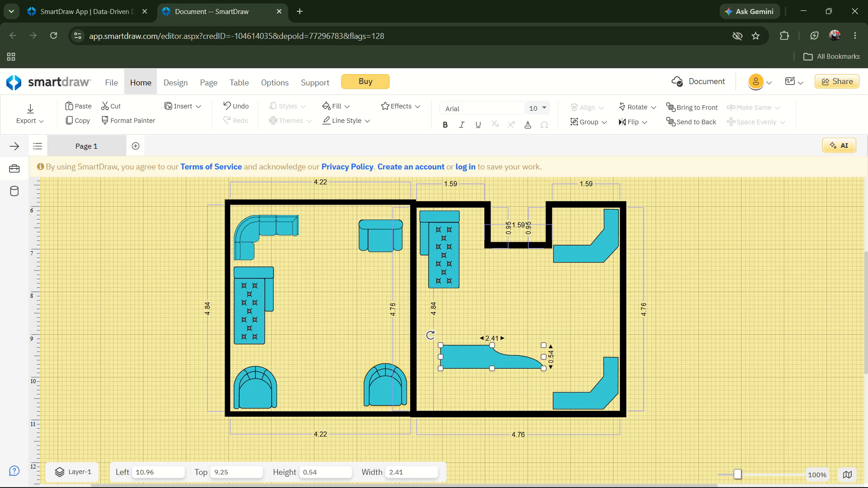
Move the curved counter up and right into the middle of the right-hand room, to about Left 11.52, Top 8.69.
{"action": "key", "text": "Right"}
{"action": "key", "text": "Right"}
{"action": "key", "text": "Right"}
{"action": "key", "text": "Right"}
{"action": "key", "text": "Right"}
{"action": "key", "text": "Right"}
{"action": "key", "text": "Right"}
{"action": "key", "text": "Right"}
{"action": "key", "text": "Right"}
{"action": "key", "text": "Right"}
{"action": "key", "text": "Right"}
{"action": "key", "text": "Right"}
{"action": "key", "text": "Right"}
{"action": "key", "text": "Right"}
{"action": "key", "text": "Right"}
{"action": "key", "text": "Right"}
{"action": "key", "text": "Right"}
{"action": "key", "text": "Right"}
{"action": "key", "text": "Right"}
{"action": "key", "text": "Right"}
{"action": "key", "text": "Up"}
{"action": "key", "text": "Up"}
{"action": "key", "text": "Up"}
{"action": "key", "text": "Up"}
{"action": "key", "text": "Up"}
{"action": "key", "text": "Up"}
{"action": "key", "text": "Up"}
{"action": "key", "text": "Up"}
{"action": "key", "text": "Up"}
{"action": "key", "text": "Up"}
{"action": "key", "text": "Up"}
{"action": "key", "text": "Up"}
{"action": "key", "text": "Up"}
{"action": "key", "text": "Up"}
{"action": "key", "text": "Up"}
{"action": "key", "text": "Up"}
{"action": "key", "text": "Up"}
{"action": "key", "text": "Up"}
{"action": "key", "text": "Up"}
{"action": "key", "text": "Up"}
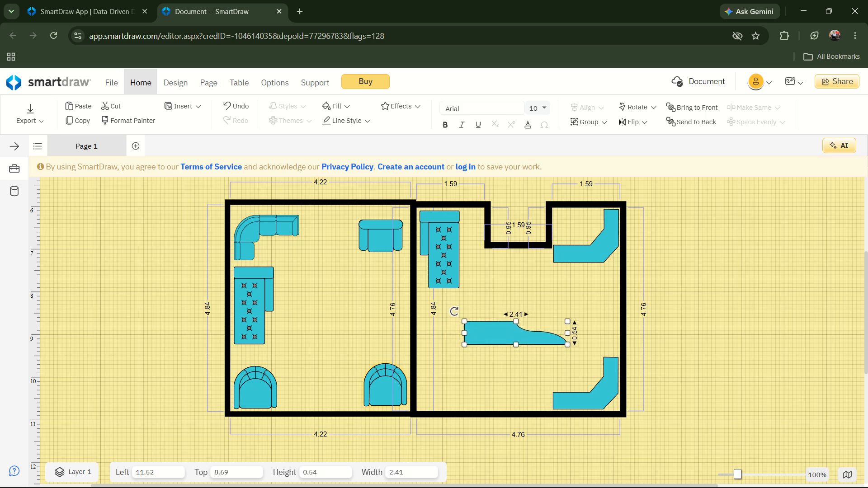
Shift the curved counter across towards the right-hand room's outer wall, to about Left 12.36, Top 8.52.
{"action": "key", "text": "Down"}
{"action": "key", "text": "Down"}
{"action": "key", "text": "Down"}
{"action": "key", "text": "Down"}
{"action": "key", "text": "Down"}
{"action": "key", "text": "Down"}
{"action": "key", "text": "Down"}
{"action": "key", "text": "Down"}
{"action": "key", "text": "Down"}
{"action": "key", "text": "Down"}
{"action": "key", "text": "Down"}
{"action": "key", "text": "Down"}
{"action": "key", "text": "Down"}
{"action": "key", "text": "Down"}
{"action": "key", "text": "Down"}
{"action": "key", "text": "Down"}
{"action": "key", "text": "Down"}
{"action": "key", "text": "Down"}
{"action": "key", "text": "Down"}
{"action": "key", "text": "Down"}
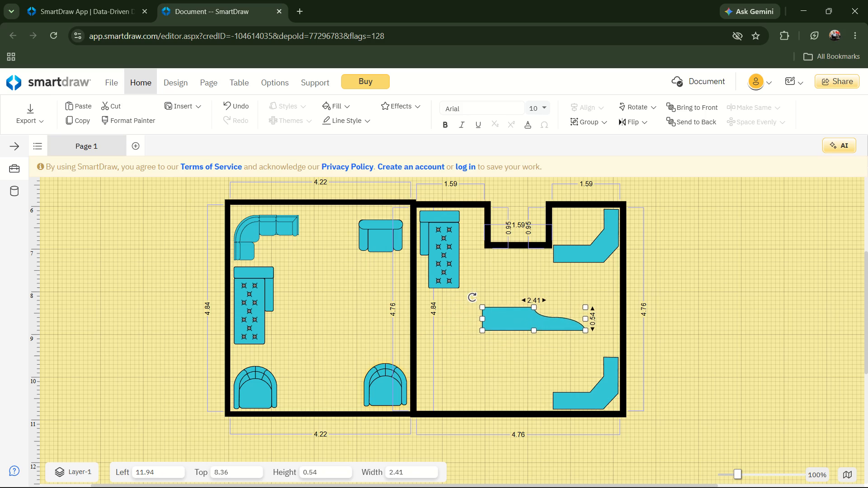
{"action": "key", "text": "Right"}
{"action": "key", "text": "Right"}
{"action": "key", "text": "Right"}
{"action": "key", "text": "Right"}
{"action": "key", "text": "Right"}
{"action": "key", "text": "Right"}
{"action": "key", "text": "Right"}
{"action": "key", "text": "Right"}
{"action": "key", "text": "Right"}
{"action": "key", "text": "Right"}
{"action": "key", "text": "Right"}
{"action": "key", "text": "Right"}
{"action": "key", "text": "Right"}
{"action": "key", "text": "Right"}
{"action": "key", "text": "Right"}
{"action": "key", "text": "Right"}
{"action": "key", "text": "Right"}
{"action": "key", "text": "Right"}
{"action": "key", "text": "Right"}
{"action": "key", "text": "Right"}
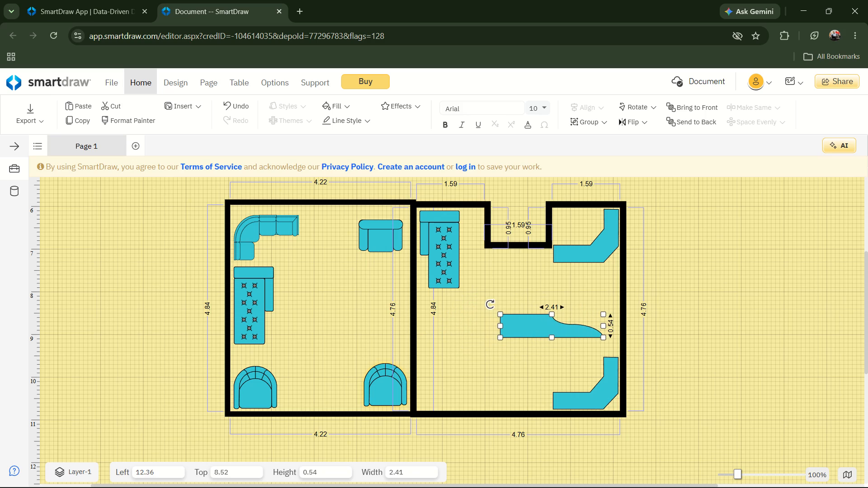
Bring the curved counter back down and left, beside the lower corner counter, to about Left 11.20, Top 9.71.
{"action": "key", "text": "Down"}
{"action": "key", "text": "Down"}
{"action": "key", "text": "Down"}
{"action": "key", "text": "Down"}
{"action": "key", "text": "Down"}
{"action": "key", "text": "Down"}
{"action": "key", "text": "Down"}
{"action": "key", "text": "Down"}
{"action": "key", "text": "Down"}
{"action": "key", "text": "Down"}
{"action": "key", "text": "Down"}
{"action": "key", "text": "Down"}
{"action": "key", "text": "Down"}
{"action": "key", "text": "Down"}
{"action": "key", "text": "Down"}
{"action": "key", "text": "Down"}
{"action": "key", "text": "Down"}
{"action": "key", "text": "Down"}
{"action": "key", "text": "Down"}
{"action": "key", "text": "Down"}
{"action": "key", "text": "Left"}
{"action": "key", "text": "Left"}
{"action": "key", "text": "Left"}
{"action": "key", "text": "Left"}
{"action": "key", "text": "Left"}
{"action": "key", "text": "Left"}
{"action": "key", "text": "Left"}
{"action": "key", "text": "Left"}
{"action": "key", "text": "Left"}
{"action": "key", "text": "Left"}
{"action": "key", "text": "Left"}
{"action": "key", "text": "Left"}
{"action": "key", "text": "Left"}
{"action": "key", "text": "Left"}
{"action": "key", "text": "Left"}
{"action": "key", "text": "Left"}
{"action": "key", "text": "Left"}
{"action": "key", "text": "Left"}
{"action": "key", "text": "Left"}
{"action": "key", "text": "Left"}
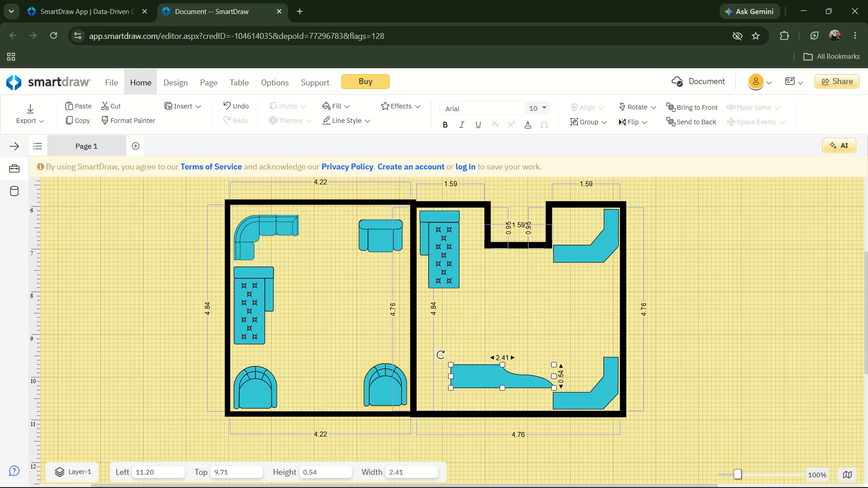
Position the curved counter near the bottom wall, clear of the lower corner counter, at about Left 10.90, Top 10.01.
{"action": "key", "text": "Right"}
{"action": "key", "text": "Right"}
{"action": "key", "text": "Right"}
{"action": "key", "text": "Right"}
{"action": "key", "text": "Right"}
{"action": "key", "text": "Right"}
{"action": "key", "text": "Right"}
{"action": "key", "text": "Right"}
{"action": "key", "text": "Right"}
{"action": "key", "text": "Right"}
{"action": "key", "text": "Right"}
{"action": "key", "text": "Right"}
{"action": "key", "text": "Right"}
{"action": "key", "text": "Right"}
{"action": "key", "text": "Right"}
{"action": "key", "text": "Right"}
{"action": "key", "text": "Right"}
{"action": "key", "text": "Right"}
{"action": "key", "text": "Right"}
{"action": "key", "text": "Right"}
{"action": "key", "text": "Up"}
{"action": "key", "text": "Up"}
{"action": "key", "text": "Up"}
{"action": "key", "text": "Up"}
{"action": "key", "text": "Up"}
{"action": "key", "text": "Up"}
{"action": "key", "text": "Up"}
{"action": "key", "text": "Up"}
{"action": "key", "text": "Up"}
{"action": "key", "text": "Up"}
{"action": "key", "text": "Up"}
{"action": "key", "text": "Up"}
{"action": "key", "text": "Up"}
{"action": "key", "text": "Up"}
{"action": "key", "text": "Up"}
{"action": "key", "text": "Up"}
{"action": "key", "text": "Up"}
{"action": "key", "text": "Up"}
{"action": "key", "text": "Up"}
{"action": "key", "text": "Up"}
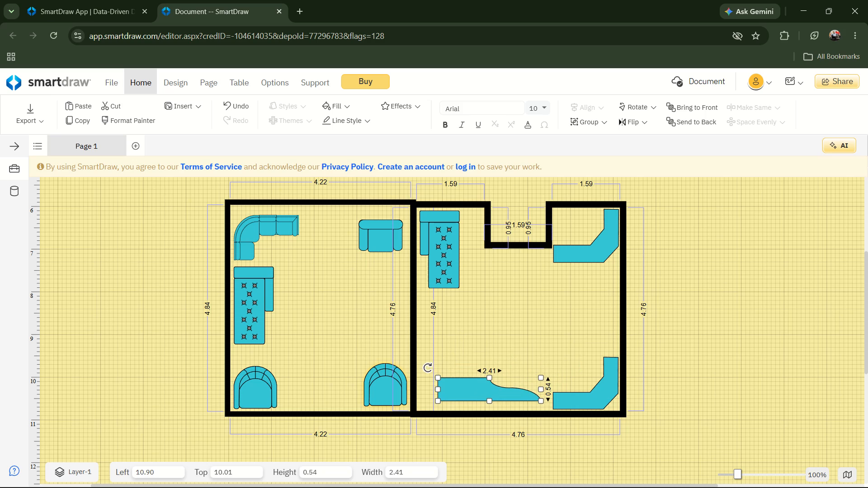
Nudge the curved counter away from the bottom wall of the right-hand room, to about Left 11.34, Top 9.57.
{"action": "key", "text": "Down"}
{"action": "key", "text": "Left"}
{"action": "key", "text": "Left"}
{"action": "key", "text": "Left"}
{"action": "key", "text": "Left"}
{"action": "key", "text": "Left"}
{"action": "key", "text": "Left"}
{"action": "key", "text": "Left"}
{"action": "key", "text": "Left"}
{"action": "key", "text": "Left"}
{"action": "key", "text": "Left"}
{"action": "key", "text": "Left"}
{"action": "key", "text": "Left"}
{"action": "key", "text": "Left"}
{"action": "key", "text": "Left"}
{"action": "key", "text": "Left"}
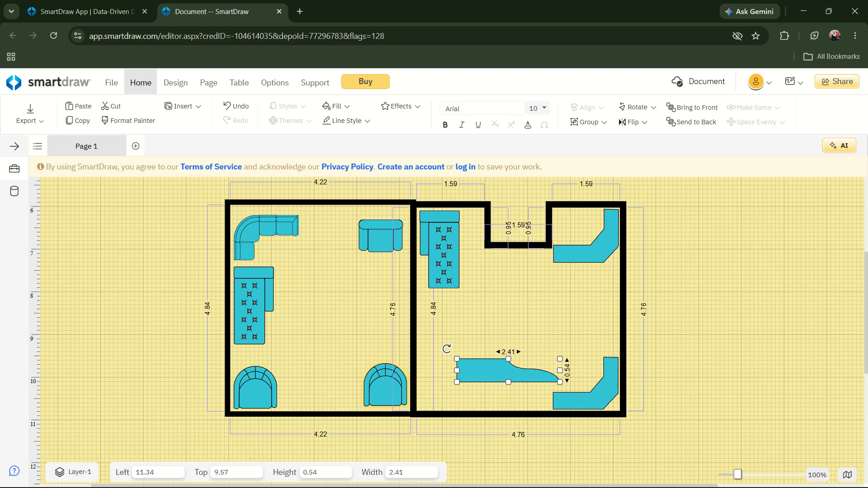
Shift the curved counter sideways, slightly away from the lower corner counter, to about Left 11.16, Top 9.58.
{"action": "key", "text": "Right"}
{"action": "key", "text": "Right"}
{"action": "key", "text": "Right"}
{"action": "key", "text": "Right"}
{"action": "key", "text": "Right"}
{"action": "key", "text": "Right"}
{"action": "key", "text": "Right"}
{"action": "key", "text": "Right"}
{"action": "key", "text": "Right"}
{"action": "key", "text": "Right"}
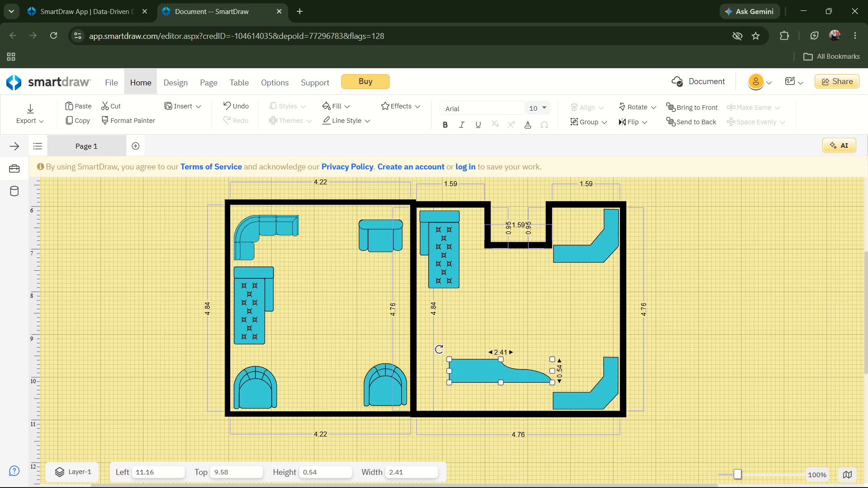
Adjust the curved counter slightly down and across, above the lower corner counter's end, to about Left 11.21, Top 9.62.
{"action": "key", "text": "Down"}
{"action": "key", "text": "Down"}
{"action": "key", "text": "Down"}
{"action": "key", "text": "Left"}
{"action": "key", "text": "Left"}
{"action": "key", "text": "Left"}
{"action": "key", "text": "Left"}
{"action": "key", "text": "Left"}
{"action": "key", "text": "Left"}
{"action": "key", "text": "Left"}
{"action": "key", "text": "Left"}
{"action": "key", "text": "Left"}
{"action": "key", "text": "Left"}
{"action": "key", "text": "Left"}
{"action": "key", "text": "Left"}
{"action": "key", "text": "Left"}
{"action": "key", "text": "Left"}
{"action": "key", "text": "Left"}
{"action": "key", "text": "Left"}
{"action": "key", "text": "Left"}
{"action": "key", "text": "Left"}
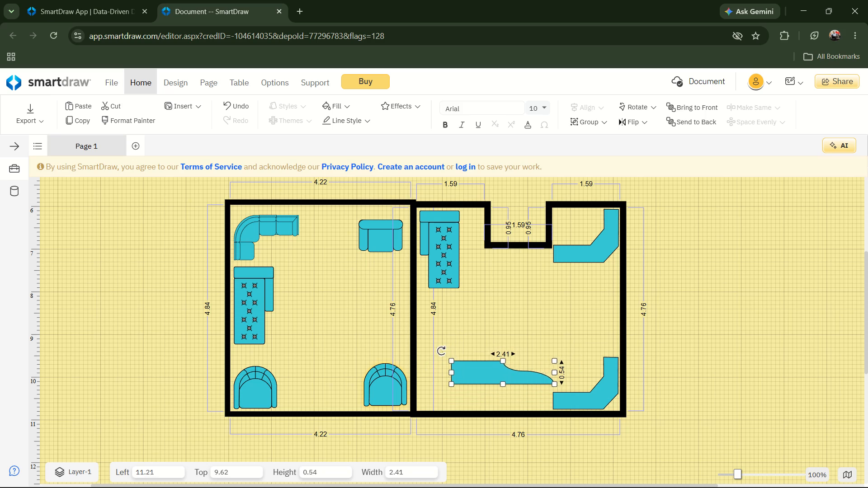
Nudge the curved counter right at the same height, to about Left 11.28, Top 9.62.
{"action": "key", "text": "Right"}
{"action": "key", "text": "Right"}
{"action": "key", "text": "Right"}
{"action": "key", "text": "Right"}
{"action": "key", "text": "Right"}
{"action": "key", "text": "Right"}
{"action": "key", "text": "Right"}
{"action": "key", "text": "Right"}
{"action": "key", "text": "Right"}
{"action": "key", "text": "Right"}
{"action": "key", "text": "Right"}
{"action": "key", "text": "Right"}
{"action": "key", "text": "Right"}
{"action": "key", "text": "Right"}
{"action": "key", "text": "Right"}
{"action": "key", "text": "Right"}
{"action": "key", "text": "Right"}
{"action": "key", "text": "Right"}
{"action": "key", "text": "Right"}
{"action": "key", "text": "Right"}
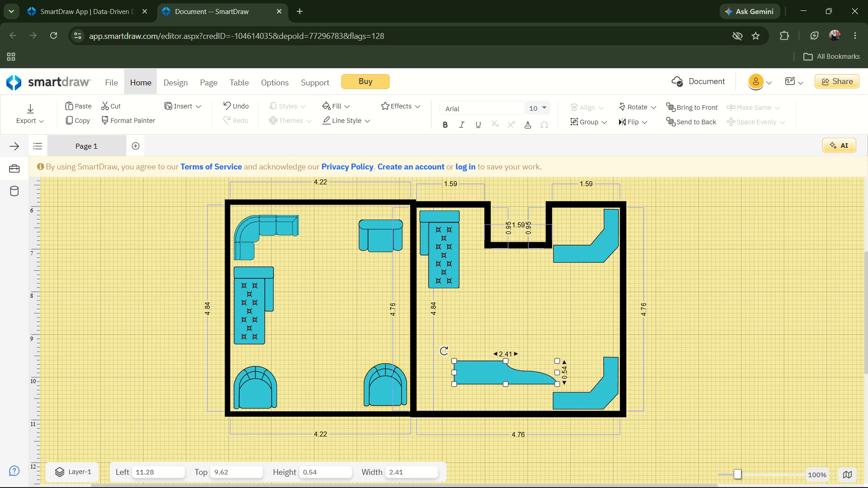
Move the curved counter down and left, beside the lower corner counter, to about Left 11.10, Top 9.82.
{"action": "key", "text": "Down"}
{"action": "key", "text": "Down"}
{"action": "key", "text": "Down"}
{"action": "key", "text": "Down"}
{"action": "key", "text": "Down"}
{"action": "key", "text": "Down"}
{"action": "key", "text": "Down"}
{"action": "key", "text": "Down"}
{"action": "key", "text": "Down"}
{"action": "key", "text": "Down"}
{"action": "key", "text": "Down"}
{"action": "key", "text": "Down"}
{"action": "key", "text": "Down"}
{"action": "key", "text": "Down"}
{"action": "key", "text": "Down"}
{"action": "key", "text": "Down"}
{"action": "key", "text": "Down"}
{"action": "key", "text": "Left"}
{"action": "key", "text": "Left"}
{"action": "key", "text": "Left"}
{"action": "key", "text": "Left"}
{"action": "key", "text": "Left"}
{"action": "key", "text": "Left"}
{"action": "key", "text": "Left"}
{"action": "key", "text": "Left"}
{"action": "key", "text": "Left"}
{"action": "key", "text": "Left"}
{"action": "key", "text": "Left"}
{"action": "key", "text": "Left"}
{"action": "key", "text": "Left"}
{"action": "key", "text": "Left"}
{"action": "key", "text": "Left"}
{"action": "key", "text": "Left"}
{"action": "key", "text": "Left"}
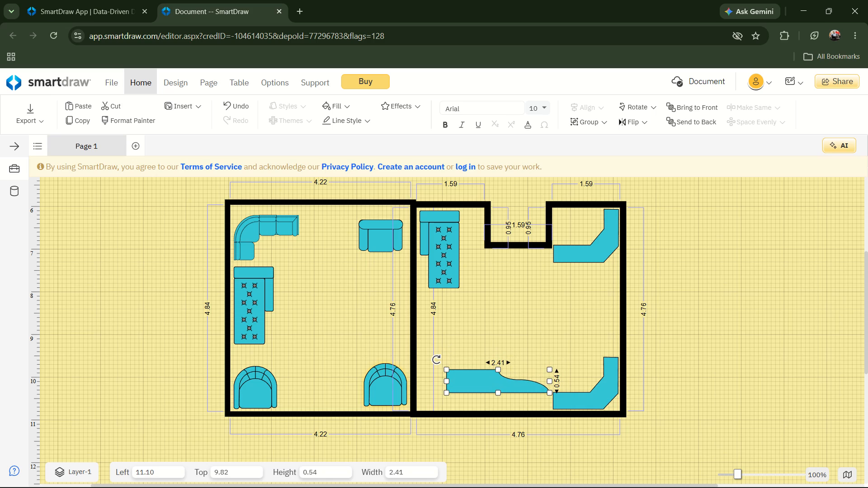
Nudge the curved counter up and right, against the lower corner counter's end, to about Left 11.19, Top 9.73.
{"action": "key", "text": "Right"}
{"action": "key", "text": "Right"}
{"action": "key", "text": "Right"}
{"action": "key", "text": "Right"}
{"action": "key", "text": "Right"}
{"action": "key", "text": "Right"}
{"action": "key", "text": "Right"}
{"action": "key", "text": "Right"}
{"action": "key", "text": "Right"}
{"action": "key", "text": "Up"}
{"action": "key", "text": "Up"}
{"action": "key", "text": "Up"}
{"action": "key", "text": "Up"}
{"action": "key", "text": "Up"}
{"action": "key", "text": "Up"}
{"action": "key", "text": "Up"}
{"action": "key", "text": "Up"}
{"action": "key", "text": "Up"}
{"action": "key", "text": "Down"}
{"action": "key", "text": "Down"}
{"action": "key", "text": "Left"}
{"action": "key", "text": "Left"}
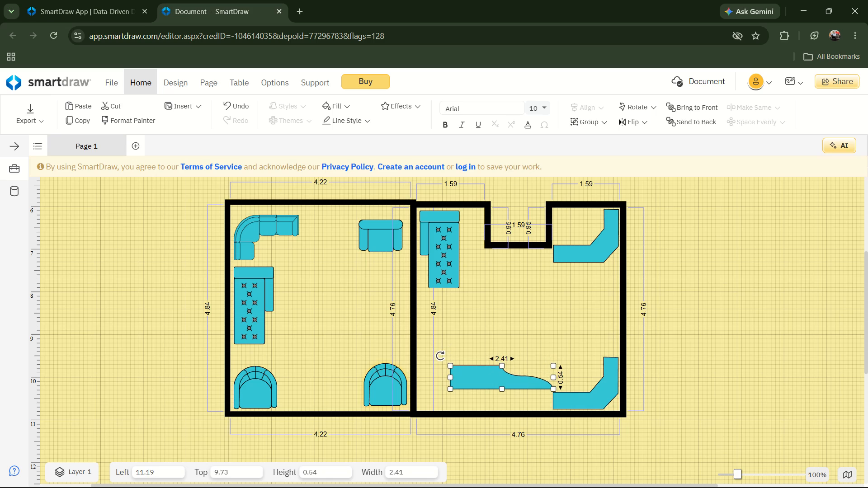
Settle the curved counter just clear of the lower corner counter at about Left 11.14, Top 9.79, and deselect it.
{"action": "key", "text": "Down"}
{"action": "key", "text": "Left"}
{"action": "key", "text": "Down"}
{"action": "key", "text": "Left"}
{"action": "key", "text": "Down"}
{"action": "key", "text": "Left"}
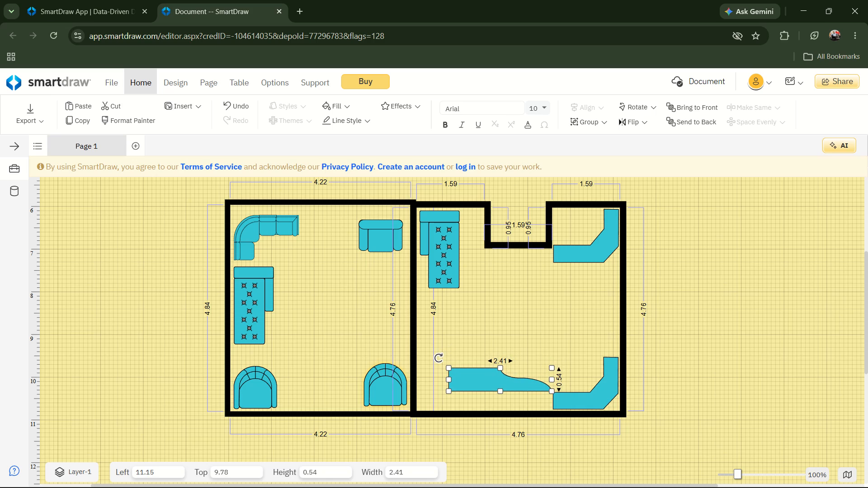
{"action": "key", "text": "Down"}
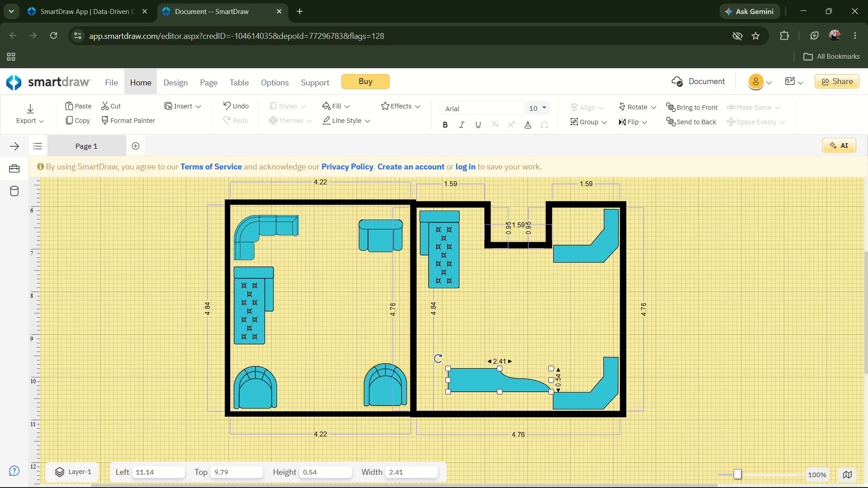
{"action": "left_click", "coordinate": [520, 329]}
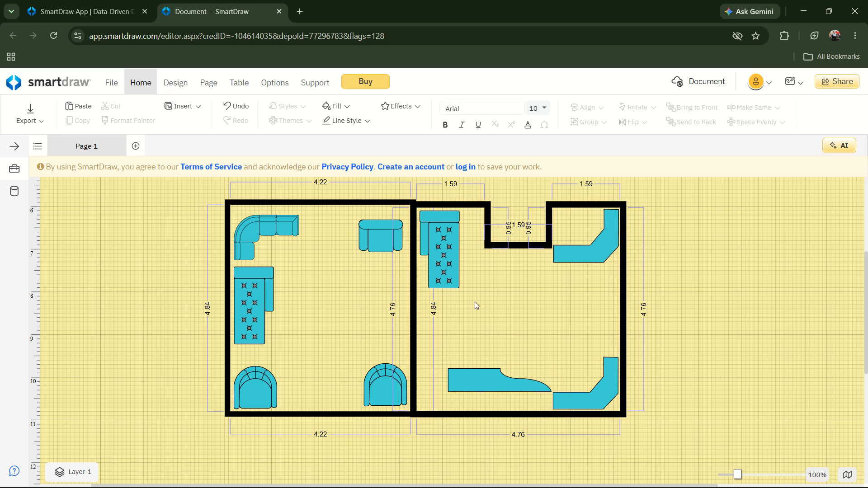
Nudge the chaise in the right room's upper corner slightly right and up, to about Left 10.48, Top 6.08.
{"action": "left_click", "coordinate": [454, 279]}
{"action": "left_click", "coordinate": [453, 279]}
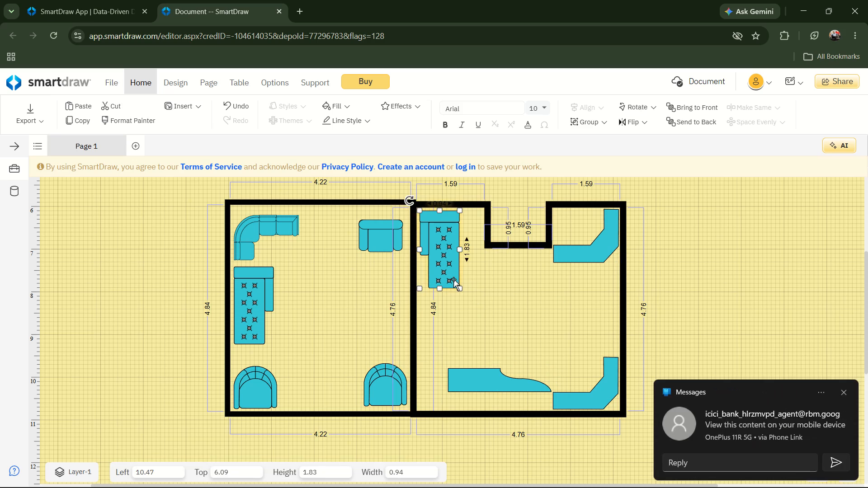
{"action": "key", "text": "Right"}
{"action": "key", "text": "Right"}
{"action": "key", "text": "Right"}
{"action": "key", "text": "Right"}
{"action": "key", "text": "Right"}
{"action": "key", "text": "Right"}
{"action": "key", "text": "Right"}
{"action": "key", "text": "Right"}
{"action": "key", "text": "Right"}
{"action": "key", "text": "Right"}
{"action": "key", "text": "Right"}
{"action": "key", "text": "Right"}
{"action": "key", "text": "Right"}
{"action": "key", "text": "Right"}
{"action": "key", "text": "Right"}
{"action": "key", "text": "Up"}
{"action": "key", "text": "Up"}
{"action": "key", "text": "Up"}
{"action": "key", "text": "Up"}
{"action": "key", "text": "Up"}
{"action": "key", "text": "Up"}
{"action": "key", "text": "Up"}
{"action": "key", "text": "Up"}
{"action": "key", "text": "Up"}
{"action": "key", "text": "Up"}
{"action": "key", "text": "Up"}
{"action": "key", "text": "Up"}
{"action": "key", "text": "Up"}
{"action": "key", "text": "Up"}
{"action": "key", "text": "Up"}
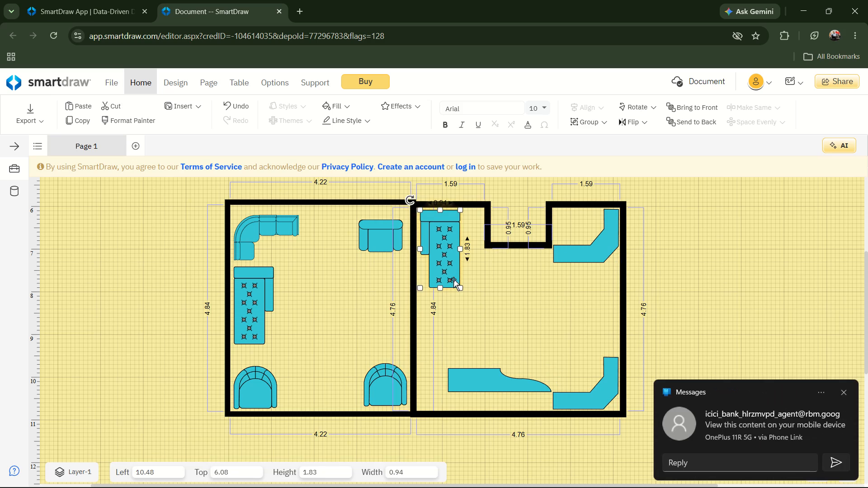
{"action": "key", "text": "Down"}
{"action": "key", "text": "Down"}
{"action": "key", "text": "Down"}
{"action": "key", "text": "Down"}
{"action": "key", "text": "Down"}
{"action": "key", "text": "Down"}
{"action": "key", "text": "Down"}
{"action": "key", "text": "Down"}
{"action": "key", "text": "Down"}
{"action": "key", "text": "Down"}
{"action": "key", "text": "Down"}
{"action": "key", "text": "Down"}
{"action": "key", "text": "Down"}
{"action": "key", "text": "Down"}
{"action": "key", "text": "Left"}
{"action": "key", "text": "Left"}
{"action": "key", "text": "Left"}
{"action": "key", "text": "Left"}
{"action": "key", "text": "Left"}
{"action": "key", "text": "Left"}
{"action": "key", "text": "Left"}
{"action": "key", "text": "Left"}
{"action": "key", "text": "Left"}
{"action": "key", "text": "Left"}
{"action": "key", "text": "Left"}
{"action": "key", "text": "Left"}
{"action": "key", "text": "Left"}
{"action": "key", "text": "Left"}
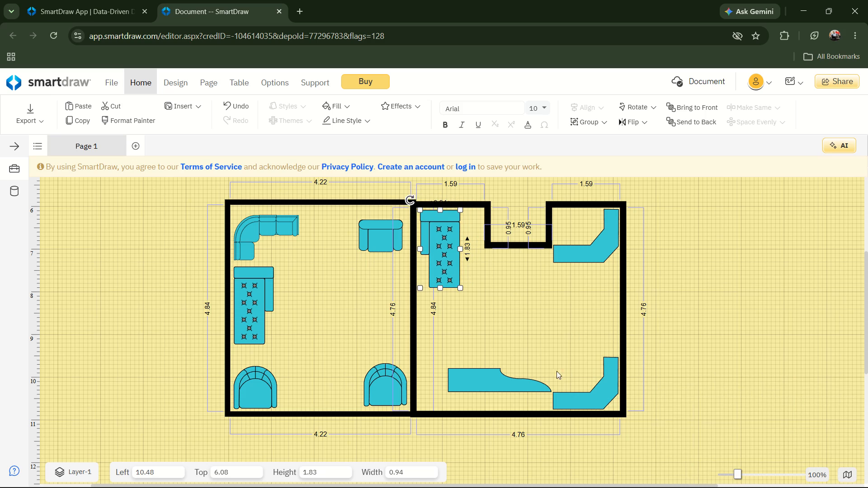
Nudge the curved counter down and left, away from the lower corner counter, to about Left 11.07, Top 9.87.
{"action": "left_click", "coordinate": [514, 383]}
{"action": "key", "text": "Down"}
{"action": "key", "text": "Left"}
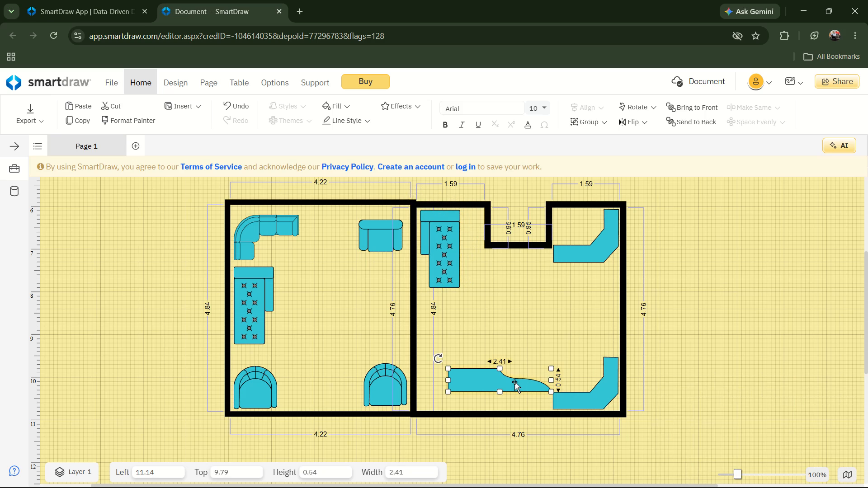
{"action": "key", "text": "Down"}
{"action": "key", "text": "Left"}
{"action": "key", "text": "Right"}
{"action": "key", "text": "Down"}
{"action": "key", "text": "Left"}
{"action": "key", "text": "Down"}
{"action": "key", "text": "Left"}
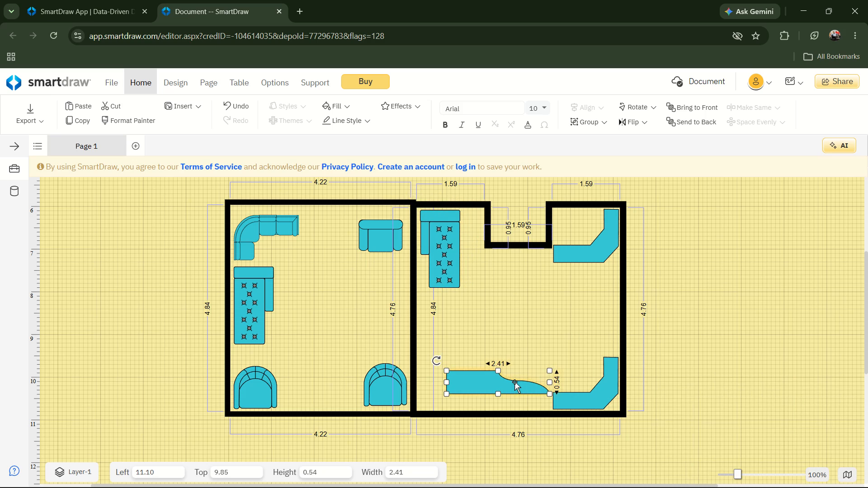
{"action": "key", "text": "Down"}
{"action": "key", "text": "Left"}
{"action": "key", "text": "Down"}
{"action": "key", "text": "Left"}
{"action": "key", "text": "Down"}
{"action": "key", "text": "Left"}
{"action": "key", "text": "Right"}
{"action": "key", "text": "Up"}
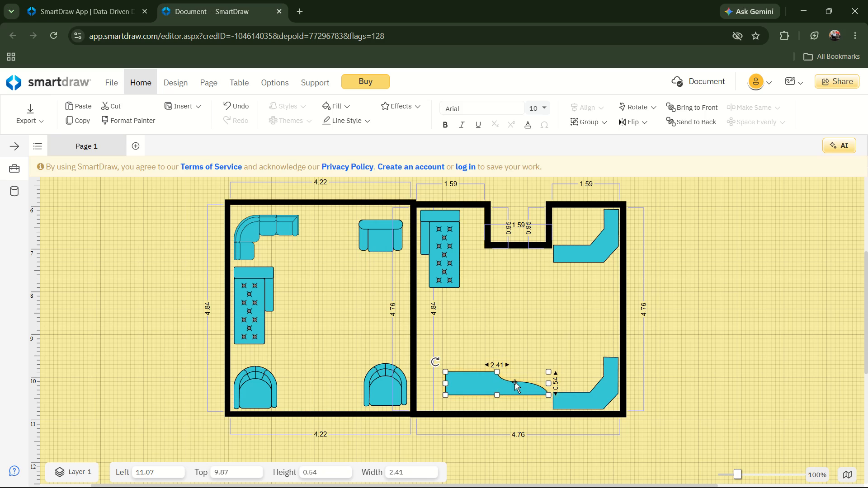
Nudge the curved counter diagonally up and right, to about Left 11.17, Top 9.77.
{"action": "key", "text": "Right"}
{"action": "key", "text": "Up"}
{"action": "key", "text": "Right"}
{"action": "key", "text": "Up"}
{"action": "key", "text": "Right"}
{"action": "key", "text": "Up"}
{"action": "key", "text": "Right"}
{"action": "key", "text": "Up"}
{"action": "key", "text": "Right"}
{"action": "key", "text": "Up"}
{"action": "key", "text": "Right"}
{"action": "key", "text": "Up"}
{"action": "key", "text": "Right"}
{"action": "key", "text": "Up"}
{"action": "key", "text": "Right"}
{"action": "key", "text": "Up"}
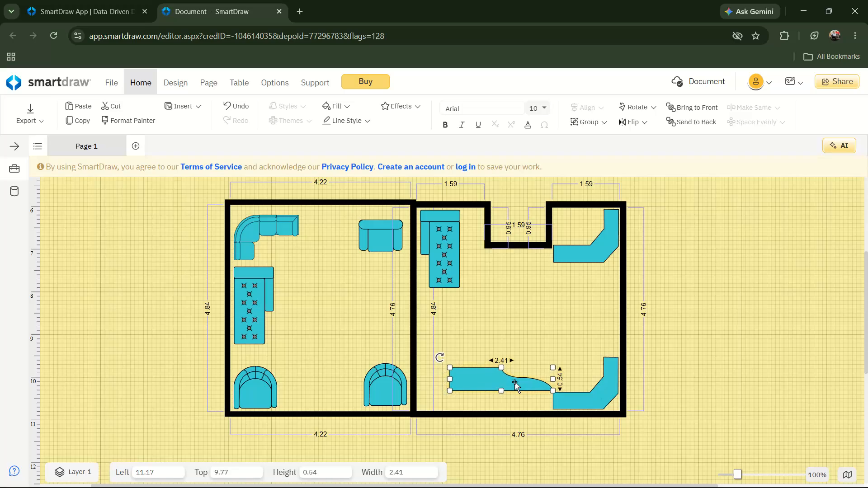
Move the curved counter up, clear of the lower corner counter's end, to about Left 11.17, Top 9.34.
{"action": "key", "text": "Right"}
{"action": "key", "text": "Up"}
{"action": "key", "text": "Right"}
{"action": "key", "text": "Up"}
{"action": "key", "text": "Up"}
{"action": "key", "text": "Up"}
{"action": "key", "text": "Up"}
{"action": "key", "text": "Up"}
{"action": "key", "text": "Up"}
{"action": "key", "text": "Up"}
{"action": "key", "text": "Up"}
{"action": "key", "text": "Up"}
{"action": "key", "text": "Up"}
{"action": "key", "text": "Up"}
{"action": "key", "text": "Up"}
{"action": "key", "text": "Up"}
{"action": "key", "text": "Up"}
{"action": "key", "text": "Up"}
{"action": "key", "text": "Up"}
{"action": "key", "text": "Up"}
{"action": "key", "text": "Up"}
{"action": "key", "text": "Up"}
{"action": "key", "text": "Up"}
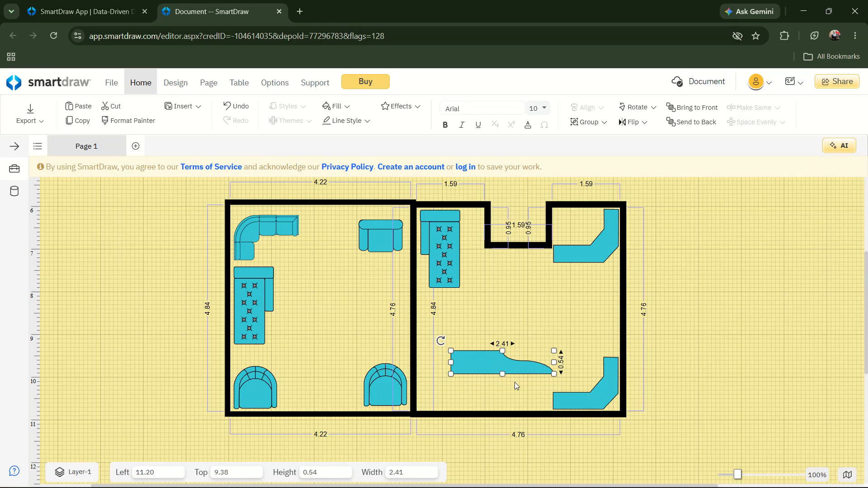
{"action": "key", "text": "space"}
{"action": "key", "text": "space"}
{"action": "key", "text": "space"}
{"action": "key", "text": "space"}
{"action": "key", "text": "Up"}
{"action": "key", "text": "Left"}
{"action": "key", "text": "Left"}
{"action": "key", "text": "Up"}
{"action": "key", "text": "Up"}
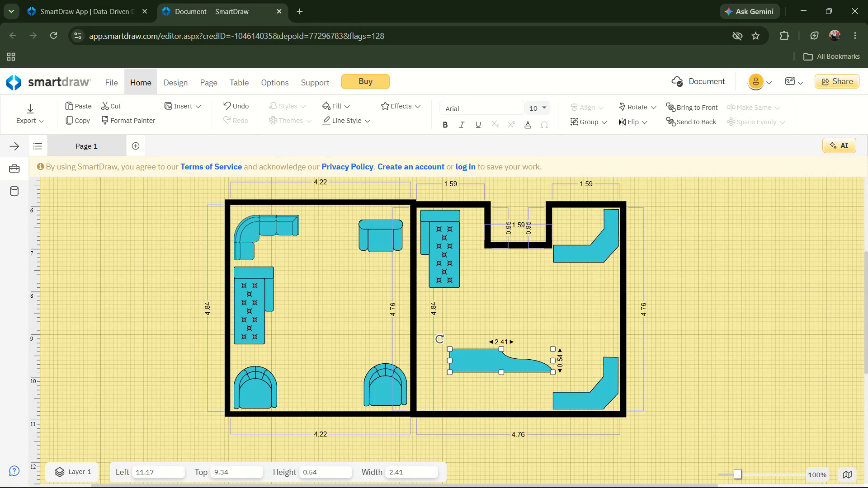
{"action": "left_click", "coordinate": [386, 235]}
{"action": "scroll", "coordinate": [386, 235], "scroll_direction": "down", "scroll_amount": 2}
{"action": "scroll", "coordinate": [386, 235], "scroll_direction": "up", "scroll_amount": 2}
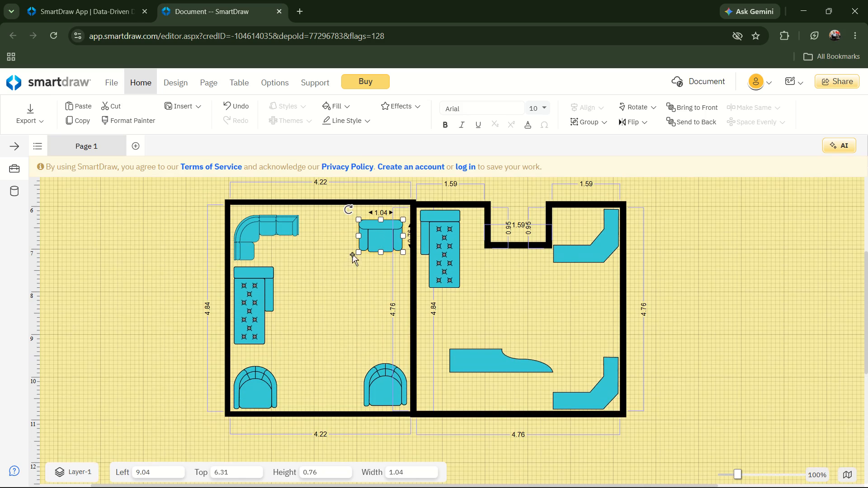
Move the left room's chaise away from the side wall into the open floor, to about Left 7.13, Top 7.84.
{"action": "left_click", "coordinate": [281, 287]}
{"action": "left_click", "coordinate": [255, 290]}
{"action": "left_click_drag", "start_coordinate": [255, 290], "coordinate": [284, 315]}
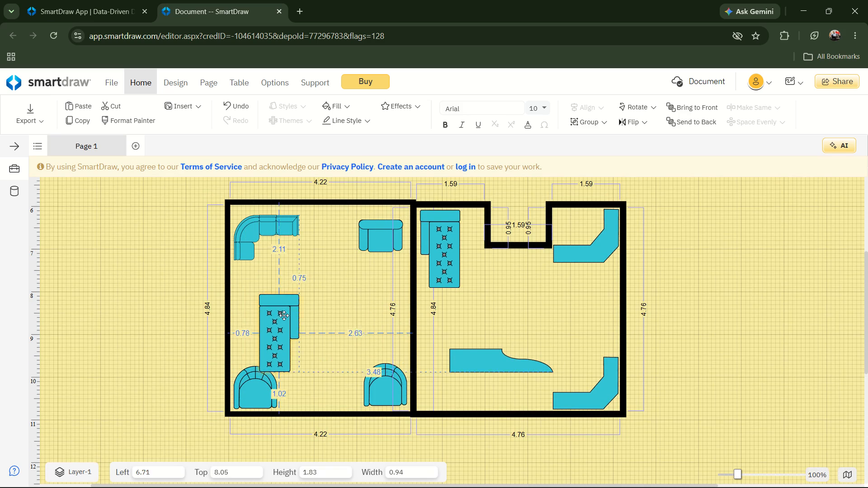
{"action": "left_click_drag", "start_coordinate": [284, 315], "coordinate": [415, 314]}
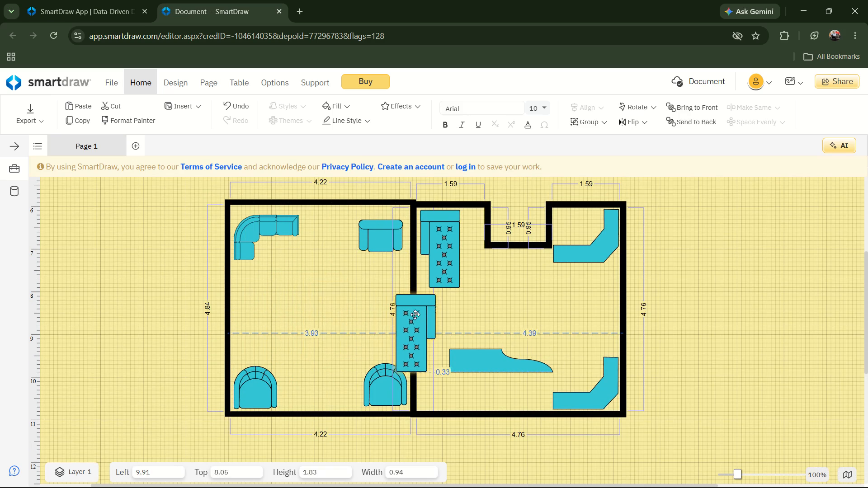
{"action": "left_click_drag", "start_coordinate": [415, 314], "coordinate": [298, 309]}
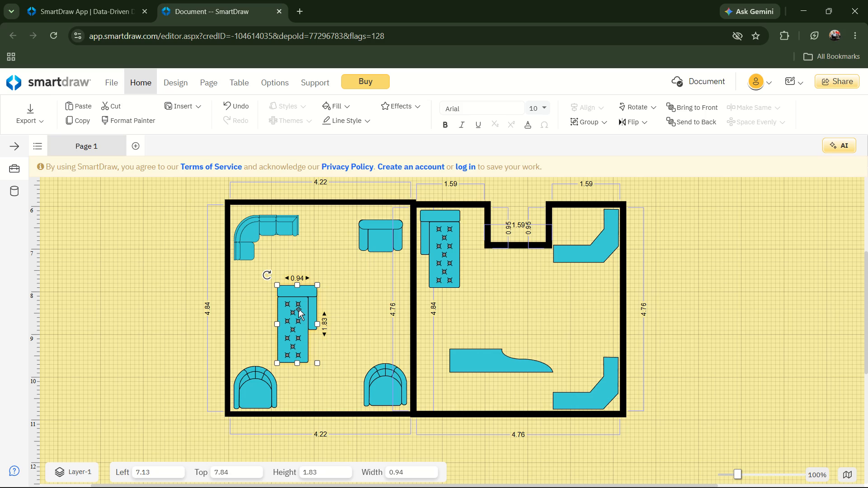
Move the curved corner sofa up toward the left room's top wall, to about Left 6.13, Top 6.12.
{"action": "left_click", "coordinate": [270, 220]}
{"action": "left_click_drag", "start_coordinate": [270, 221], "coordinate": [270, 217]}
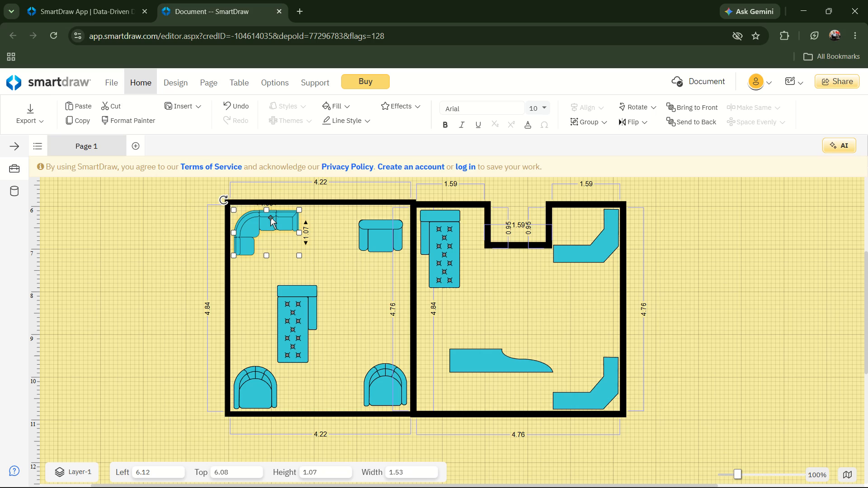
{"action": "key", "text": "Down"}
{"action": "key", "text": "Down"}
{"action": "key", "text": "Down"}
{"action": "key", "text": "Right"}
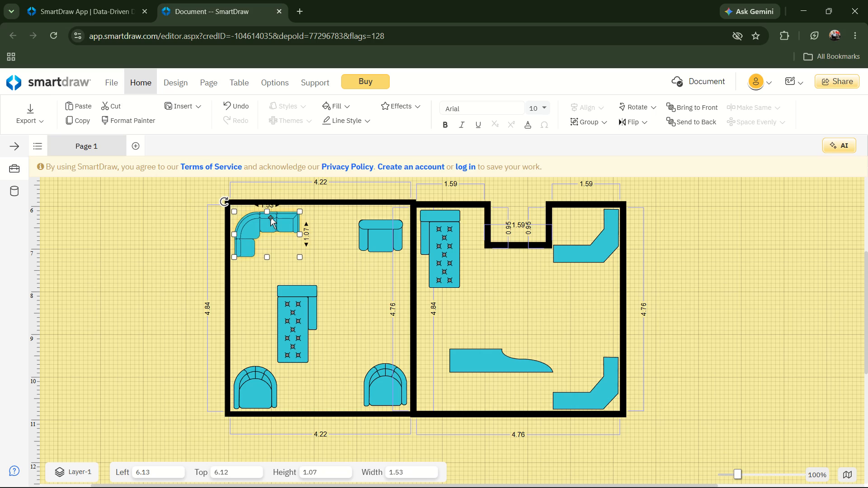
Nudge the curved corner sofa up and left, snug into the left room's top corner, at about Left 6.09, Top 6.05.
{"action": "key", "text": "Down"}
{"action": "key", "text": "Right"}
{"action": "key", "text": "Left"}
{"action": "key", "text": "Up"}
{"action": "key", "text": "Up"}
{"action": "key", "text": "Up"}
{"action": "key", "text": "Up"}
{"action": "key", "text": "Up"}
{"action": "key", "text": "Left"}
{"action": "key", "text": "Up"}
{"action": "key", "text": "Up"}
{"action": "key", "text": "Left"}
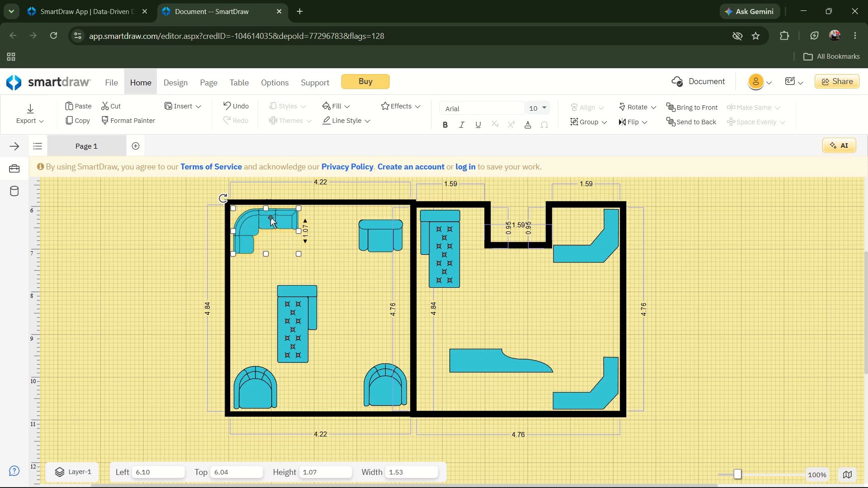
{"action": "key", "text": "Up"}
{"action": "key", "text": "Left"}
{"action": "key", "text": "Up"}
{"action": "key", "text": "Up"}
{"action": "key", "text": "Up"}
{"action": "key", "text": "Left"}
{"action": "key", "text": "Left"}
{"action": "key", "text": "Up"}
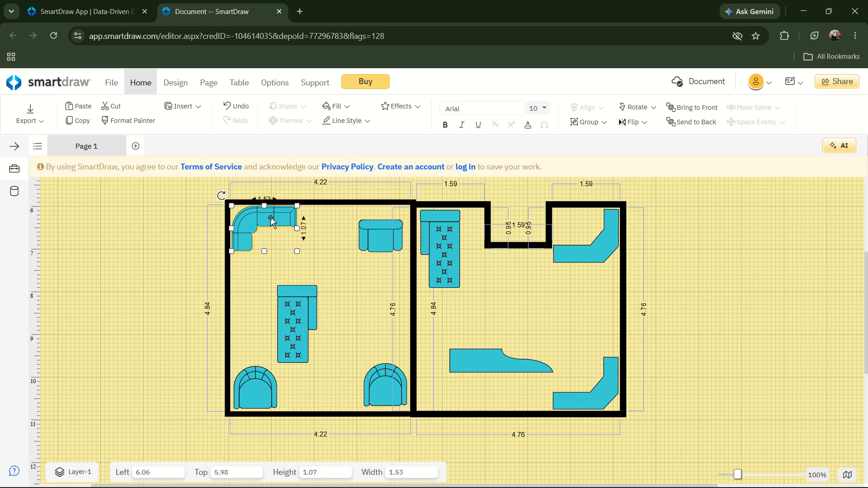
Nudge the curved corner sofa down, clear of the left room's top wall, to about Top 6.11.
{"action": "key", "text": "Down"}
{"action": "key", "text": "Down"}
{"action": "key", "text": "Up"}
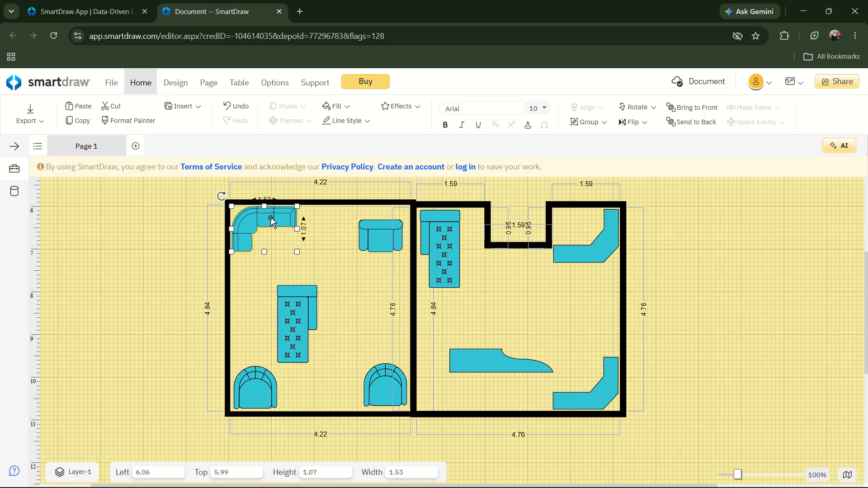
{"action": "key", "text": "Down"}
{"action": "key", "text": "Down"}
{"action": "key", "text": "Down"}
{"action": "key", "text": "Down"}
{"action": "key", "text": "Down"}
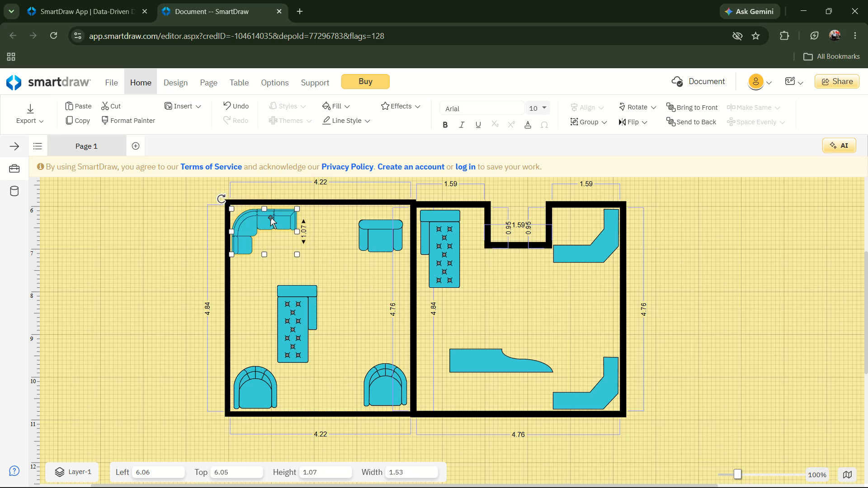
{"action": "key", "text": "Down"}
{"action": "key", "text": "Down"}
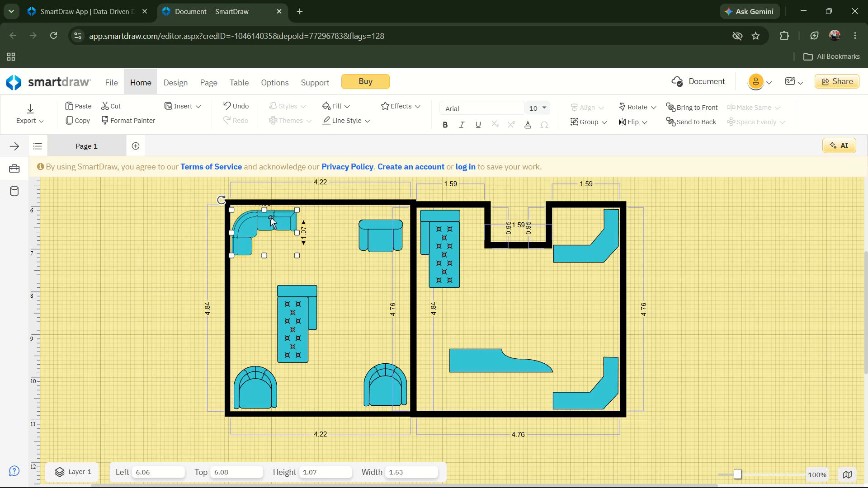
{"action": "key", "text": "Down"}
{"action": "key", "text": "Down"}
{"action": "key", "text": "Down"}
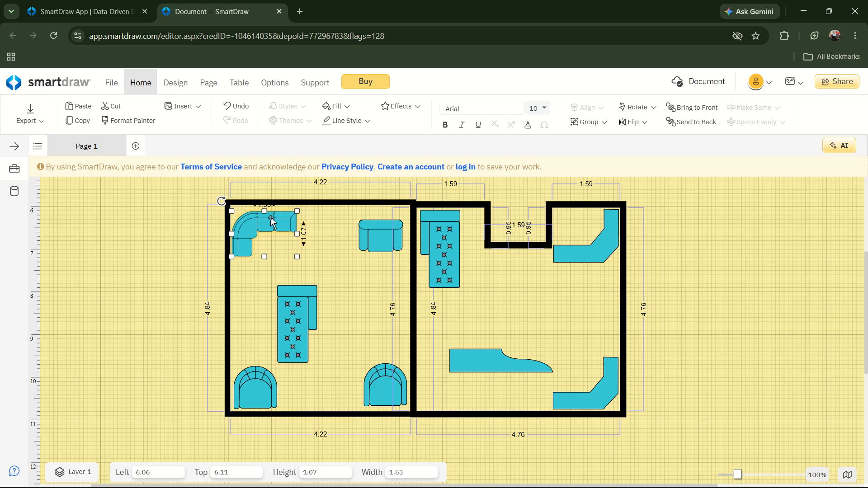
{"action": "key", "text": "Up"}
Shift the curved corner sofa right, away from the side wall, and slightly up, to about Left 6.18, Top 6.07.
{"action": "key", "text": "Right"}
{"action": "key", "text": "Right"}
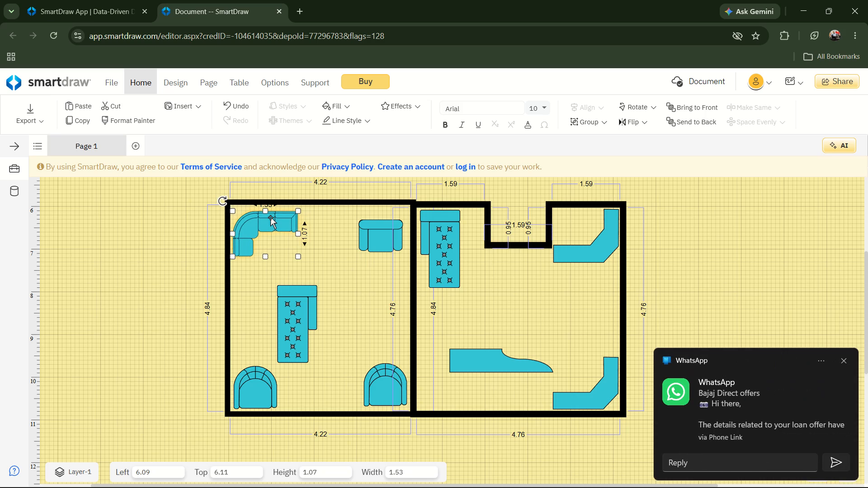
{"action": "key", "text": "Right"}
{"action": "key", "text": "Right"}
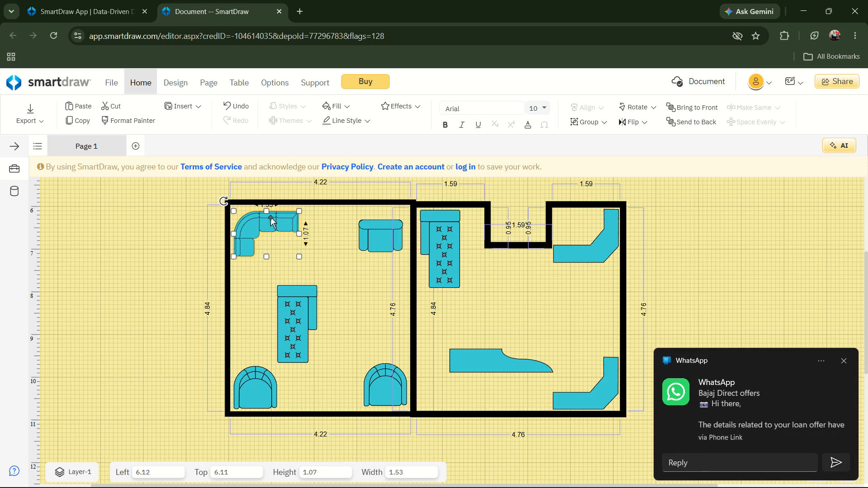
{"action": "key", "text": "Right"}
{"action": "key", "text": "Right"}
{"action": "key", "text": "Right"}
{"action": "key", "text": "Right"}
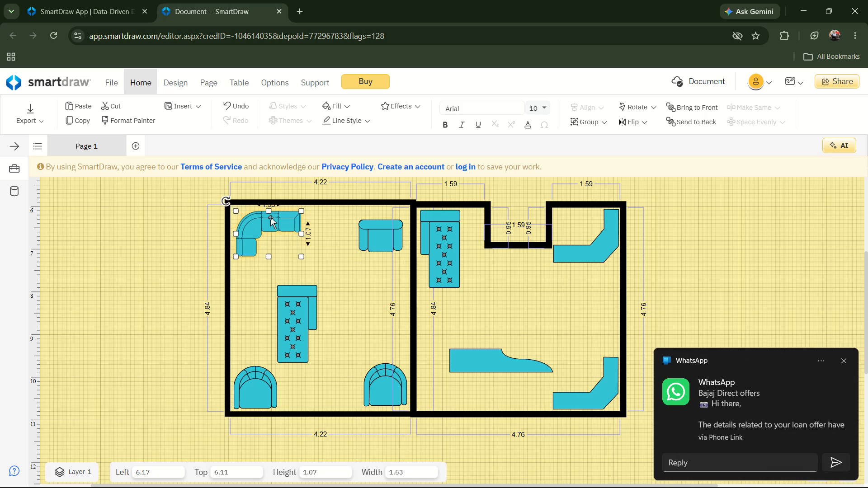
{"action": "key", "text": "Right"}
{"action": "key", "text": "Up"}
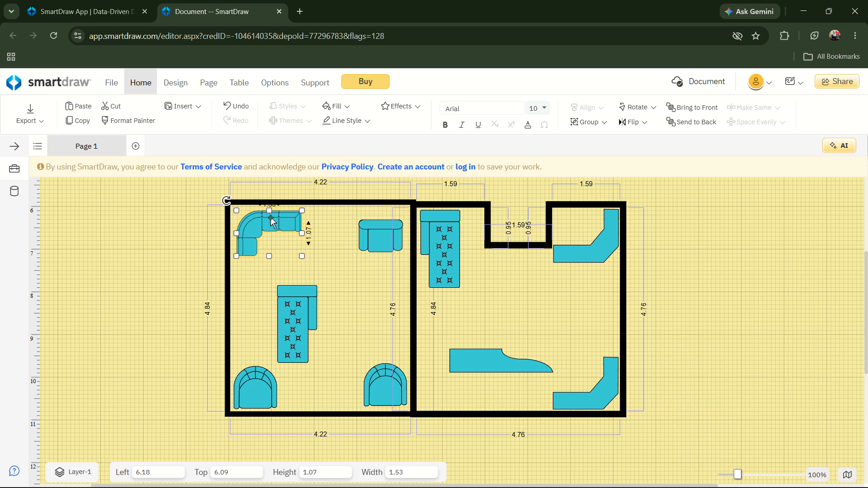
{"action": "key", "text": "Down"}
{"action": "key", "text": "Down"}
{"action": "key", "text": "Down"}
{"action": "key", "text": "Up"}
{"action": "key", "text": "Up"}
{"action": "key", "text": "Up"}
{"action": "key", "text": "Up"}
{"action": "key", "text": "Up"}
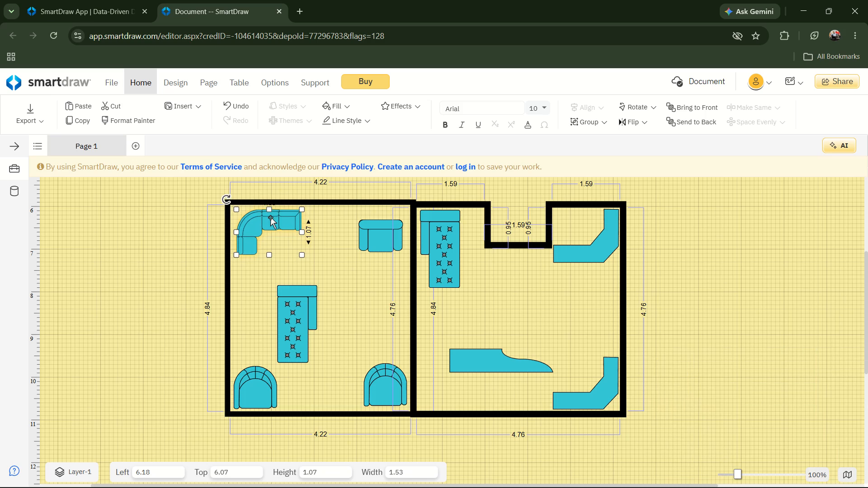
Nudge the curved corner sofa back toward the side wall and fine-tune its gap to the top wall, at about Left 6.10, Top 6.09.
{"action": "key", "text": "Left"}
{"action": "key", "text": "Left"}
{"action": "key", "text": "Left"}
{"action": "key", "text": "Left"}
{"action": "key", "text": "Left"}
{"action": "key", "text": "Left"}
{"action": "key", "text": "Left"}
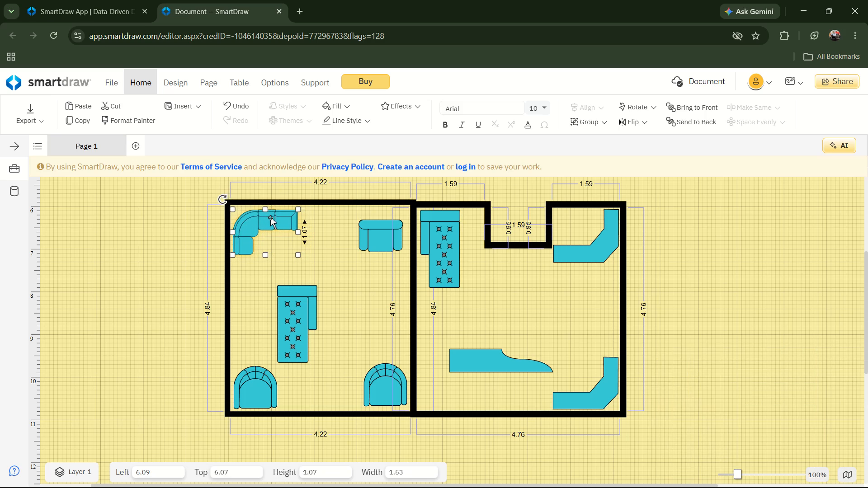
{"action": "key", "text": "Up"}
{"action": "key", "text": "Up"}
{"action": "key", "text": "Down"}
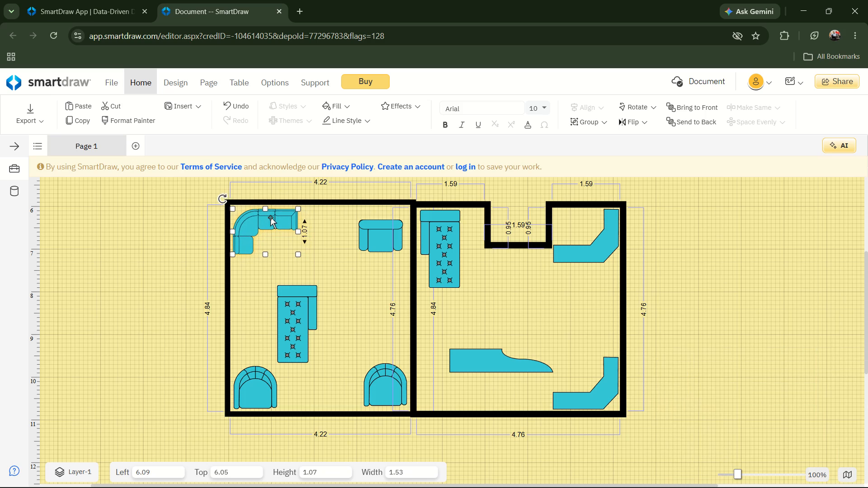
{"action": "key", "text": "Right"}
{"action": "key", "text": "Right"}
{"action": "key", "text": "Up"}
{"action": "key", "text": "Down"}
{"action": "key", "text": "Left"}
{"action": "key", "text": "Left"}
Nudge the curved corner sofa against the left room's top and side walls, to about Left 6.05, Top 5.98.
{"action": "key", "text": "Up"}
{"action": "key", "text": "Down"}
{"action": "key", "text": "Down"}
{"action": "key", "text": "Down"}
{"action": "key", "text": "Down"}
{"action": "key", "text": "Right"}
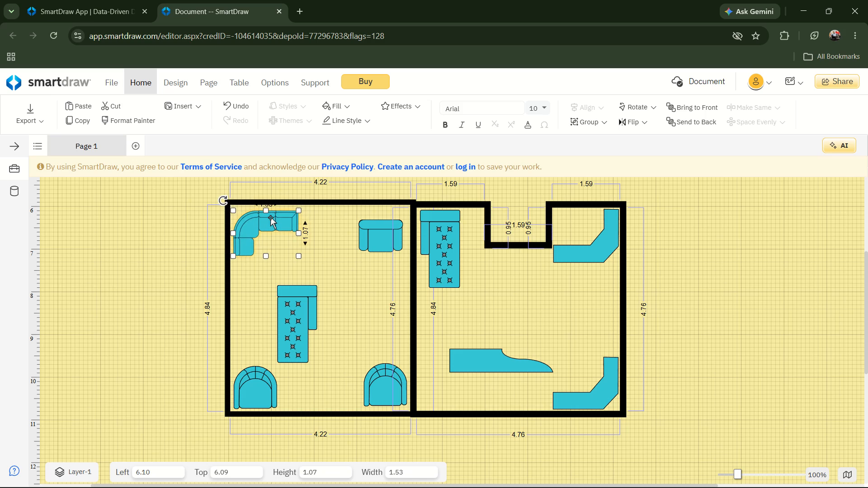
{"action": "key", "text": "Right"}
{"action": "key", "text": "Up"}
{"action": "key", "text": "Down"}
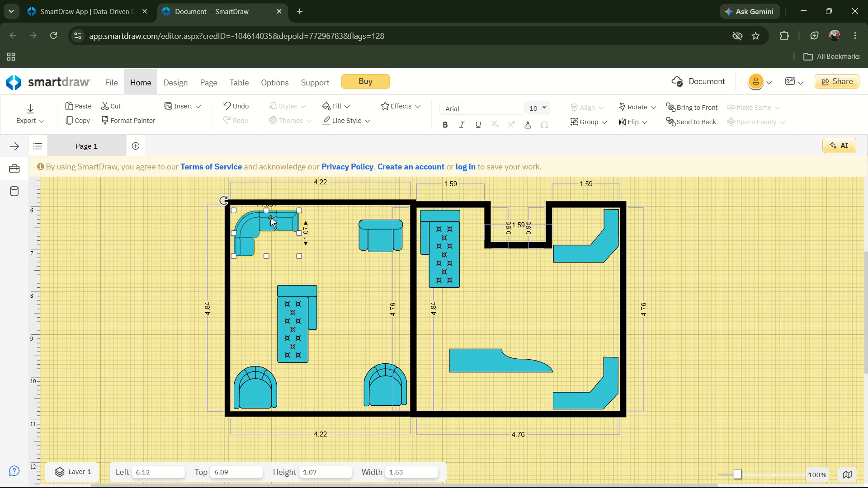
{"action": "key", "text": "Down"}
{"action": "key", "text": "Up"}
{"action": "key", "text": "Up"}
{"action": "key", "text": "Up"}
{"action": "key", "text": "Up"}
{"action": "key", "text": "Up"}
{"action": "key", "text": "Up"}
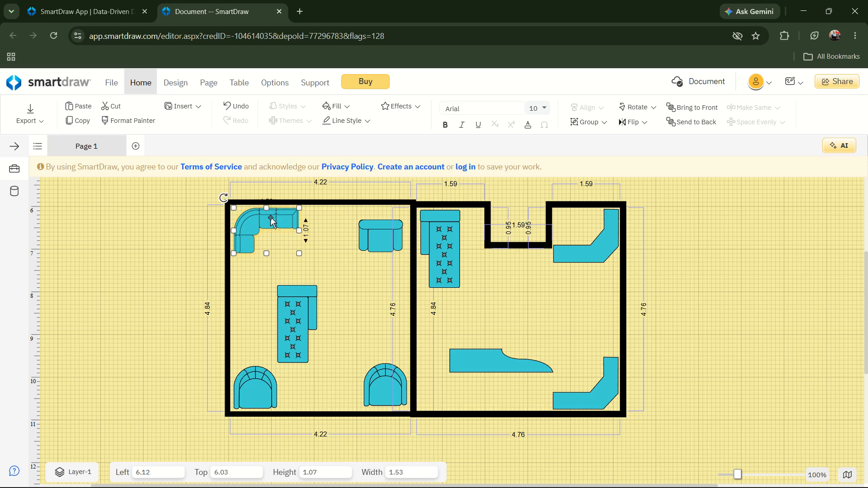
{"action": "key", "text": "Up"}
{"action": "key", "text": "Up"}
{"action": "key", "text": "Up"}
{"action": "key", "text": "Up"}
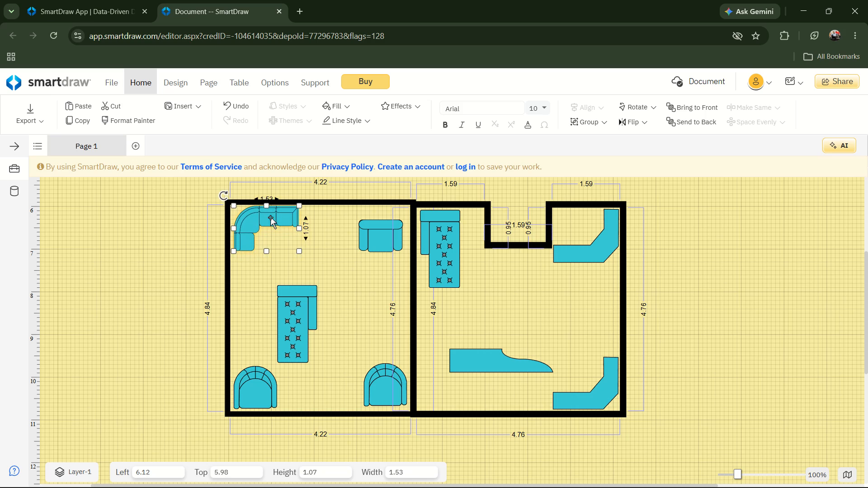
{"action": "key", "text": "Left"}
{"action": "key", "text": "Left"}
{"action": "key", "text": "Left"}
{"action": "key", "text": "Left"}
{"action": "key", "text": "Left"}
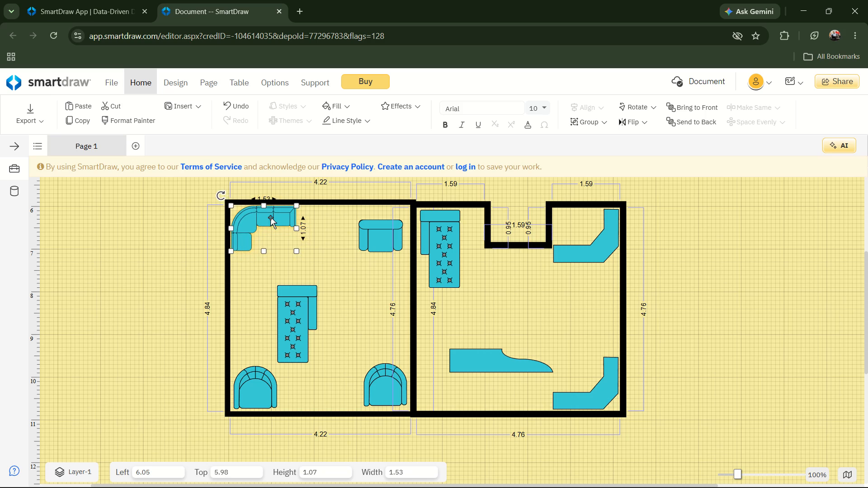
Move the curved corner sofa diagonally out of the left room's top corner, to about Left 6.22, Top 6.17.
{"action": "key", "text": "Down"}
{"action": "key", "text": "Up"}
{"action": "key", "text": "Down"}
{"action": "key", "text": "Right"}
{"action": "key", "text": "Down"}
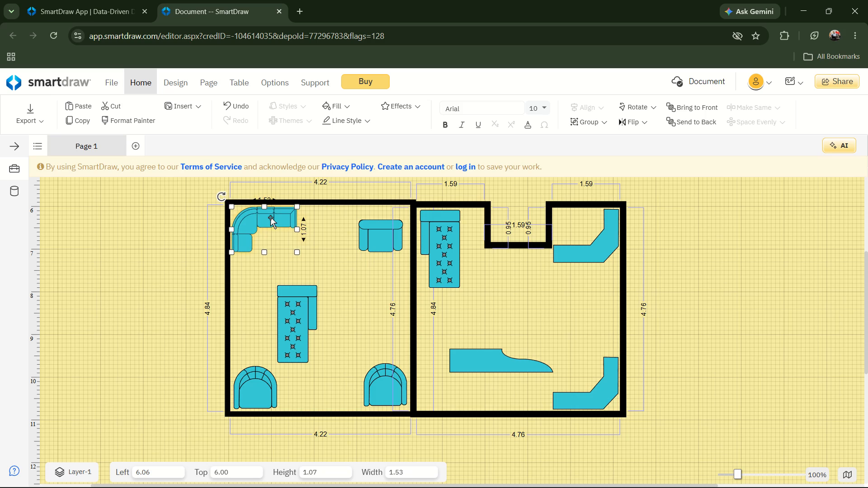
{"action": "key", "text": "Up"}
{"action": "key", "text": "Right"}
{"action": "key", "text": "Down"}
{"action": "key", "text": "Down"}
{"action": "key", "text": "Up"}
{"action": "key", "text": "Down"}
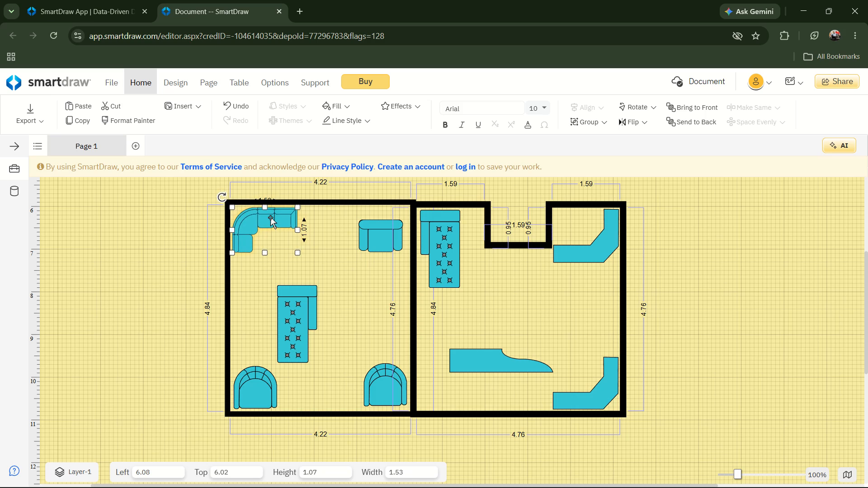
{"action": "key", "text": "Down"}
{"action": "key", "text": "Right"}
{"action": "key", "text": "Down"}
{"action": "key", "text": "Right"}
{"action": "key", "text": "Down"}
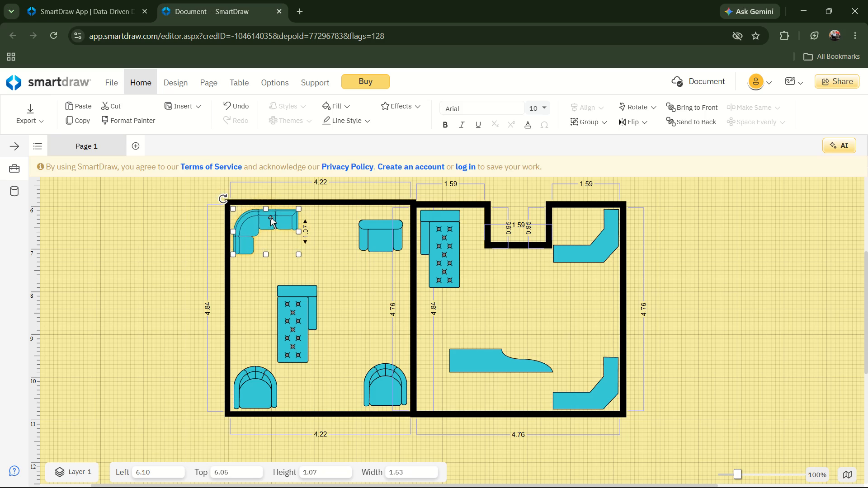
{"action": "key", "text": "Right"}
{"action": "key", "text": "Down"}
{"action": "key", "text": "Down"}
{"action": "key", "text": "Right"}
{"action": "key", "text": "Down"}
{"action": "key", "text": "Right"}
{"action": "key", "text": "Down"}
{"action": "key", "text": "Right"}
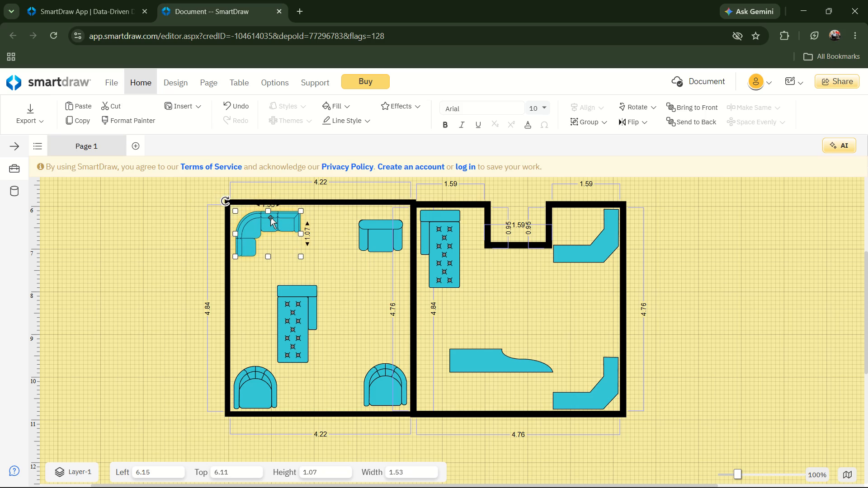
{"action": "key", "text": "Down"}
{"action": "key", "text": "Right"}
{"action": "key", "text": "Down"}
{"action": "key", "text": "Right"}
{"action": "key", "text": "Down"}
{"action": "key", "text": "Right"}
{"action": "key", "text": "Down"}
{"action": "key", "text": "Right"}
{"action": "key", "text": "Down"}
{"action": "key", "text": "Right"}
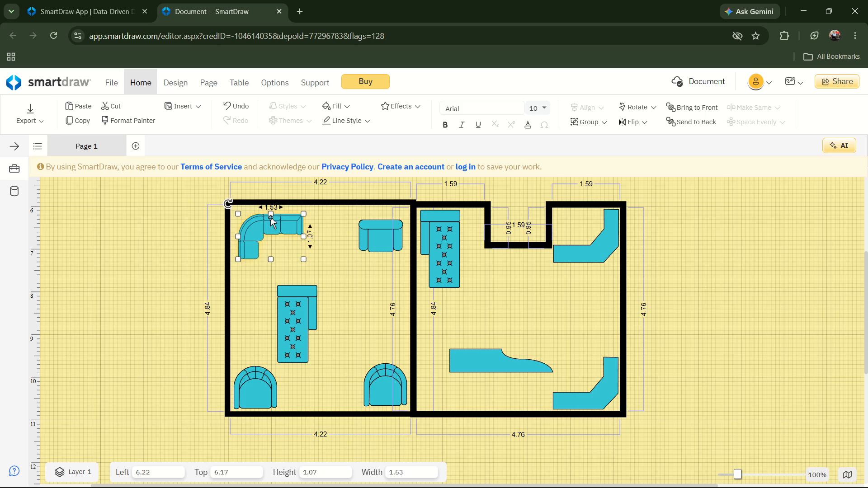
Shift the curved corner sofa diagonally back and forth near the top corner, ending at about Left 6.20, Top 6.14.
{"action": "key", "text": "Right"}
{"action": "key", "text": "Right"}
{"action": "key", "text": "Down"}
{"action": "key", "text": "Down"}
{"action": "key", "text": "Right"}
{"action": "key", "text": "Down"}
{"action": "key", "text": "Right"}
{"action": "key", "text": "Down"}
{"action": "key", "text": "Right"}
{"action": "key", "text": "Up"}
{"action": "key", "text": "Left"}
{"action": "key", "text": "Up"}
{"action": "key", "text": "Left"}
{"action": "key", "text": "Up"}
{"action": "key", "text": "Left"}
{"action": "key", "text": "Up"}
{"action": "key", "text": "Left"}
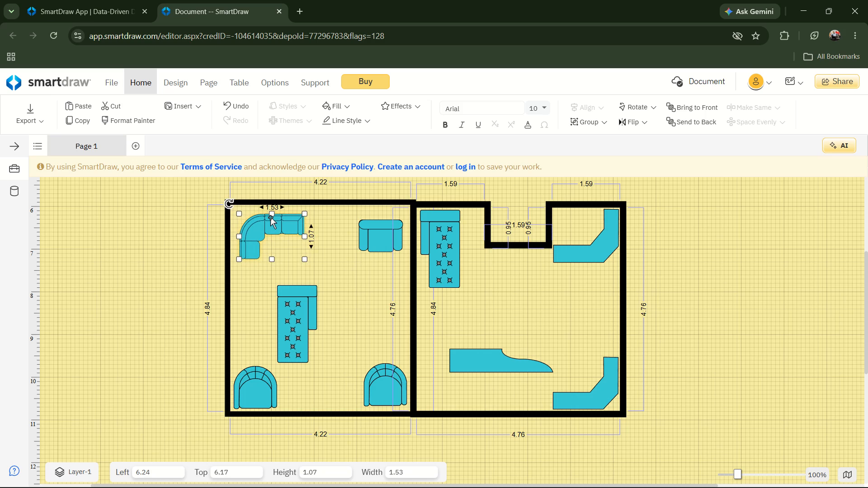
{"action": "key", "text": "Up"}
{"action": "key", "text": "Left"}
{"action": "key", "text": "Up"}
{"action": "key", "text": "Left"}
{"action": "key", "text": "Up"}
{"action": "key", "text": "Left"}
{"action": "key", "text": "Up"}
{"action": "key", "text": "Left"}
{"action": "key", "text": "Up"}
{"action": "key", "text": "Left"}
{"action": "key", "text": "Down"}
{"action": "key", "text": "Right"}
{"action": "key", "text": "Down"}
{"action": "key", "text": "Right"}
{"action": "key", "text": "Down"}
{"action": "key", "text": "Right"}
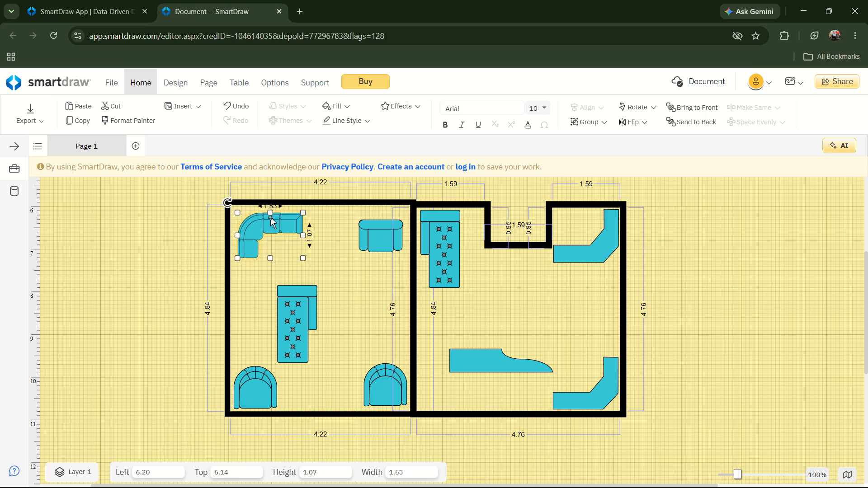
Move the curved corner sofa farther clear of the top and side walls, to about Left 6.25, Top 6.28.
{"action": "key", "text": "Down"}
{"action": "key", "text": "Right"}
{"action": "key", "text": "Down"}
{"action": "key", "text": "Right"}
{"action": "key", "text": "Down"}
{"action": "key", "text": "Right"}
{"action": "key", "text": "Down"}
{"action": "key", "text": "Right"}
{"action": "key", "text": "Down"}
{"action": "key", "text": "Right"}
{"action": "key", "text": "Down"}
{"action": "key", "text": "Right"}
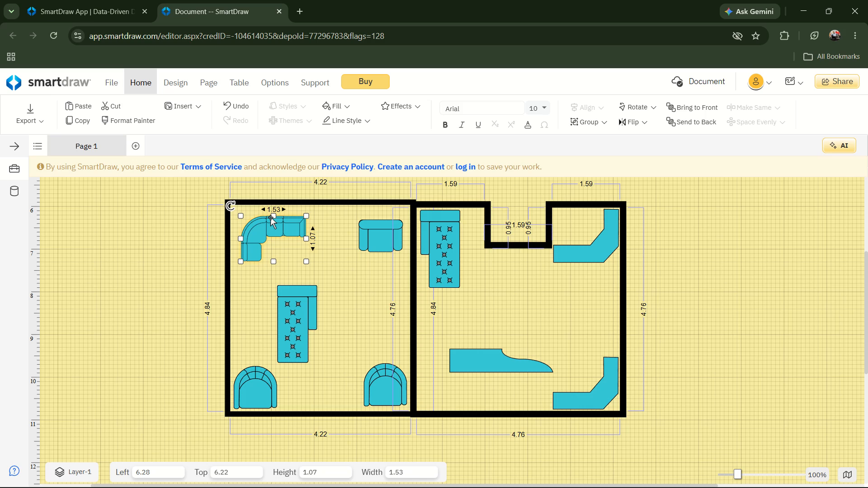
{"action": "key", "text": "Down"}
{"action": "key", "text": "Down"}
{"action": "key", "text": "Down"}
{"action": "key", "text": "Down"}
{"action": "key", "text": "Down"}
{"action": "key", "text": "Left"}
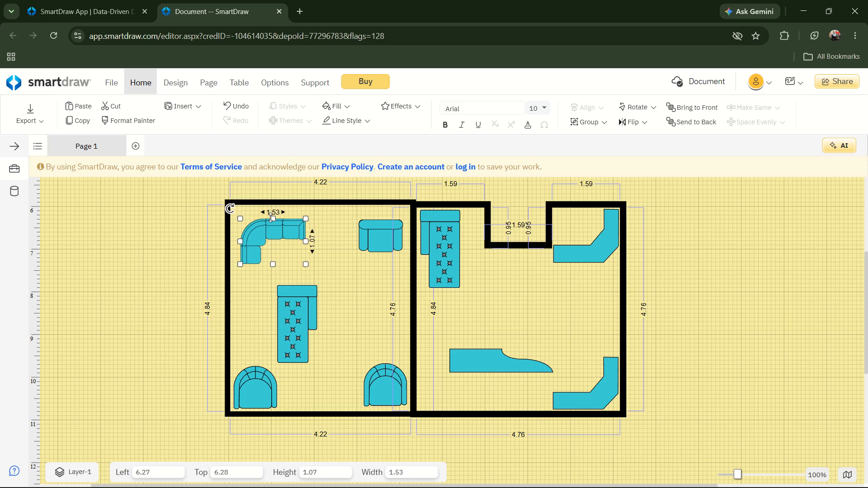
{"action": "key", "text": "Left"}
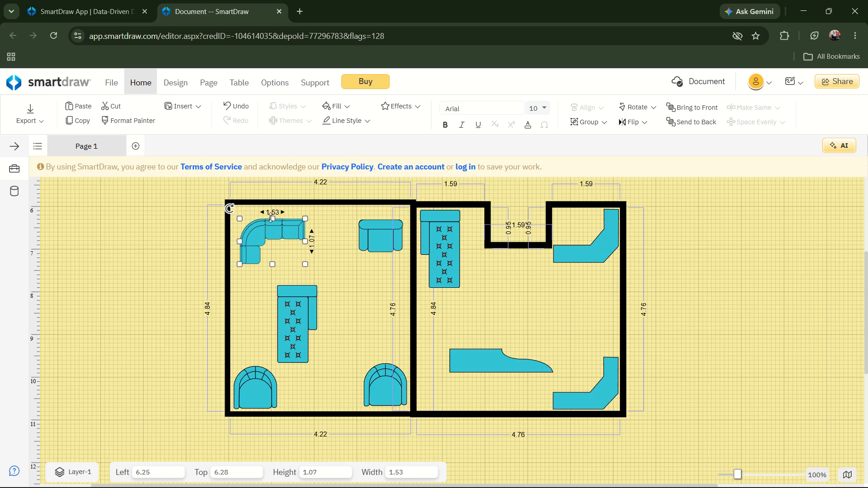
Nudge the left room's chaise down and toward the outer side wall, to about Left 7.04, Top 7.94.
{"action": "key", "text": "Tab"}
{"action": "key", "text": "Tab"}
{"action": "key", "text": "Tab"}
{"action": "key", "text": "Tab"}
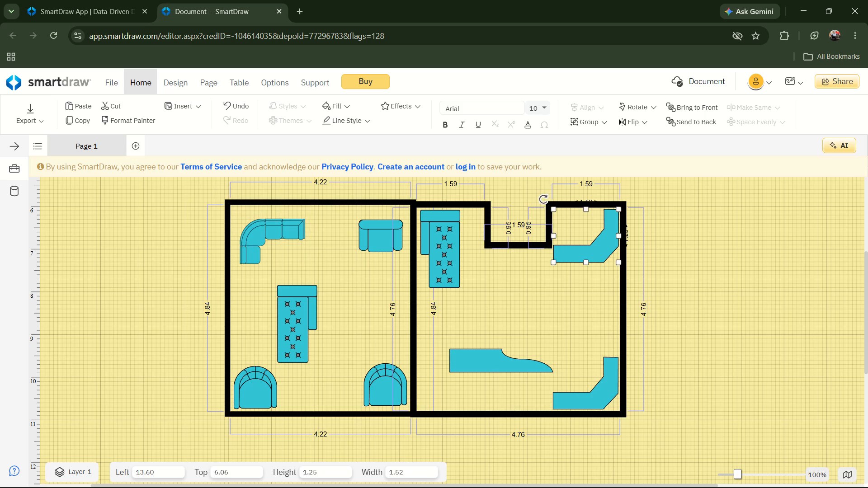
{"action": "key", "text": "Tab"}
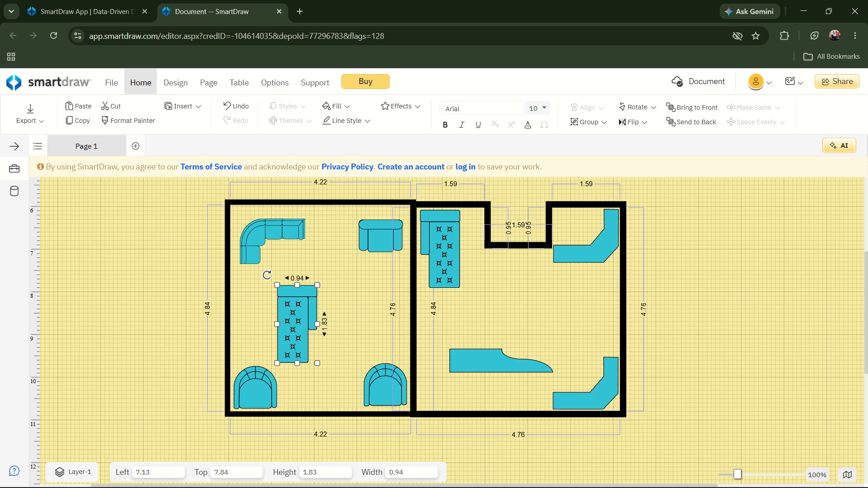
{"action": "key", "text": "Down"}
{"action": "key", "text": "Down"}
{"action": "key", "text": "Down"}
{"action": "key", "text": "Down"}
{"action": "key", "text": "Down"}
{"action": "key", "text": "Down"}
{"action": "key", "text": "Down"}
{"action": "key", "text": "Down"}
{"action": "key", "text": "Left"}
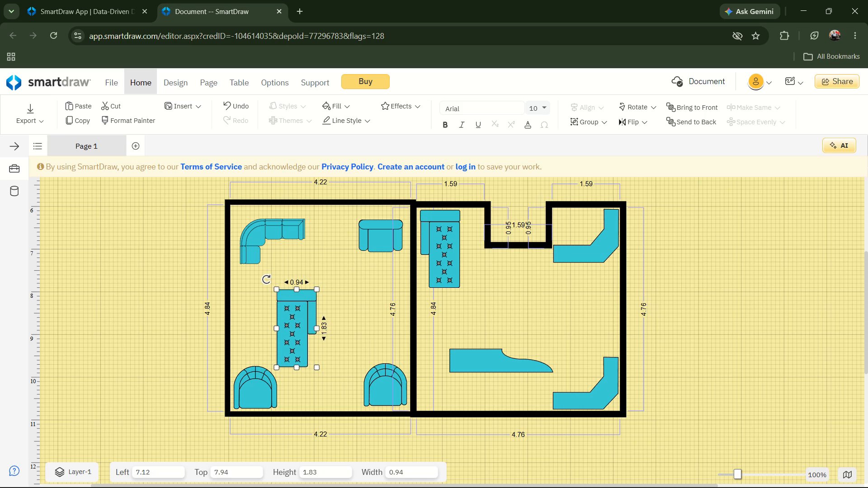
{"action": "key", "text": "Left"}
{"action": "key", "text": "Left"}
{"action": "key", "text": "Left"}
{"action": "key", "text": "Left"}
{"action": "key", "text": "Left"}
{"action": "key", "text": "Left"}
Lower the left room's chaise toward the armchair in the bottom outer corner, to about Top 8.39.
{"action": "key", "text": "Down"}
{"action": "key", "text": "Down"}
{"action": "key", "text": "Down"}
{"action": "key", "text": "Down"}
{"action": "key", "text": "Down"}
{"action": "key", "text": "Down"}
{"action": "key", "text": "Down"}
{"action": "key", "text": "Down"}
{"action": "key", "text": "Down"}
{"action": "key", "text": "Down"}
{"action": "key", "text": "Down"}
{"action": "key", "text": "Down"}
{"action": "key", "text": "Down"}
{"action": "key", "text": "Down"}
{"action": "key", "text": "Down"}
{"action": "key", "text": "Down"}
{"action": "key", "text": "Down"}
{"action": "key", "text": "Down"}
{"action": "key", "text": "Down"}
{"action": "key", "text": "Down"}
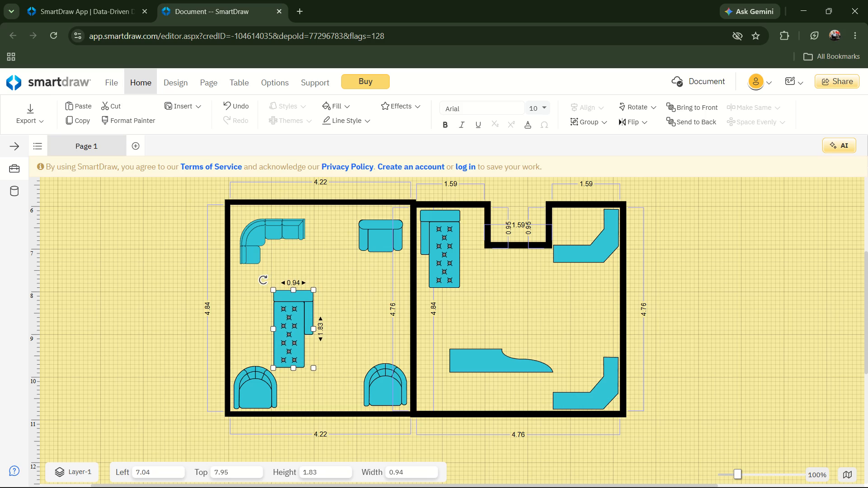
Shift the chaise sideways off the corner armchair and slightly lower, to about Left 7.14, Top 8.44.
{"action": "key", "text": "Right"}
{"action": "key", "text": "Right"}
{"action": "key", "text": "Right"}
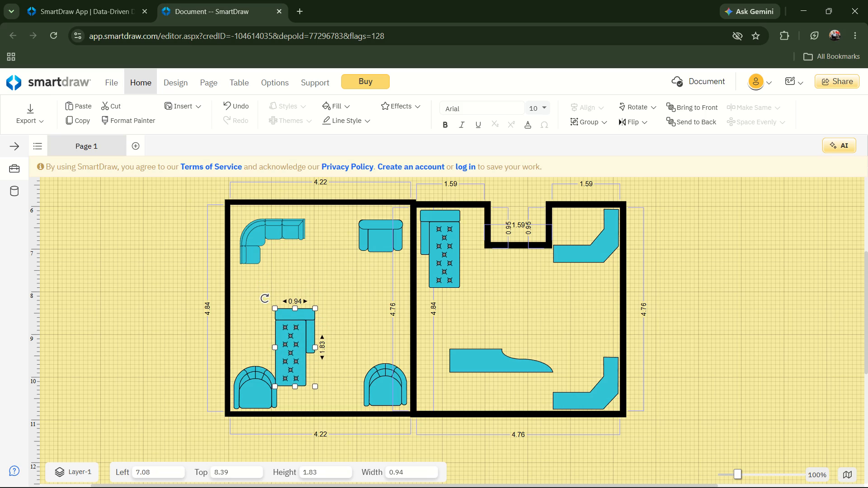
{"action": "key", "text": "Right"}
{"action": "key", "text": "Right"}
{"action": "key", "text": "Right"}
{"action": "key", "text": "Right"}
{"action": "key", "text": "Right"}
{"action": "key", "text": "Down"}
{"action": "key", "text": "Down"}
{"action": "key", "text": "Down"}
{"action": "key", "text": "Down"}
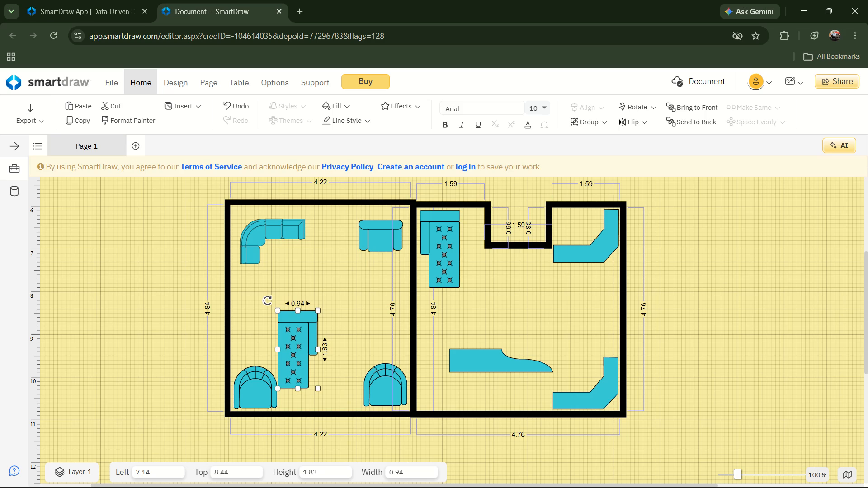
Lower the chaise alongside the corner armchair until it reaches the bottom wall, at about Top 8.96.
{"action": "key", "text": "Down"}
{"action": "key", "text": "Down"}
{"action": "key", "text": "Down"}
{"action": "key", "text": "Down"}
{"action": "key", "text": "Down"}
{"action": "key", "text": "Down"}
{"action": "key", "text": "Down"}
{"action": "key", "text": "Down"}
{"action": "key", "text": "Down"}
{"action": "key", "text": "Down"}
{"action": "key", "text": "Down"}
{"action": "key", "text": "Down"}
{"action": "key", "text": "Down"}
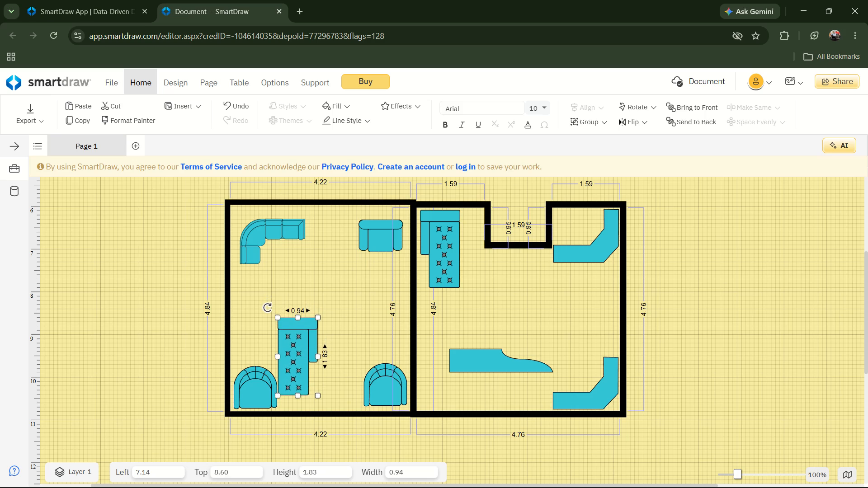
{"action": "key", "text": "Down"}
{"action": "key", "text": "Down"}
{"action": "key", "text": "Down"}
{"action": "key", "text": "Down"}
{"action": "key", "text": "Down"}
{"action": "key", "text": "Down"}
{"action": "key", "text": "Down"}
{"action": "key", "text": "Down"}
{"action": "key", "text": "Down"}
{"action": "key", "text": "Down"}
{"action": "key", "text": "Down"}
{"action": "key", "text": "Down"}
{"action": "key", "text": "Down"}
{"action": "key", "text": "Down"}
{"action": "key", "text": "Down"}
{"action": "key", "text": "Down"}
{"action": "key", "text": "Down"}
{"action": "key", "text": "Down"}
{"action": "key", "text": "Down"}
{"action": "key", "text": "Down"}
{"action": "key", "text": "Down"}
{"action": "key", "text": "Down"}
{"action": "key", "text": "Down"}
{"action": "key", "text": "Down"}
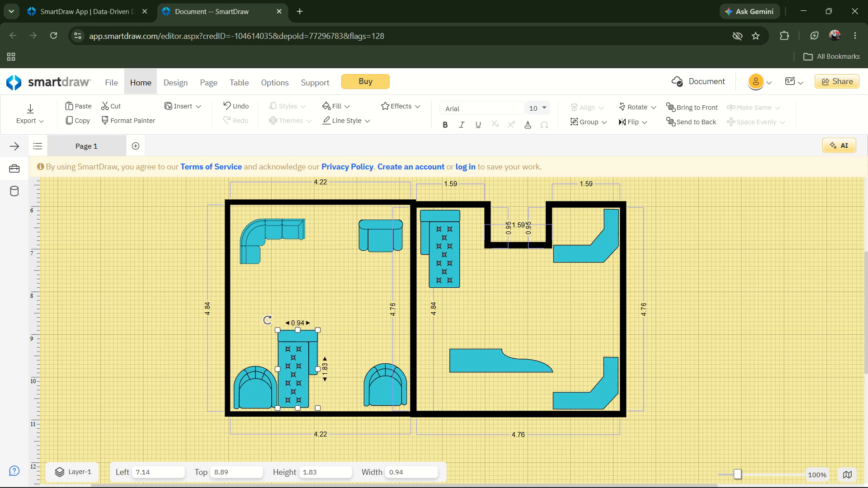
{"action": "key", "text": "Down"}
{"action": "key", "text": "Down"}
{"action": "key", "text": "Up"}
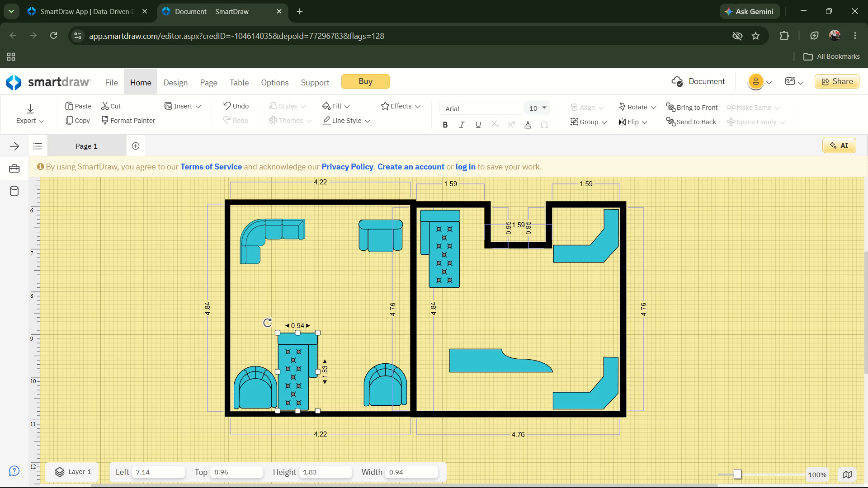
Nudge the chaise slightly off the bottom wall and away from the corner armchair, to about Left 7.16, Top 8.94.
{"action": "key", "text": "Up"}
{"action": "key", "text": "Up"}
{"action": "key", "text": "Up"}
{"action": "key", "text": "Right"}
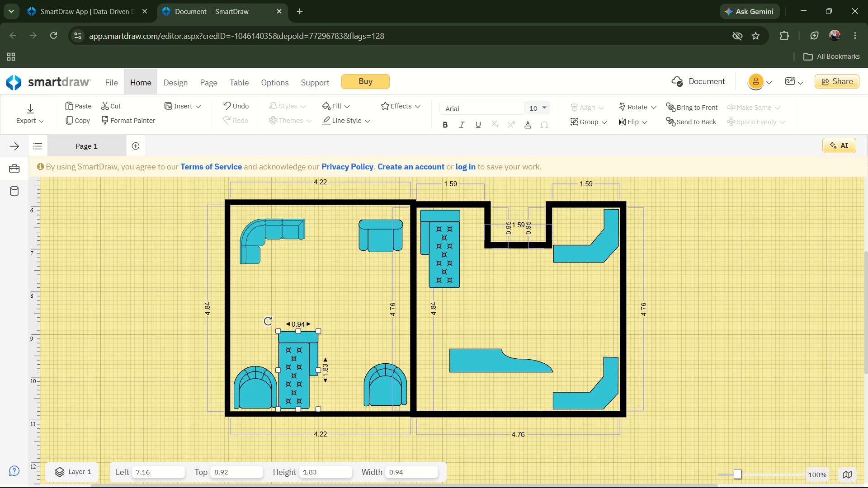
{"action": "key", "text": "Right"}
{"action": "key", "text": "Down"}
{"action": "key", "text": "Down"}
{"action": "key", "text": "Left"}
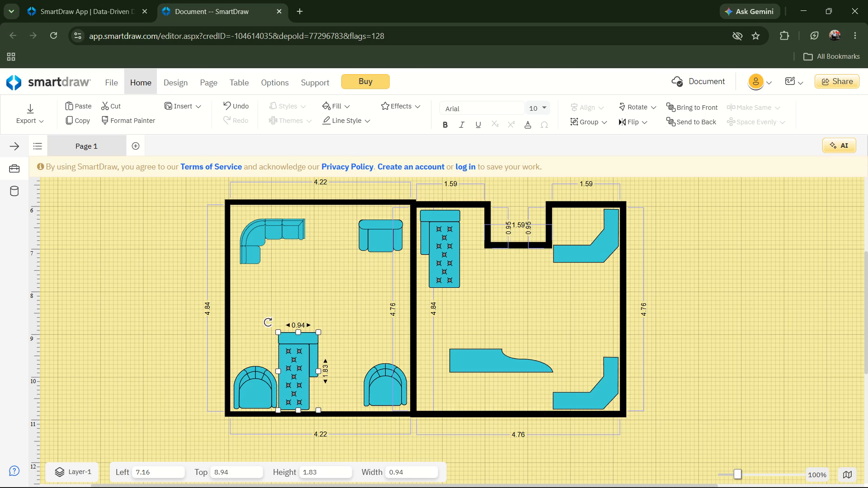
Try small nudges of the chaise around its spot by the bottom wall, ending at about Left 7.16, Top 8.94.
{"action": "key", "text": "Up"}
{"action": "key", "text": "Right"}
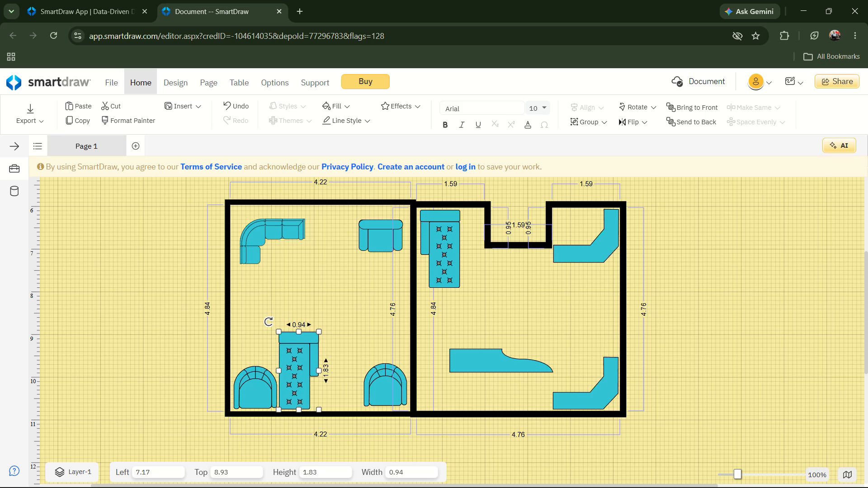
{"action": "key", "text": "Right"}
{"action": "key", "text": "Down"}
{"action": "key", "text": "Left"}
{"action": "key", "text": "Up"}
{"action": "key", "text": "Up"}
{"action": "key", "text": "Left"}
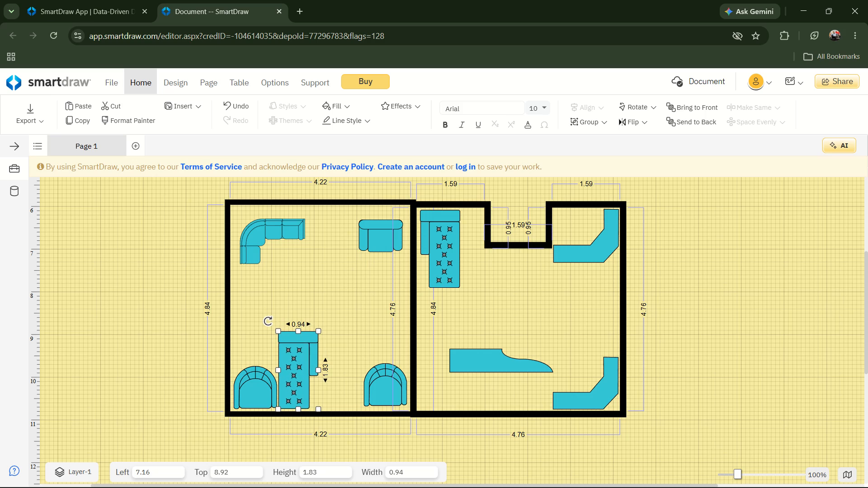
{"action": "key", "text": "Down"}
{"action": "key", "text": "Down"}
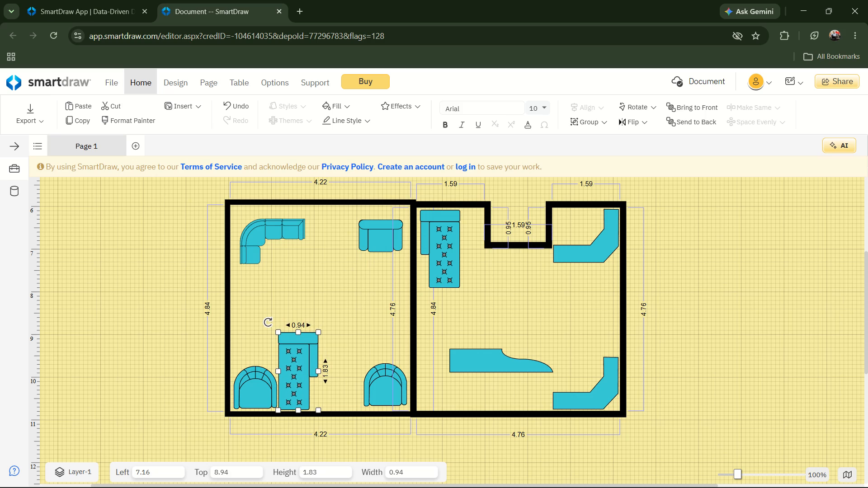
Fine-tune the chaise's gap to the corner armchair and the bottom wall, to about Left 7.17, Top 8.93.
{"action": "key", "text": "Up"}
{"action": "key", "text": "Up"}
{"action": "key", "text": "Left"}
{"action": "key", "text": "Right"}
{"action": "key", "text": "Right"}
{"action": "key", "text": "Down"}
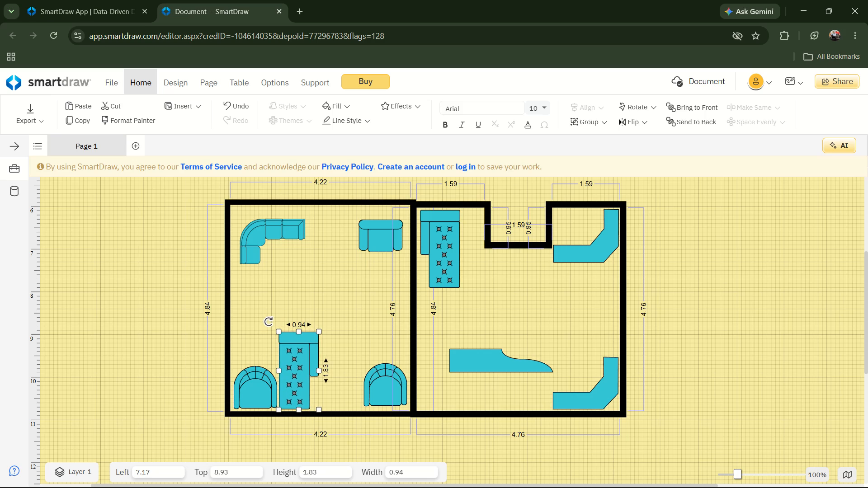
{"action": "key", "text": "Up"}
{"action": "key", "text": "Up"}
{"action": "key", "text": "Down"}
{"action": "key", "text": "Down"}
{"action": "key", "text": "Down"}
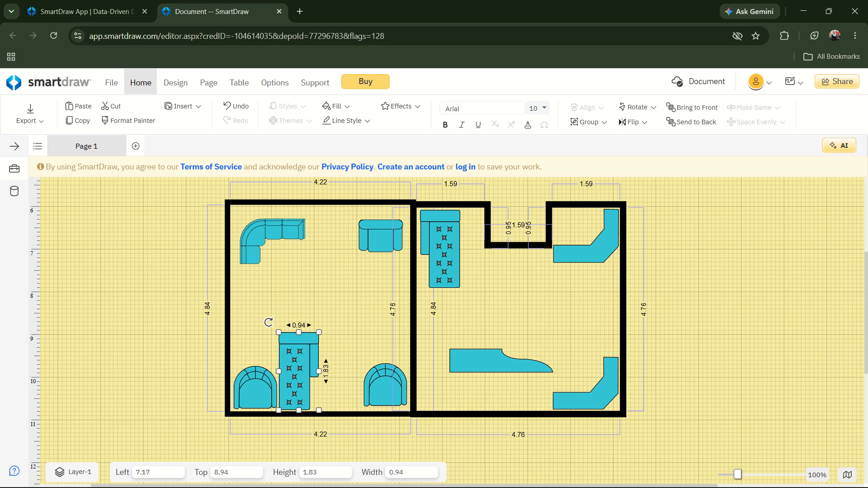
{"action": "key", "text": "Left"}
{"action": "key", "text": "Right"}
{"action": "key", "text": "Up"}
{"action": "key", "text": "Left"}
{"action": "key", "text": "Right"}
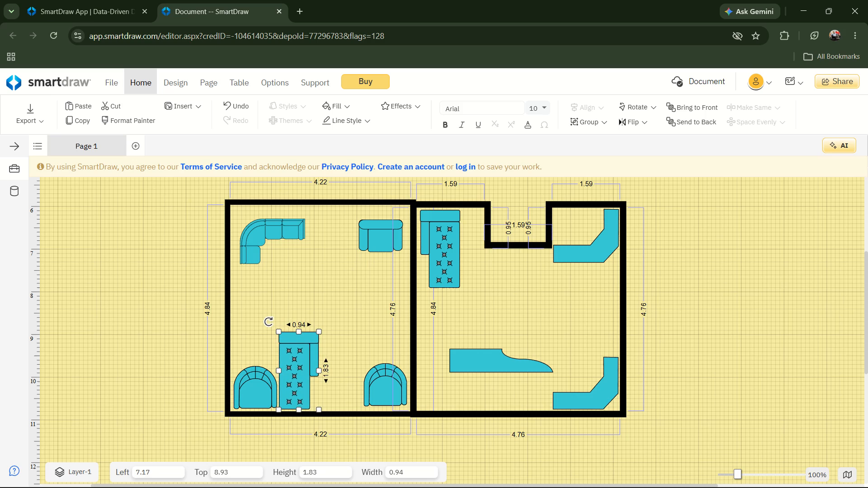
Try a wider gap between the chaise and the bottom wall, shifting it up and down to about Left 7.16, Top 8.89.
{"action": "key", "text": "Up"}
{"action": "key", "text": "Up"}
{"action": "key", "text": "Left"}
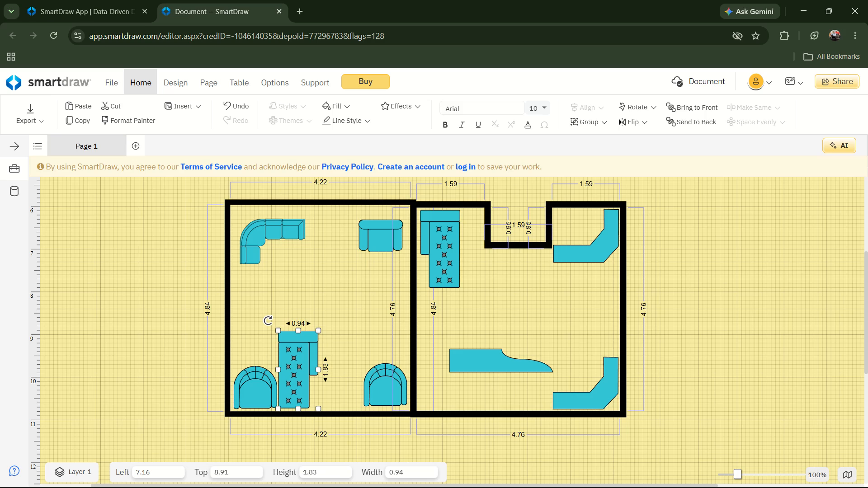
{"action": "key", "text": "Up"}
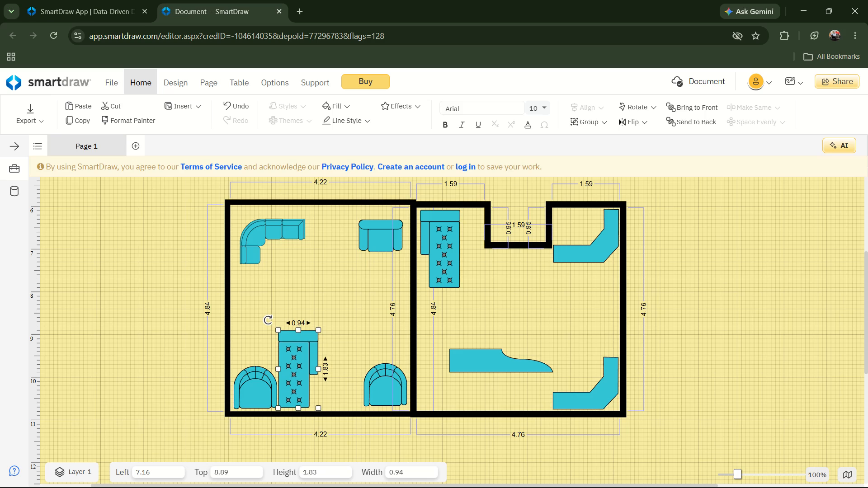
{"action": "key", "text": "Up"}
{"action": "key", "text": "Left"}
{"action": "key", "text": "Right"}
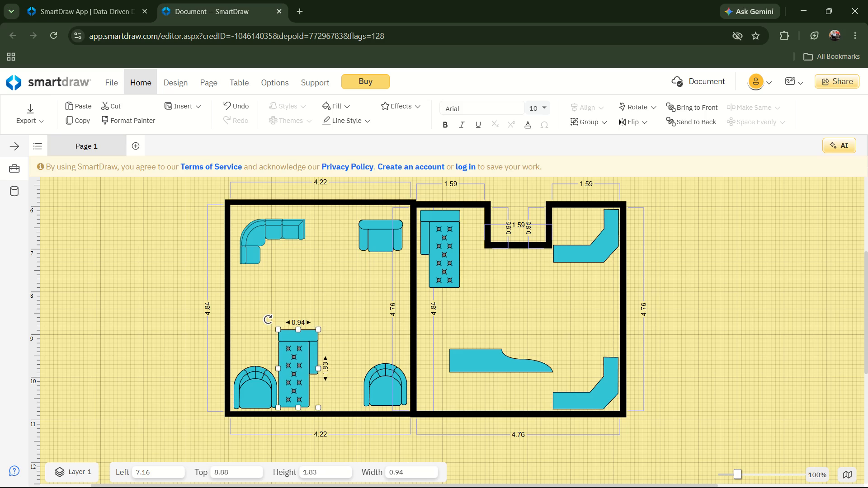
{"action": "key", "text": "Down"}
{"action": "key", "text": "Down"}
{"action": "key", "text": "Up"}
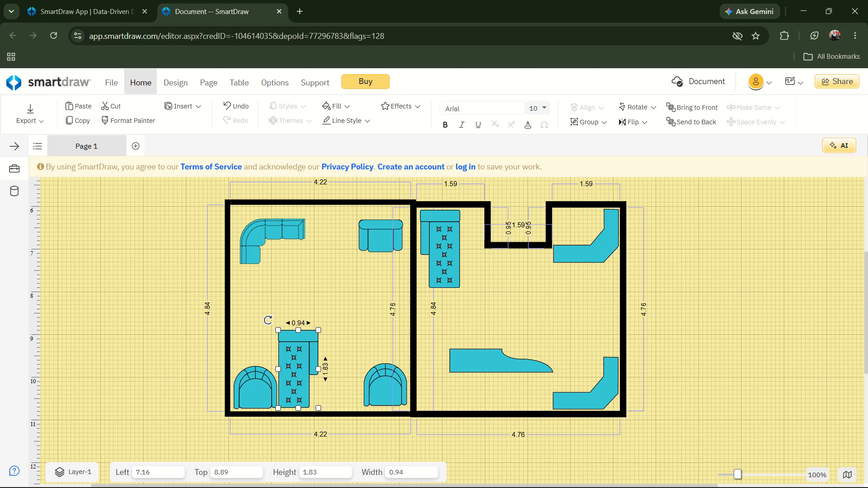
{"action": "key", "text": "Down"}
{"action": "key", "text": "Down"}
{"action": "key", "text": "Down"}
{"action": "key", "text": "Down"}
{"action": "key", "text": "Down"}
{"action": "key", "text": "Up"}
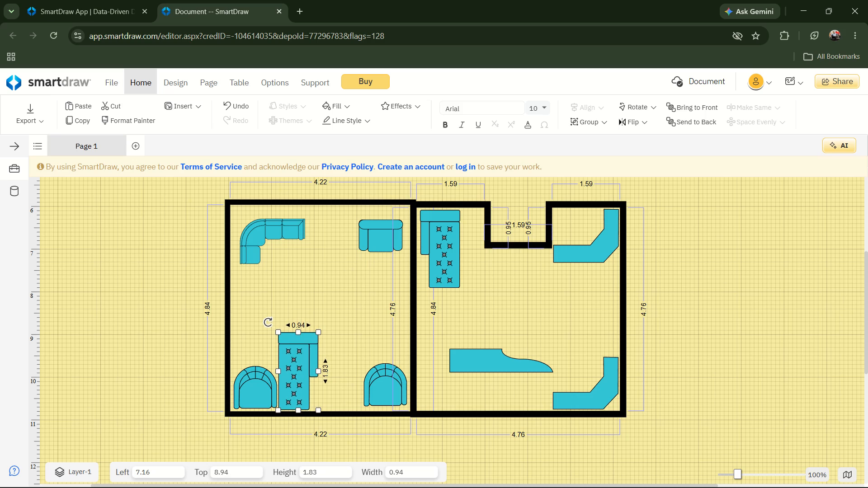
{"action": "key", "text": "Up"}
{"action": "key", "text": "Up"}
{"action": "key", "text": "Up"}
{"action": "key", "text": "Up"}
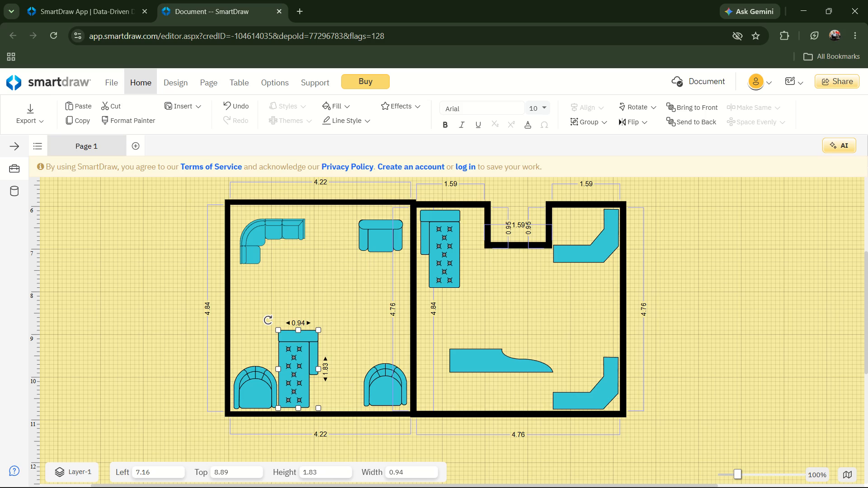
Move the chaise back toward the bottom wall and farther from the corner armchair, to about Left 7.18, Top 8.94.
{"action": "key", "text": "Down"}
{"action": "key", "text": "Down"}
{"action": "key", "text": "Down"}
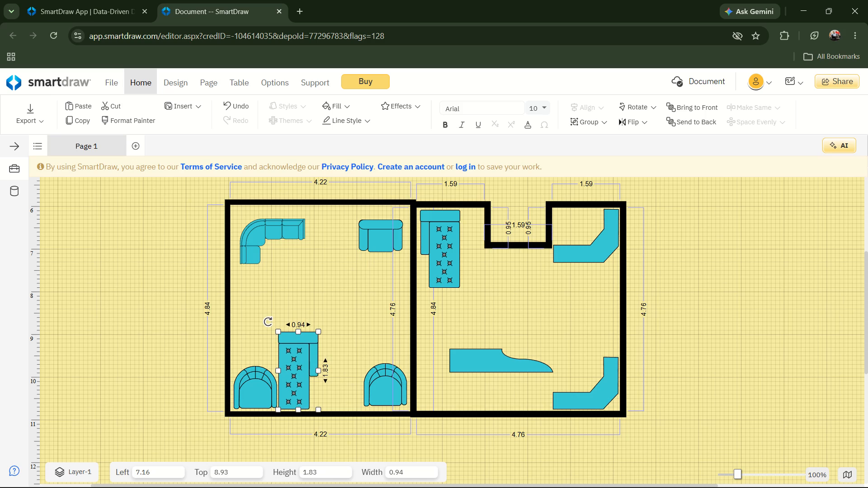
{"action": "key", "text": "Left"}
{"action": "key", "text": "Up"}
{"action": "key", "text": "Up"}
{"action": "key", "text": "Right"}
{"action": "key", "text": "Right"}
{"action": "key", "text": "Right"}
{"action": "key", "text": "Down"}
{"action": "key", "text": "Down"}
{"action": "key", "text": "Down"}
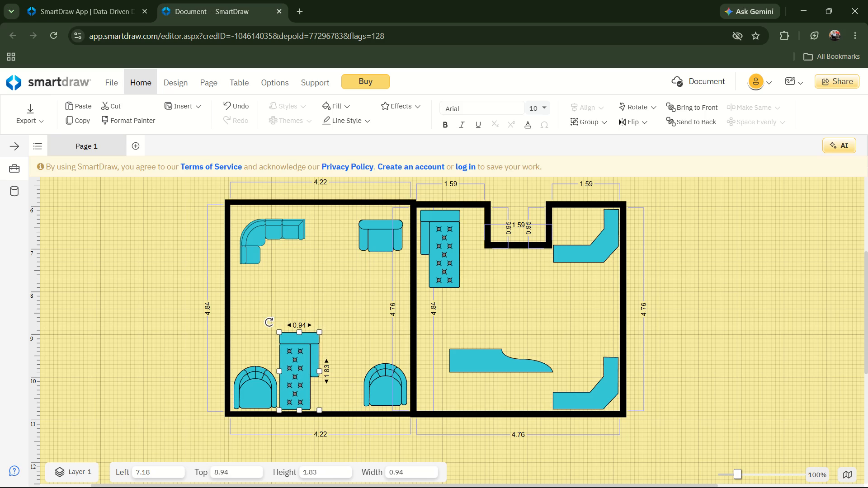
Nudge the chaise slightly up from the bottom wall, settling it at about Left 7.18, Top 8.93.
{"action": "key", "text": "Up"}
{"action": "key", "text": "Left"}
{"action": "key", "text": "Up"}
{"action": "key", "text": "Right"}
{"action": "key", "text": "Down"}
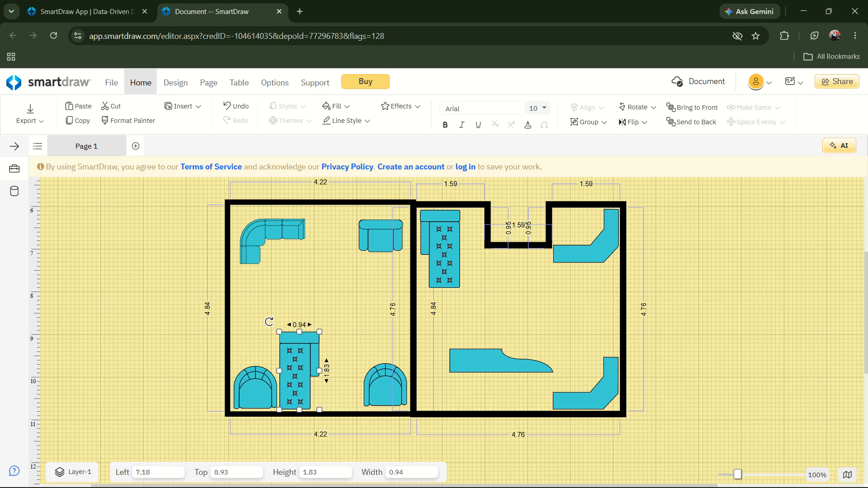
{"action": "key", "text": "Up"}
{"action": "key", "text": "Left"}
{"action": "key", "text": "Up"}
{"action": "key", "text": "Right"}
{"action": "key", "text": "Down"}
{"action": "key", "text": "Down"}
Shift the left room's chaise farther right from the corner armchair, to about Left 7.26, Top 8.92.
{"action": "key", "text": "Down"}
{"action": "key", "text": "Down"}
{"action": "key", "text": "Right"}
{"action": "key", "text": "Right"}
{"action": "key", "text": "Right"}
{"action": "key", "text": "Right"}
{"action": "key", "text": "Right"}
{"action": "key", "text": "Right"}
{"action": "key", "text": "Up"}
{"action": "key", "text": "Up"}
{"action": "key", "text": "Up"}
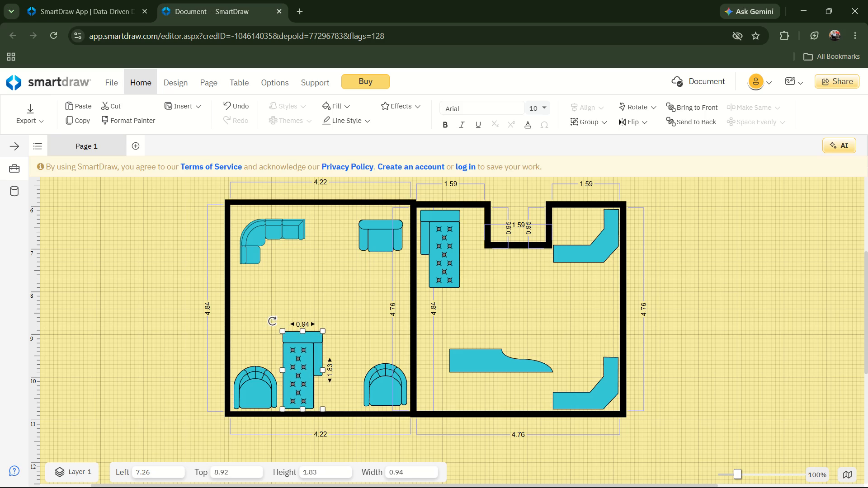
Nudge the chaise diagonally up and back toward the corner armchair, to about Left 7.19, Top 8.82.
{"action": "key", "text": "Up"}
{"action": "key", "text": "Left"}
{"action": "key", "text": "Up"}
{"action": "key", "text": "Left"}
{"action": "key", "text": "Up"}
{"action": "key", "text": "Left"}
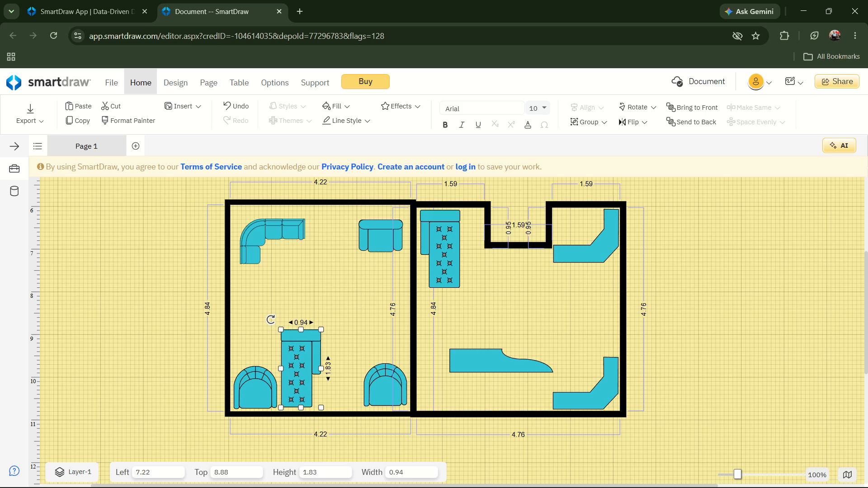
{"action": "key", "text": "Up"}
{"action": "key", "text": "Up"}
{"action": "key", "text": "Left"}
{"action": "key", "text": "Up"}
{"action": "key", "text": "Left"}
{"action": "key", "text": "Up"}
{"action": "key", "text": "Left"}
{"action": "key", "text": "Up"}
{"action": "key", "text": "Right"}
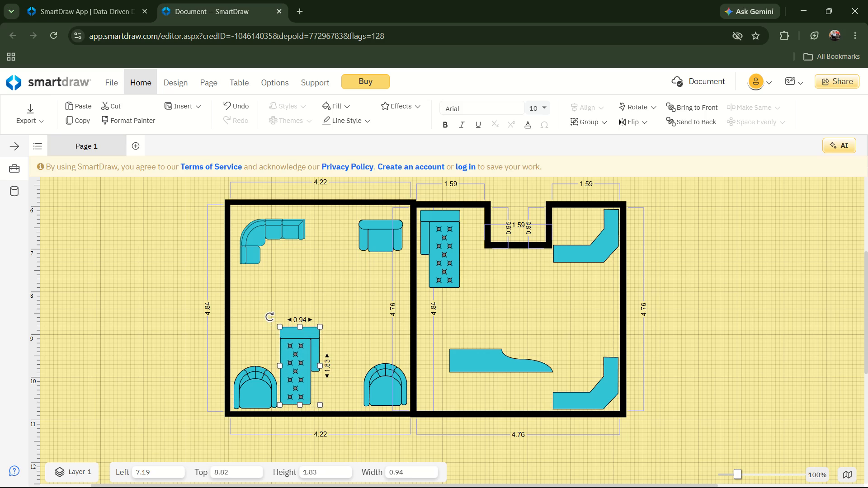
Move the chaise slightly right and well up from the bottom wall, to about Left 7.27, Top 8.14.
{"action": "key", "text": "Right"}
{"action": "key", "text": "Right"}
{"action": "key", "text": "Right"}
{"action": "key", "text": "Right"}
{"action": "key", "text": "Right"}
{"action": "key", "text": "Right"}
{"action": "key", "text": "Up"}
{"action": "key", "text": "Up"}
{"action": "key", "text": "Up"}
{"action": "key", "text": "Up"}
{"action": "key", "text": "Up"}
{"action": "key", "text": "Up"}
{"action": "key", "text": "Up"}
{"action": "key", "text": "Up"}
{"action": "key", "text": "Up"}
{"action": "key", "text": "Up"}
{"action": "key", "text": "Up"}
{"action": "key", "text": "Up"}
{"action": "key", "text": "Up"}
{"action": "key", "text": "Up"}
{"action": "key", "text": "Up"}
{"action": "key", "text": "Up"}
{"action": "key", "text": "Up"}
{"action": "key", "text": "Up"}
{"action": "key", "text": "Up"}
{"action": "key", "text": "Up"}
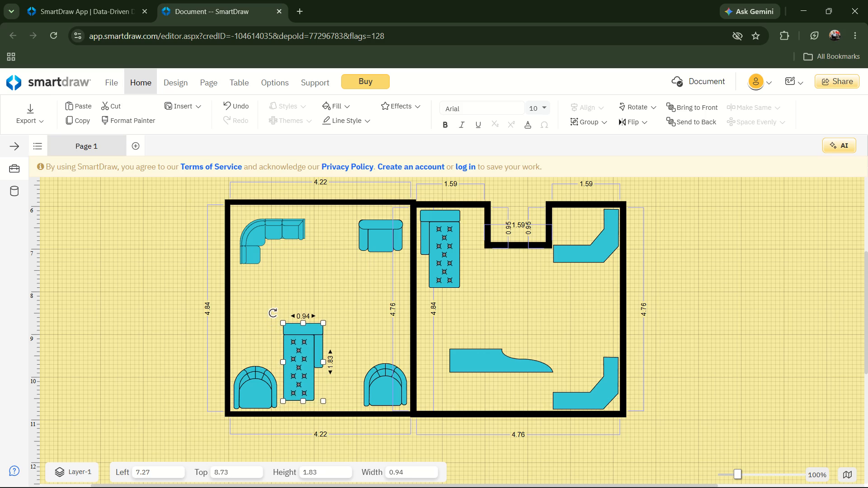
Shift the chaise left and raise it above the corner armchair's top edge, to about Left 7.05, Top 7.90.
{"action": "key", "text": "Left"}
{"action": "key", "text": "Left"}
{"action": "key", "text": "Left"}
{"action": "key", "text": "Left"}
{"action": "key", "text": "Left"}
{"action": "key", "text": "Left"}
{"action": "key", "text": "Left"}
{"action": "key", "text": "Left"}
{"action": "key", "text": "Left"}
{"action": "key", "text": "Left"}
{"action": "key", "text": "Left"}
{"action": "key", "text": "Left"}
{"action": "key", "text": "Left"}
{"action": "key", "text": "Left"}
{"action": "key", "text": "Left"}
{"action": "key", "text": "Left"}
{"action": "key", "text": "Left"}
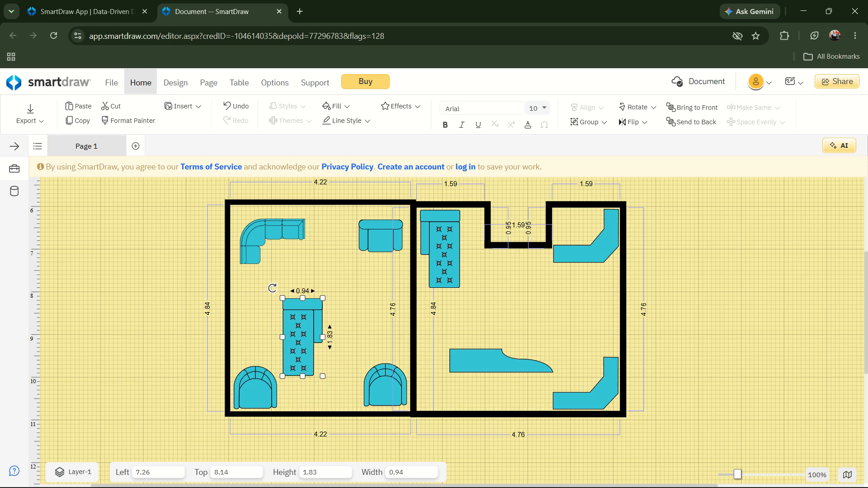
{"action": "key", "text": "Up"}
{"action": "key", "text": "Up"}
{"action": "key", "text": "Up"}
{"action": "key", "text": "Up"}
{"action": "key", "text": "Up"}
{"action": "key", "text": "Up"}
{"action": "key", "text": "Up"}
{"action": "key", "text": "Up"}
{"action": "key", "text": "Up"}
{"action": "key", "text": "Up"}
{"action": "key", "text": "Up"}
{"action": "key", "text": "Up"}
{"action": "key", "text": "Up"}
{"action": "key", "text": "Up"}
{"action": "key", "text": "Up"}
{"action": "key", "text": "Up"}
{"action": "key", "text": "Up"}
{"action": "key", "text": "Up"}
{"action": "key", "text": "Up"}
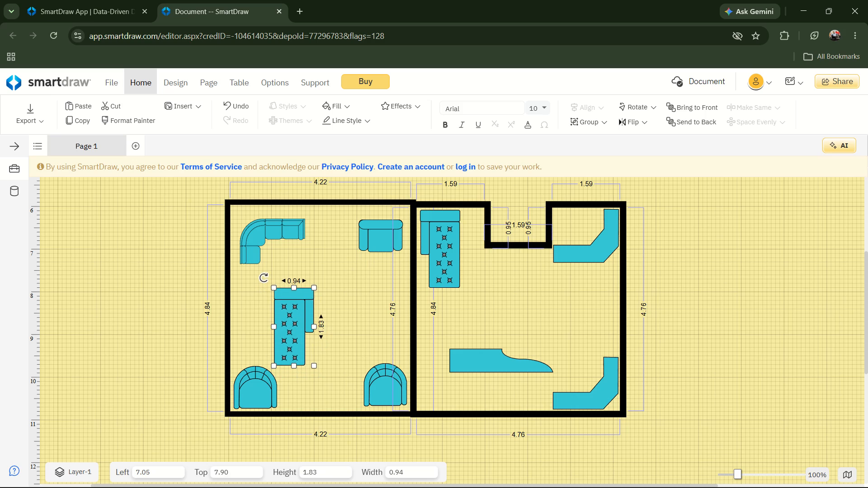
Move the chaise left toward the left wall, directly above the corner armchair, to about Left 6.29, Top 7.90.
{"action": "key", "text": "Left"}
{"action": "key", "text": "Left"}
{"action": "key", "text": "Left"}
{"action": "key", "text": "Left"}
{"action": "key", "text": "Left"}
{"action": "key", "text": "Left"}
{"action": "key", "text": "Left"}
{"action": "key", "text": "Left"}
{"action": "key", "text": "Left"}
{"action": "key", "text": "Left"}
{"action": "key", "text": "Left"}
{"action": "key", "text": "Left"}
{"action": "key", "text": "Left"}
{"action": "key", "text": "Left"}
{"action": "key", "text": "Left"}
{"action": "key", "text": "Left"}
{"action": "key", "text": "Left"}
{"action": "key", "text": "Left"}
{"action": "key", "text": "Left"}
{"action": "key", "text": "Left"}
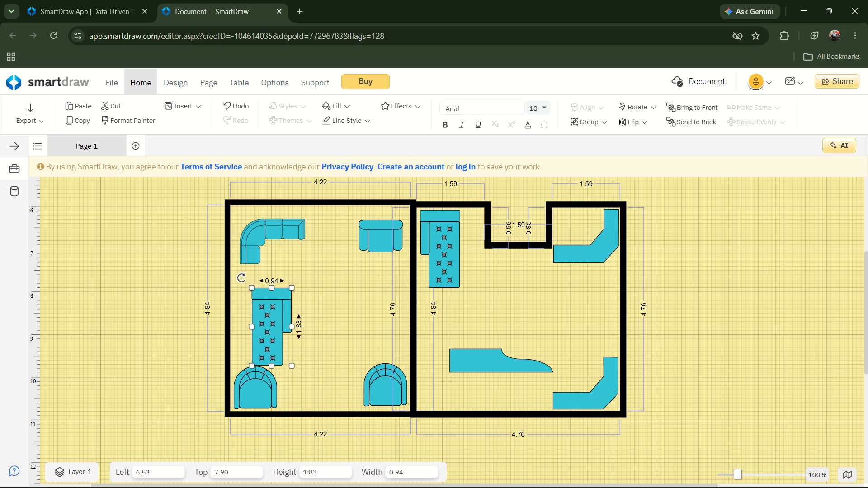
{"action": "key", "text": "Up"}
{"action": "key", "text": "Right"}
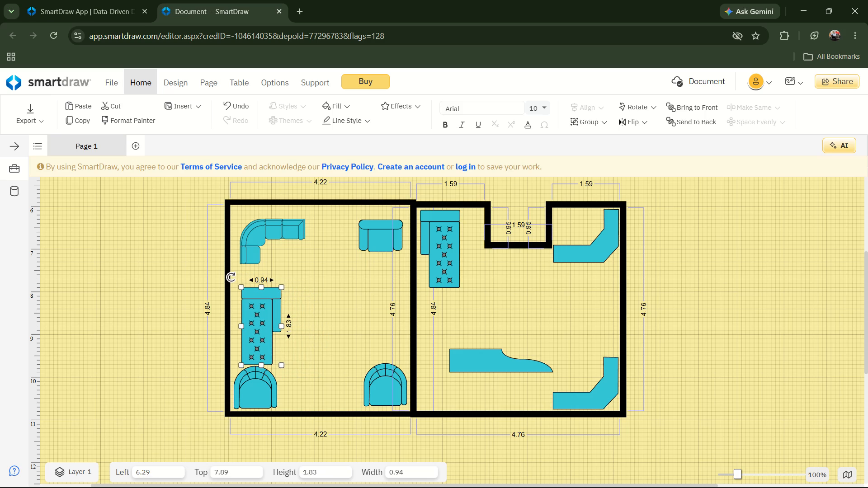
{"action": "key", "text": "Down"}
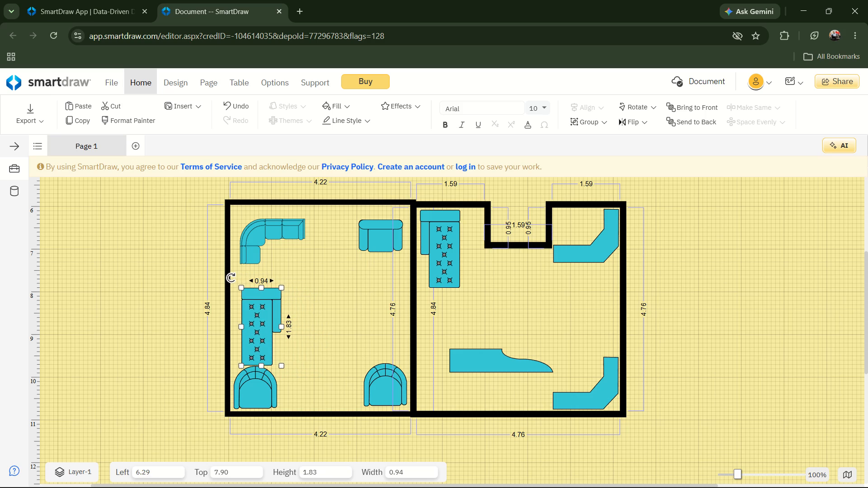
Nudge the chaise up off the corner armchair and closer to the left wall, to about Left 6.23, Top 7.84.
{"action": "key", "text": "Up"}
{"action": "key", "text": "Up"}
{"action": "key", "text": "Up"}
{"action": "key", "text": "Left"}
{"action": "key", "text": "Left"}
{"action": "key", "text": "Left"}
{"action": "key", "text": "Up"}
{"action": "key", "text": "Left"}
{"action": "key", "text": "Up"}
{"action": "key", "text": "Left"}
{"action": "key", "text": "Up"}
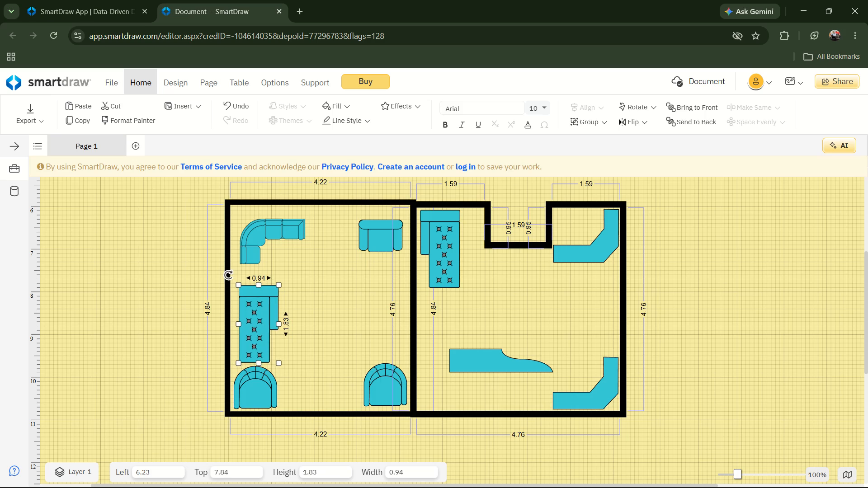
Bring the chaise close against the left wall with a wider gap above the armchair, at about Left 6.09, Top 7.75.
{"action": "key", "text": "Left"}
{"action": "key", "text": "Up"}
{"action": "key", "text": "Left"}
{"action": "key", "text": "Up"}
{"action": "key", "text": "Up"}
{"action": "key", "text": "Up"}
{"action": "key", "text": "Left"}
{"action": "key", "text": "Up"}
{"action": "key", "text": "Left"}
{"action": "key", "text": "Left"}
{"action": "key", "text": "Left"}
{"action": "key", "text": "Left"}
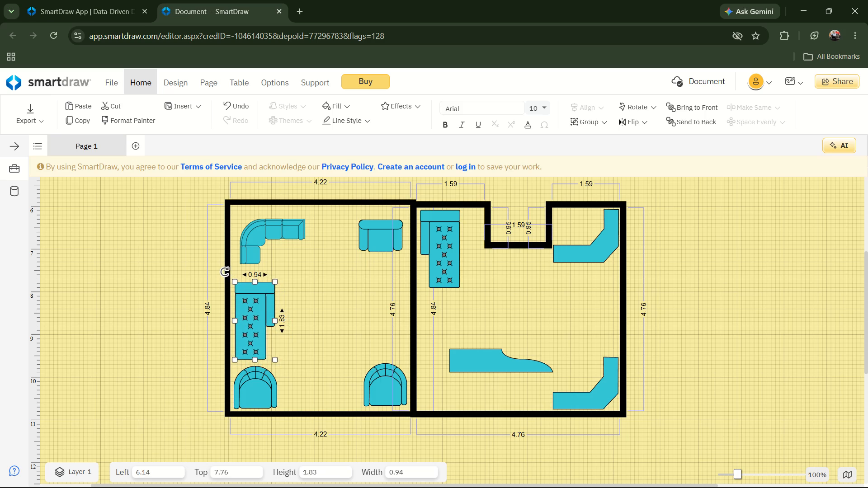
{"action": "key", "text": "Left"}
{"action": "key", "text": "Left"}
{"action": "key", "text": "Left"}
{"action": "key", "text": "Left"}
{"action": "key", "text": "Left"}
{"action": "key", "text": "Up"}
{"action": "key", "text": "Right"}
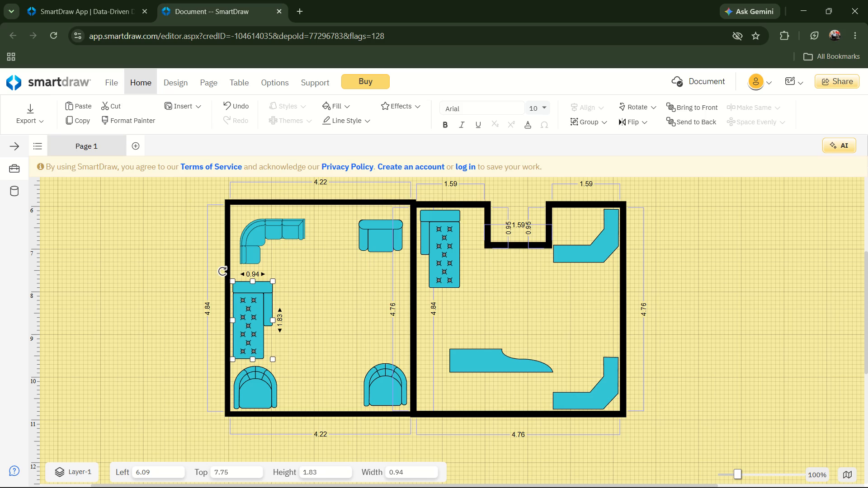
Raise the chaise along the left wall toward the curved corner sofa, to about Left 6.09, Top 7.51.
{"action": "key", "text": "Up"}
{"action": "key", "text": "Up"}
{"action": "key", "text": "Up"}
{"action": "key", "text": "Up"}
{"action": "key", "text": "Up"}
{"action": "key", "text": "Up"}
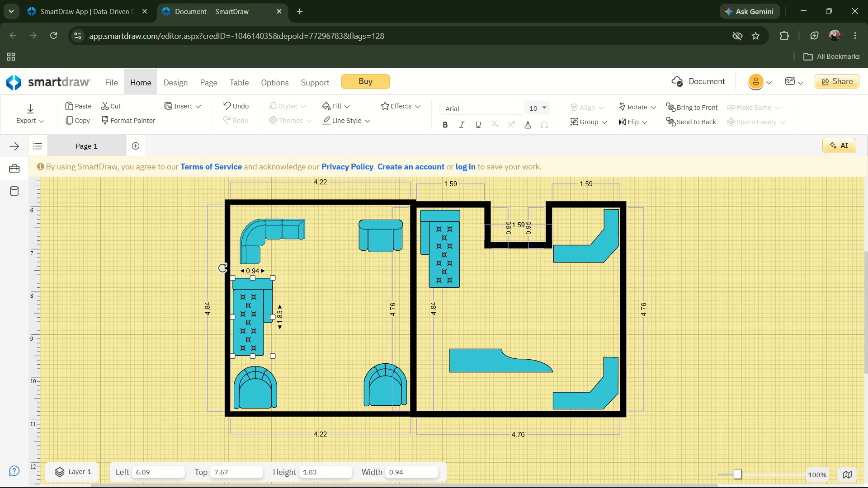
{"action": "key", "text": "Up"}
{"action": "key", "text": "Up"}
{"action": "key", "text": "Up"}
{"action": "key", "text": "Up"}
{"action": "key", "text": "Up"}
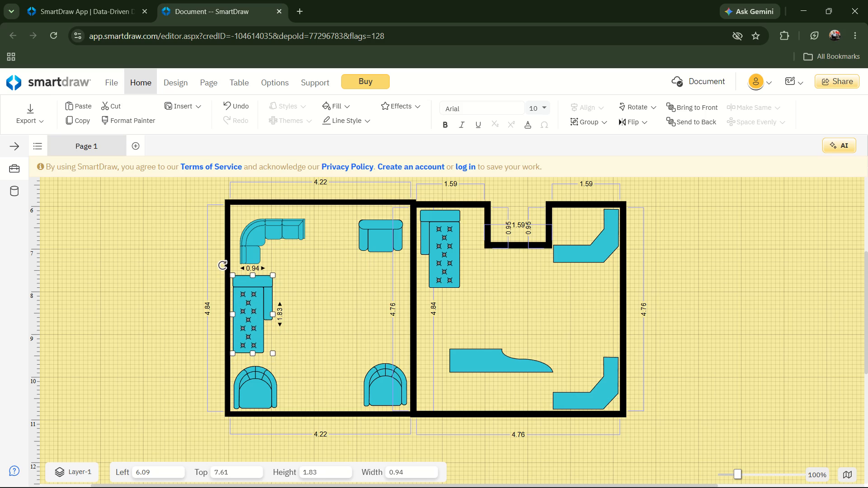
{"action": "key", "text": "Up"}
{"action": "key", "text": "Up"}
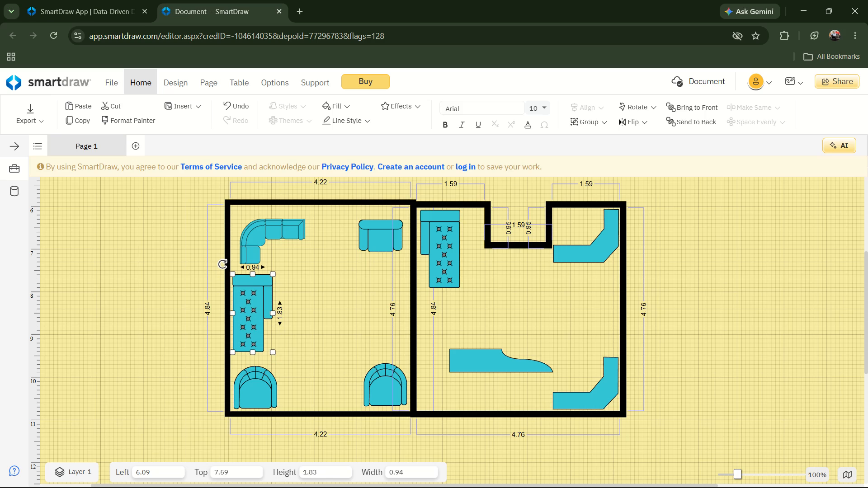
{"action": "key", "text": "Up"}
{"action": "key", "text": "Up"}
{"action": "key", "text": "Up"}
{"action": "key", "text": "Up"}
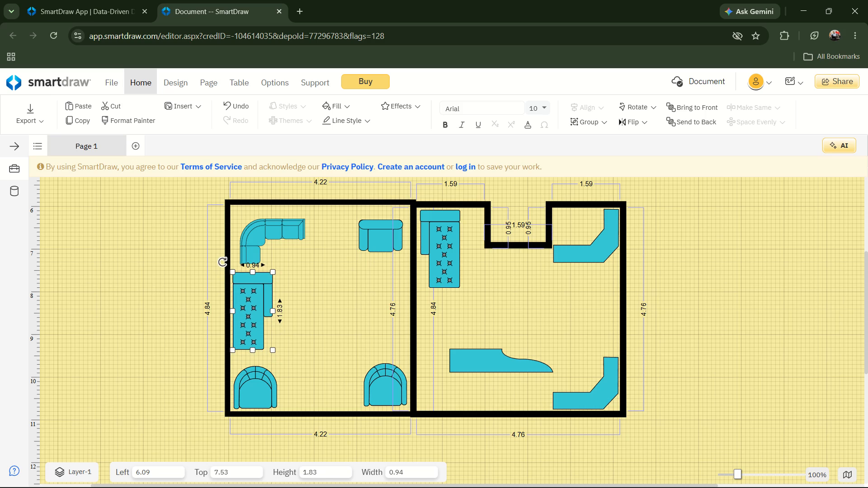
{"action": "key", "text": "Up"}
{"action": "key", "text": "Up"}
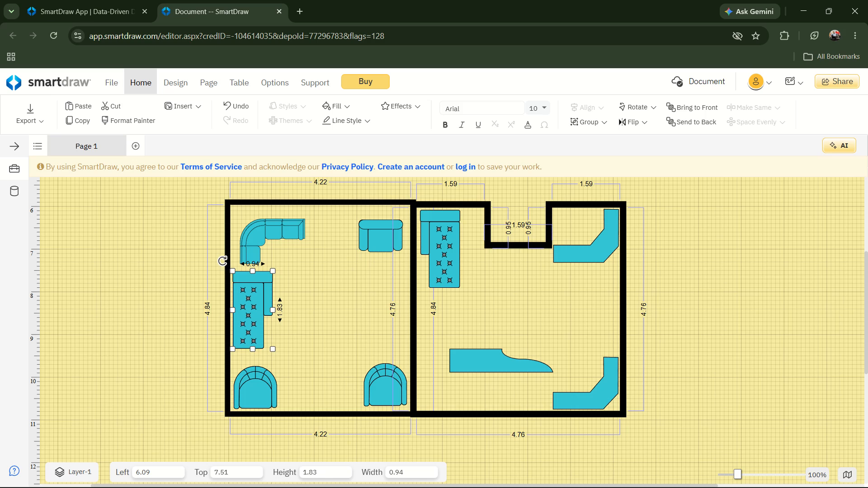
Lower the chaise along the left wall, away from the curved corner sofa, to about Top 7.65.
{"action": "key", "text": "Up"}
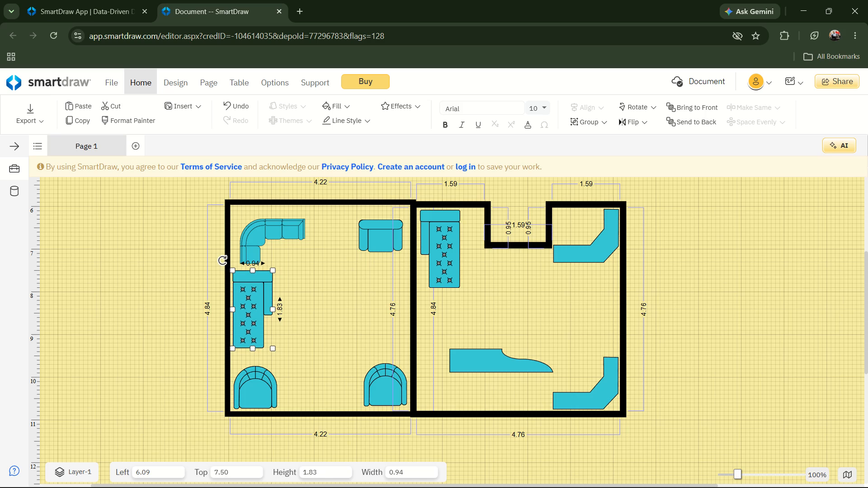
{"action": "key", "text": "Up"}
{"action": "key", "text": "Down"}
{"action": "key", "text": "Down"}
{"action": "key", "text": "Down"}
{"action": "key", "text": "Down"}
{"action": "key", "text": "Down"}
{"action": "key", "text": "Down"}
{"action": "key", "text": "Down"}
{"action": "key", "text": "Down"}
{"action": "key", "text": "Down"}
{"action": "key", "text": "Down"}
{"action": "key", "text": "Down"}
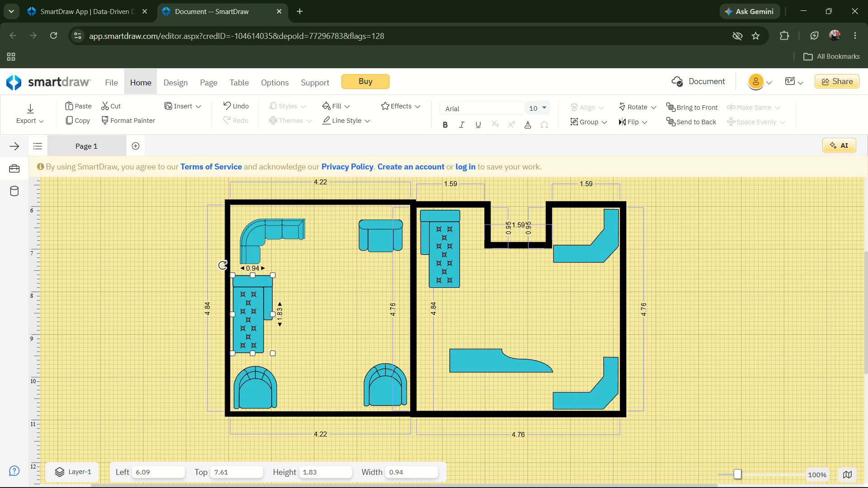
{"action": "key", "text": "Down"}
{"action": "key", "text": "Down"}
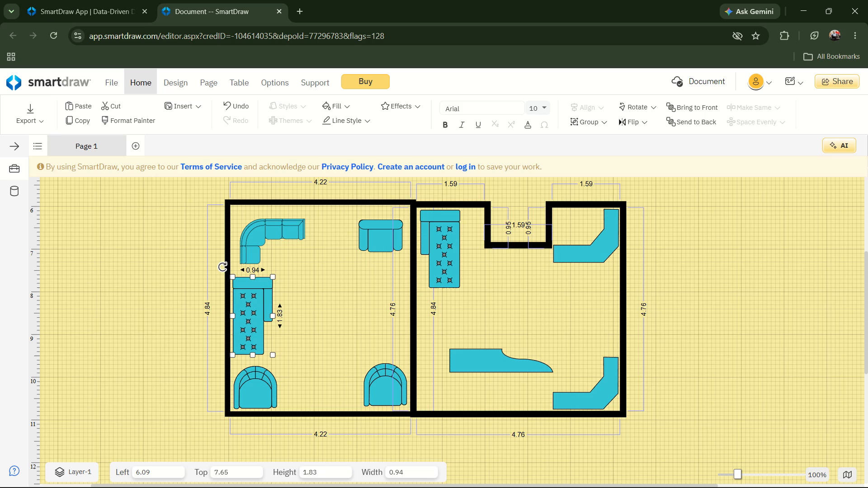
Lengthen the chaise downward toward the corner armchair, to a height of about 2.02.
{"action": "key", "text": "shift+Down"}
{"action": "key", "text": "shift+Down"}
{"action": "key", "text": "shift+Down"}
{"action": "key", "text": "shift+Down"}
{"action": "key", "text": "shift+Down"}
{"action": "key", "text": "shift+Down"}
{"action": "key", "text": "shift+Down"}
{"action": "key", "text": "shift+Down"}
{"action": "key", "text": "shift+Down"}
{"action": "key", "text": "shift+Down"}
{"action": "key", "text": "shift+Down"}
{"action": "key", "text": "shift+Down"}
{"action": "key", "text": "shift+Down"}
{"action": "key", "text": "shift+Down"}
{"action": "key", "text": "shift+Down"}
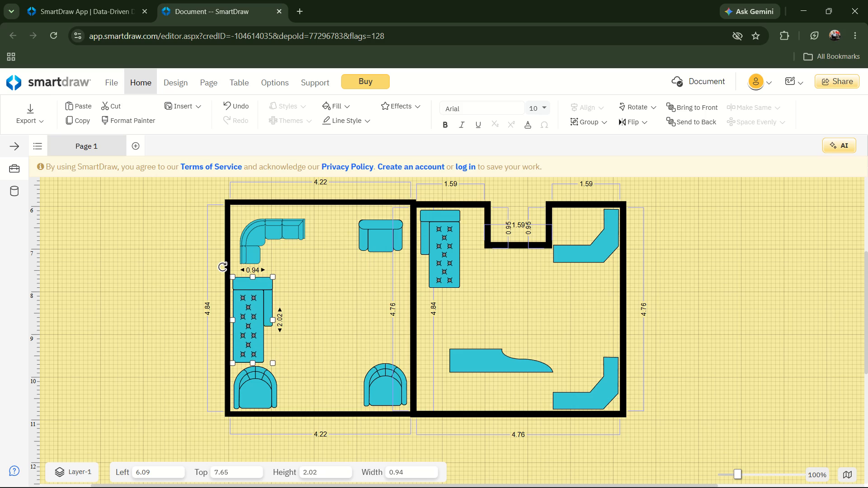
Nudge the lengthened chaise up off the corner armchair, to about Top 7.59.
{"action": "key", "text": "Up"}
{"action": "key", "text": "Up"}
{"action": "key", "text": "Up"}
{"action": "key", "text": "Up"}
{"action": "key", "text": "Up"}
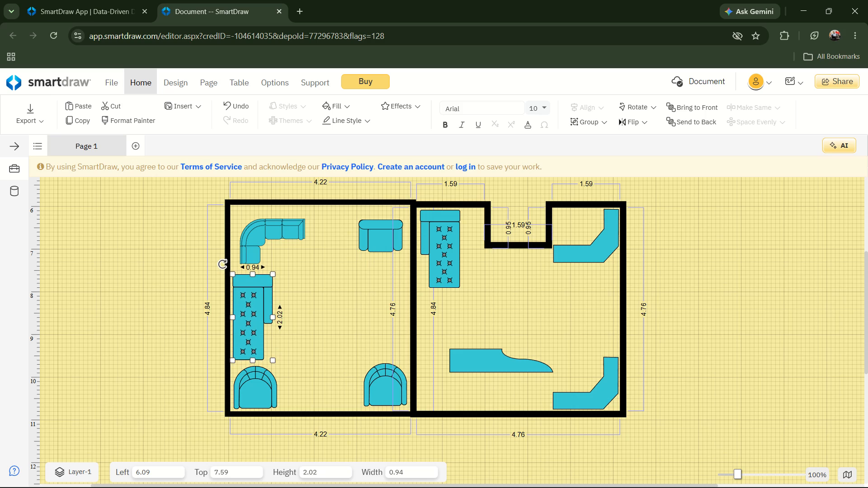
Move the curved corner sofa closer to the left room's upper-left corner, to about Left 6.13, Top 6.22.
{"action": "key", "text": "Tab"}
{"action": "key", "text": "Tab"}
{"action": "key", "text": "Tab"}
{"action": "key", "text": "Tab"}
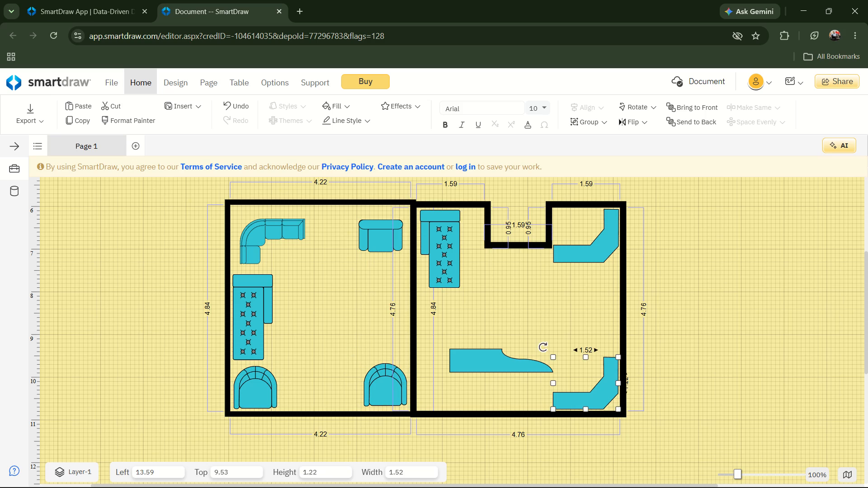
{"action": "key", "text": "Tab"}
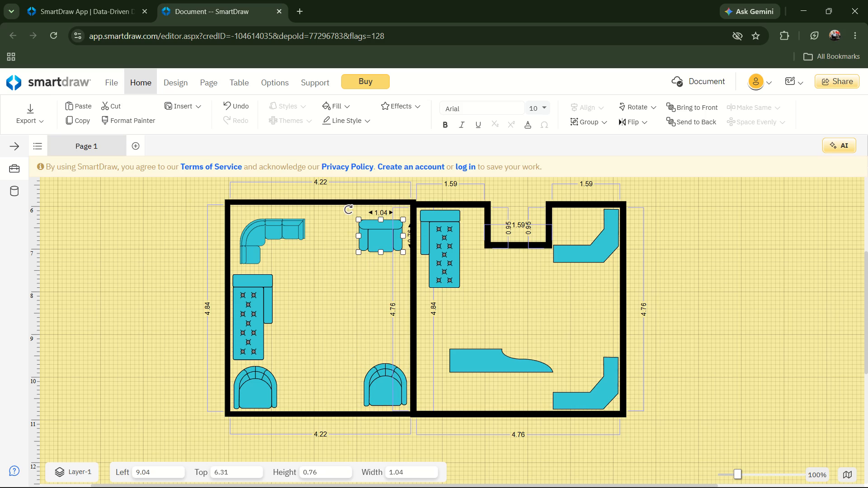
{"action": "key", "text": "Tab"}
{"action": "key", "text": "Up"}
{"action": "key", "text": "Up"}
{"action": "key", "text": "Up"}
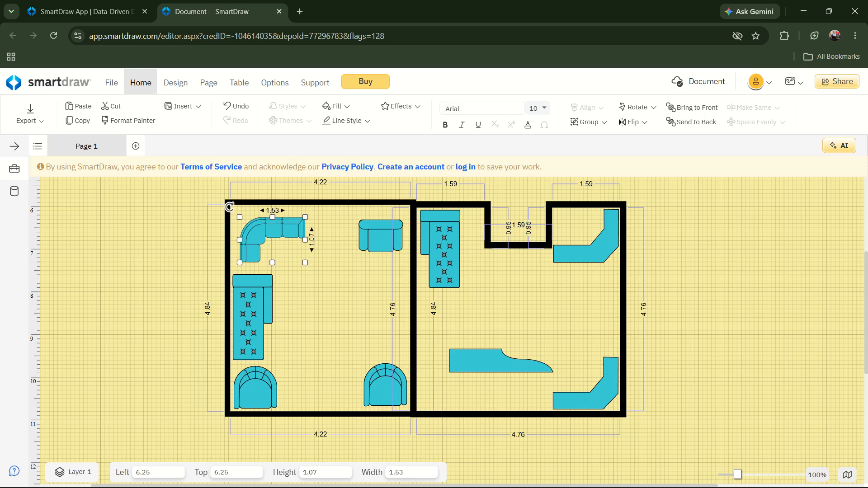
{"action": "key", "text": "Left"}
{"action": "key", "text": "Left"}
{"action": "key", "text": "Left"}
{"action": "key", "text": "Left"}
{"action": "key", "text": "Left"}
{"action": "key", "text": "Left"}
{"action": "key", "text": "Left"}
{"action": "key", "text": "Left"}
{"action": "key", "text": "Up"}
{"action": "key", "text": "Left"}
{"action": "key", "text": "Left"}
{"action": "key", "text": "Up"}
{"action": "key", "text": "Left"}
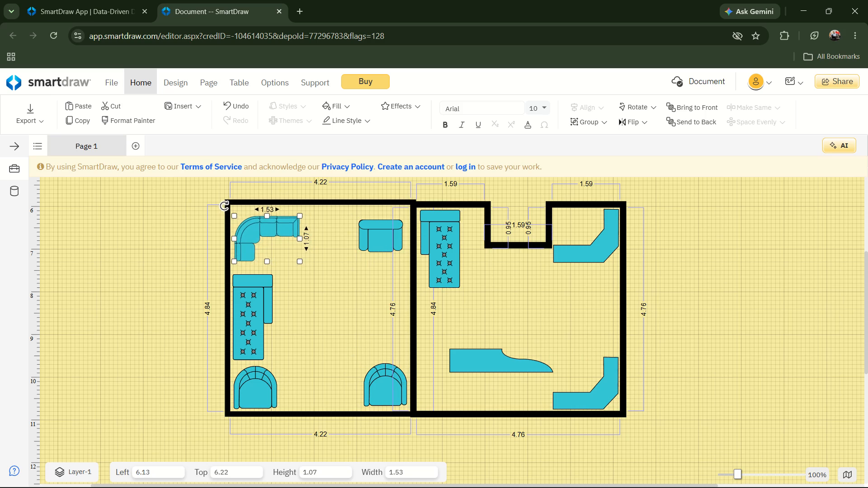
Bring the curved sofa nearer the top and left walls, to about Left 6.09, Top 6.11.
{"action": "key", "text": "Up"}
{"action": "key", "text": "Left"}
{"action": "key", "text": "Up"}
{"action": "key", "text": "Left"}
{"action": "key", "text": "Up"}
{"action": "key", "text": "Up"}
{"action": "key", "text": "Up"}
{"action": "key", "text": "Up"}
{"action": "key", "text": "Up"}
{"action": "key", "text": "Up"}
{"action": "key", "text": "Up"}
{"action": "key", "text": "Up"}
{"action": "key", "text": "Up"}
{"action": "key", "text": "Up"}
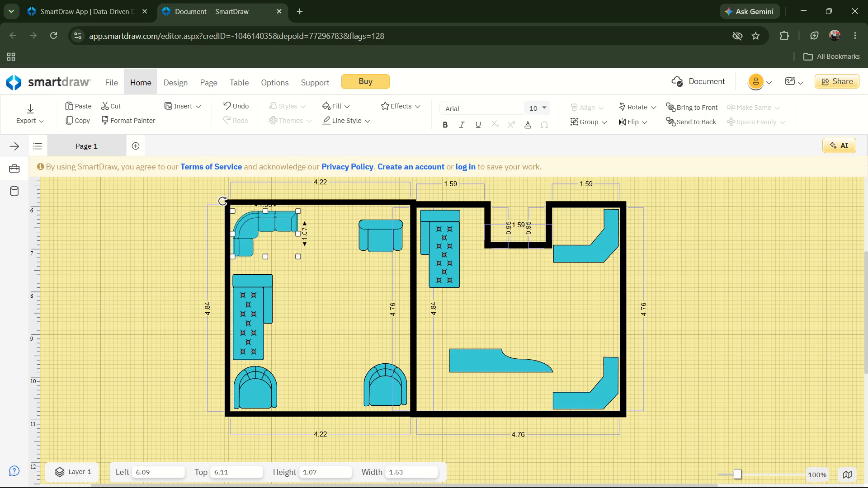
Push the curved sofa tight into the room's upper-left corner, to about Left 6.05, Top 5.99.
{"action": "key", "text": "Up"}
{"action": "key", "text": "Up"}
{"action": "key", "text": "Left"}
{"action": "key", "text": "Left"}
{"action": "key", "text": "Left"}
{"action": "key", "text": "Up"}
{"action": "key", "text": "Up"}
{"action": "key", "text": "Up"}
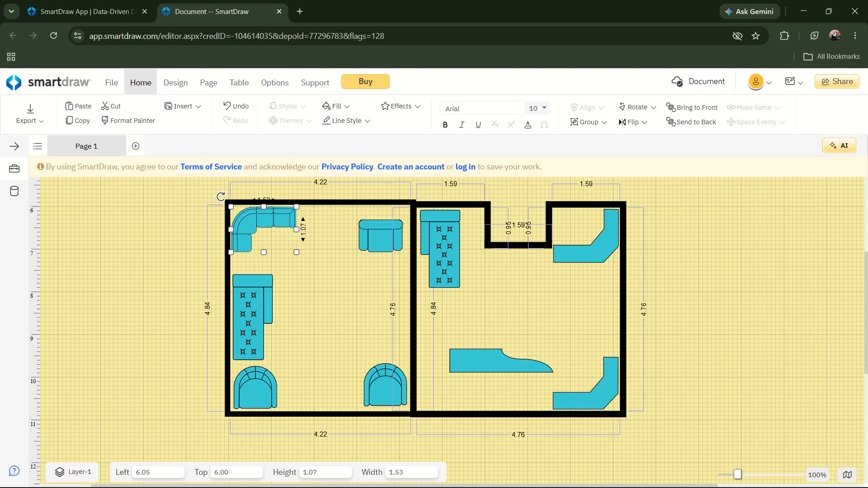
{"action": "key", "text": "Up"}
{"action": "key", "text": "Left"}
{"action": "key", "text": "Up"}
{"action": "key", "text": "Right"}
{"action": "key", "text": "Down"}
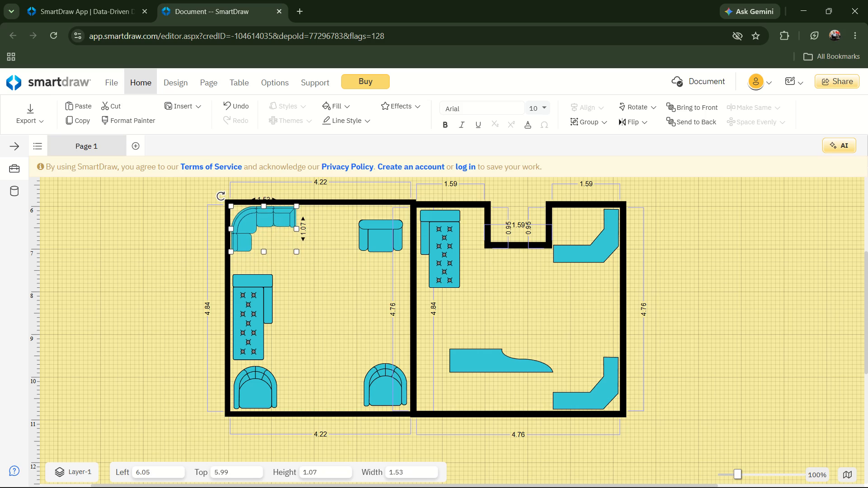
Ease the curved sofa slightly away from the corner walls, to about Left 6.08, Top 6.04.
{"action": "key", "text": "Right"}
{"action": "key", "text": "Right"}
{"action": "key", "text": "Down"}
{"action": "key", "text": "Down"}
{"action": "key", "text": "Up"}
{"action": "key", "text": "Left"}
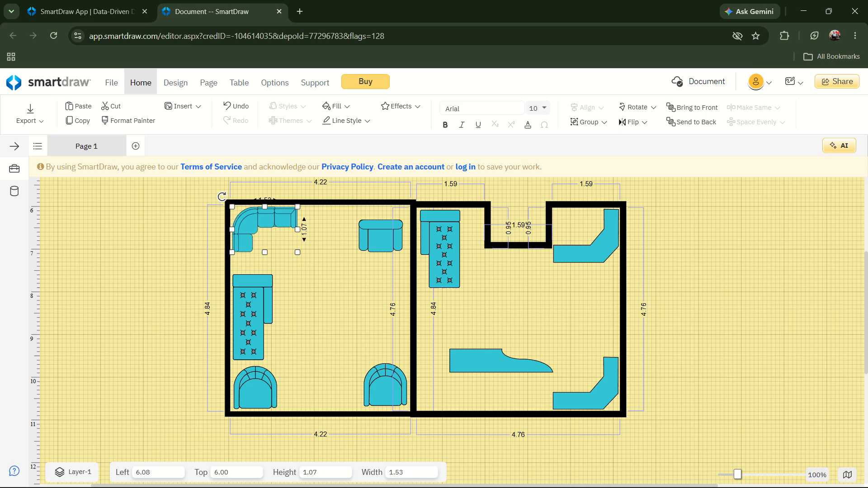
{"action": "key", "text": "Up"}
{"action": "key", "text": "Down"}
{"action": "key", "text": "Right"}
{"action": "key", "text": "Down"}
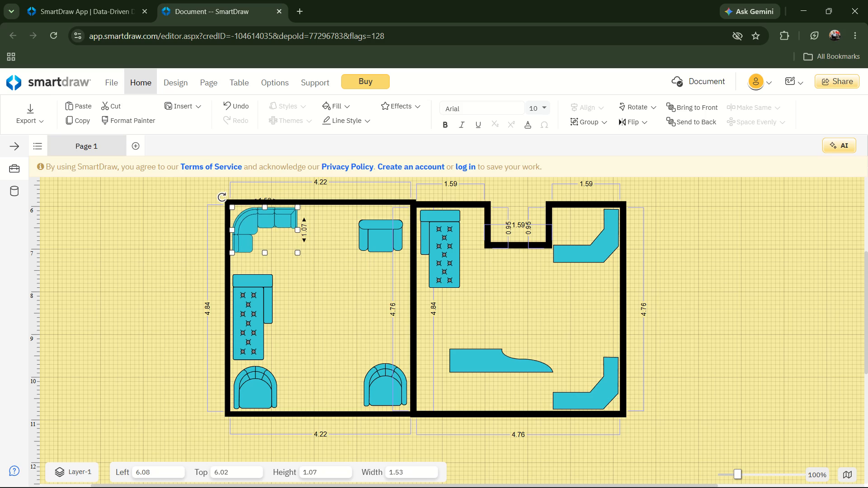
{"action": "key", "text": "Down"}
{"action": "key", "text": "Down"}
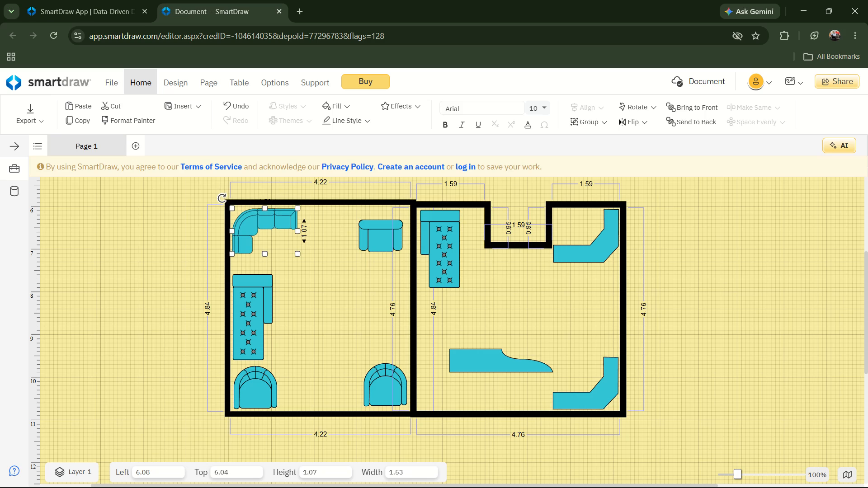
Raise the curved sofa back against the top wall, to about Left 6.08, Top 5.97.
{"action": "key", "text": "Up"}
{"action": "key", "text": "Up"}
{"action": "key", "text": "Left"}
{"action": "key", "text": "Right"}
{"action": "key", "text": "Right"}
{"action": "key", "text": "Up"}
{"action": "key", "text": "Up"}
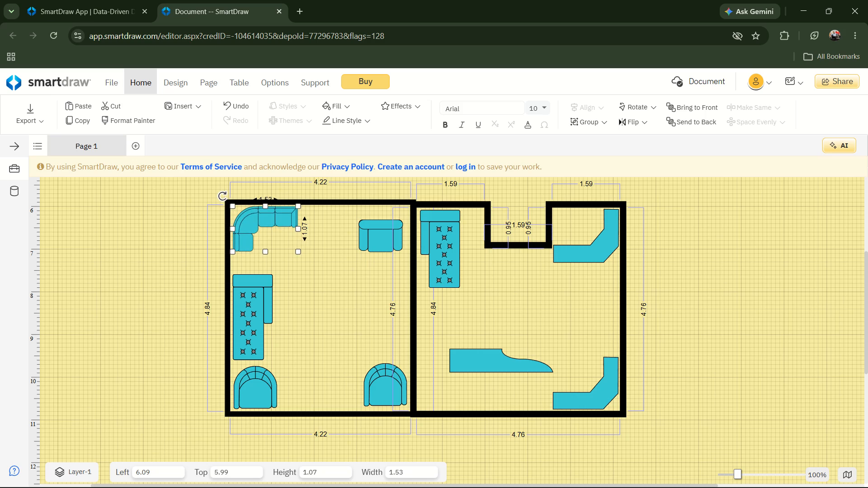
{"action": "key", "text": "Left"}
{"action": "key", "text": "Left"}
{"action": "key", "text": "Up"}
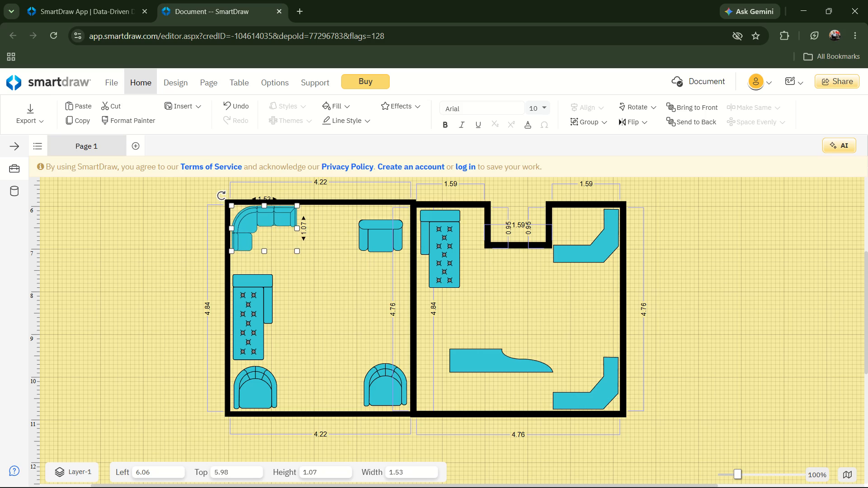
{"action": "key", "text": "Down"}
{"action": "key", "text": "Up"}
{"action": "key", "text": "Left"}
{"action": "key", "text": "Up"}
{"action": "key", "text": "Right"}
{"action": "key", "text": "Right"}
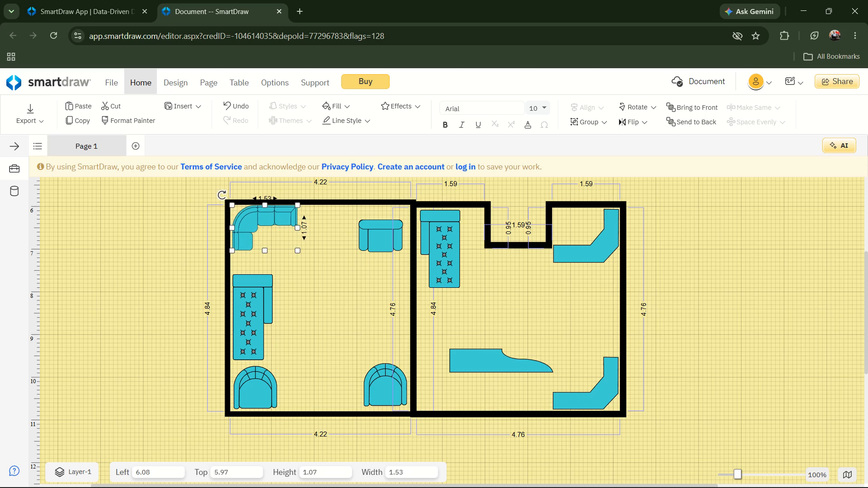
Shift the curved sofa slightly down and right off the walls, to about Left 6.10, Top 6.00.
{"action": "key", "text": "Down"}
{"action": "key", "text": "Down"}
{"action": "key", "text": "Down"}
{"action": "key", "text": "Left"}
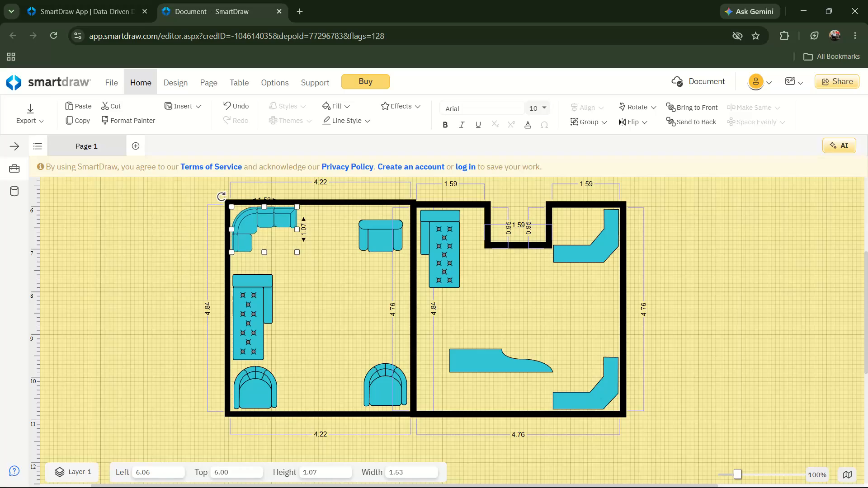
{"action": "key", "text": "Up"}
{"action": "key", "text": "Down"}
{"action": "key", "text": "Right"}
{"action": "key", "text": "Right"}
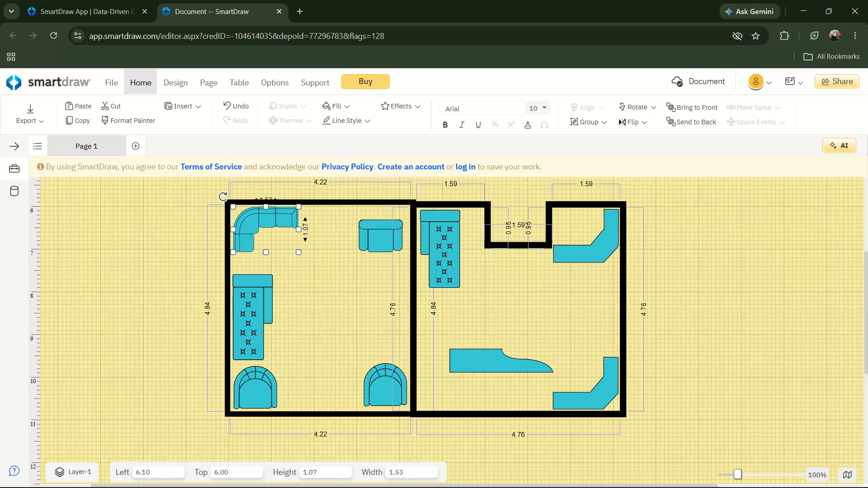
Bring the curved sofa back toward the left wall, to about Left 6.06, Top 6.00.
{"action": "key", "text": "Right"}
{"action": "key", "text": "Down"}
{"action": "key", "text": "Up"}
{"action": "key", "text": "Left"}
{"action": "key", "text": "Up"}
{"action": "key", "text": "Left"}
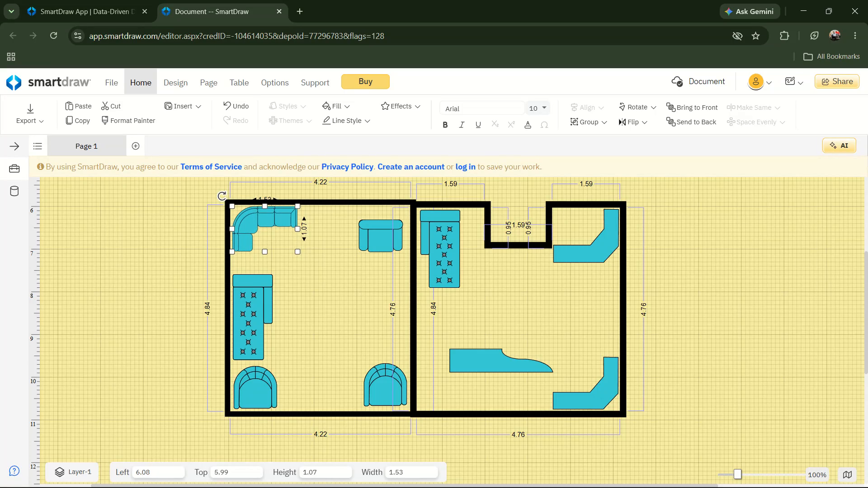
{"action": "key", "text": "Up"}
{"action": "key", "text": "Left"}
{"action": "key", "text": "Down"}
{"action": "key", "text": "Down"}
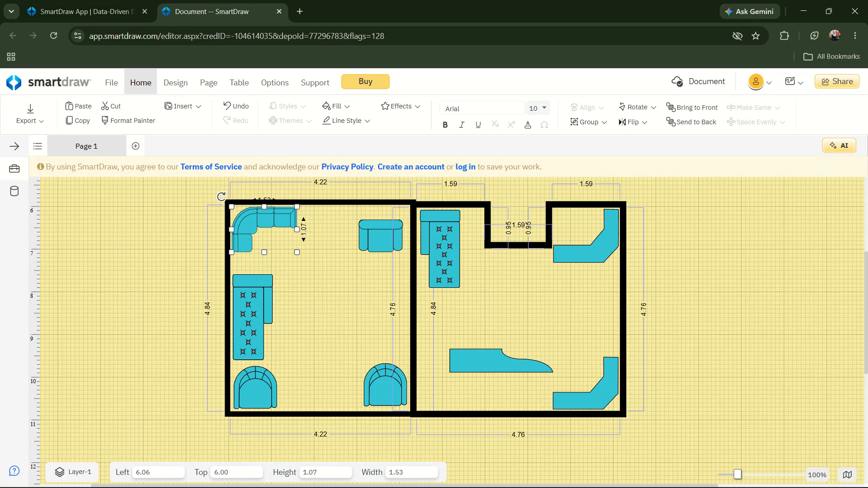
Move the curved sofa down and right, leaving a gap to both corner walls, to about Left 6.13, Top 6.18.
{"action": "key", "text": "Down"}
{"action": "key", "text": "Down"}
{"action": "key", "text": "Down"}
{"action": "key", "text": "Right"}
{"action": "key", "text": "Right"}
{"action": "key", "text": "Right"}
{"action": "key", "text": "Right"}
{"action": "key", "text": "Down"}
{"action": "key", "text": "Down"}
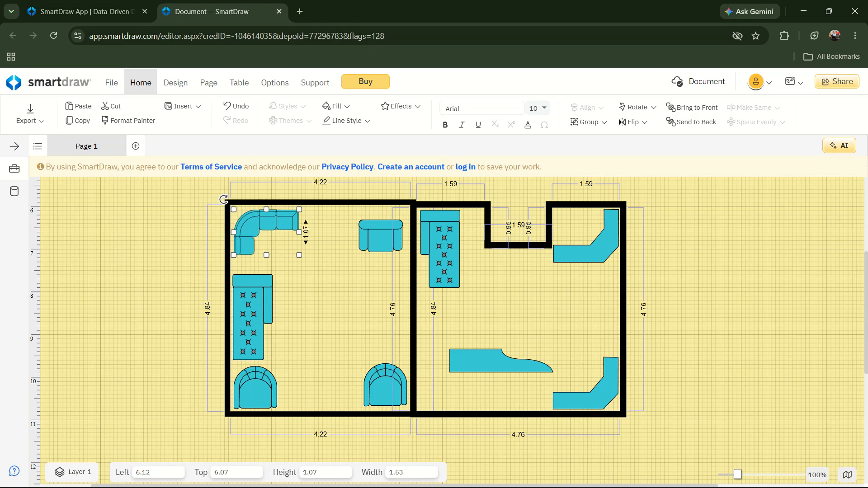
{"action": "key", "text": "Down"}
{"action": "key", "text": "Down"}
{"action": "key", "text": "Down"}
{"action": "key", "text": "Down"}
{"action": "key", "text": "Down"}
{"action": "key", "text": "Down"}
{"action": "key", "text": "Down"}
{"action": "key", "text": "Down"}
{"action": "key", "text": "Right"}
{"action": "key", "text": "Down"}
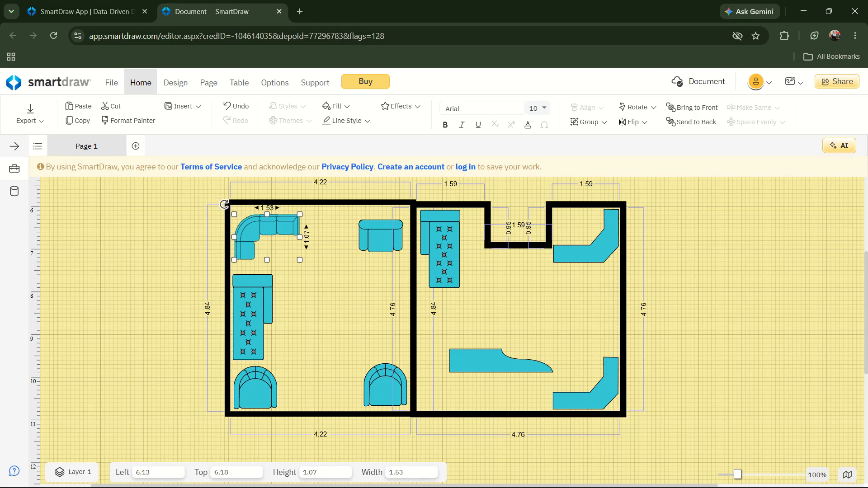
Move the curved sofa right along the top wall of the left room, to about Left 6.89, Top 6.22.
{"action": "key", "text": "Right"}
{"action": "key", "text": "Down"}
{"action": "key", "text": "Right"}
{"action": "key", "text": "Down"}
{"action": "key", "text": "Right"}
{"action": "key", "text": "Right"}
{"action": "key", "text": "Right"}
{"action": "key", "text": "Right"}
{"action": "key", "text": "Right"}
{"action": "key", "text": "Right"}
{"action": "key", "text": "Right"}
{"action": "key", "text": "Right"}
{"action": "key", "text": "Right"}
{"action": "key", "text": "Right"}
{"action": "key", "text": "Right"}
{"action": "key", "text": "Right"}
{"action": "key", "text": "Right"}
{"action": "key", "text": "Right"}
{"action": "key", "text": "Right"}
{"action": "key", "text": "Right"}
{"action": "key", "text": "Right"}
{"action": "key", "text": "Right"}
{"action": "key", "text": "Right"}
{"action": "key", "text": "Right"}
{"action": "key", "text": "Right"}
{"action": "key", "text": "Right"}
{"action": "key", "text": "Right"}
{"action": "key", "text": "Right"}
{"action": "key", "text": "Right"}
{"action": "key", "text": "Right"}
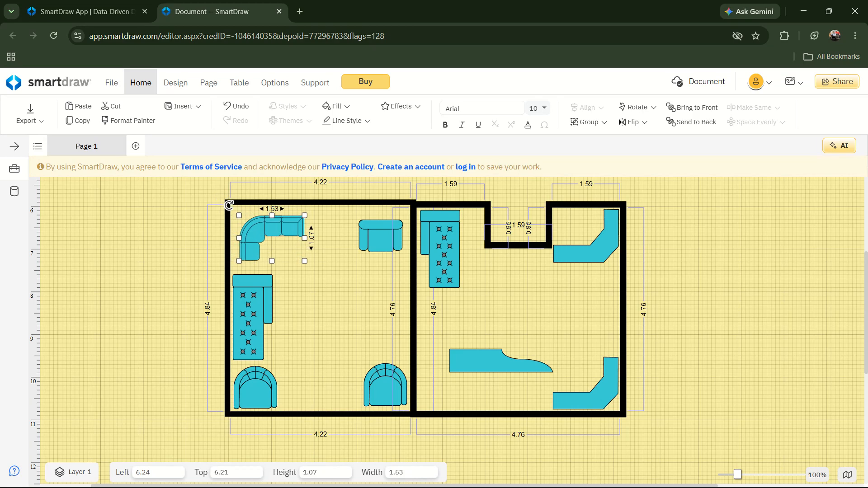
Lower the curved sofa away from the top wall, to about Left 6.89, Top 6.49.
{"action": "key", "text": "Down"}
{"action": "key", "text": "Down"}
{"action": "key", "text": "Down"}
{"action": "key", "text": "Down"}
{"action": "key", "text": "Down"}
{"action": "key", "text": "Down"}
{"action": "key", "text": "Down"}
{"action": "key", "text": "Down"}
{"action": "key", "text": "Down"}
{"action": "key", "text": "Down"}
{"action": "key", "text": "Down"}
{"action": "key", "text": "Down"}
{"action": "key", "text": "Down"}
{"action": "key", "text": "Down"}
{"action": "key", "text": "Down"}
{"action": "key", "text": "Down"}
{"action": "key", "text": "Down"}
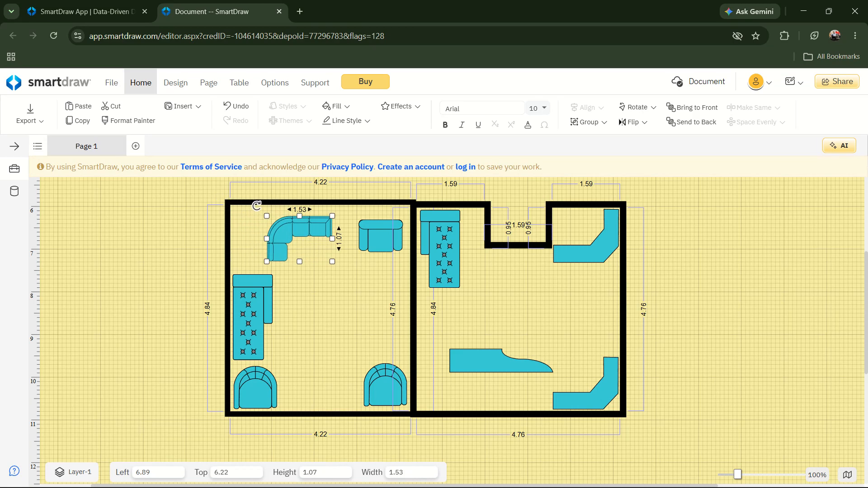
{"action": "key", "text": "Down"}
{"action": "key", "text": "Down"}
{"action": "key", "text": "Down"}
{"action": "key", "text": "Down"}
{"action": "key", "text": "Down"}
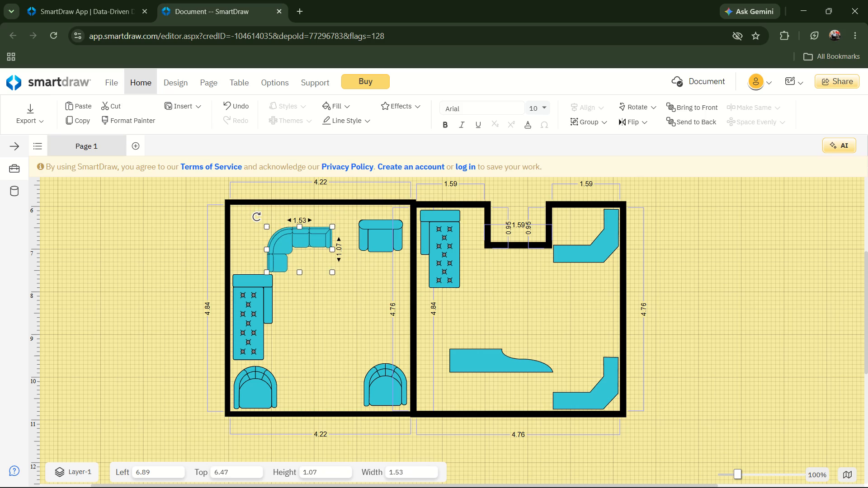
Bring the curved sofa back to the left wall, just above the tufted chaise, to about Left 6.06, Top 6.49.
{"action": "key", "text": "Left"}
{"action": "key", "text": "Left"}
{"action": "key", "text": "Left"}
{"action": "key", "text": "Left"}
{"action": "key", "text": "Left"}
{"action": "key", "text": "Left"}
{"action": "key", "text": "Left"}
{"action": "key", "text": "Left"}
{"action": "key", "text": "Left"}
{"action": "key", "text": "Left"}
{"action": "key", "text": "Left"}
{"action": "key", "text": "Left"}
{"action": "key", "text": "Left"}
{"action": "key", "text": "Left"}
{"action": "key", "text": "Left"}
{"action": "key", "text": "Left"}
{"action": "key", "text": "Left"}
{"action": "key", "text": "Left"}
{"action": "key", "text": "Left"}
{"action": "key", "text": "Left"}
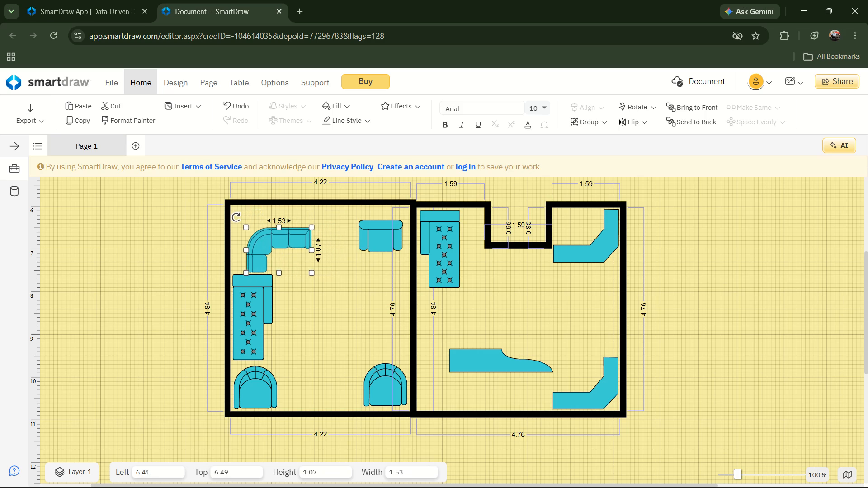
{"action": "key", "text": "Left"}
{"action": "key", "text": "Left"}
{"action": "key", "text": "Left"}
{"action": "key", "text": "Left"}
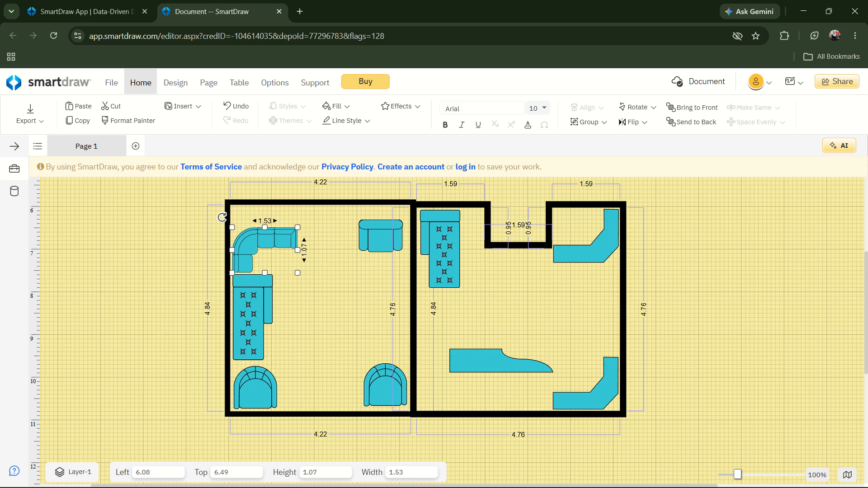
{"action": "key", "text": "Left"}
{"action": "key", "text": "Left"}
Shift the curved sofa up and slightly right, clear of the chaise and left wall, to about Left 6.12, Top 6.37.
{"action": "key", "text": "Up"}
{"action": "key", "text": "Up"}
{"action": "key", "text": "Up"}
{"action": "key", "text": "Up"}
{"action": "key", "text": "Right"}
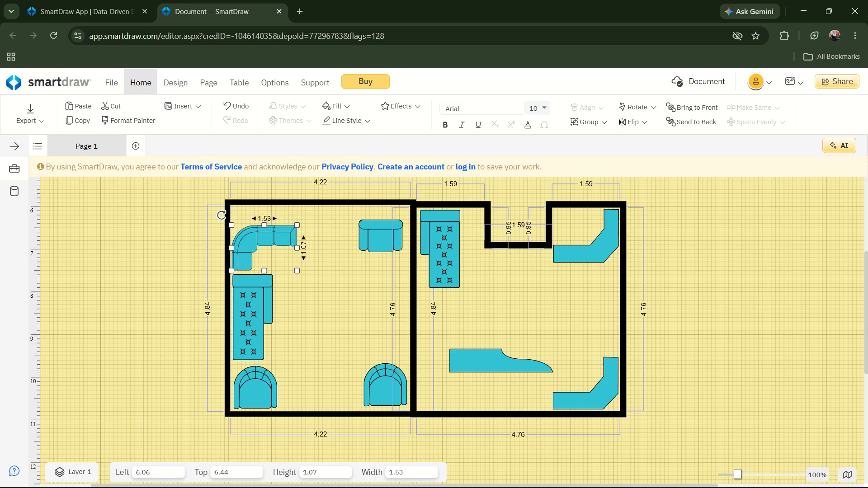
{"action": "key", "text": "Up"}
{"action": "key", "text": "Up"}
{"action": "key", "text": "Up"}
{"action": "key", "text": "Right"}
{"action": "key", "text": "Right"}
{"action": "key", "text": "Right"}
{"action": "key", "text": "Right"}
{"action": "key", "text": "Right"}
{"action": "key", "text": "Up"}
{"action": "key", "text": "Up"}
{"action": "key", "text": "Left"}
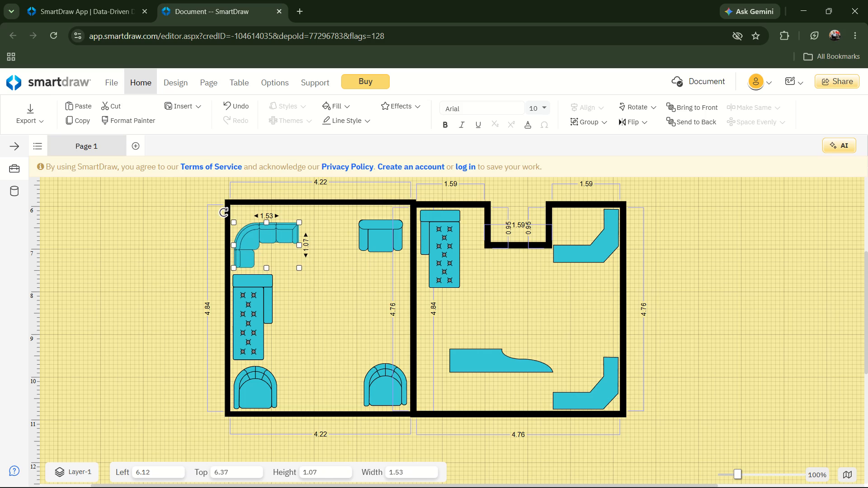
Raise the curved sofa toward the left room's upper-left corner, to about Left 6.08, Top 6.13.
{"action": "key", "text": "Up"}
{"action": "key", "text": "Up"}
{"action": "key", "text": "Up"}
{"action": "key", "text": "Up"}
{"action": "key", "text": "Up"}
{"action": "key", "text": "Up"}
{"action": "key", "text": "Up"}
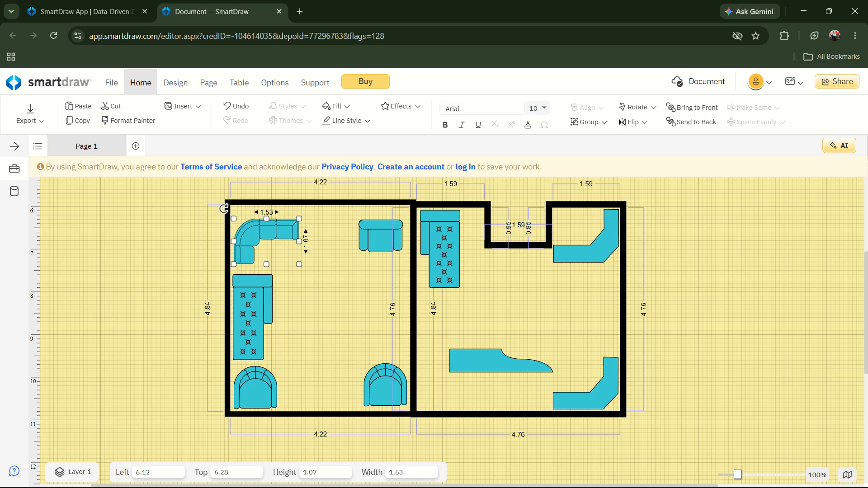
{"action": "key", "text": "Up"}
{"action": "key", "text": "Up"}
{"action": "key", "text": "Up"}
{"action": "key", "text": "Up"}
{"action": "key", "text": "Up"}
{"action": "key", "text": "Left"}
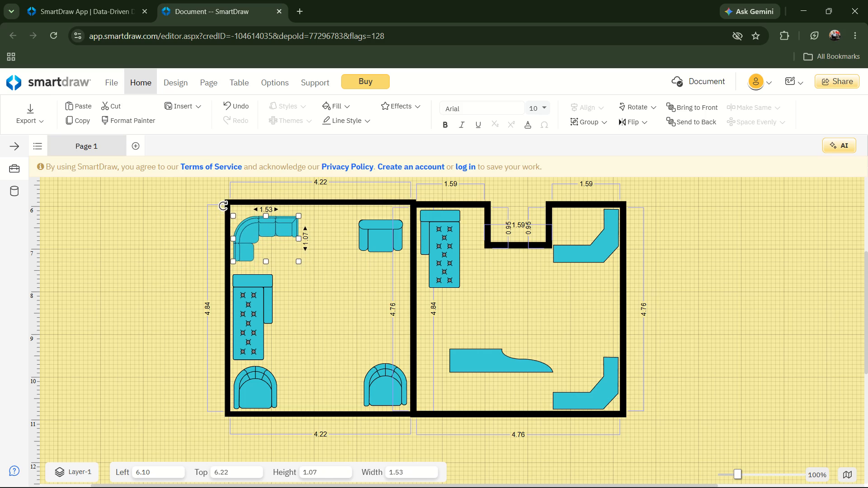
{"action": "key", "text": "Left"}
{"action": "key", "text": "Left"}
{"action": "key", "text": "Up"}
{"action": "key", "text": "Up"}
{"action": "key", "text": "Up"}
{"action": "key", "text": "Up"}
{"action": "key", "text": "Up"}
{"action": "key", "text": "Up"}
{"action": "key", "text": "Up"}
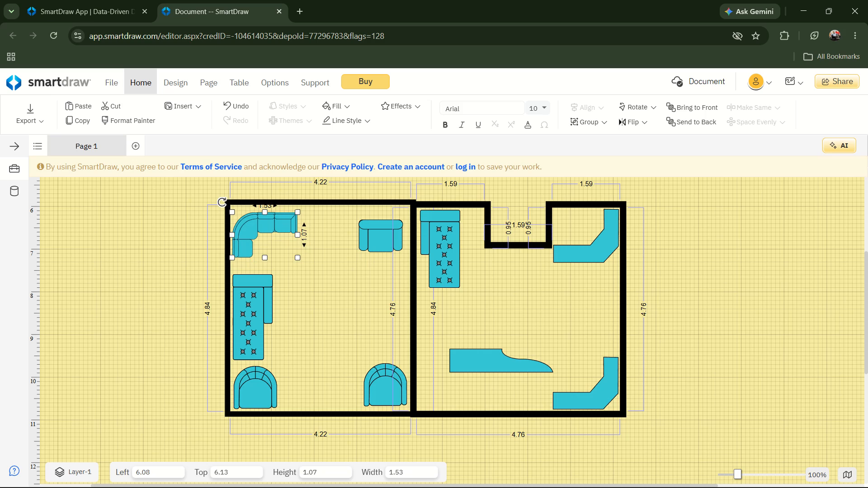
Fit the curved sofa against the top wall in the upper-left corner, at about Left 6.09, Top 6.00.
{"action": "key", "text": "Right"}
{"action": "key", "text": "Right"}
{"action": "key", "text": "Up"}
{"action": "key", "text": "Up"}
{"action": "key", "text": "Up"}
{"action": "key", "text": "Up"}
{"action": "key", "text": "Up"}
{"action": "key", "text": "Up"}
{"action": "key", "text": "Up"}
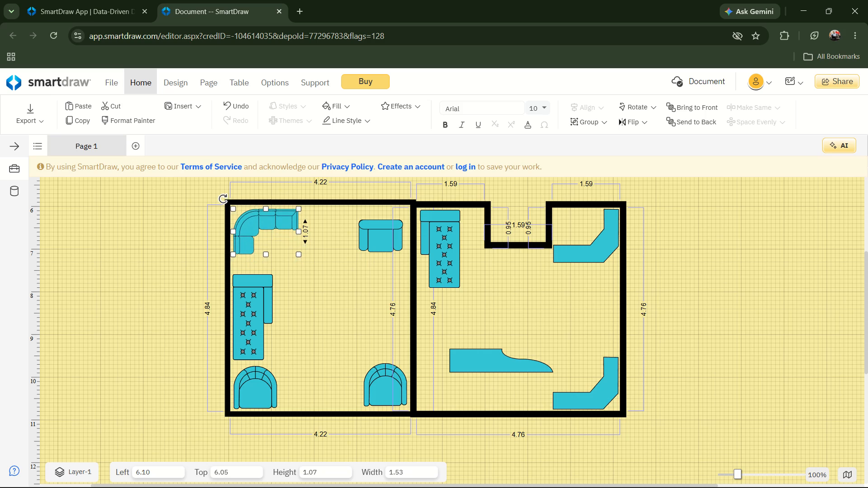
{"action": "key", "text": "Up"}
{"action": "key", "text": "Up"}
{"action": "key", "text": "Up"}
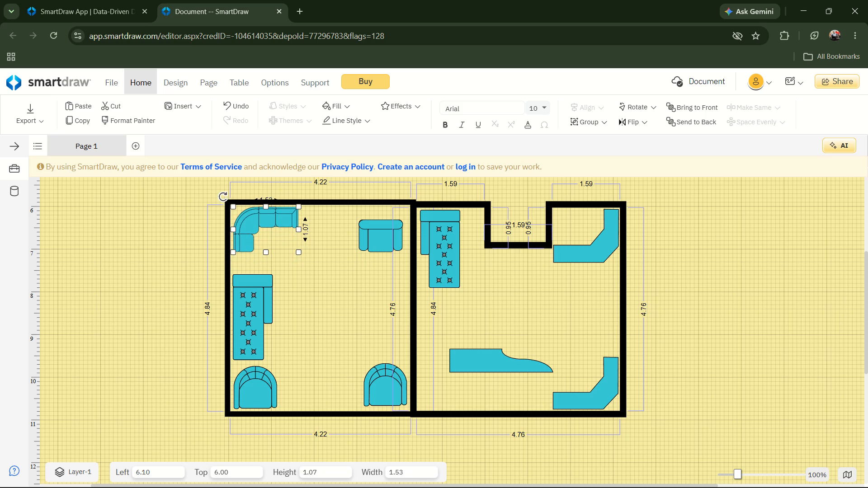
{"action": "key", "text": "Left"}
{"action": "key", "text": "Up"}
{"action": "key", "text": "Down"}
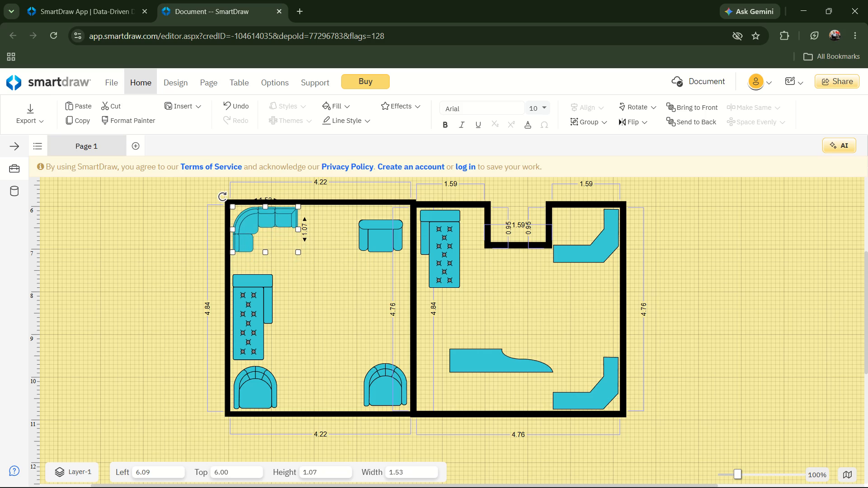
Stretch the curved sofa downward toward the chaise, to a height of about 1.26.
{"action": "key", "text": "shift+Down"}
{"action": "key", "text": "shift+Down"}
{"action": "key", "text": "shift+Down"}
{"action": "key", "text": "shift+Down"}
{"action": "key", "text": "shift+Down"}
{"action": "key", "text": "shift+Down"}
{"action": "key", "text": "shift+Down"}
{"action": "key", "text": "shift+Down"}
{"action": "key", "text": "shift+Down"}
{"action": "key", "text": "shift+Down"}
{"action": "key", "text": "shift+Down"}
{"action": "key", "text": "shift+Down"}
{"action": "key", "text": "shift+Down"}
{"action": "key", "text": "shift+Down"}
{"action": "key", "text": "shift+Down"}
{"action": "key", "text": "shift+Down"}
{"action": "key", "text": "shift+Down"}
{"action": "key", "text": "shift+Down"}
{"action": "key", "text": "shift+Down"}
{"action": "key", "text": "shift+Down"}
{"action": "key", "text": "shift+Down"}
{"action": "key", "text": "shift+Down"}
{"action": "key", "text": "shift+Down"}
{"action": "key", "text": "shift+Down"}
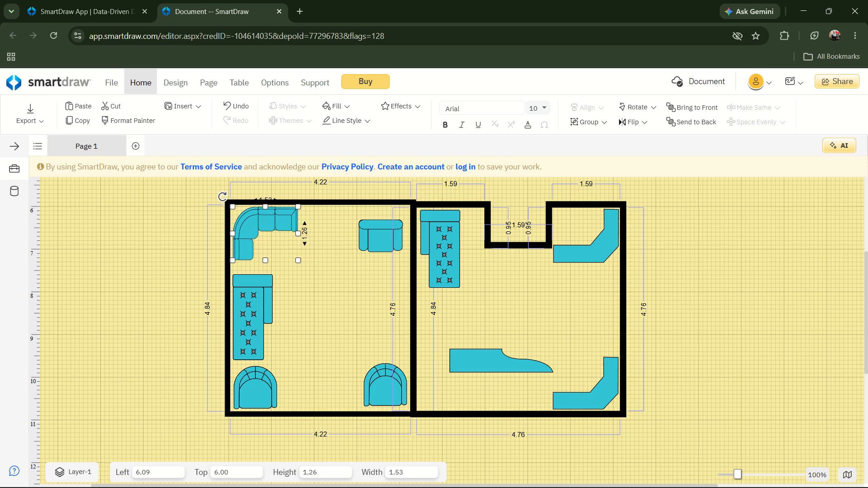
Resize the curved sofa to a width of about 1.43 and a height of about 1.36.
{"action": "key", "text": "shift+Left"}
{"action": "key", "text": "shift+Left"}
{"action": "key", "text": "shift+Left"}
{"action": "key", "text": "shift+Left"}
{"action": "key", "text": "shift+Left"}
{"action": "key", "text": "shift+Left"}
{"action": "key", "text": "shift+Left"}
{"action": "key", "text": "shift+Left"}
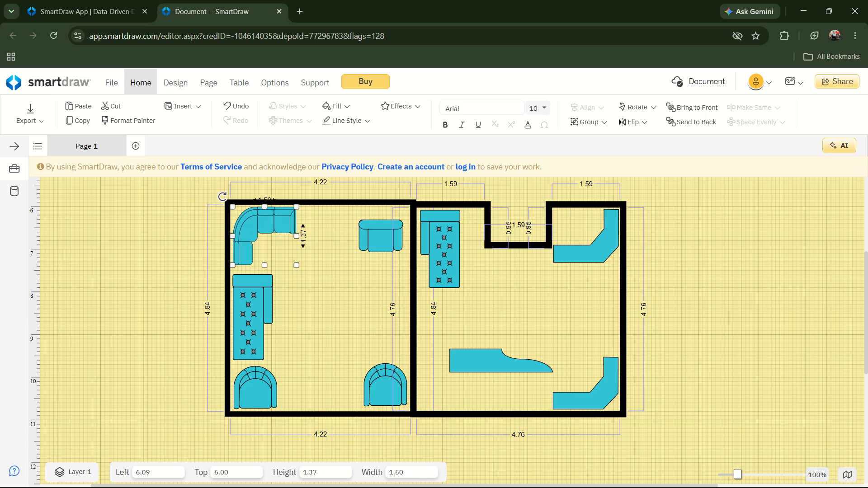
{"action": "key", "text": "shift+Up"}
Lower the curved sofa slightly from the top wall, to about Left 6.09, Top 6.07.
{"action": "key", "text": "Up"}
{"action": "key", "text": "Down"}
{"action": "key", "text": "Down"}
{"action": "key", "text": "Down"}
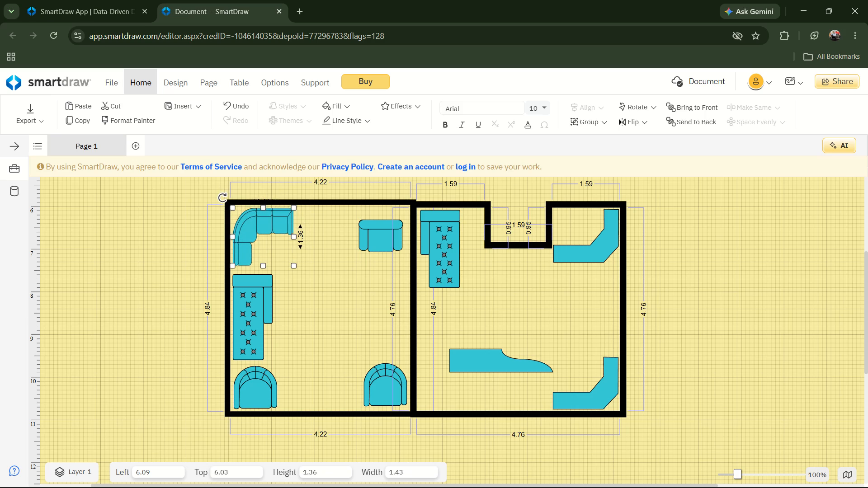
{"action": "key", "text": "Down"}
{"action": "key", "text": "Up"}
{"action": "key", "text": "Down"}
{"action": "key", "text": "Down"}
{"action": "key", "text": "Down"}
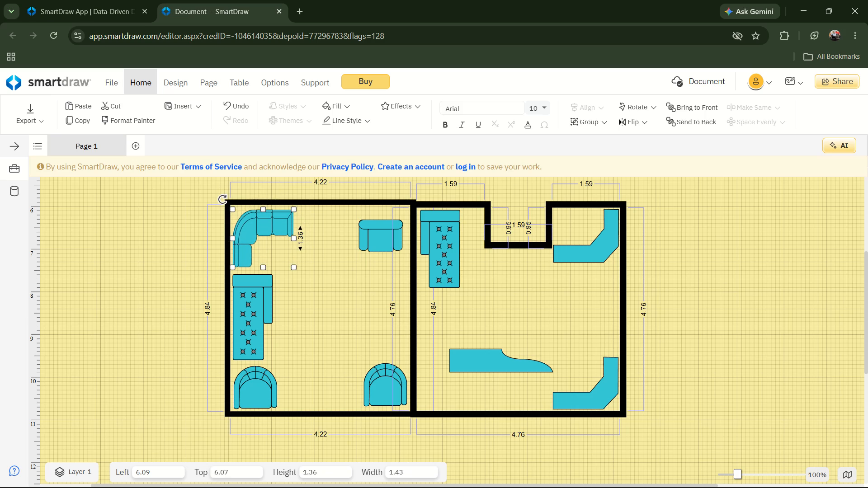
Stretch the curved sofa downward toward the chaise, to a height of about 1.46.
{"action": "key", "text": "shift+Up"}
{"action": "key", "text": "shift+Up"}
{"action": "key", "text": "shift+Up"}
{"action": "key", "text": "shift+Up"}
{"action": "key", "text": "shift+Up"}
{"action": "key", "text": "shift+Up"}
{"action": "key", "text": "shift+Up"}
{"action": "key", "text": "shift+Up"}
{"action": "key", "text": "shift+Up"}
{"action": "key", "text": "shift+Up"}
{"action": "key", "text": "shift+Down"}
{"action": "key", "text": "shift+Down"}
{"action": "key", "text": "shift+Down"}
{"action": "key", "text": "shift+Down"}
{"action": "key", "text": "shift+Down"}
{"action": "key", "text": "shift+Down"}
{"action": "key", "text": "shift+Down"}
{"action": "key", "text": "shift+Down"}
{"action": "key", "text": "shift+Down"}
{"action": "key", "text": "shift+Down"}
{"action": "key", "text": "shift+Down"}
{"action": "key", "text": "shift+Down"}
{"action": "key", "text": "shift+Down"}
{"action": "key", "text": "shift+Down"}
{"action": "key", "text": "shift+Down"}
{"action": "key", "text": "shift+Down"}
{"action": "key", "text": "shift+Down"}
{"action": "key", "text": "shift+Down"}
{"action": "key", "text": "shift+Down"}
{"action": "key", "text": "shift+Down"}
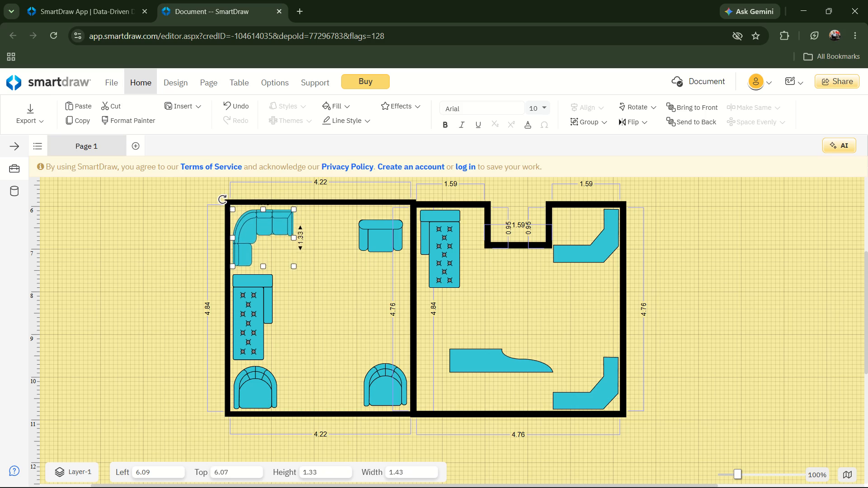
{"action": "key", "text": "shift+Up"}
{"action": "key", "text": "shift+Up"}
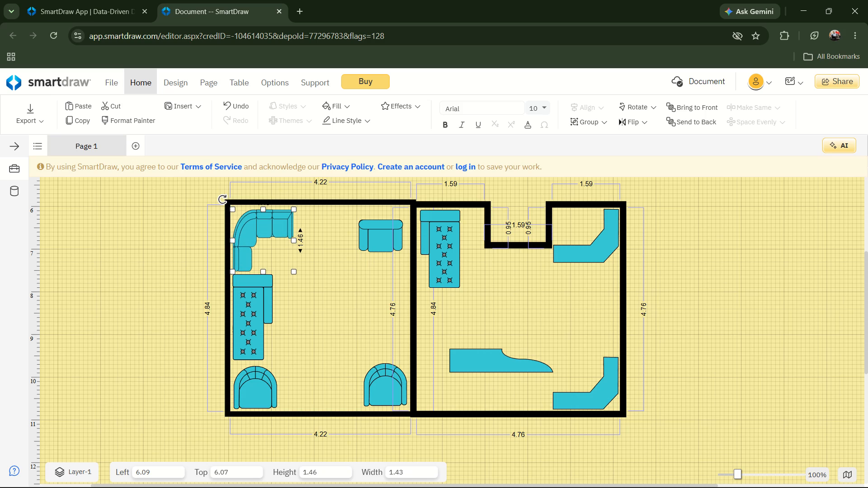
Move the curved sofa up and left, tight into the left room's upper-left corner, to about Left 6.05, Top 5.98.
{"action": "key", "text": "Left"}
{"action": "key", "text": "Left"}
{"action": "key", "text": "Up"}
{"action": "key", "text": "Up"}
{"action": "key", "text": "Up"}
{"action": "key", "text": "Up"}
{"action": "key", "text": "Up"}
{"action": "key", "text": "Up"}
{"action": "key", "text": "Left"}
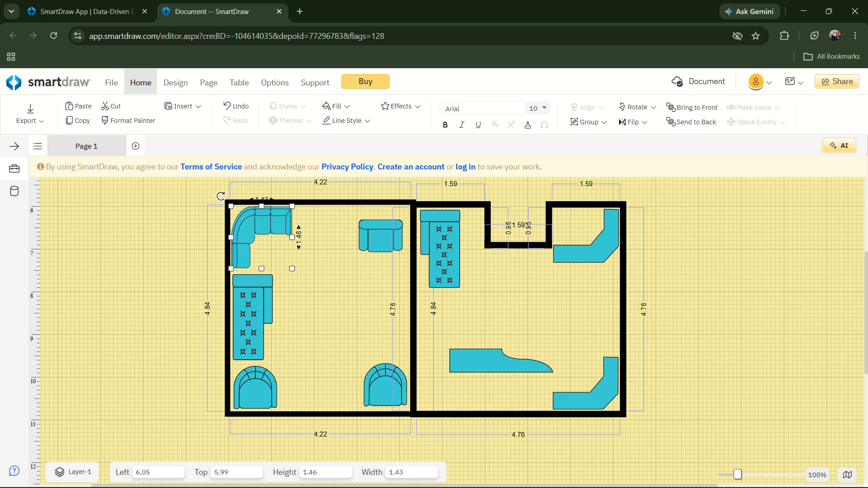
{"action": "key", "text": "Left"}
{"action": "key", "text": "Left"}
{"action": "key", "text": "Up"}
{"action": "key", "text": "Up"}
{"action": "key", "text": "Right"}
{"action": "key", "text": "Right"}
{"action": "key", "text": "Down"}
{"action": "key", "text": "Down"}
{"action": "key", "text": "Up"}
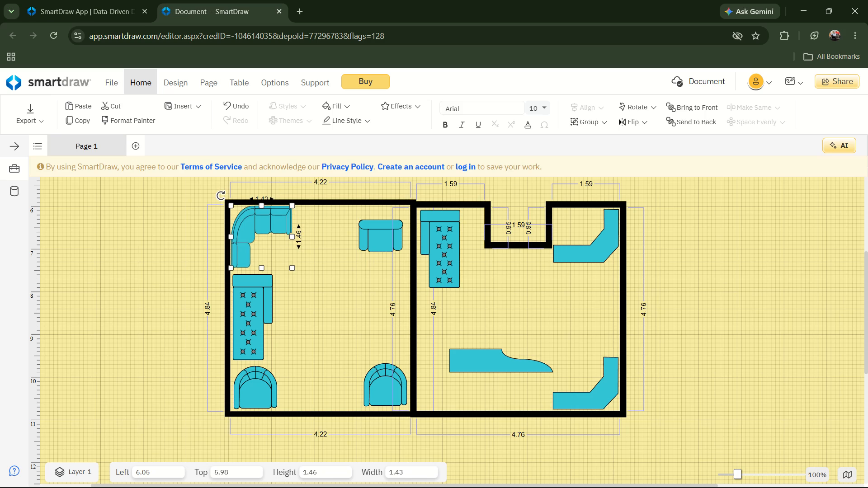
{"action": "key", "text": "Up"}
{"action": "key", "text": "Down"}
{"action": "key", "text": "Down"}
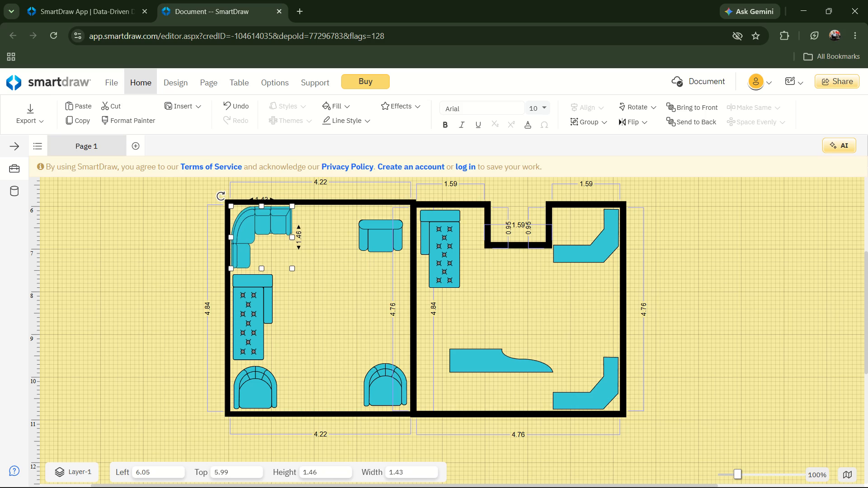
{"action": "key", "text": "Up"}
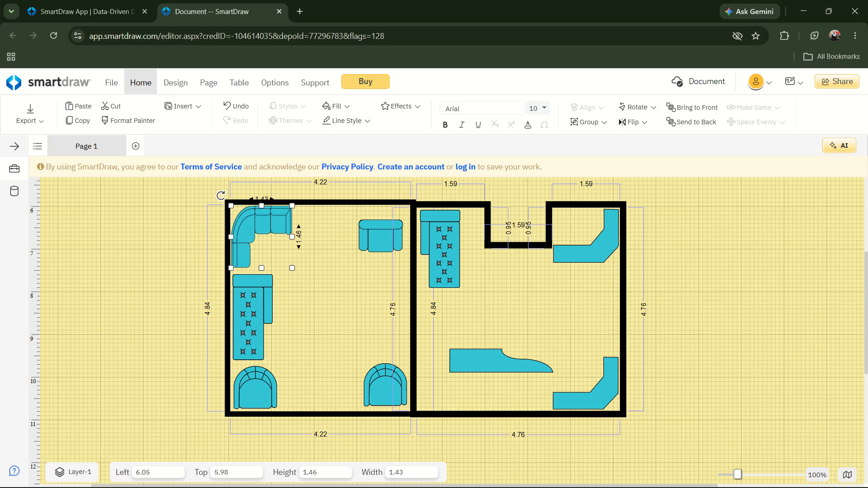
Shift the curved sofa slightly down and right, off the corner walls, to about Left 6.09, Top 6.02.
{"action": "key", "text": "Down"}
{"action": "key", "text": "Right"}
{"action": "key", "text": "Right"}
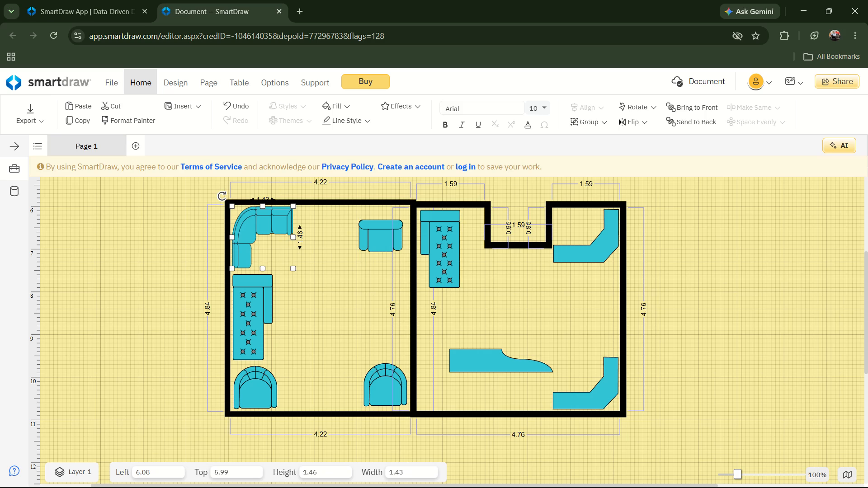
{"action": "key", "text": "Down"}
{"action": "key", "text": "Down"}
{"action": "key", "text": "Down"}
{"action": "key", "text": "Up"}
{"action": "key", "text": "Up"}
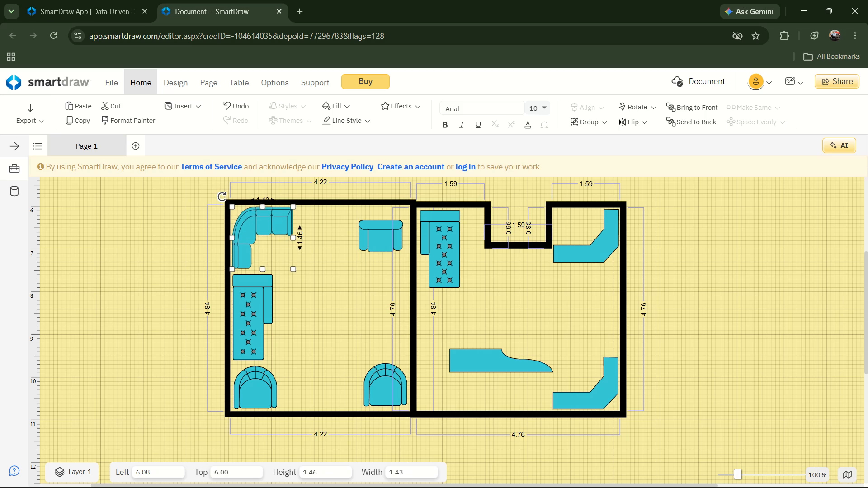
{"action": "key", "text": "Right"}
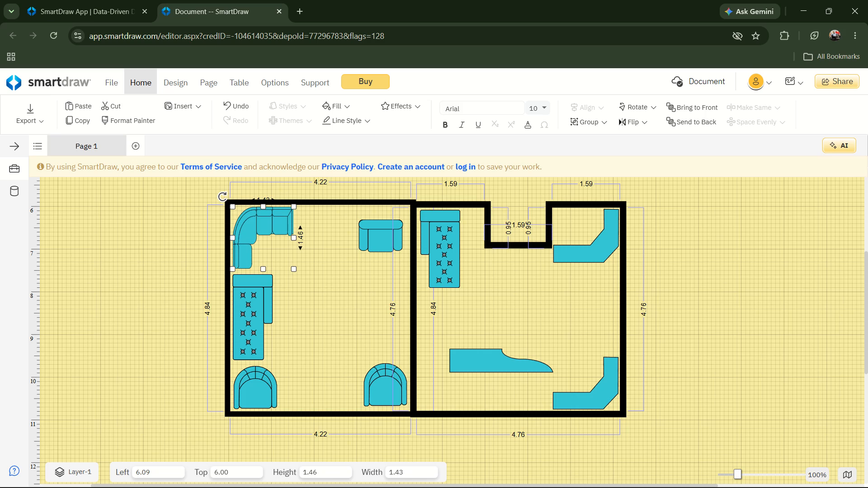
{"action": "key", "text": "Down"}
{"action": "key", "text": "Down"}
{"action": "key", "text": "Up"}
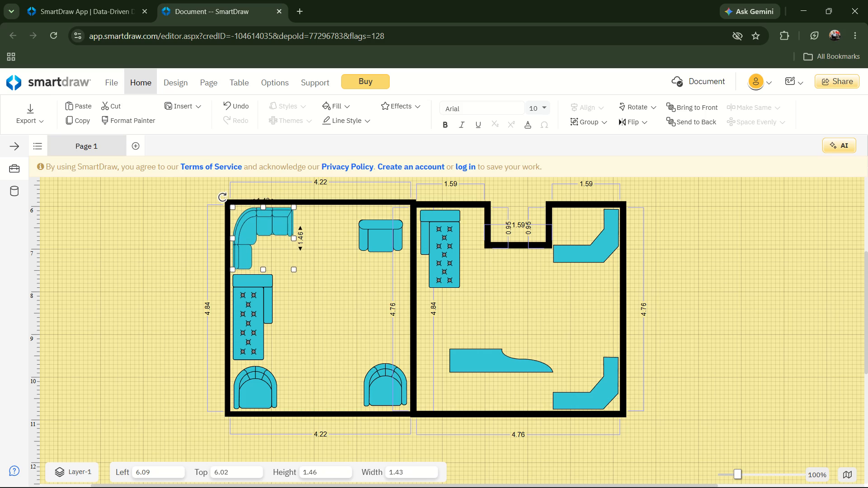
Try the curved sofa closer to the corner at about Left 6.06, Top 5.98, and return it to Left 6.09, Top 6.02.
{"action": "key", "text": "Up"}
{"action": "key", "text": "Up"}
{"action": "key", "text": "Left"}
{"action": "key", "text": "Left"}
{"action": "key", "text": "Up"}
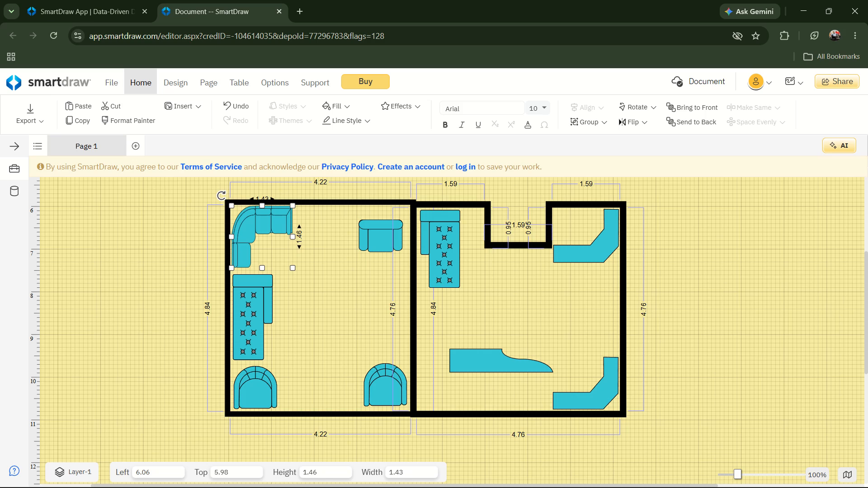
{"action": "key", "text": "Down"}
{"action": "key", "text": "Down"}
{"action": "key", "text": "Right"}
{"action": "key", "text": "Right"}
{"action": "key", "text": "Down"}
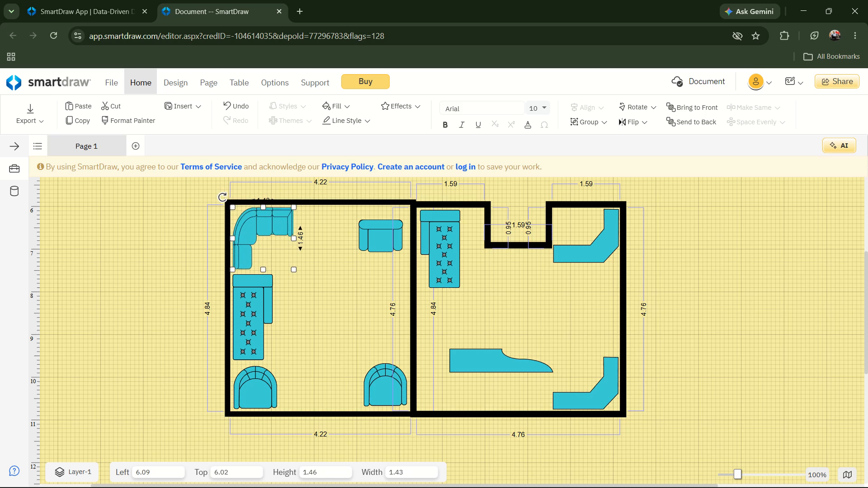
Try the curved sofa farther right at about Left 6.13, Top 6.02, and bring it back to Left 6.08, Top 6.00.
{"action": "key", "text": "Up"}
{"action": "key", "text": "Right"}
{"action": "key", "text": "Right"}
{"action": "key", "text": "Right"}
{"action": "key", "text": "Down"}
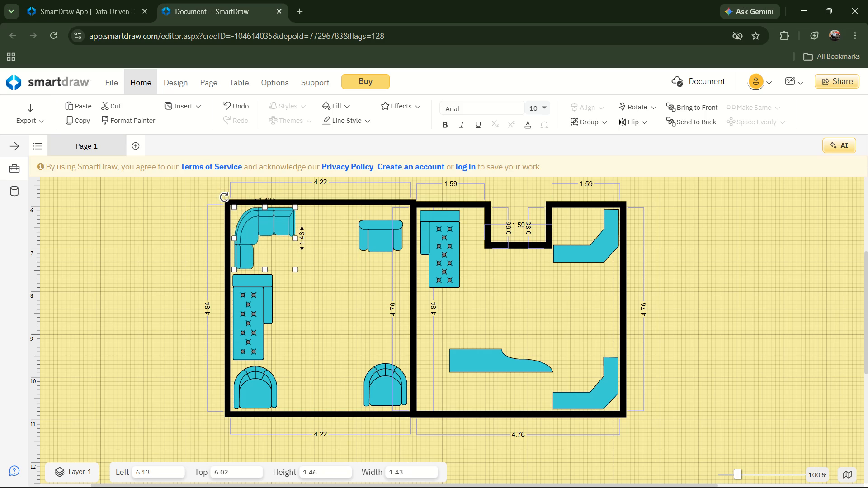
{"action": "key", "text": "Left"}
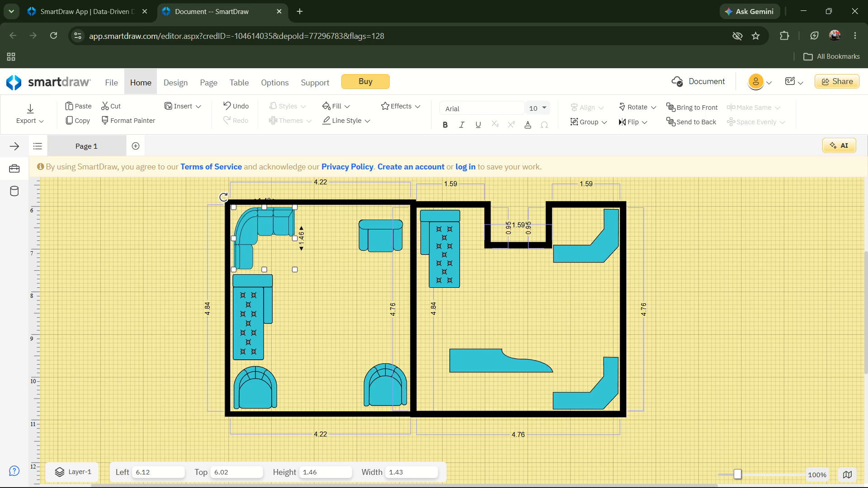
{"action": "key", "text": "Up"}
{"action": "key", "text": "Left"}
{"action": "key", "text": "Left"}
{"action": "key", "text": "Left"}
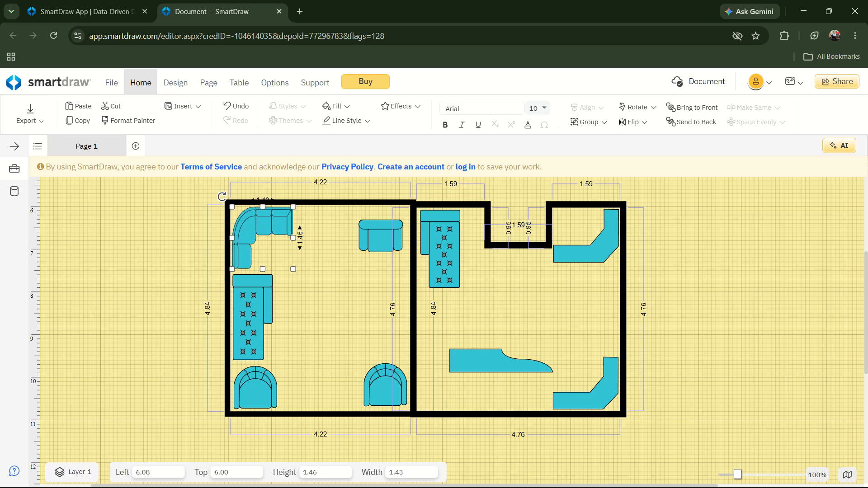
Move the curved sofa right and down, clear of the left and top walls, to about Left 6.18, Top 6.07.
{"action": "key", "text": "Right"}
{"action": "key", "text": "Right"}
{"action": "key", "text": "Right"}
{"action": "key", "text": "Right"}
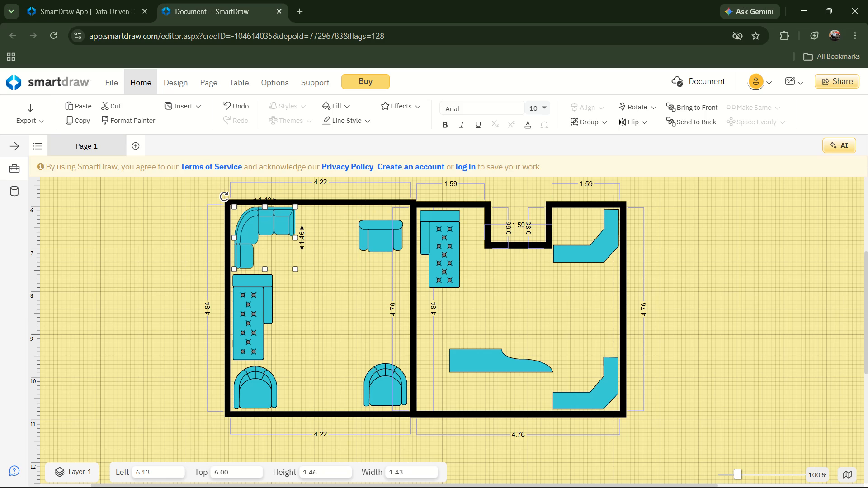
{"action": "key", "text": "Right"}
{"action": "key", "text": "Right"}
{"action": "key", "text": "Right"}
{"action": "key", "text": "Right"}
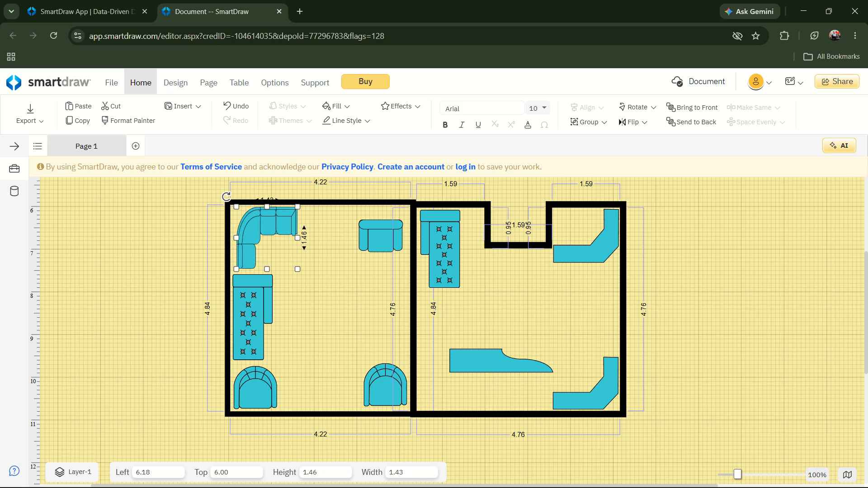
{"action": "key", "text": "Down"}
{"action": "key", "text": "Down"}
{"action": "key", "text": "Down"}
{"action": "key", "text": "Down"}
{"action": "key", "text": "Down"}
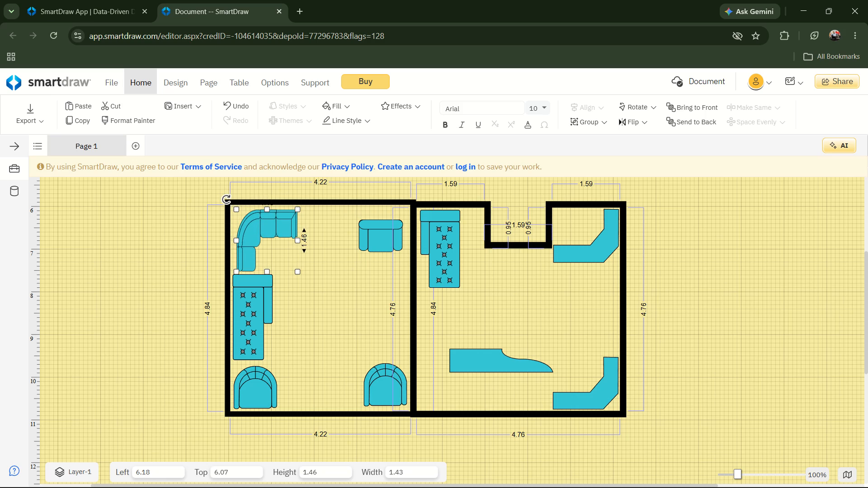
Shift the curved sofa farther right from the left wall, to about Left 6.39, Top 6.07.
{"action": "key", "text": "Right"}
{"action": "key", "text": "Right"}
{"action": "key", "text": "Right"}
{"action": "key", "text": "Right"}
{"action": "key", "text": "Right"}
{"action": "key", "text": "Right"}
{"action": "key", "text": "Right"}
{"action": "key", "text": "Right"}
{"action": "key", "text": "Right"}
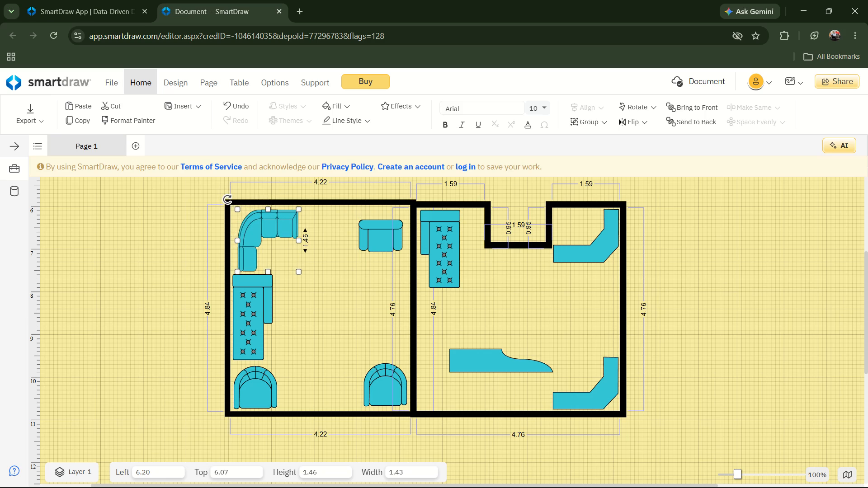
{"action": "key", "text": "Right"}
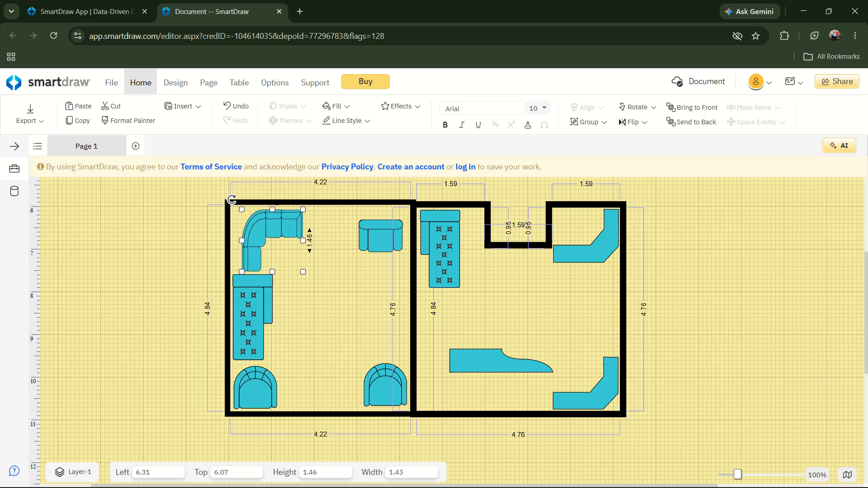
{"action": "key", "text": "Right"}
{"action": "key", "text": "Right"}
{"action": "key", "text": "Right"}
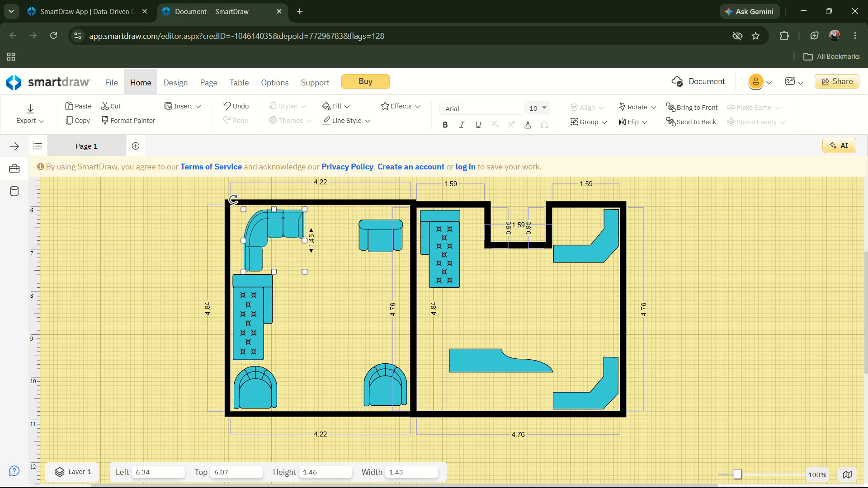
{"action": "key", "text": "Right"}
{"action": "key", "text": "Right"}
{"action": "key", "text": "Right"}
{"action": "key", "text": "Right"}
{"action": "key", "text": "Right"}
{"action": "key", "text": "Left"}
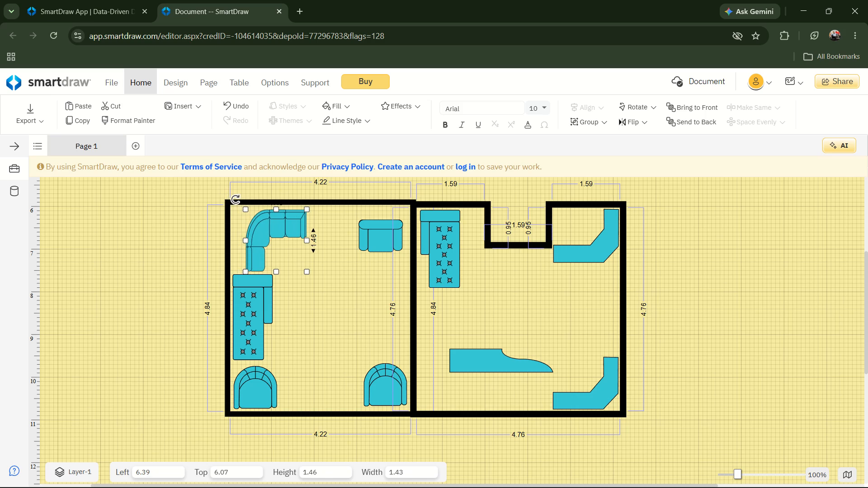
Nudge the curved sofa back toward the left and top walls, to about Left 6.29, Top 6.03.
{"action": "key", "text": "Left"}
{"action": "key", "text": "Left"}
{"action": "key", "text": "Left"}
{"action": "key", "text": "Left"}
{"action": "key", "text": "Up"}
{"action": "key", "text": "Left"}
{"action": "key", "text": "Up"}
{"action": "key", "text": "Up"}
{"action": "key", "text": "Left"}
{"action": "key", "text": "Left"}
{"action": "key", "text": "Left"}
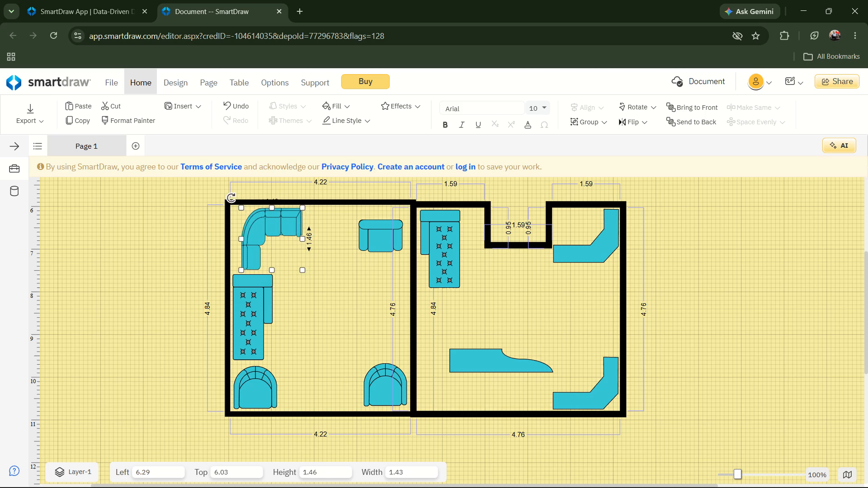
Move the curved sofa farther left and slightly down, to about Left 6.22, Top 6.07.
{"action": "key", "text": "Left"}
{"action": "key", "text": "Left"}
{"action": "key", "text": "Left"}
{"action": "key", "text": "Up"}
{"action": "key", "text": "Down"}
{"action": "key", "text": "Down"}
{"action": "key", "text": "Down"}
{"action": "key", "text": "Down"}
{"action": "key", "text": "Left"}
{"action": "key", "text": "Left"}
{"action": "key", "text": "Left"}
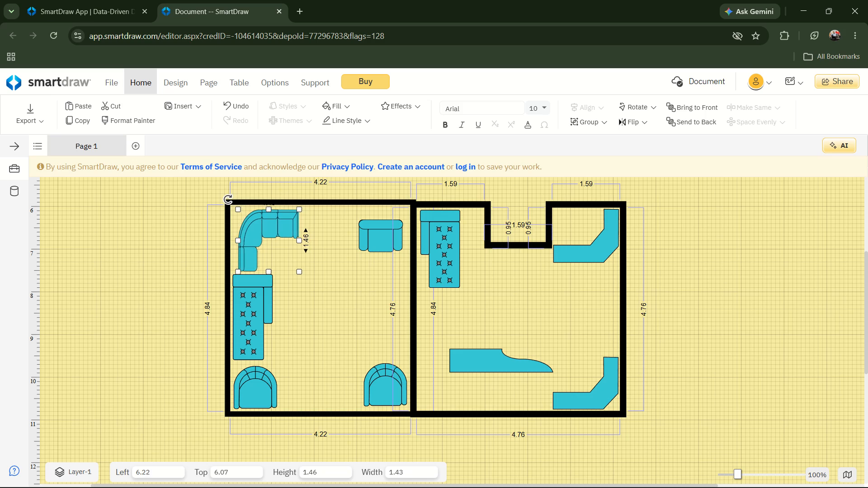
Bring the curved sofa next to the room's left wall, to about Left 6.10, Top 6.07.
{"action": "key", "text": "Left"}
{"action": "key", "text": "Left"}
{"action": "key", "text": "Left"}
{"action": "key", "text": "Left"}
{"action": "key", "text": "Left"}
{"action": "key", "text": "Left"}
{"action": "key", "text": "Left"}
{"action": "key", "text": "Left"}
{"action": "key", "text": "Left"}
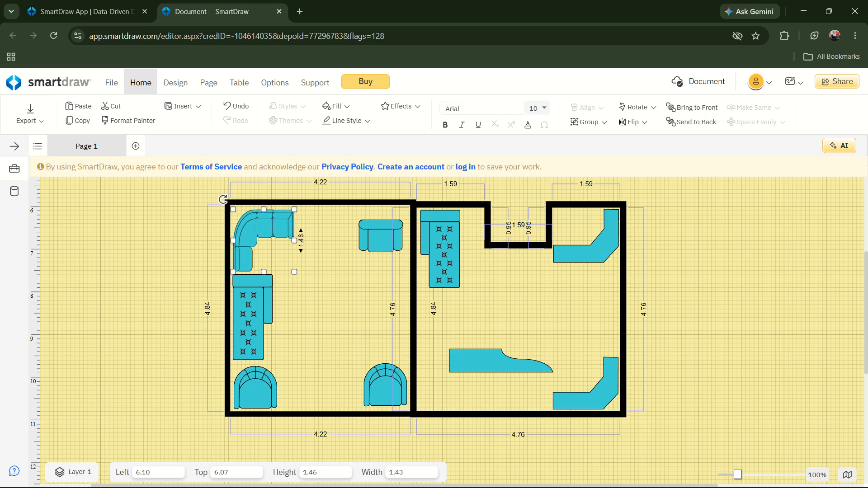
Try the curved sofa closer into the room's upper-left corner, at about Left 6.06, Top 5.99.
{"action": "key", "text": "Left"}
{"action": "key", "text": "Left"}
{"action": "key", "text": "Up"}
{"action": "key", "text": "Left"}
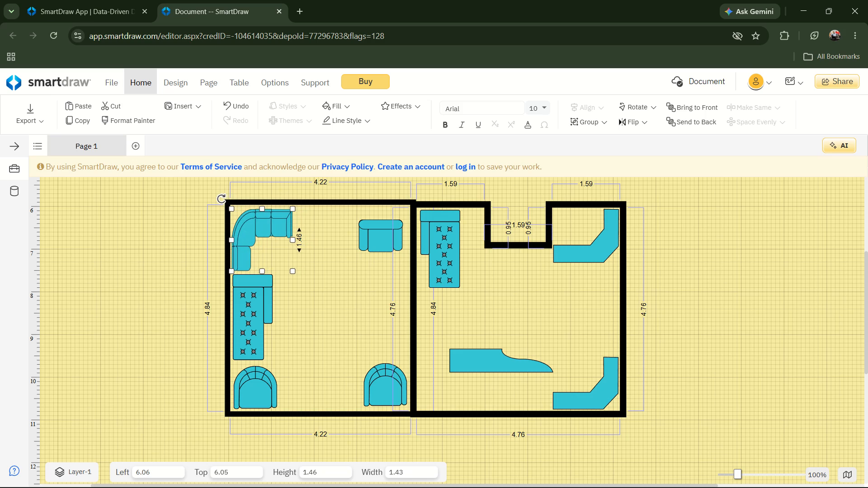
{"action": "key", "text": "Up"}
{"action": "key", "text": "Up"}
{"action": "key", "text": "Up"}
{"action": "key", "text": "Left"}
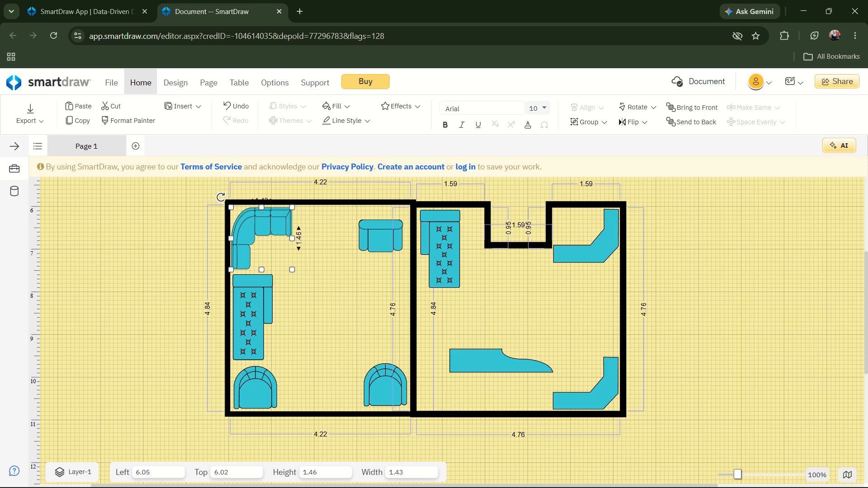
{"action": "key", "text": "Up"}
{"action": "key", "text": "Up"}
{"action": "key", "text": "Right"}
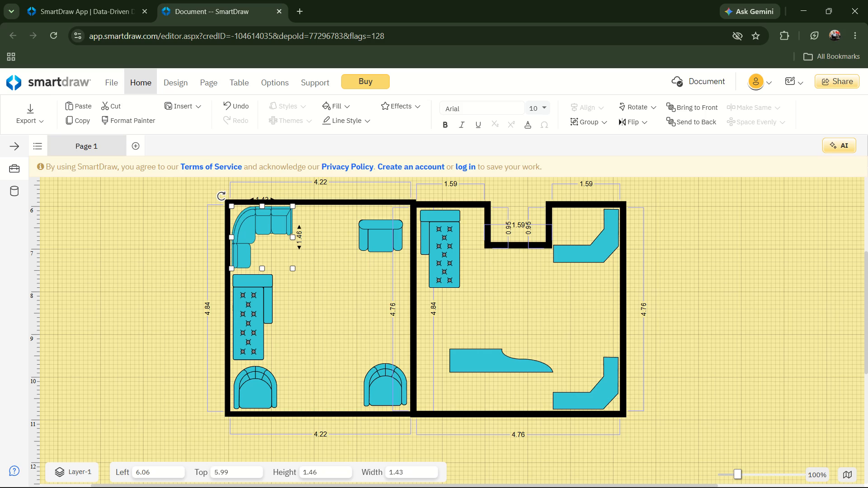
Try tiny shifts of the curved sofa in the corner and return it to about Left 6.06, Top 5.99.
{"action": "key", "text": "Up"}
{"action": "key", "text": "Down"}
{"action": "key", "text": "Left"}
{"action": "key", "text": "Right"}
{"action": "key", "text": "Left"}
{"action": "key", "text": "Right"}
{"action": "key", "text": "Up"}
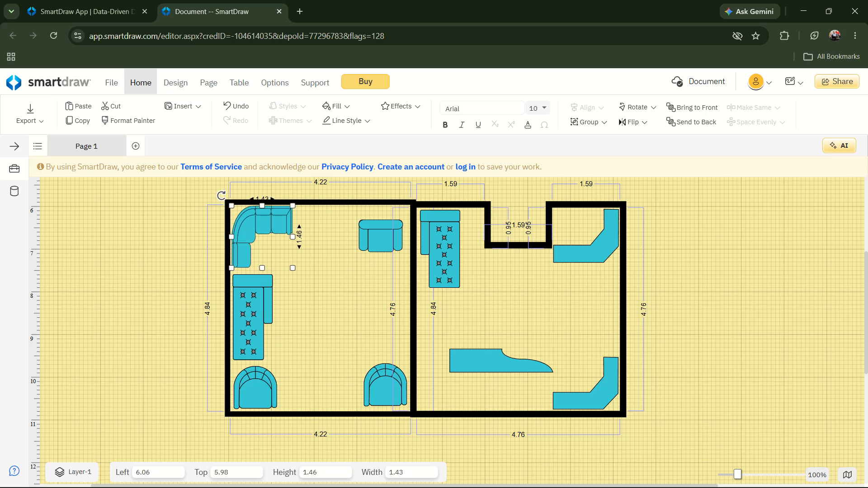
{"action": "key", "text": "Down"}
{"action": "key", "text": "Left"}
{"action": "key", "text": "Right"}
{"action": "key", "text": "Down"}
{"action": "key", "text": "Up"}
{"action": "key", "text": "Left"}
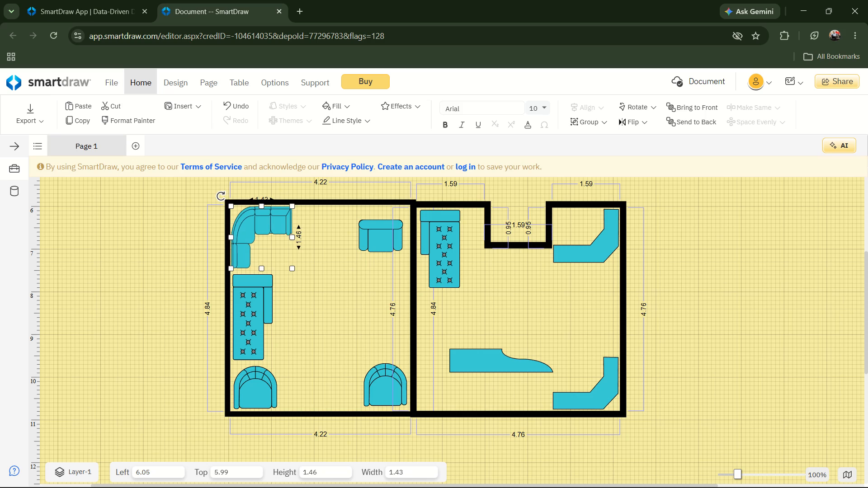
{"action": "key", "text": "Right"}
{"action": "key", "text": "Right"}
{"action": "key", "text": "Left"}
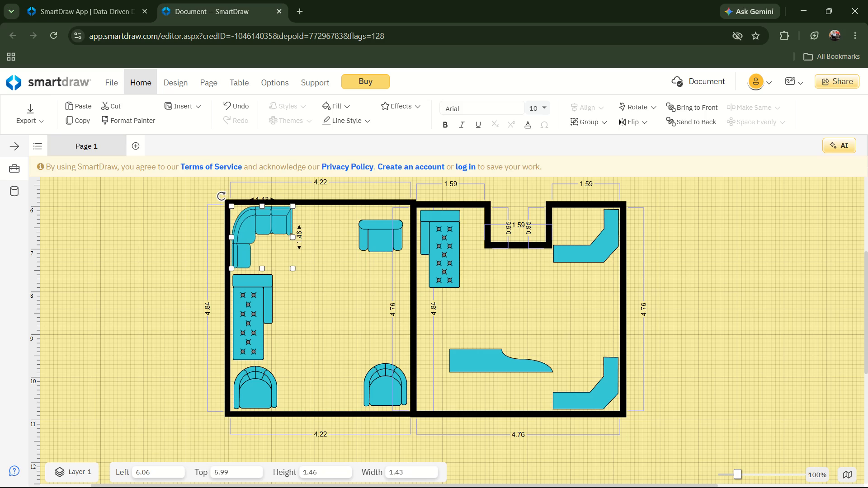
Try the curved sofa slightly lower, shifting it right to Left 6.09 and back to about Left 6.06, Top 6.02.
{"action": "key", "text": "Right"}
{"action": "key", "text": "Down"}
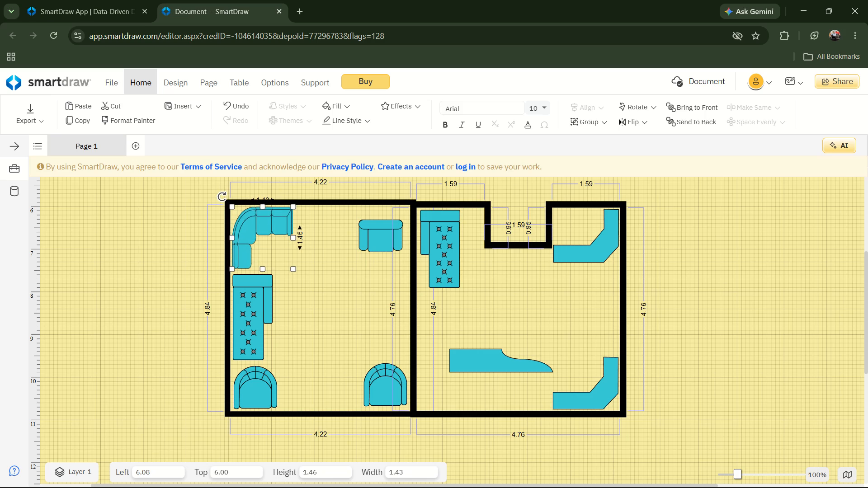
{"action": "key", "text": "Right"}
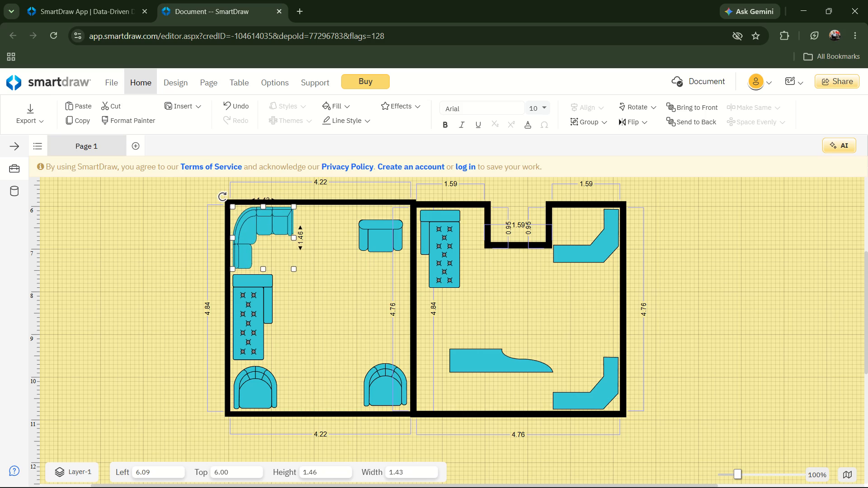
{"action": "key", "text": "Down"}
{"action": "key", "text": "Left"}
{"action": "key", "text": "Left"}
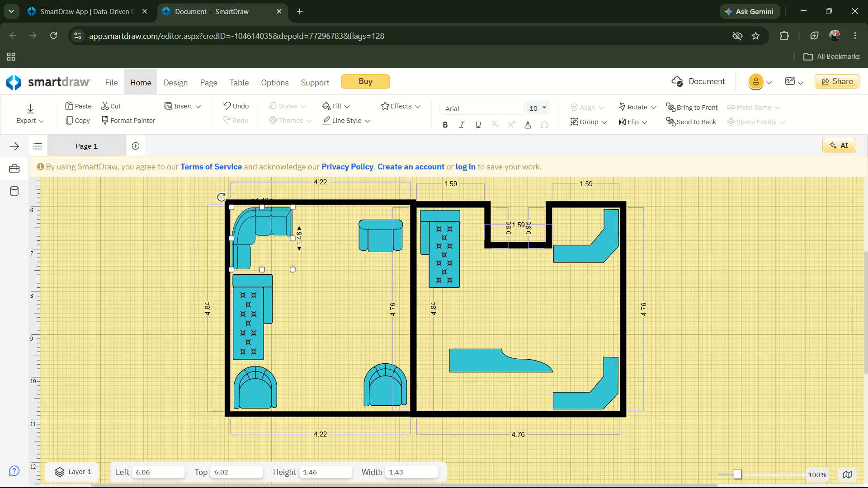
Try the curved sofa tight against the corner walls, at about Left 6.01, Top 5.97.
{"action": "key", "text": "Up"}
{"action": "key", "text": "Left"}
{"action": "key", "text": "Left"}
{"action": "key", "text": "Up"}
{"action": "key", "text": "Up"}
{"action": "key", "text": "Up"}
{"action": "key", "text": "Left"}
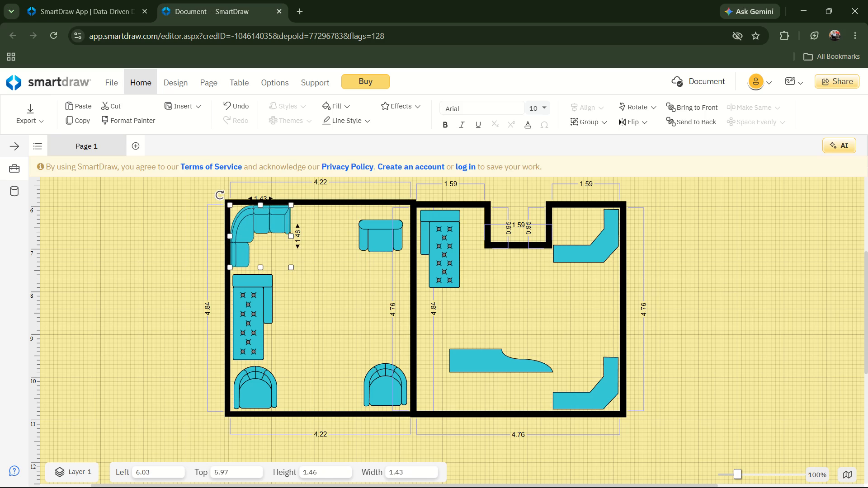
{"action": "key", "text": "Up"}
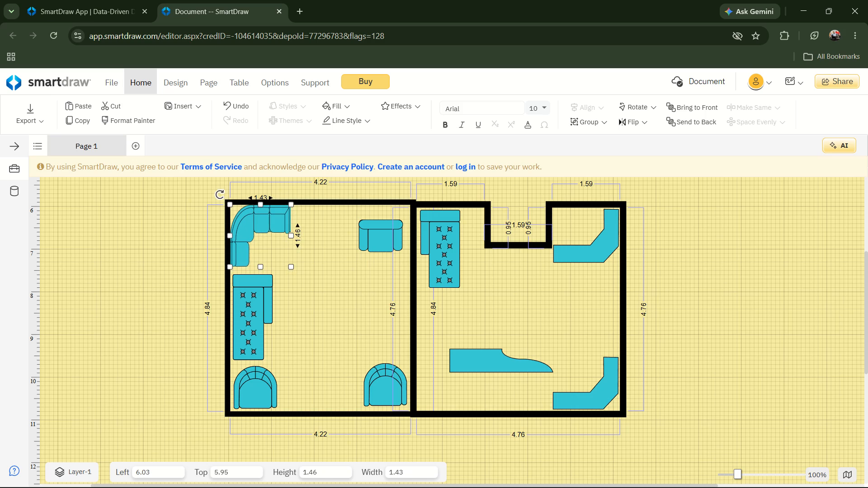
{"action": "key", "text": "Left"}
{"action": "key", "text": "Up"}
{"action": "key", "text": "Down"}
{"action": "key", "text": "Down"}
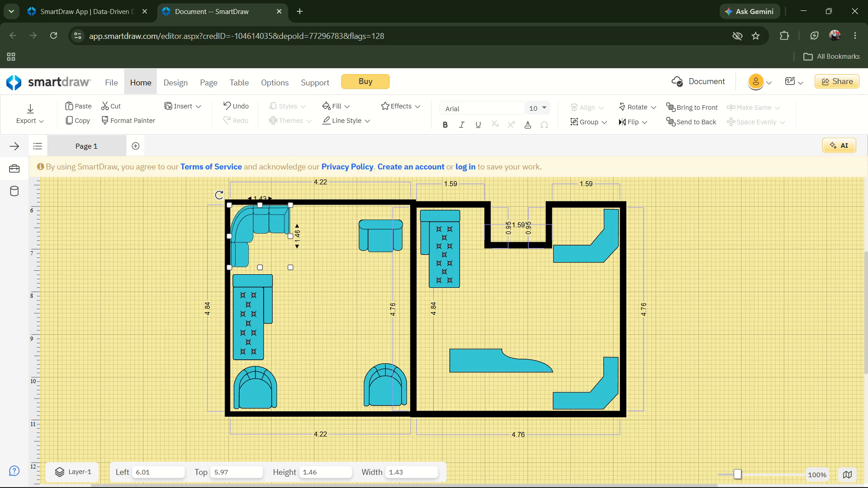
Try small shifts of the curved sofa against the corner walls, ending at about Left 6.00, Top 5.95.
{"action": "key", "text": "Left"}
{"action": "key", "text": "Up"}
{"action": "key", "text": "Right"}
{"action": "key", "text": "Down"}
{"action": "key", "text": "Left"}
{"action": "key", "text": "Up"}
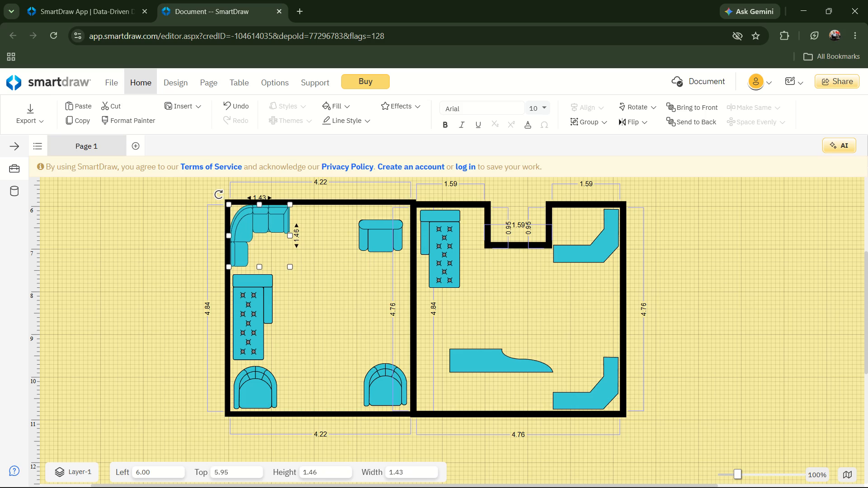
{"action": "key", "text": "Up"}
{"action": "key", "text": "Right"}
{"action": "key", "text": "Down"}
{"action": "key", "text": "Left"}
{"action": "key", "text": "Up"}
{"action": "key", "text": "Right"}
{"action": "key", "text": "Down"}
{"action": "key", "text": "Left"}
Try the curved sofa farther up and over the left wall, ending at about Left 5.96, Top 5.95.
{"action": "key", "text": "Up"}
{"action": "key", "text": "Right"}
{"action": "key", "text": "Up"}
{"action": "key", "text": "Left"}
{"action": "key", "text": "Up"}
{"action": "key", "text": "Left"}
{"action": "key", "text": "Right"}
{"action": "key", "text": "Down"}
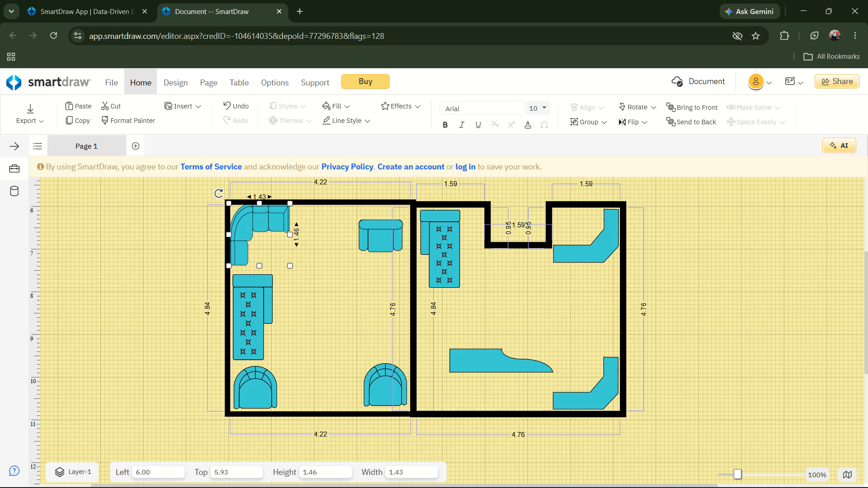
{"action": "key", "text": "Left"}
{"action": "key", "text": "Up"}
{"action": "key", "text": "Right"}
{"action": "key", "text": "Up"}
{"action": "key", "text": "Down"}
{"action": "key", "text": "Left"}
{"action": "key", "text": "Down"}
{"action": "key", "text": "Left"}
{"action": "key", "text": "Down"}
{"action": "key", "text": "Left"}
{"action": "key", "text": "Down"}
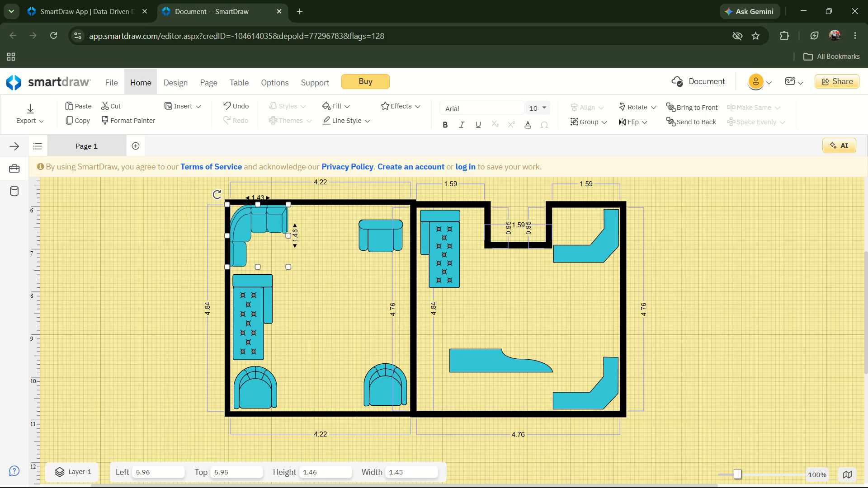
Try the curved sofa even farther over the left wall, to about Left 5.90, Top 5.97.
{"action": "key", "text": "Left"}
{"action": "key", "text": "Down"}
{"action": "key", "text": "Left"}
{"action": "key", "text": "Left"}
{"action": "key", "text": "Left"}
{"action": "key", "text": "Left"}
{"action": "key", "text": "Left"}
Move the curved sofa right, off the left wall and back inside the room, to about Left 6.18.
{"action": "key", "text": "Right"}
{"action": "key", "text": "Right"}
{"action": "key", "text": "Right"}
{"action": "key", "text": "Right"}
{"action": "key", "text": "Right"}
{"action": "key", "text": "Right"}
{"action": "key", "text": "Right"}
{"action": "key", "text": "Right"}
{"action": "key", "text": "Right"}
{"action": "key", "text": "Right"}
{"action": "key", "text": "Right"}
{"action": "key", "text": "Right"}
{"action": "key", "text": "Right"}
{"action": "key", "text": "Right"}
{"action": "key", "text": "Right"}
{"action": "key", "text": "Right"}
{"action": "key", "text": "Right"}
{"action": "key", "text": "Right"}
{"action": "key", "text": "Right"}
{"action": "key", "text": "Right"}
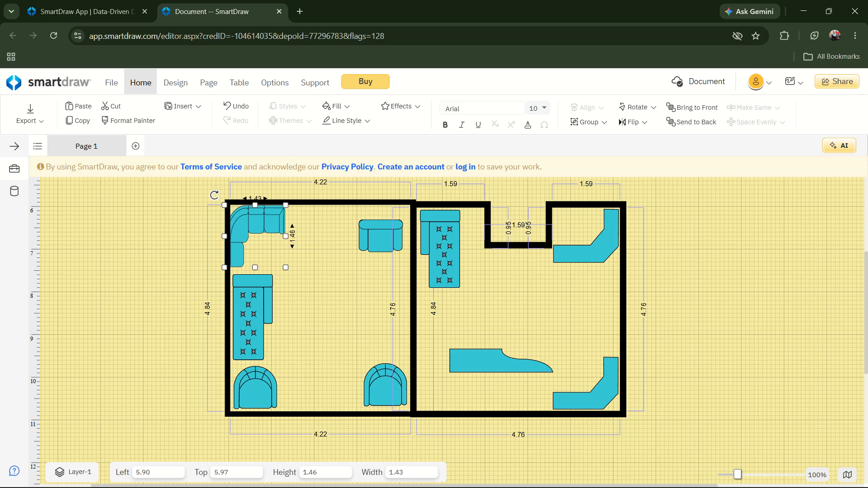
{"action": "key", "text": "Right"}
Lower the curved sofa away from the top wall to about Top 6.09.
{"action": "key", "text": "Down"}
{"action": "key", "text": "Down"}
{"action": "key", "text": "Down"}
{"action": "key", "text": "Down"}
{"action": "key", "text": "Down"}
{"action": "key", "text": "Down"}
{"action": "key", "text": "Down"}
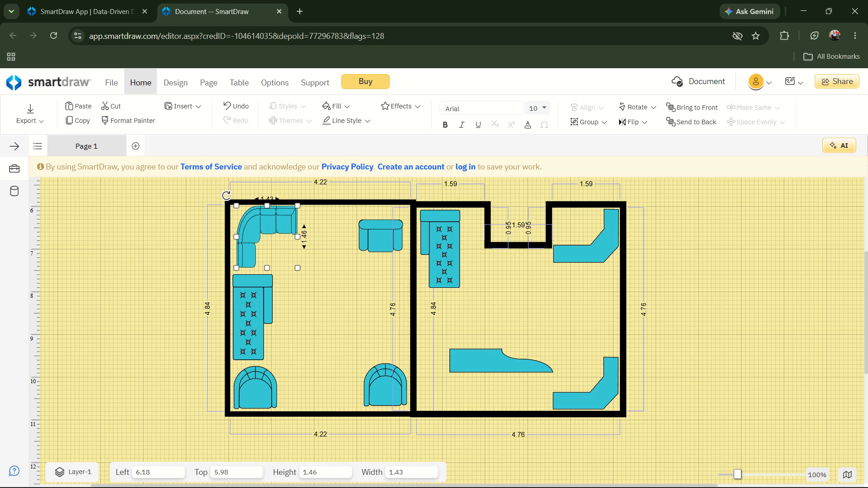
{"action": "key", "text": "Down"}
{"action": "key", "text": "Down"}
{"action": "key", "text": "Down"}
Bring the curved sofa back beside the left wall above the chaise, at about Left 6.08, Top 6.09.
{"action": "key", "text": "Left"}
{"action": "key", "text": "Left"}
{"action": "key", "text": "Left"}
{"action": "key", "text": "Left"}
{"action": "key", "text": "Left"}
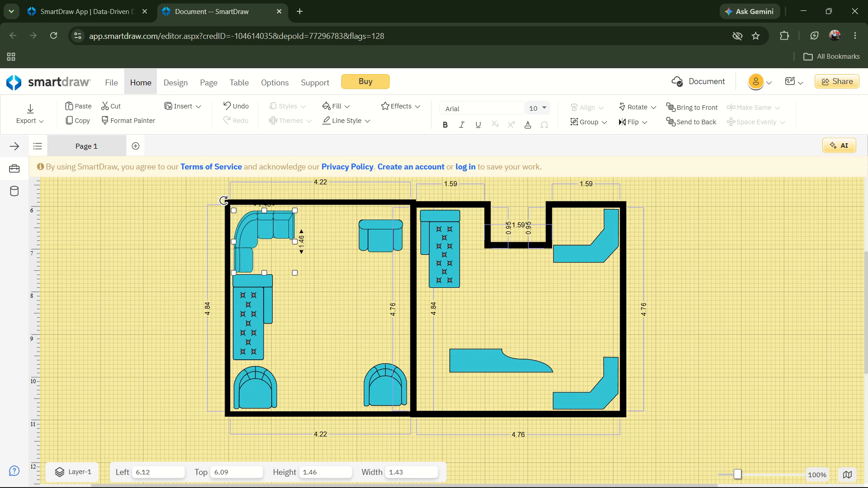
{"action": "key", "text": "Left"}
{"action": "key", "text": "Left"}
{"action": "key", "text": "Left"}
{"action": "key", "text": "Left"}
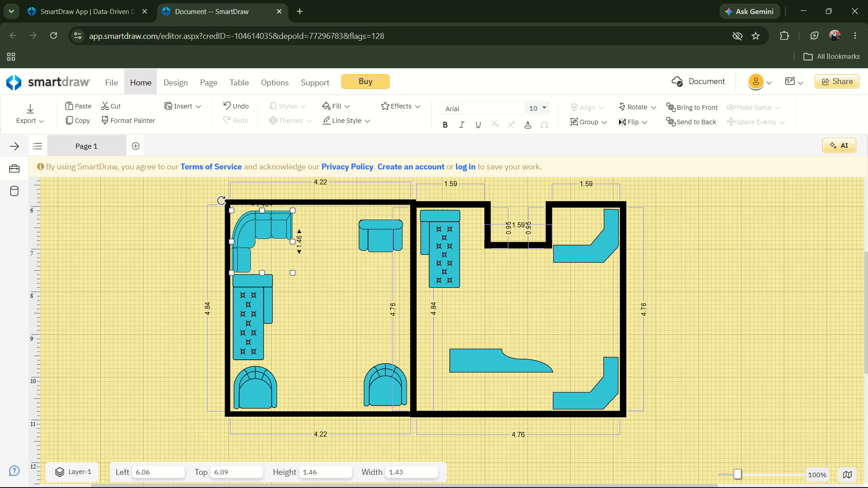
{"action": "key", "text": "Right"}
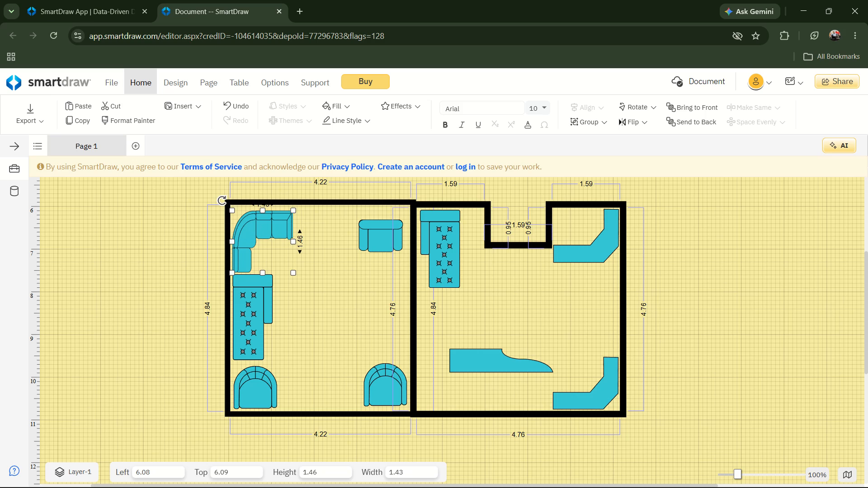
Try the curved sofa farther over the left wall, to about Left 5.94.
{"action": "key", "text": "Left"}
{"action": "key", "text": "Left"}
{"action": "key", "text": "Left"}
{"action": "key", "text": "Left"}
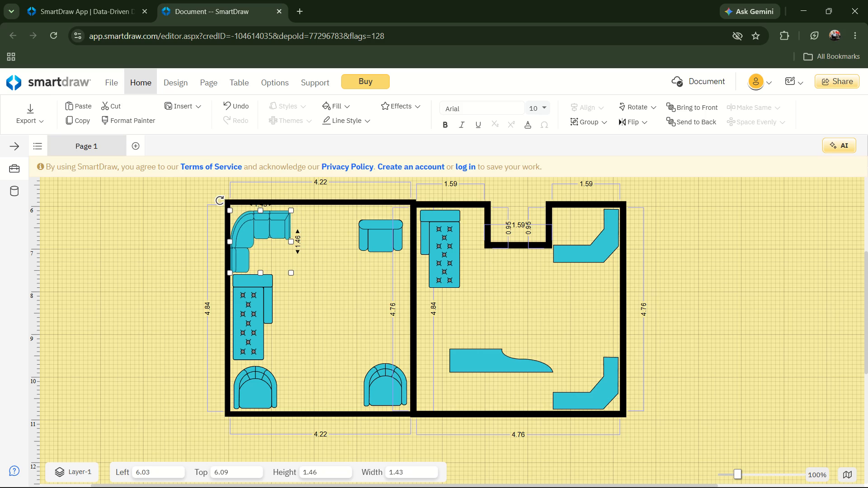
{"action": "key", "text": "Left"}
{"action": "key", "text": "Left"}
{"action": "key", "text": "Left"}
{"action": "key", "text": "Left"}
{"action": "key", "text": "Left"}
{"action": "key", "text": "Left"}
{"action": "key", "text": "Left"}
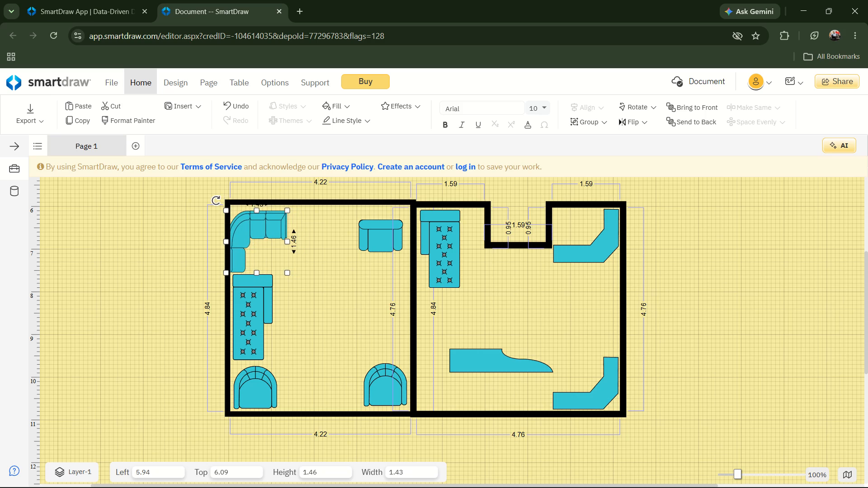
Move the curved sofa right, back off the left wall, to about Left 6.06.
{"action": "key", "text": "Right"}
{"action": "key", "text": "Right"}
{"action": "key", "text": "Right"}
{"action": "key", "text": "Right"}
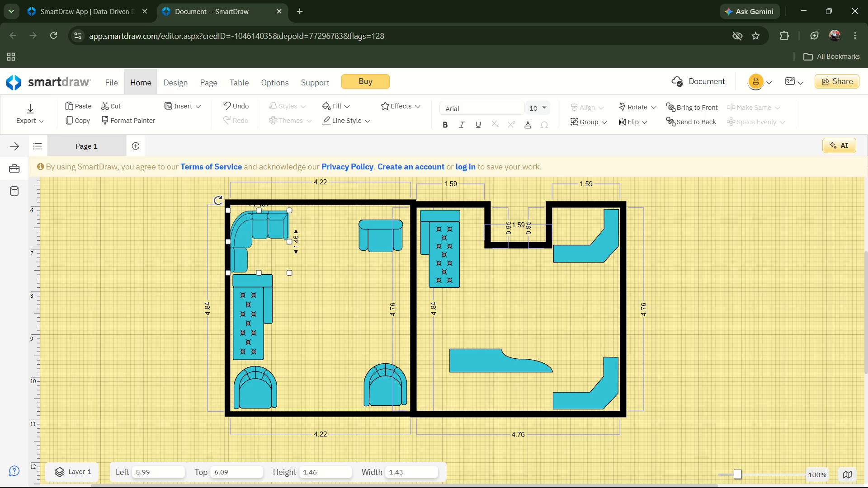
{"action": "key", "text": "Right"}
{"action": "key", "text": "Right"}
{"action": "key", "text": "Right"}
{"action": "key", "text": "Right"}
{"action": "key", "text": "Right"}
{"action": "key", "text": "Right"}
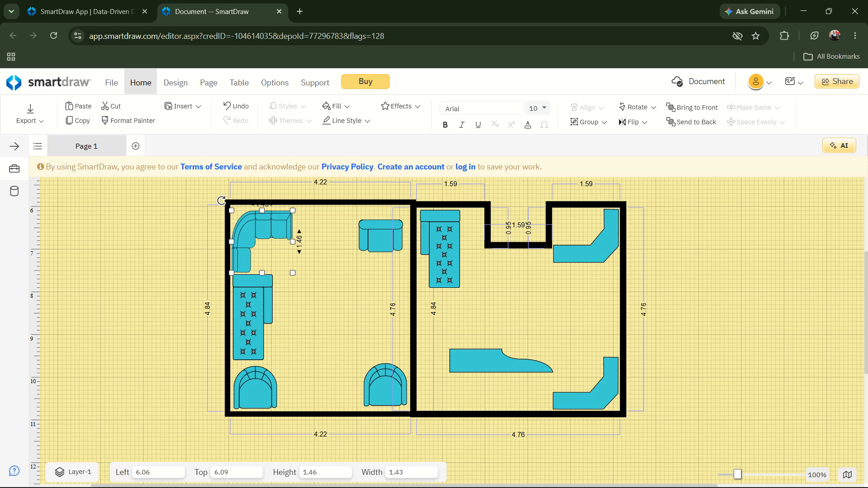
Fine-tune the curved sofa's gap from the left wall to about Left 6.09, keeping Top 6.09.
{"action": "key", "text": "Down"}
{"action": "key", "text": "Up"}
{"action": "key", "text": "Left"}
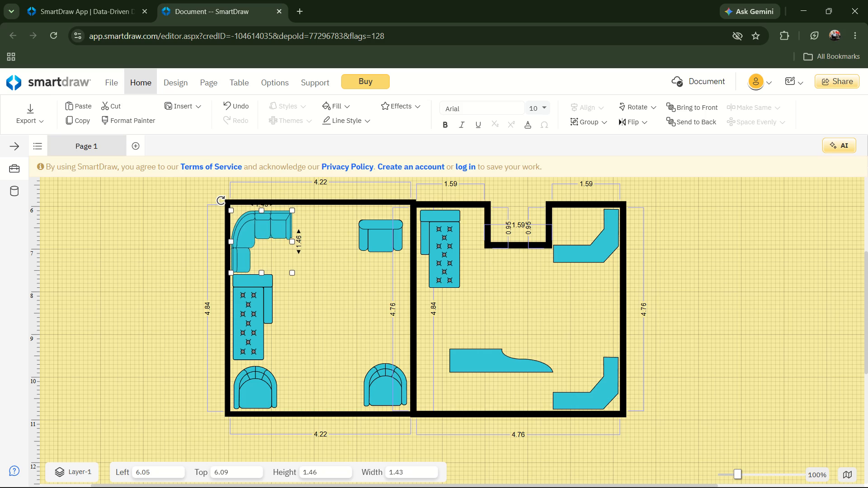
{"action": "key", "text": "Left"}
{"action": "key", "text": "Right"}
{"action": "key", "text": "Right"}
{"action": "key", "text": "Right"}
{"action": "key", "text": "Right"}
{"action": "key", "text": "Right"}
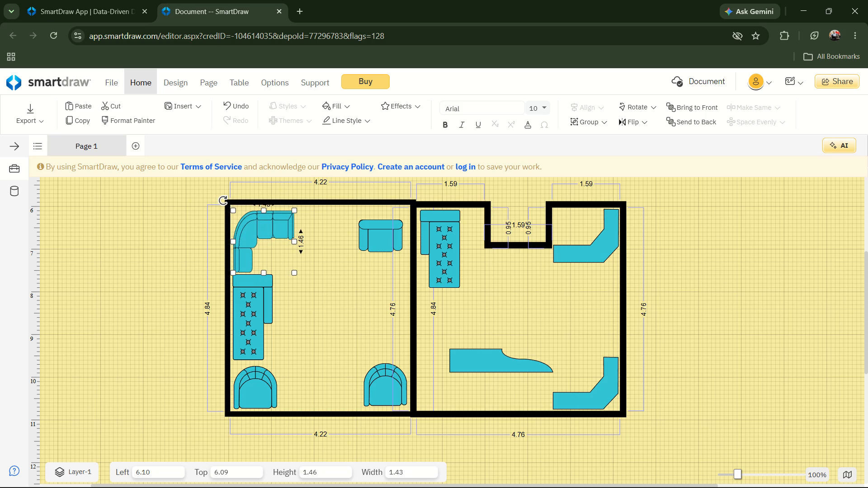
{"action": "key", "text": "Left"}
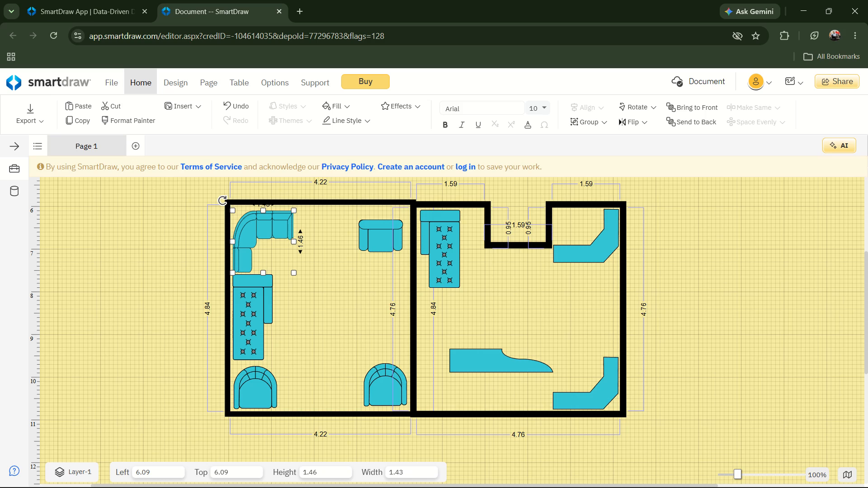
Raise the curved sofa toward the room's top wall to about Top 6.00.
{"action": "key", "text": "Up"}
{"action": "key", "text": "Down"}
{"action": "key", "text": "Down"}
{"action": "key", "text": "Up"}
{"action": "key", "text": "Up"}
{"action": "key", "text": "Up"}
{"action": "key", "text": "Up"}
{"action": "key", "text": "Up"}
{"action": "key", "text": "Down"}
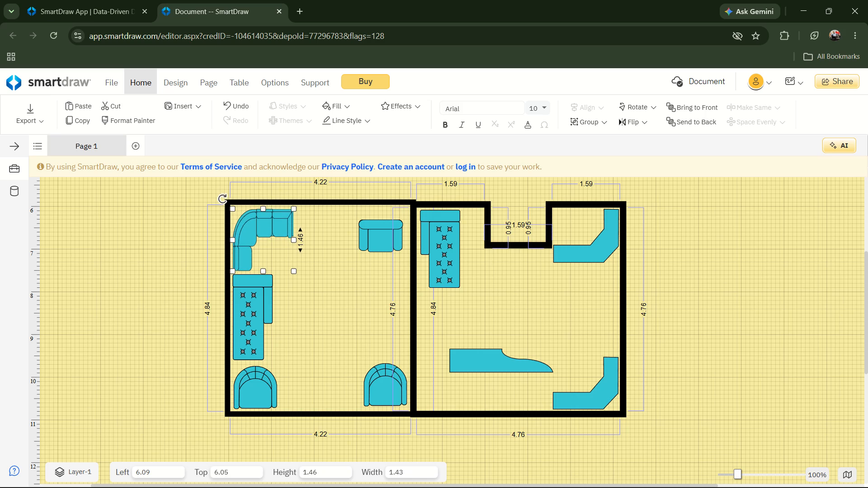
{"action": "key", "text": "Down"}
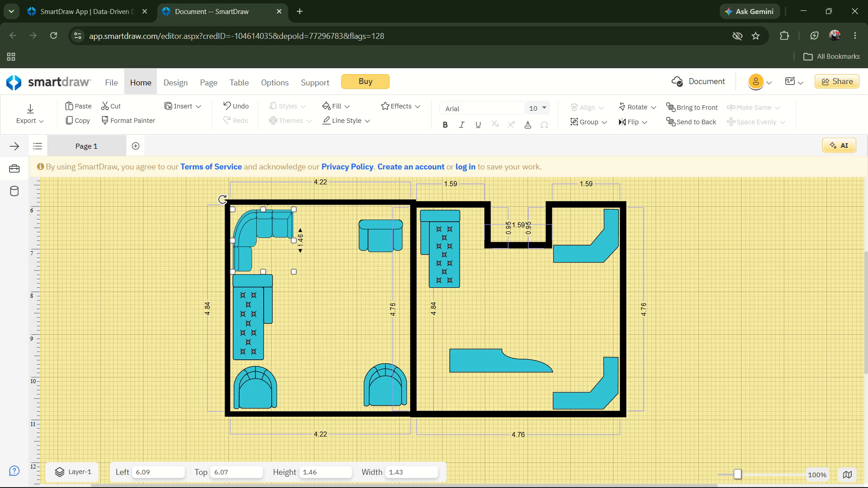
{"action": "key", "text": "Up"}
{"action": "key", "text": "Up"}
{"action": "key", "text": "Up"}
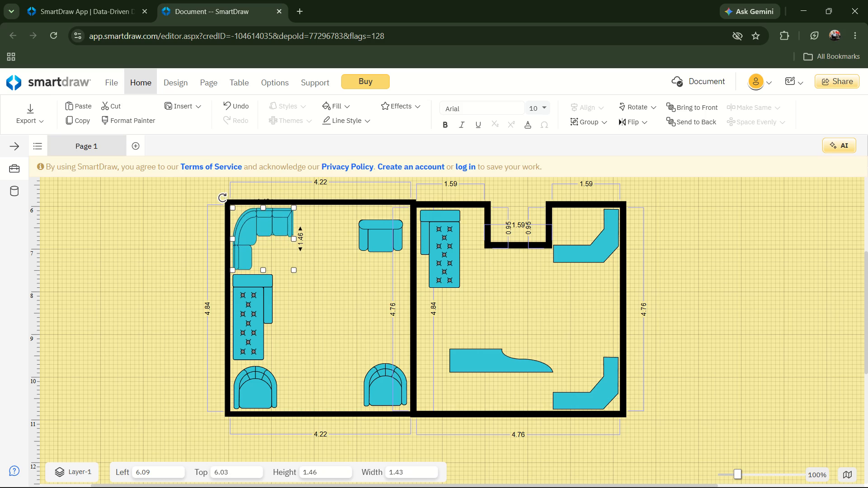
{"action": "key", "text": "Up"}
{"action": "key", "text": "Up"}
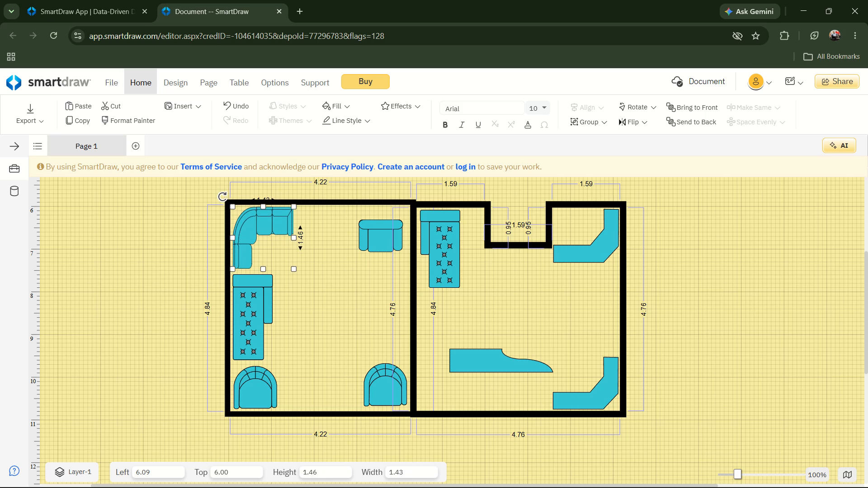
Stretch the curved sofa downward toward the chaise to a height of 1.56.
{"action": "key", "text": "shift+Down"}
{"action": "key", "text": "shift+Down"}
{"action": "key", "text": "shift+Down"}
{"action": "key", "text": "shift+Down"}
{"action": "key", "text": "shift+Down"}
{"action": "key", "text": "shift+Down"}
{"action": "key", "text": "shift+Down"}
{"action": "key", "text": "shift+Down"}
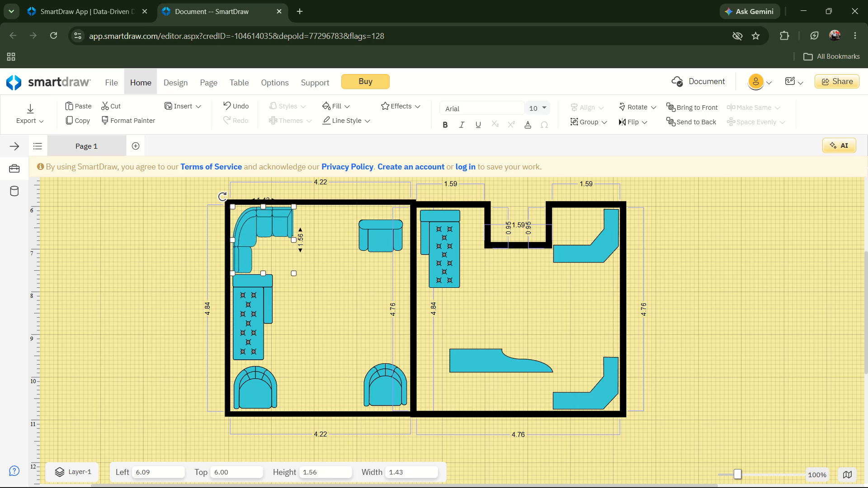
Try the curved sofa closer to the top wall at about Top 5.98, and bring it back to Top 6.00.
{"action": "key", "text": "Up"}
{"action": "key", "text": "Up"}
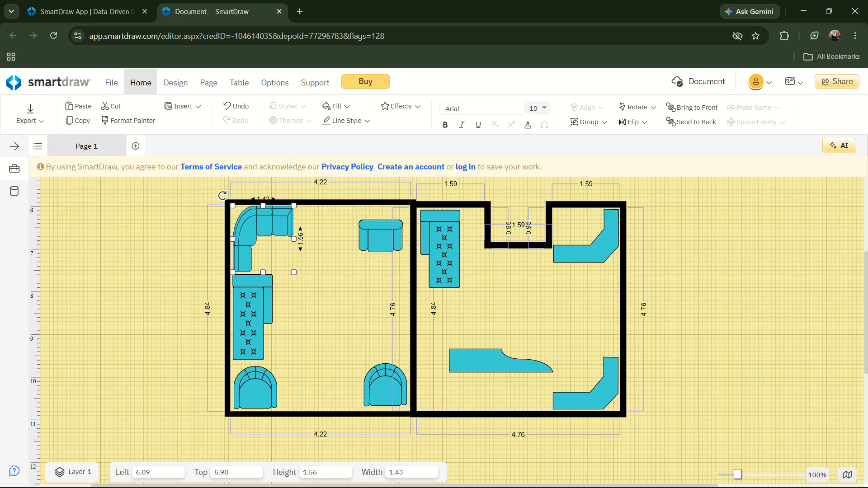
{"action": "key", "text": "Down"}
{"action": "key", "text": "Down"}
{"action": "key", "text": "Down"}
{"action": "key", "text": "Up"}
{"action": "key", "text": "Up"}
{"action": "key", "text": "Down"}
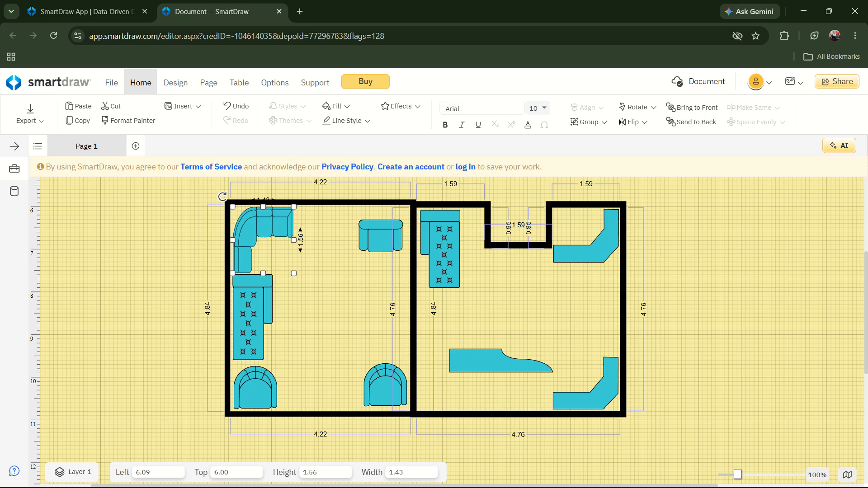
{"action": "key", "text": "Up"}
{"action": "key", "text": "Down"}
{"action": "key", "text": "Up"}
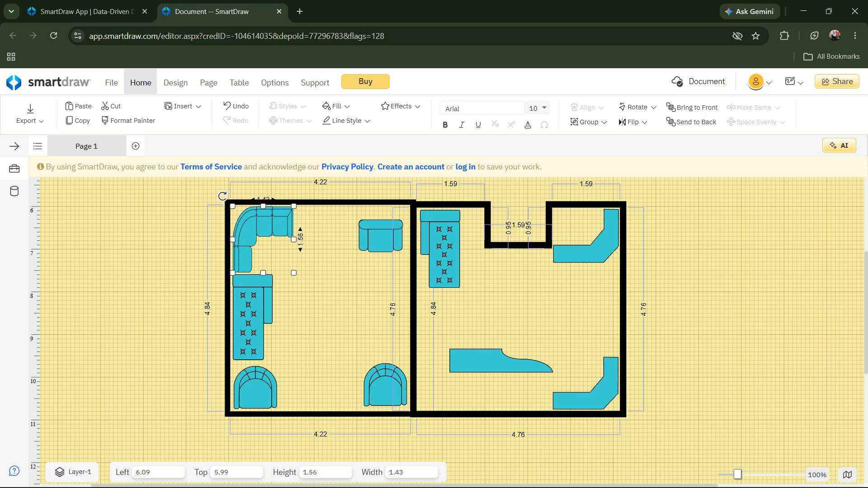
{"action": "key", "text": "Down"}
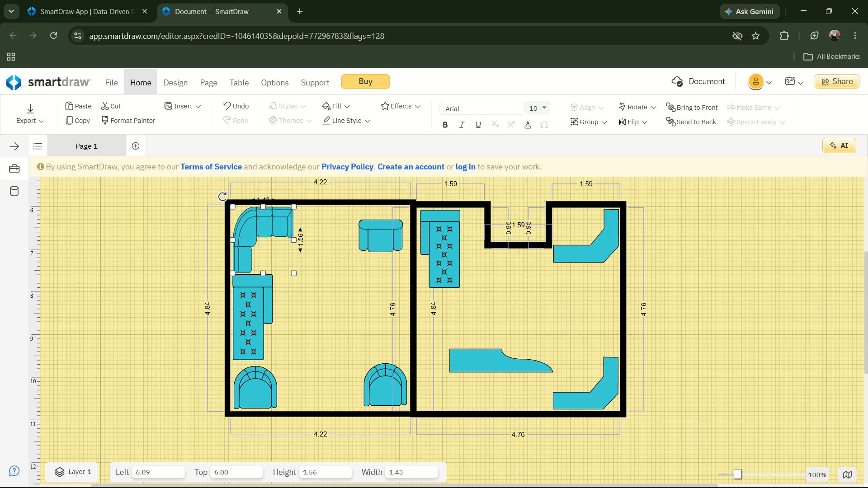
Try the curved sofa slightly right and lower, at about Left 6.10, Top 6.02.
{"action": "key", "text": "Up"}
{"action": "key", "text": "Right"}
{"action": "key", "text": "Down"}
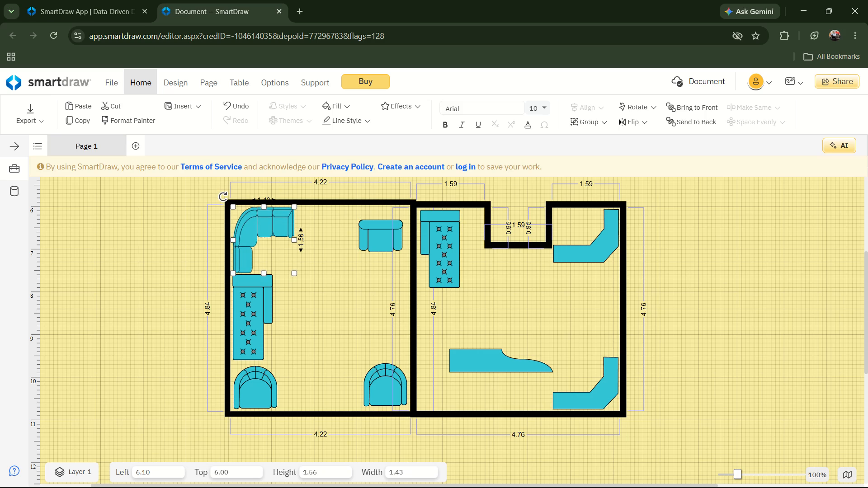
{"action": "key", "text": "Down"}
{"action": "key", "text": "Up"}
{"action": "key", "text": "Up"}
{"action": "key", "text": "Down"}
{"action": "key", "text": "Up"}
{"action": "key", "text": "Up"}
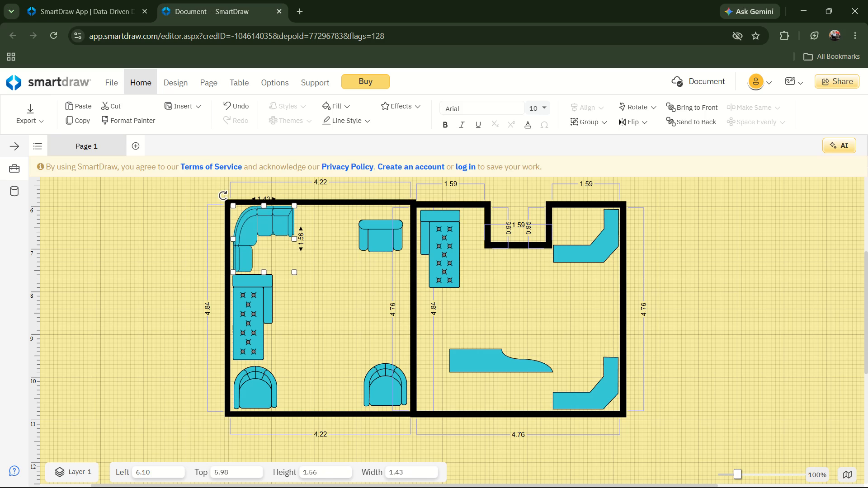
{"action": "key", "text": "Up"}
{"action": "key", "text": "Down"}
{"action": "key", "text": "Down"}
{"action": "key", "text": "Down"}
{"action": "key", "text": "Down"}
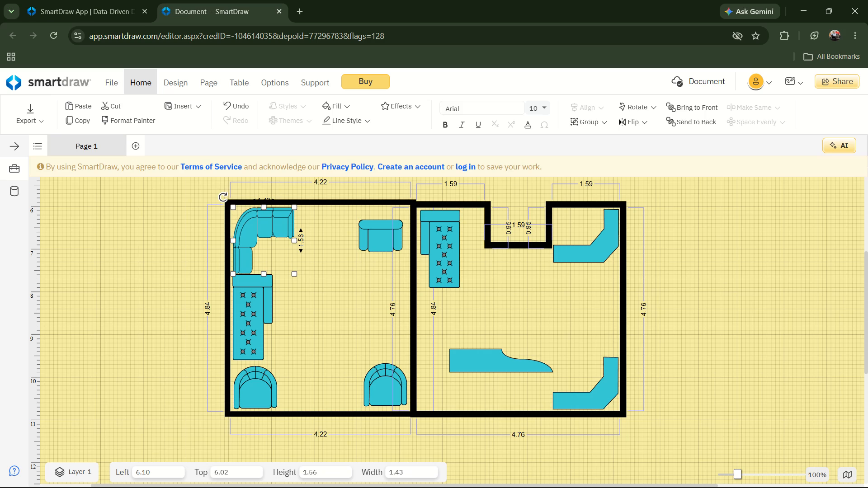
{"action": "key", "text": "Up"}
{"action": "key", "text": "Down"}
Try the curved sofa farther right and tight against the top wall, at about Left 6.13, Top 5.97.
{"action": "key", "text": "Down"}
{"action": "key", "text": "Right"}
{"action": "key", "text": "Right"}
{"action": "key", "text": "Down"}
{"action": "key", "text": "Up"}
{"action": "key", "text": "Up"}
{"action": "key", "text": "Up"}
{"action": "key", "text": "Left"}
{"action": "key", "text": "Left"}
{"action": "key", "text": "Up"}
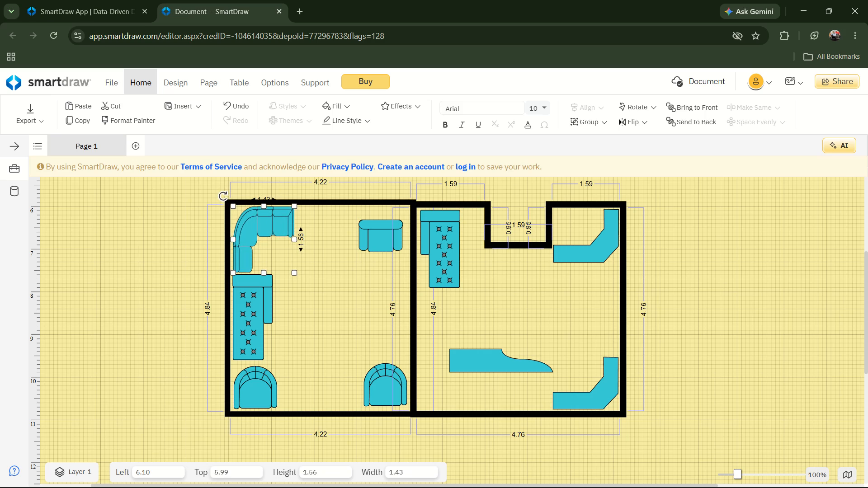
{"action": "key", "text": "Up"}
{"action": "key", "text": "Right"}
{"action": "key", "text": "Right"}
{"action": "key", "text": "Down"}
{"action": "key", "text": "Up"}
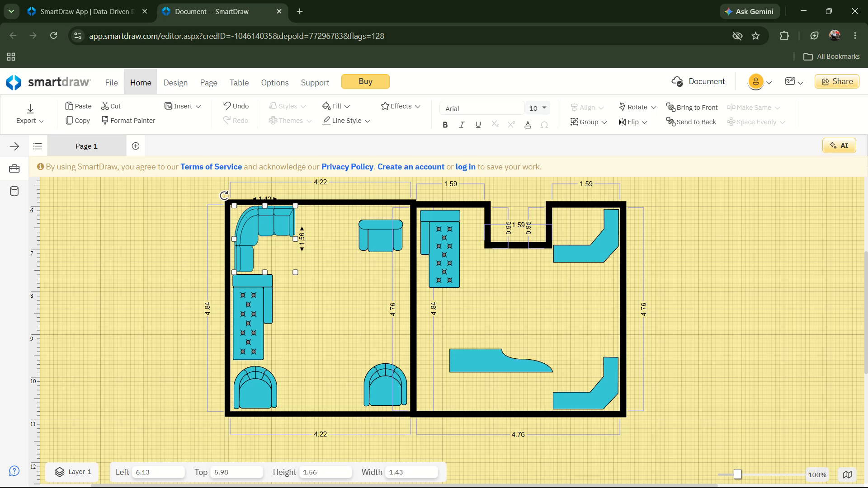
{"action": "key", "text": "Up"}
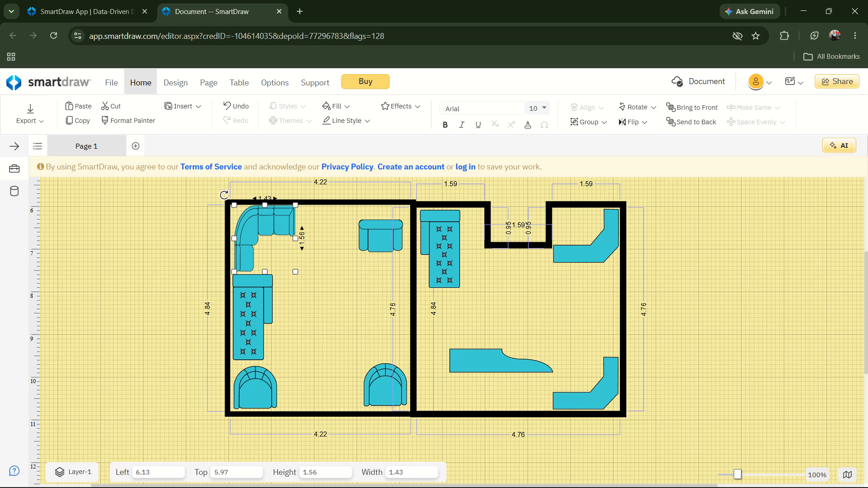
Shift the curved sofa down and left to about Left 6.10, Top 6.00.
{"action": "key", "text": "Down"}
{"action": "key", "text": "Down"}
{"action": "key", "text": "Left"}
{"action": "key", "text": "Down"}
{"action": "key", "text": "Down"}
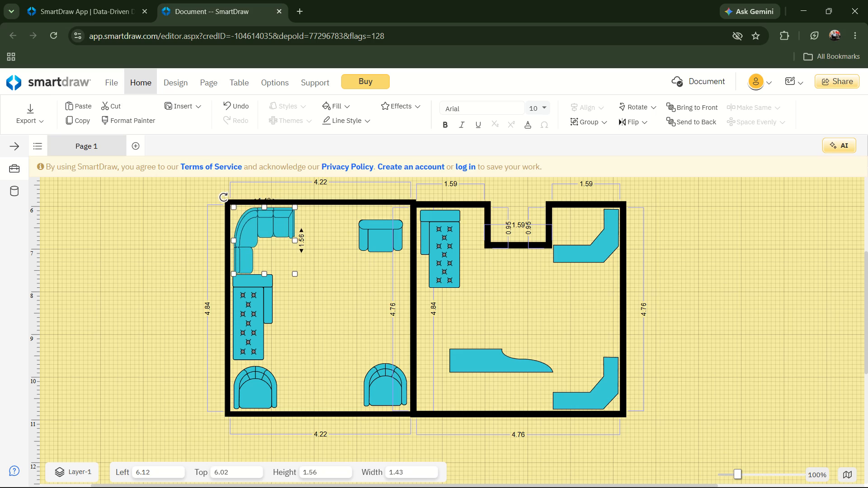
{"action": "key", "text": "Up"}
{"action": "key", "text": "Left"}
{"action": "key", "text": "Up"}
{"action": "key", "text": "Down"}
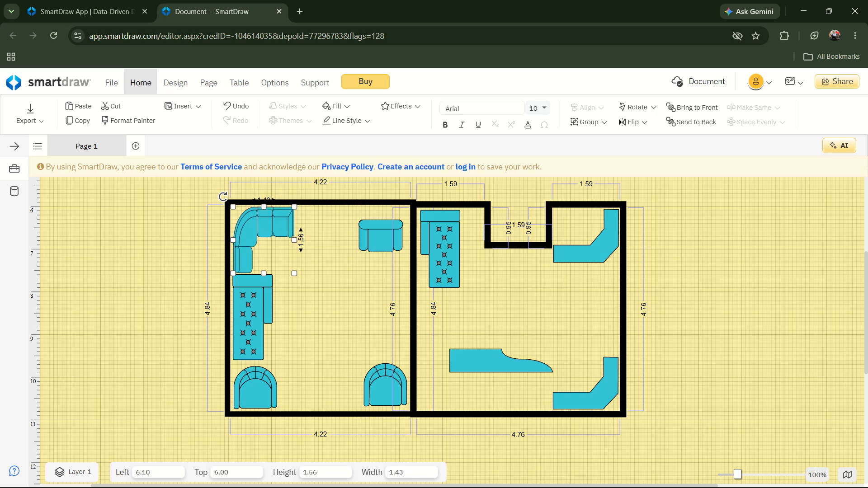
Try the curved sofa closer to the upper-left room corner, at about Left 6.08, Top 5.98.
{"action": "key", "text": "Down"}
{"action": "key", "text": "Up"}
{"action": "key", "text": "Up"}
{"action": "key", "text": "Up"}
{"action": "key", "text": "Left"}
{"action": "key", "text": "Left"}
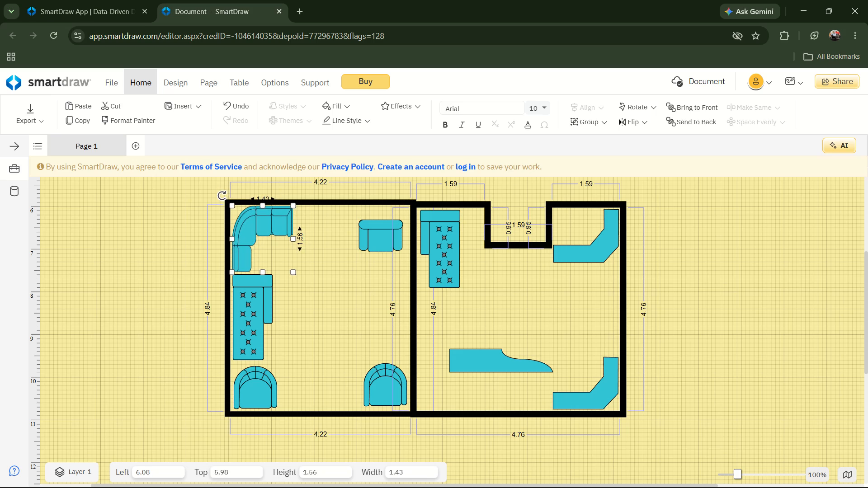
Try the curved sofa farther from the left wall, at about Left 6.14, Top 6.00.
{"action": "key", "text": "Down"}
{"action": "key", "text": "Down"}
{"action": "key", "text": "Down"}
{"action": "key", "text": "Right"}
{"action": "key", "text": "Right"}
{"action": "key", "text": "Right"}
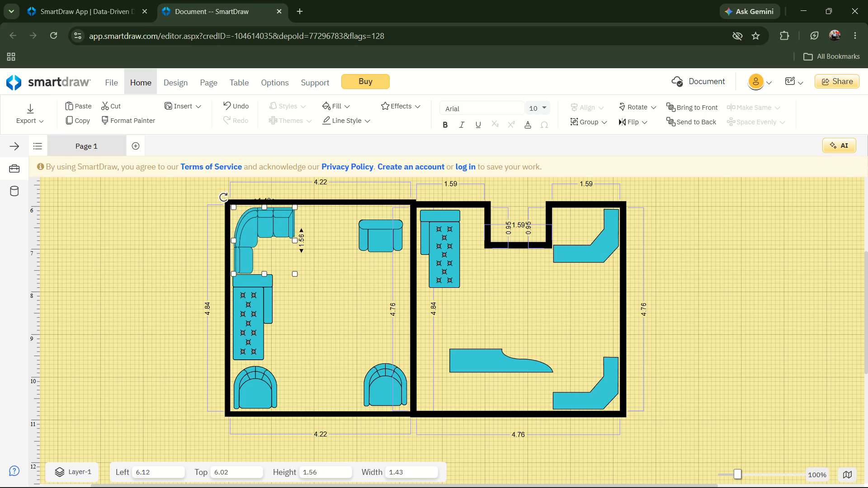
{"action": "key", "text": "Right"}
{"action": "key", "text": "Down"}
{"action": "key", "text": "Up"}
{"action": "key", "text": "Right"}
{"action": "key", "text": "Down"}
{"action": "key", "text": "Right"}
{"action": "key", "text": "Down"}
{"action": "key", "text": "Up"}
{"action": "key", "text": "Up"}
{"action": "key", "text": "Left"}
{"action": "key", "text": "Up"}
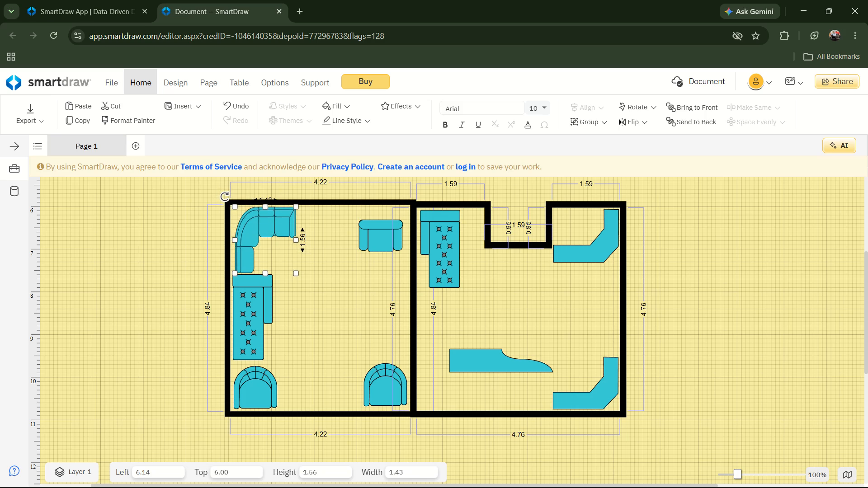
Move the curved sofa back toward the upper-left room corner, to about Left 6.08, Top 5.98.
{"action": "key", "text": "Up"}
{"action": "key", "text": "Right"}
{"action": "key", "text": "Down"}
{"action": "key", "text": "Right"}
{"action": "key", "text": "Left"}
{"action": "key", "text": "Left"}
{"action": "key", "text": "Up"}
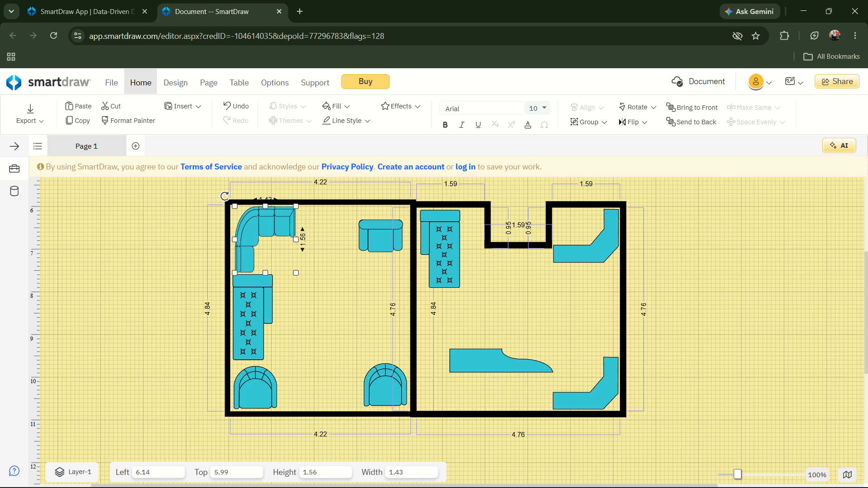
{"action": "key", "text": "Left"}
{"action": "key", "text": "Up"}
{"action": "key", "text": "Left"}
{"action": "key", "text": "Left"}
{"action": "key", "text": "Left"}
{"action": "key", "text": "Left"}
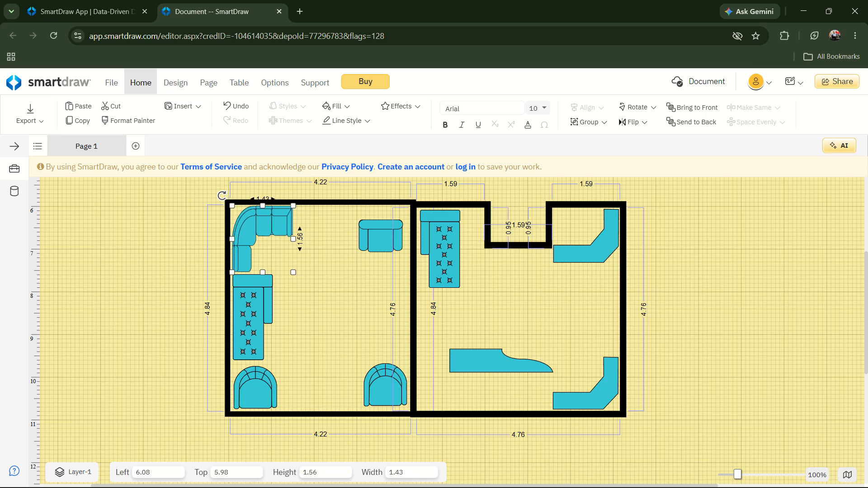
Settle the curved sofa between the top wall and the chaise at about Left 6.09, Top 6.00.
{"action": "key", "text": "Down"}
{"action": "key", "text": "Down"}
{"action": "key", "text": "Down"}
{"action": "key", "text": "Right"}
{"action": "key", "text": "Down"}
{"action": "key", "text": "Down"}
{"action": "key", "text": "Up"}
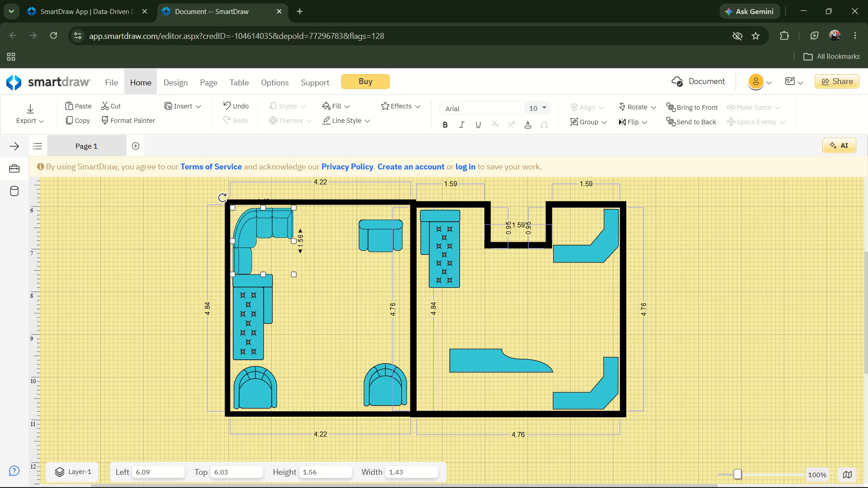
{"action": "key", "text": "Up"}
{"action": "key", "text": "Up"}
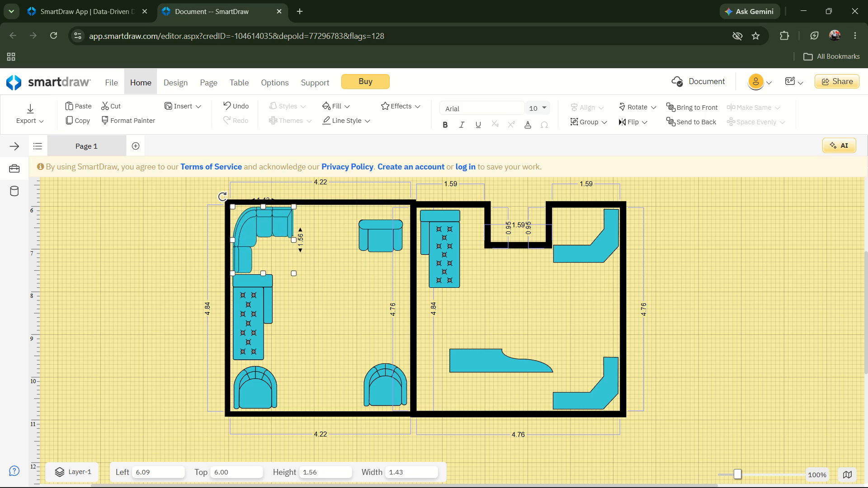
{"action": "key", "text": "Up"}
{"action": "key", "text": "Down"}
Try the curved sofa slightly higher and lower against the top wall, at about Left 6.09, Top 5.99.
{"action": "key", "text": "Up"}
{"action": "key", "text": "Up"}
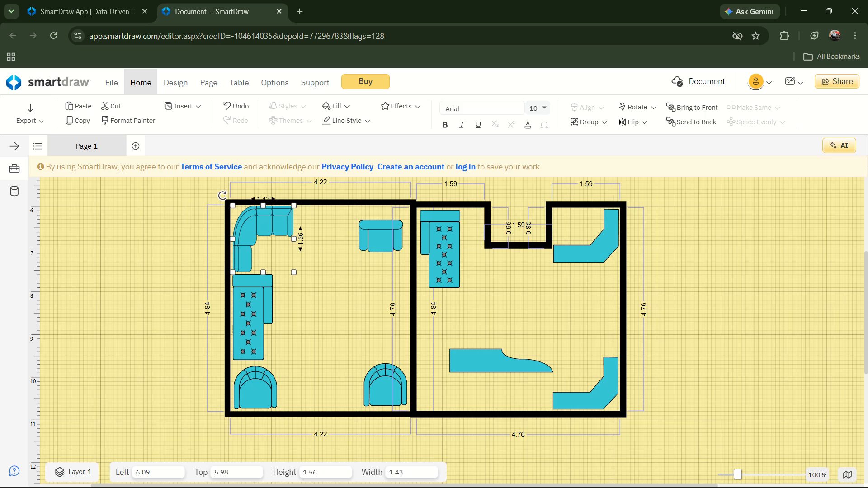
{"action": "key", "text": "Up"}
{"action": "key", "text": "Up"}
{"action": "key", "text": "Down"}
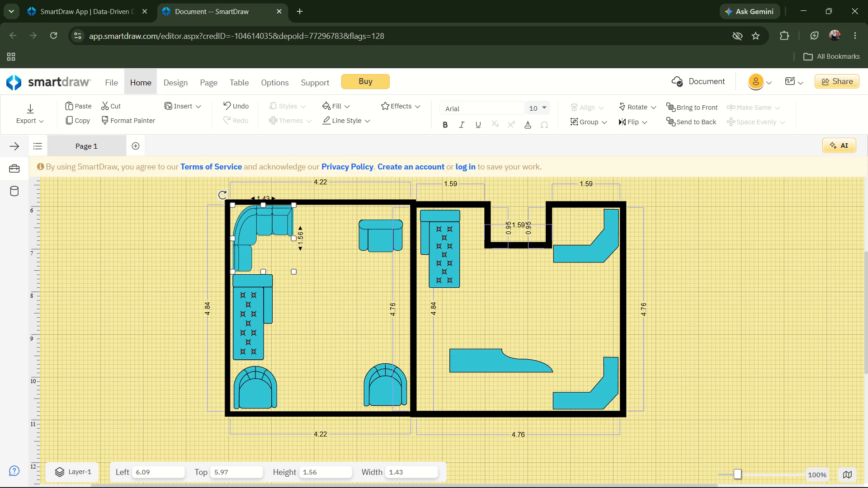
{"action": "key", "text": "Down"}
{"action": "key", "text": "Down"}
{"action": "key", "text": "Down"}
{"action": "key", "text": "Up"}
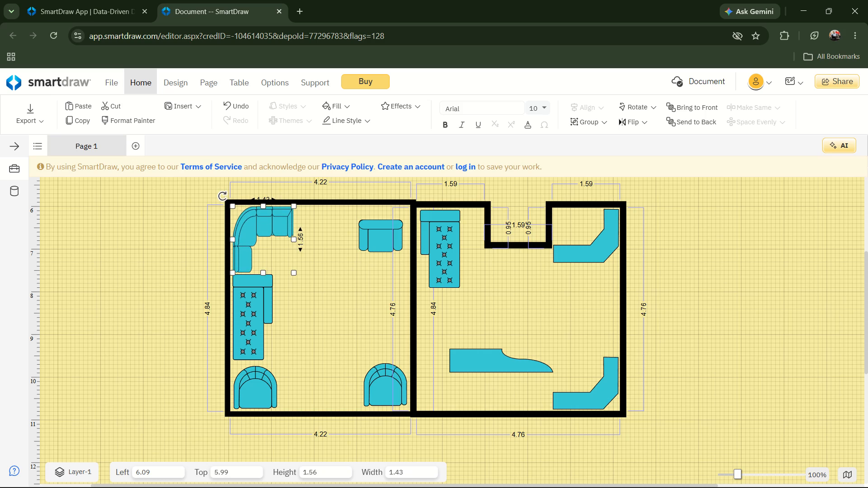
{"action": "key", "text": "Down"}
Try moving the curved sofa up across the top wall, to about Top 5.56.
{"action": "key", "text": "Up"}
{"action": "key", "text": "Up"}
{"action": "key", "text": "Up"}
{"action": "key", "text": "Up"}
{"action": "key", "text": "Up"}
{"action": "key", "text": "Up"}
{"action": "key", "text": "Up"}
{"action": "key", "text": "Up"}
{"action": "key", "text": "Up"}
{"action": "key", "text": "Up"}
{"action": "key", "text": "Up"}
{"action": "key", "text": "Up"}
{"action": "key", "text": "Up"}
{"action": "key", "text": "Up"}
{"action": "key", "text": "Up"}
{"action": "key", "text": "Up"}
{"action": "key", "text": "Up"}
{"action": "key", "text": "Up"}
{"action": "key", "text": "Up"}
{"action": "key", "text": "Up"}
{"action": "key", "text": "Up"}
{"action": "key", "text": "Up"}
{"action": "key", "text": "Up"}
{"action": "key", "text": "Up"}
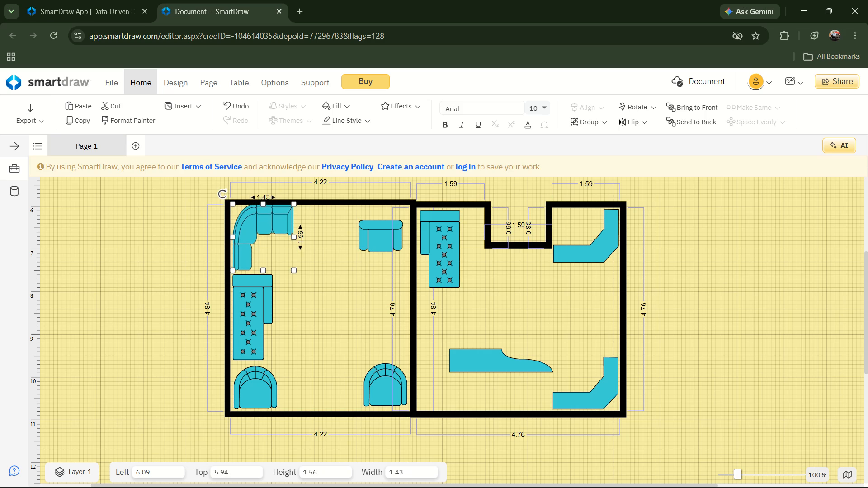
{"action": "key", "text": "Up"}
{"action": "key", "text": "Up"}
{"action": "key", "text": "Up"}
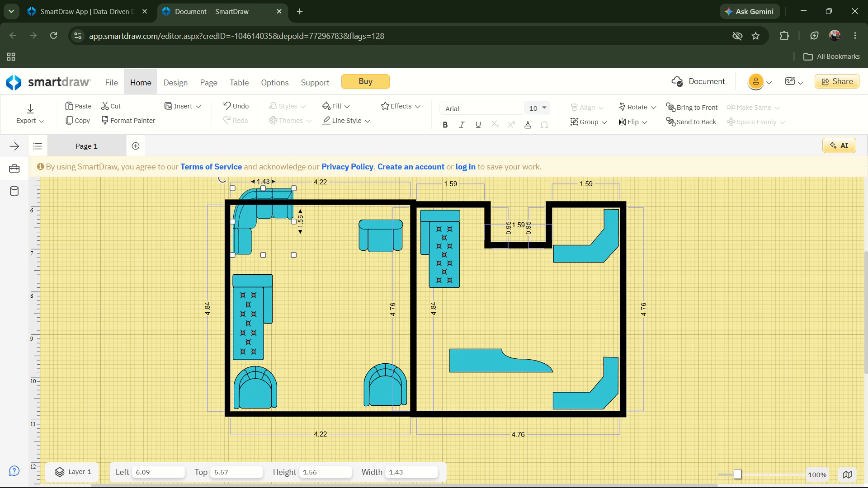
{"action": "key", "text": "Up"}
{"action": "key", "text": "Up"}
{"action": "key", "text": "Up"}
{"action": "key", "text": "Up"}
Bring the curved sofa back down to the top wall, at about Top 5.88.
{"action": "key", "text": "Down"}
{"action": "key", "text": "Down"}
{"action": "key", "text": "Down"}
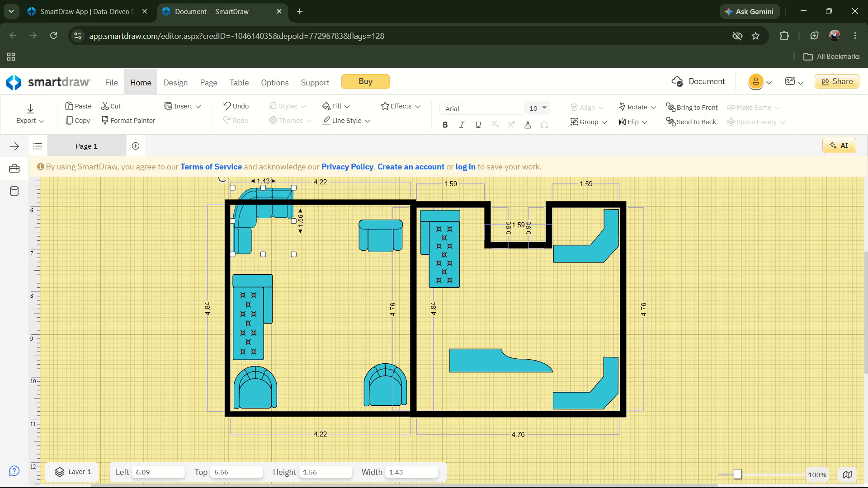
{"action": "key", "text": "Down"}
{"action": "key", "text": "Down"}
{"action": "key", "text": "Down"}
{"action": "key", "text": "Down"}
{"action": "key", "text": "Down"}
{"action": "key", "text": "Down"}
{"action": "key", "text": "Down"}
{"action": "key", "text": "Down"}
{"action": "key", "text": "Down"}
{"action": "key", "text": "Down"}
{"action": "key", "text": "Down"}
{"action": "key", "text": "Down"}
{"action": "key", "text": "Down"}
{"action": "key", "text": "Down"}
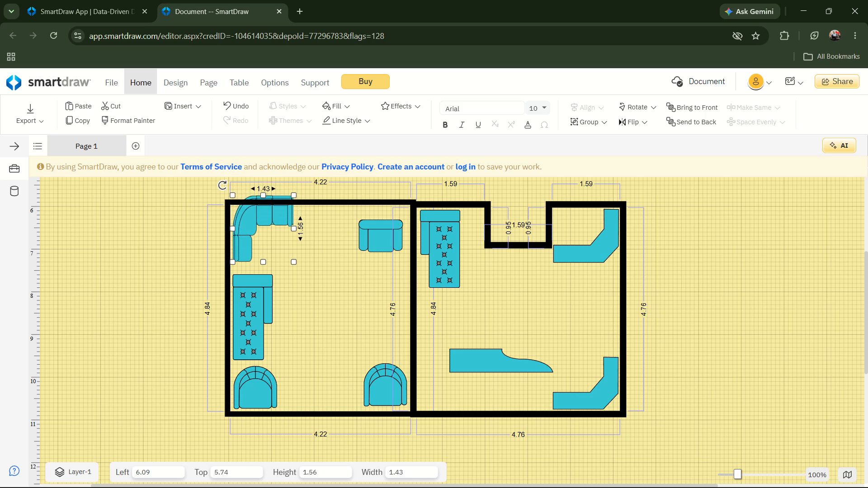
{"action": "key", "text": "Down"}
{"action": "key", "text": "Down"}
{"action": "key", "text": "Down"}
{"action": "key", "text": "Down"}
{"action": "key", "text": "Down"}
{"action": "key", "text": "Down"}
{"action": "key", "text": "Down"}
{"action": "key", "text": "Down"}
{"action": "key", "text": "Down"}
{"action": "key", "text": "Down"}
{"action": "key", "text": "Down"}
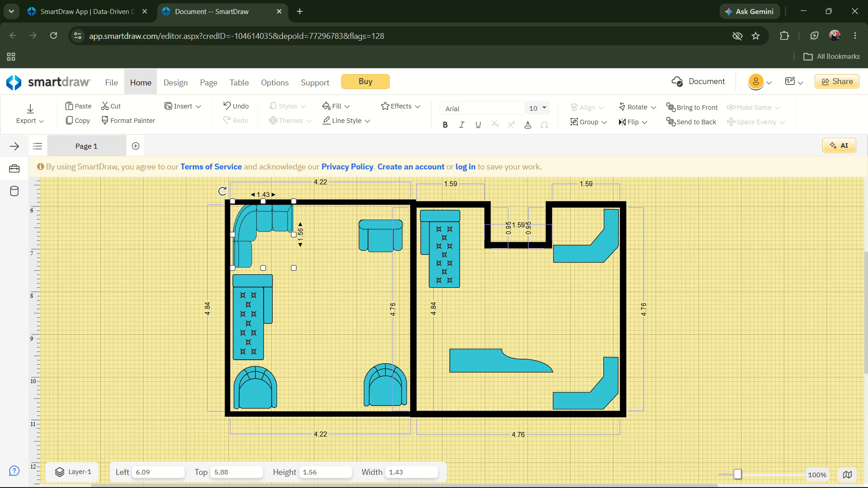
Shift the curved sofa diagonally away from the upper-left room corner, to about Left 6.18, Top 5.94.
{"action": "key", "text": "Right"}
{"action": "key", "text": "Right"}
{"action": "key", "text": "Right"}
{"action": "key", "text": "Down"}
{"action": "key", "text": "Right"}
{"action": "key", "text": "Down"}
{"action": "key", "text": "Right"}
{"action": "key", "text": "Down"}
{"action": "key", "text": "Right"}
{"action": "key", "text": "Down"}
{"action": "key", "text": "Right"}
{"action": "key", "text": "Down"}
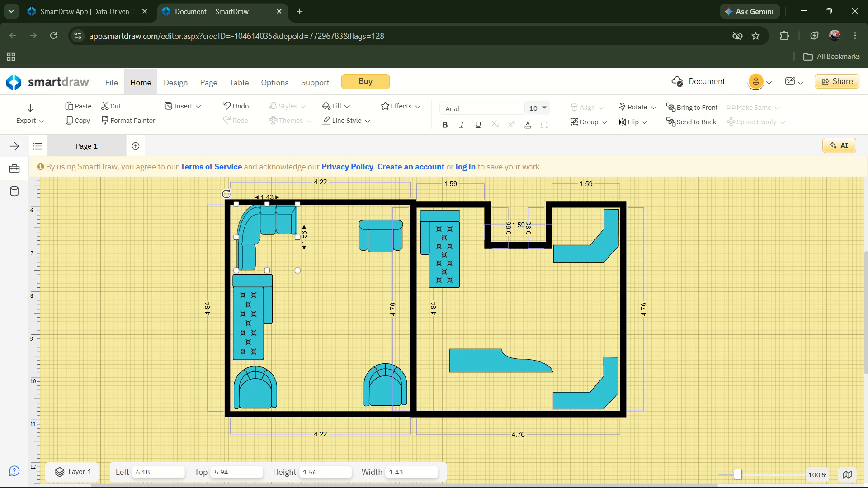
Move the curved-edge counter in the right-hand room toward the dividing wall, to about Left 10.82.
{"action": "key", "text": "Tab"}
{"action": "key", "text": "Tab"}
{"action": "key", "text": "Tab"}
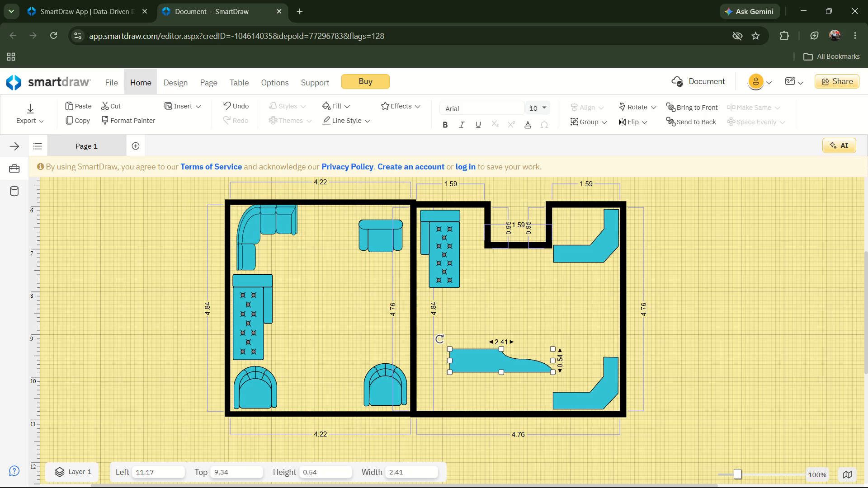
{"action": "key", "text": "Left"}
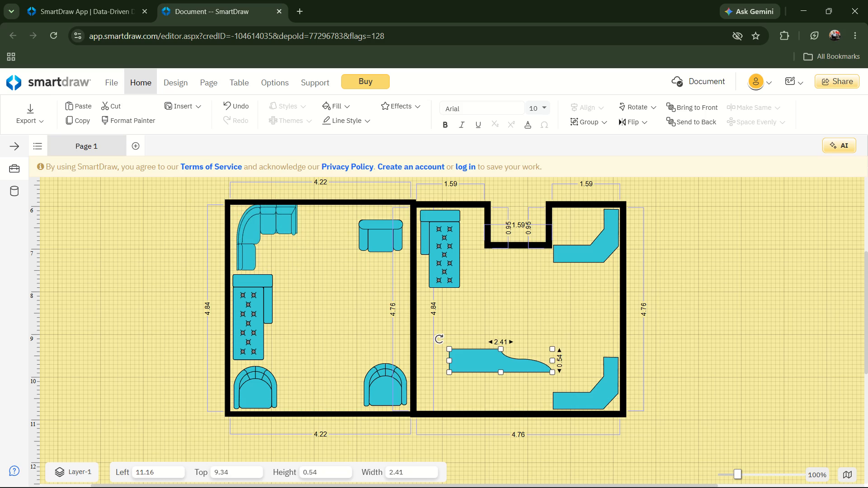
{"action": "key", "text": "Left"}
{"action": "key", "text": "Left"}
{"action": "key", "text": "Left"}
{"action": "key", "text": "Left"}
{"action": "key", "text": "Left"}
{"action": "key", "text": "Left"}
{"action": "key", "text": "Left"}
{"action": "key", "text": "Left"}
{"action": "key", "text": "Left"}
{"action": "key", "text": "Left"}
{"action": "key", "text": "Left"}
{"action": "key", "text": "Left"}
{"action": "key", "text": "Left"}
{"action": "key", "text": "Left"}
{"action": "key", "text": "Left"}
{"action": "key", "text": "Left"}
{"action": "key", "text": "Left"}
{"action": "key", "text": "Left"}
{"action": "key", "text": "Left"}
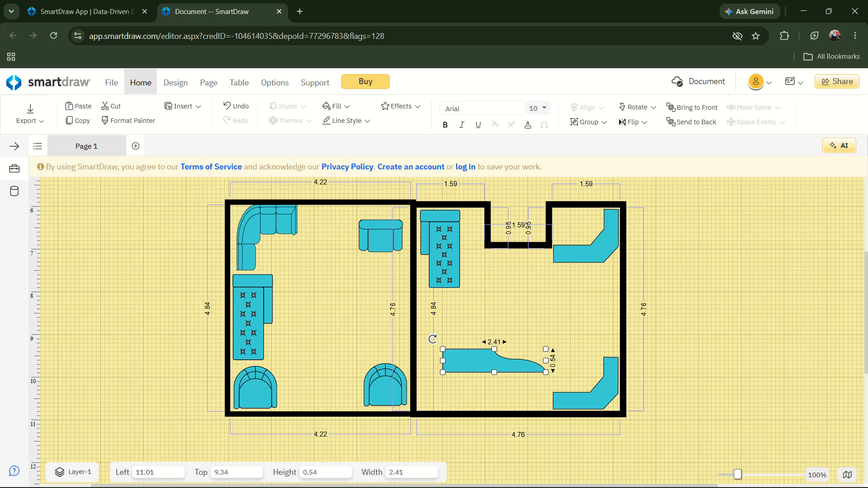
{"action": "key", "text": "Left"}
{"action": "key", "text": "Left"}
{"action": "key", "text": "Left"}
{"action": "key", "text": "Left"}
{"action": "key", "text": "Left"}
{"action": "key", "text": "Left"}
{"action": "key", "text": "Left"}
{"action": "key", "text": "Left"}
{"action": "key", "text": "Left"}
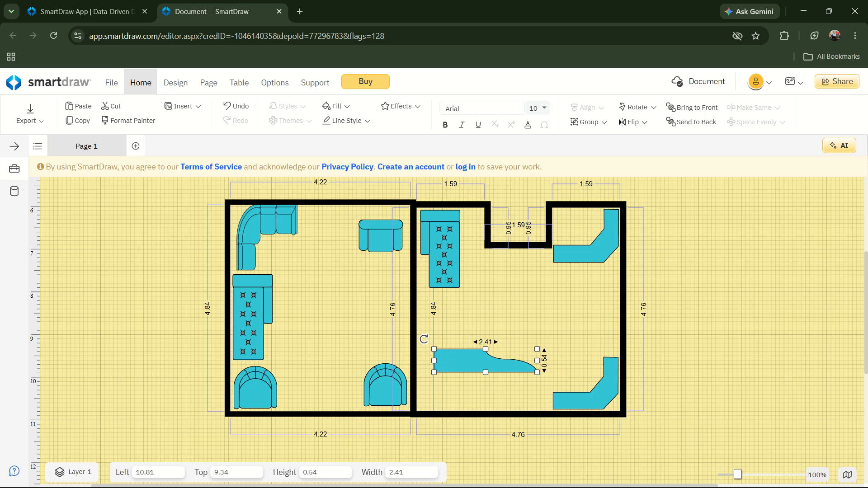
{"action": "key", "text": "Right"}
Lower the curved-edge counter to the room's bottom wall, at about Top 10.20.
{"action": "key", "text": "Down"}
{"action": "key", "text": "Down"}
{"action": "key", "text": "Down"}
{"action": "key", "text": "Down"}
{"action": "key", "text": "Down"}
{"action": "key", "text": "Down"}
{"action": "key", "text": "Down"}
{"action": "key", "text": "Down"}
{"action": "key", "text": "Down"}
{"action": "key", "text": "Down"}
{"action": "key", "text": "Down"}
{"action": "key", "text": "Down"}
{"action": "key", "text": "Down"}
{"action": "key", "text": "Down"}
{"action": "key", "text": "Down"}
{"action": "key", "text": "Down"}
{"action": "key", "text": "Down"}
{"action": "key", "text": "Down"}
{"action": "key", "text": "Down"}
{"action": "key", "text": "Down"}
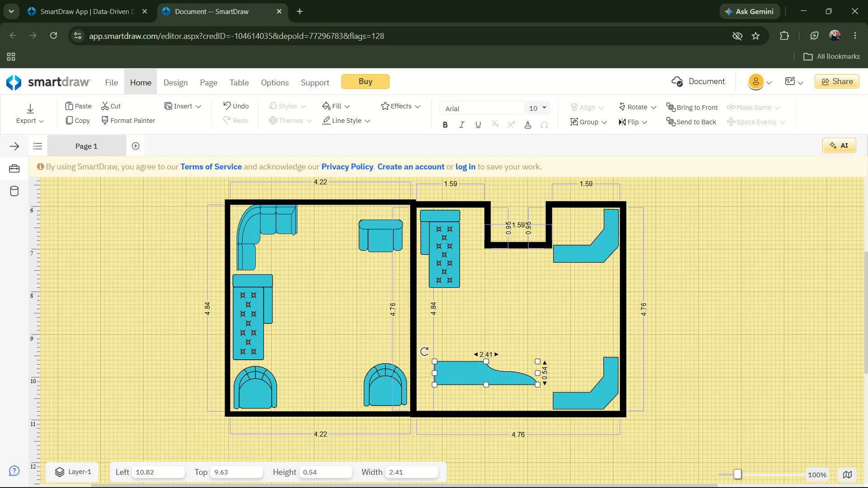
{"action": "key", "text": "Down"}
{"action": "key", "text": "Down"}
{"action": "key", "text": "Down"}
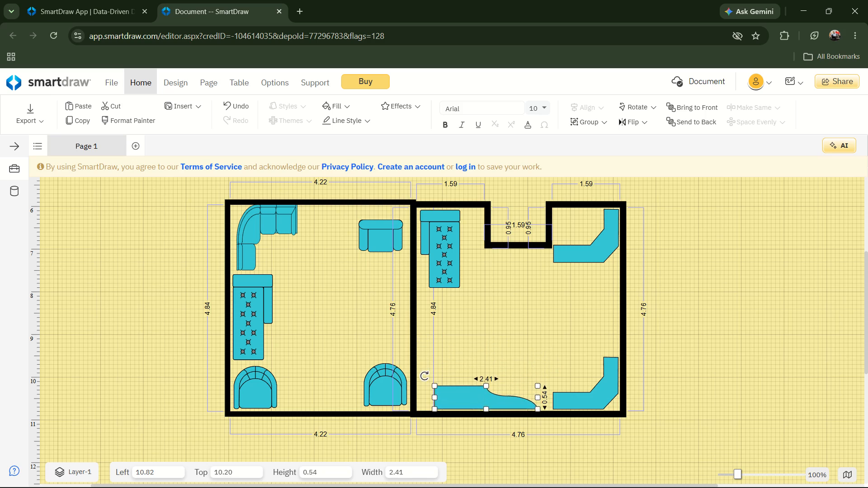
Settle the curved-edge counter just clear of the bottom wall, at about Left 10.82, Top 10.12.
{"action": "key", "text": "Down"}
{"action": "key", "text": "Down"}
{"action": "key", "text": "Up"}
{"action": "key", "text": "Up"}
{"action": "key", "text": "Left"}
{"action": "key", "text": "Up"}
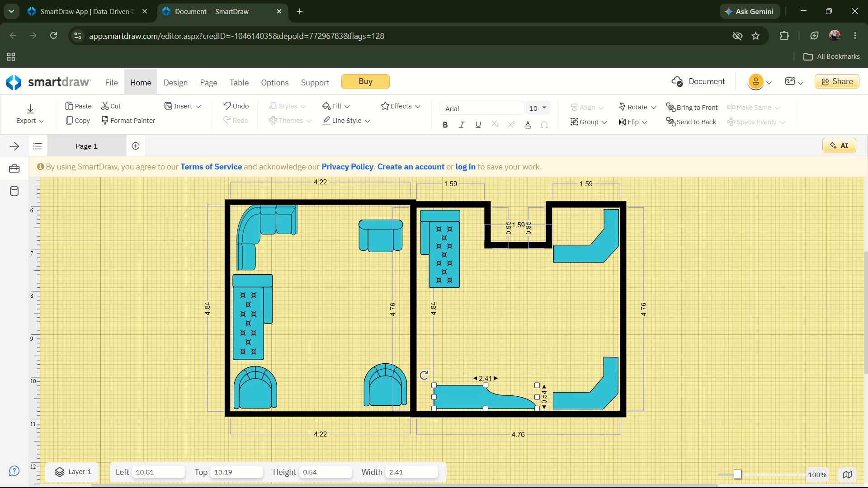
{"action": "key", "text": "Right"}
{"action": "key", "text": "Up"}
{"action": "key", "text": "Down"}
{"action": "key", "text": "Up"}
{"action": "key", "text": "Right"}
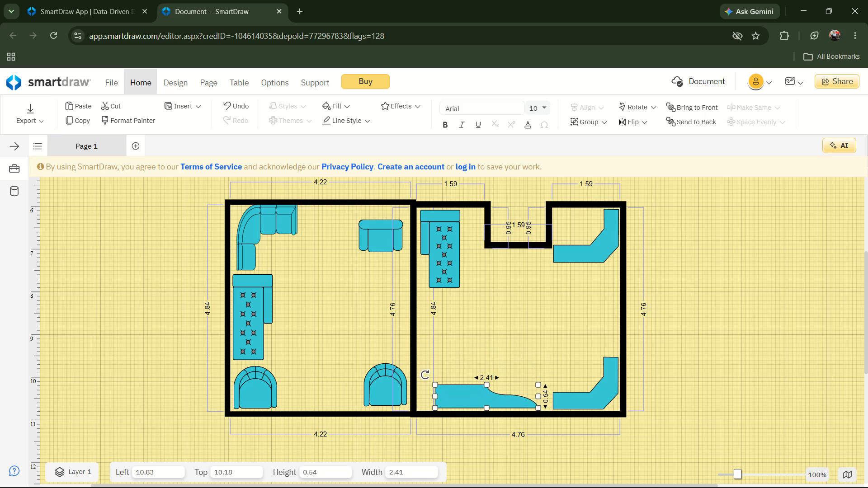
{"action": "key", "text": "Right"}
{"action": "key", "text": "Up"}
{"action": "key", "text": "Left"}
{"action": "key", "text": "Up"}
{"action": "key", "text": "Right"}
{"action": "key", "text": "Up"}
{"action": "key", "text": "Left"}
{"action": "key", "text": "Up"}
{"action": "key", "text": "Left"}
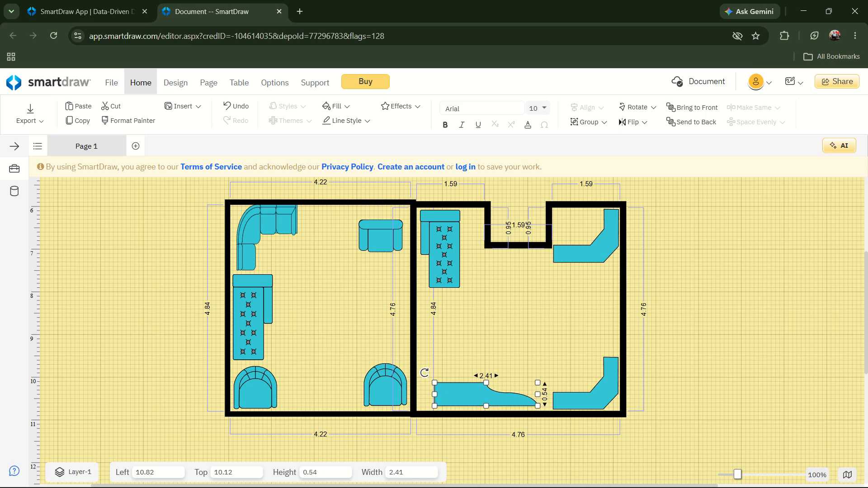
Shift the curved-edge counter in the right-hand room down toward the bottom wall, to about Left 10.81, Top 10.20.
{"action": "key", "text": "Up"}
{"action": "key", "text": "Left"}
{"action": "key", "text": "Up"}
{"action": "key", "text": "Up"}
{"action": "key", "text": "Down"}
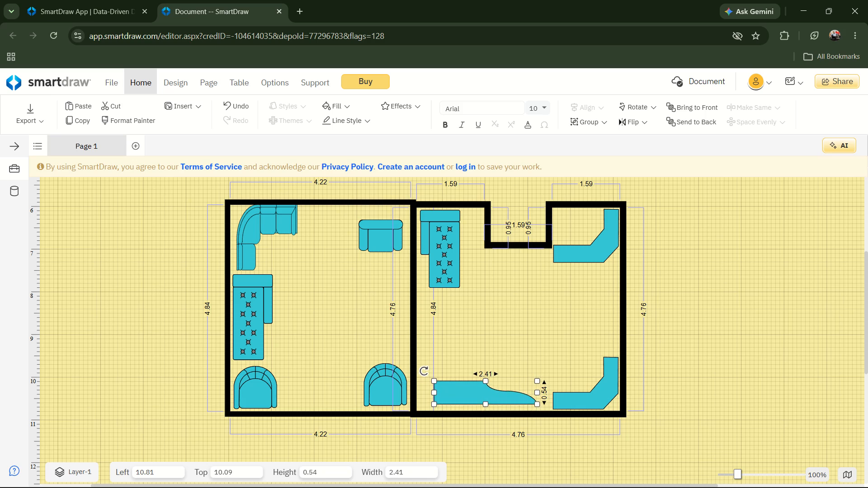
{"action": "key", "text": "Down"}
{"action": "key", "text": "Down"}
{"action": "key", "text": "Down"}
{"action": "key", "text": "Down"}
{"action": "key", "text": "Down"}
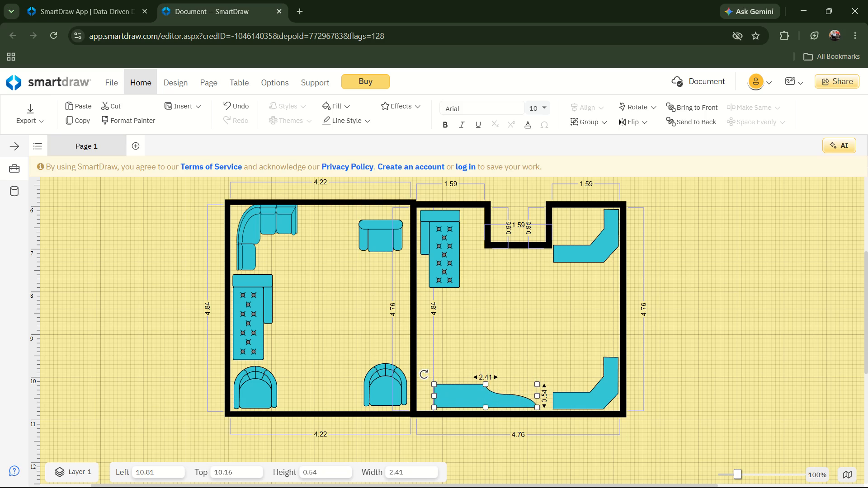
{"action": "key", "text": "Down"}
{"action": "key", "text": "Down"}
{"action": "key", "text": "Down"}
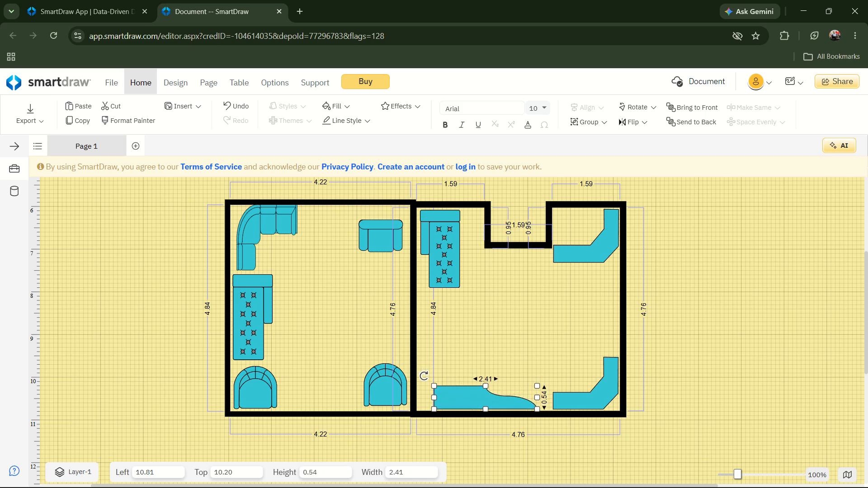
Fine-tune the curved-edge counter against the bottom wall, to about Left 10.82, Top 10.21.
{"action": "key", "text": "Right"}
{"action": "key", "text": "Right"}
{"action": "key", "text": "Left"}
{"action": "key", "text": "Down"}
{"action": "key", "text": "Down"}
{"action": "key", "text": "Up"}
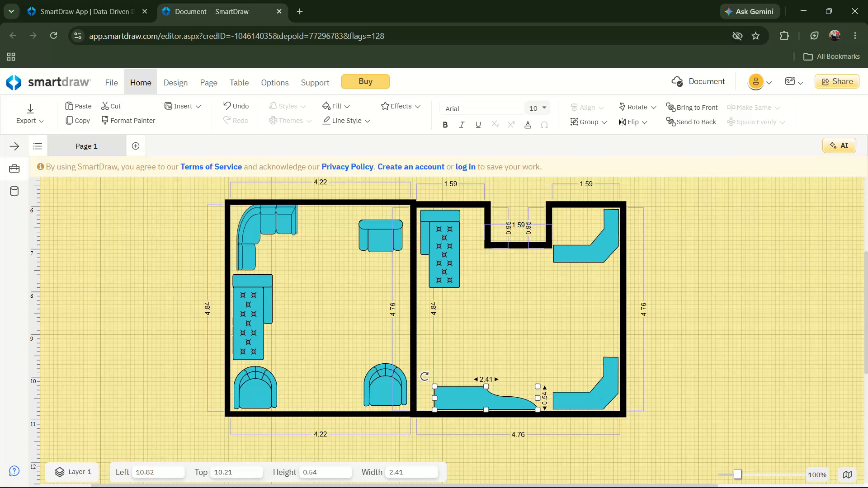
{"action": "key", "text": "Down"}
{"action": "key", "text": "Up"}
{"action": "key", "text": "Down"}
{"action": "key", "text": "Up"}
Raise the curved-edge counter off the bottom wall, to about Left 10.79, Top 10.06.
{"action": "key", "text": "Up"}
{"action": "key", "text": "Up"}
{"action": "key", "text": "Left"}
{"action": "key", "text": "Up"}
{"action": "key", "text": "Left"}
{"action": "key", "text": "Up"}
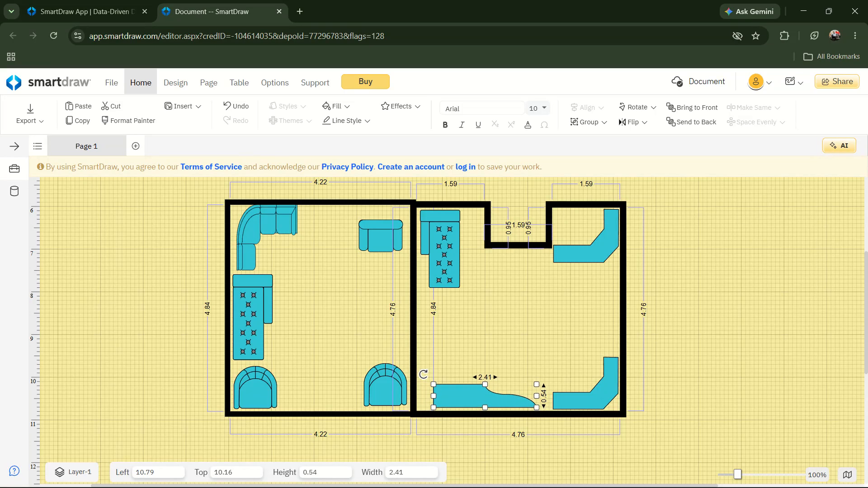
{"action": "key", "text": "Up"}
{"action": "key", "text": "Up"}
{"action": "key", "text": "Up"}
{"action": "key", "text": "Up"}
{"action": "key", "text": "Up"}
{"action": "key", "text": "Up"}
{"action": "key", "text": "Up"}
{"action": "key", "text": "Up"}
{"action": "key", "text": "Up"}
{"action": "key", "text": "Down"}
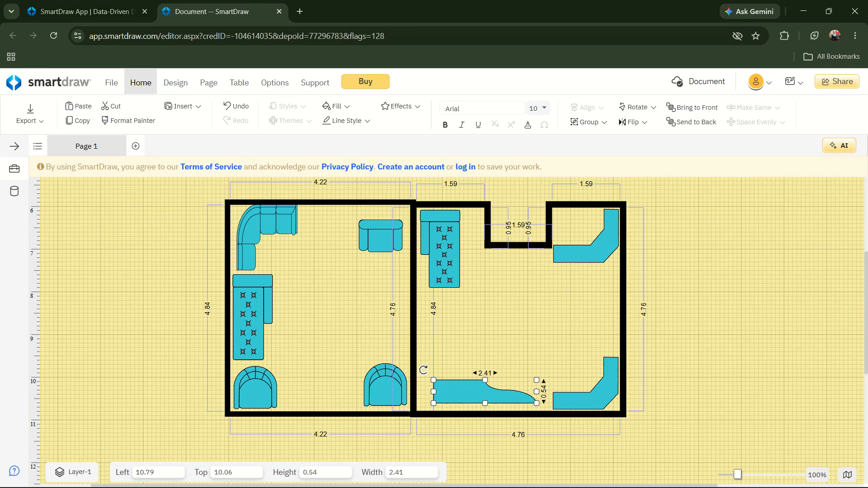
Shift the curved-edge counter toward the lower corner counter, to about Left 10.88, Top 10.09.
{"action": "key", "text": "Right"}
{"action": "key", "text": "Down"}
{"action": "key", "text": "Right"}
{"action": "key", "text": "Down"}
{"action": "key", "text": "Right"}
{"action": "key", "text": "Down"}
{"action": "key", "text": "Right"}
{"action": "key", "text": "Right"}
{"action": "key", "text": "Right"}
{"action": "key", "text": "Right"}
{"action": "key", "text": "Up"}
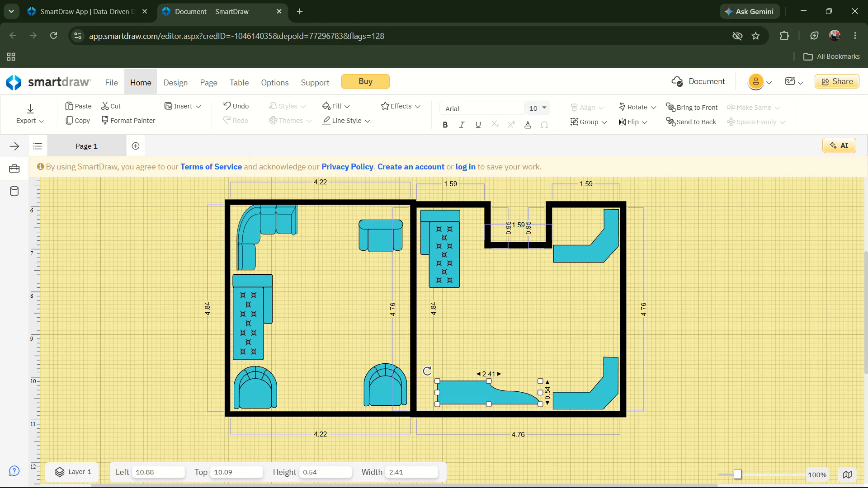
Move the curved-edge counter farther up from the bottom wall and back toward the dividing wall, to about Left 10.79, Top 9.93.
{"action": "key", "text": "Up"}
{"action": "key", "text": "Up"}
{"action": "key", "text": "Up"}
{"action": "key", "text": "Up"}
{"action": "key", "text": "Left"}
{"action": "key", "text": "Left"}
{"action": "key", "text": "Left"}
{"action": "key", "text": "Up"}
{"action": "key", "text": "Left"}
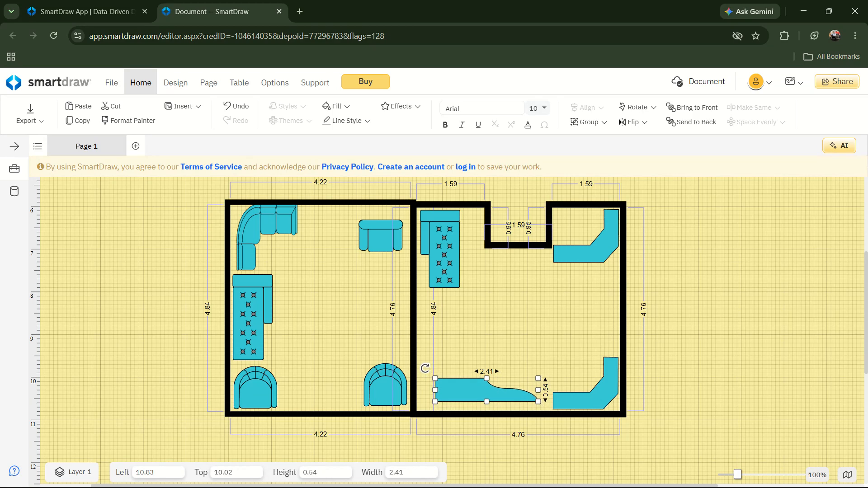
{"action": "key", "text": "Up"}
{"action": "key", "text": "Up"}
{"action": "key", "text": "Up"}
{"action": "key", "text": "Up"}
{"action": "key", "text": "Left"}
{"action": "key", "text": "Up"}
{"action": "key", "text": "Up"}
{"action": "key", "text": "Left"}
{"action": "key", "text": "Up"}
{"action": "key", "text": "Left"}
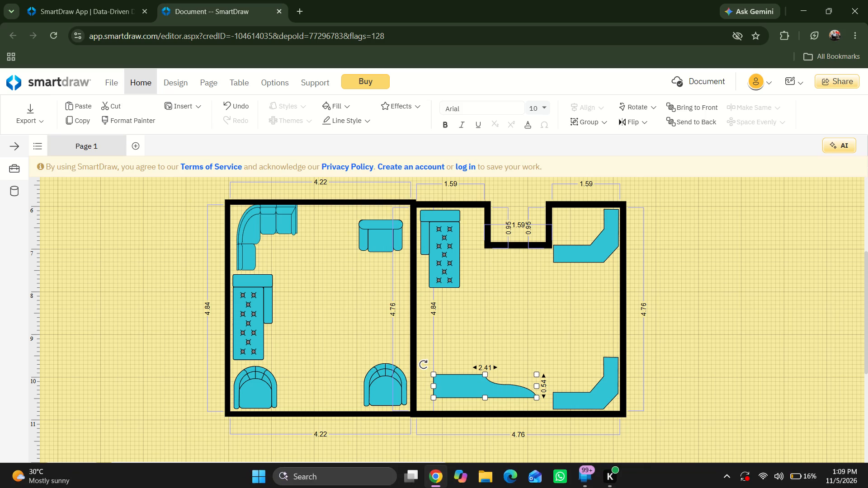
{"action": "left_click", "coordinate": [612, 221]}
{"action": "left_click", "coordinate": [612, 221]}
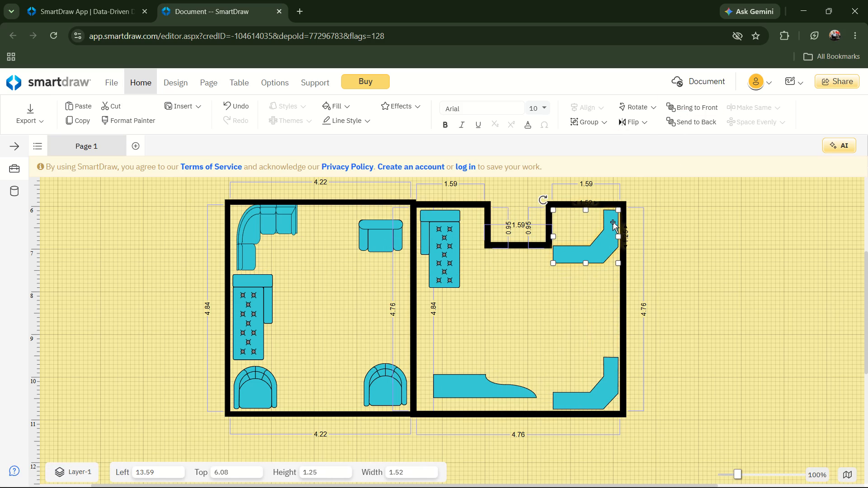
Move the small sofa in the left-hand room into the corner of the top and dividing walls, about Left 9.16, Top 6.00.
{"action": "left_click", "coordinate": [389, 230]}
{"action": "left_click_drag", "start_coordinate": [388, 230], "coordinate": [393, 231]}
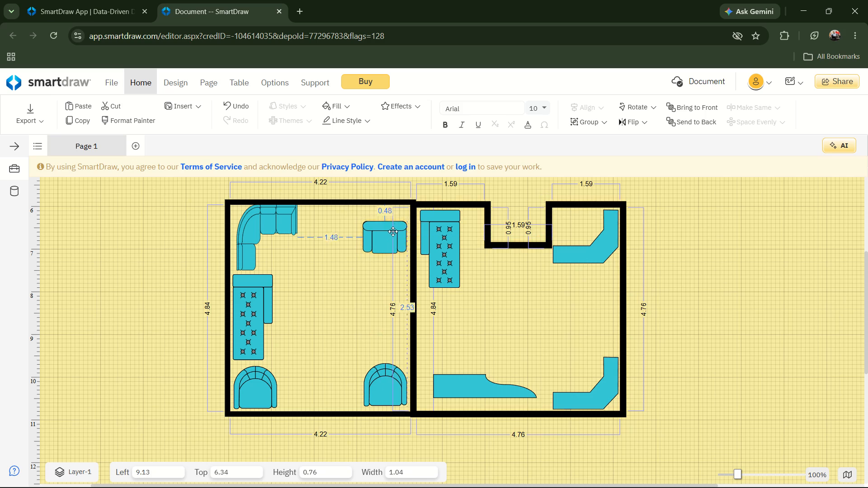
{"action": "left_click_drag", "start_coordinate": [393, 231], "coordinate": [396, 220]}
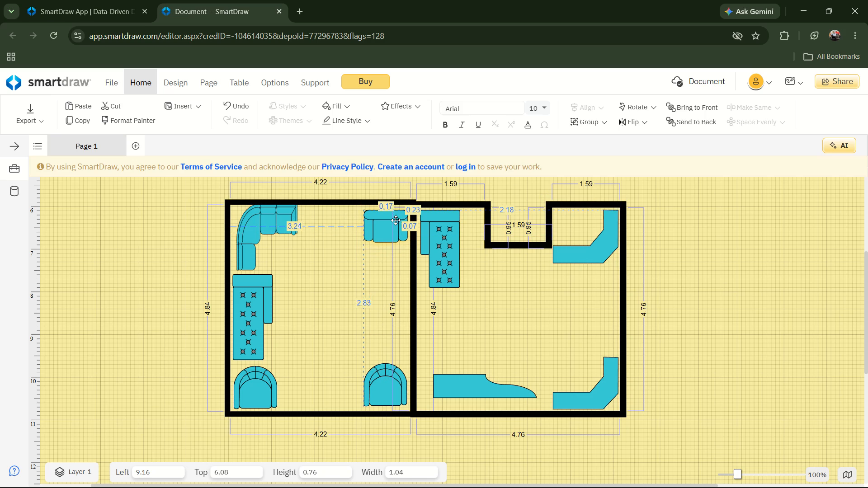
{"action": "left_click_drag", "start_coordinate": [396, 220], "coordinate": [396, 217]}
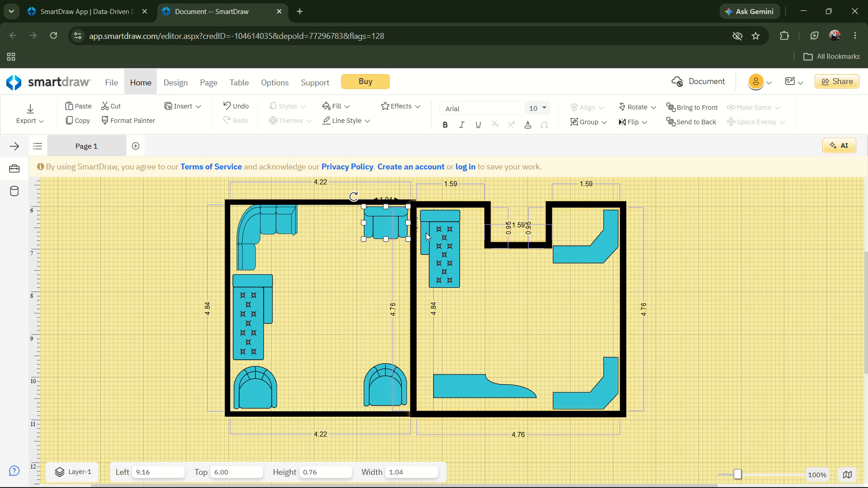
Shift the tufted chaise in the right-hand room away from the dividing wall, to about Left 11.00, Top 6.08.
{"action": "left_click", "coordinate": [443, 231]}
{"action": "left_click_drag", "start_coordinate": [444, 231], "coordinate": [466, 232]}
Move the upper corner counter out of the right-hand room's far upper corner to the open floor above the curved-edge counter.
{"action": "left_click", "coordinate": [609, 247]}
{"action": "left_click_drag", "start_coordinate": [609, 247], "coordinate": [600, 261]}
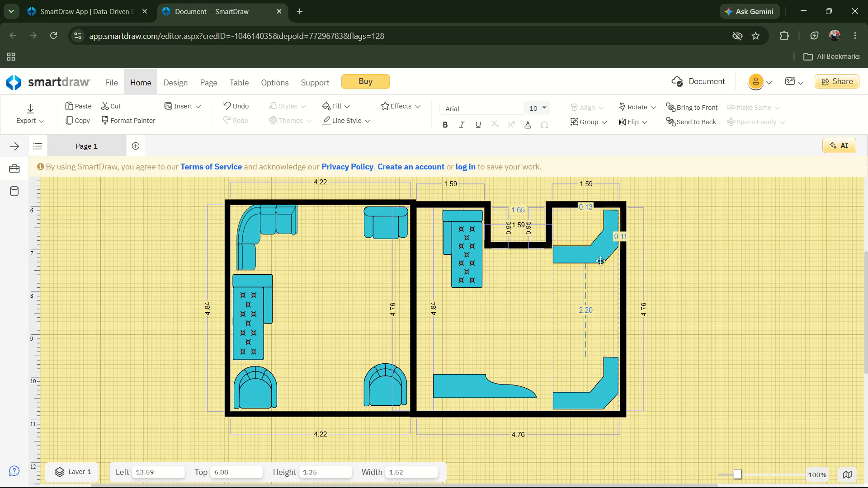
{"action": "left_click_drag", "start_coordinate": [600, 261], "coordinate": [493, 330]}
Move the right-hand room's tufted chaise into the vacated upper corner by the outer wall, to about Left 14.18, Top 6.08.
{"action": "left_click", "coordinate": [478, 262]}
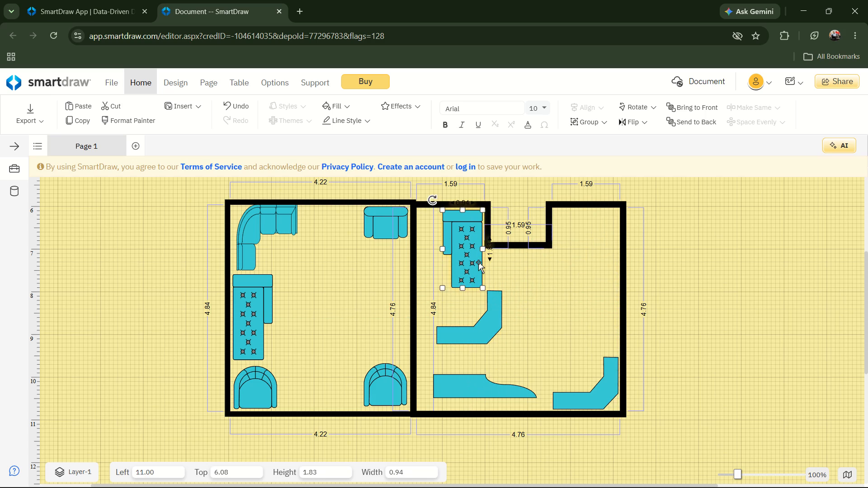
{"action": "left_click_drag", "start_coordinate": [473, 250], "coordinate": [605, 247]}
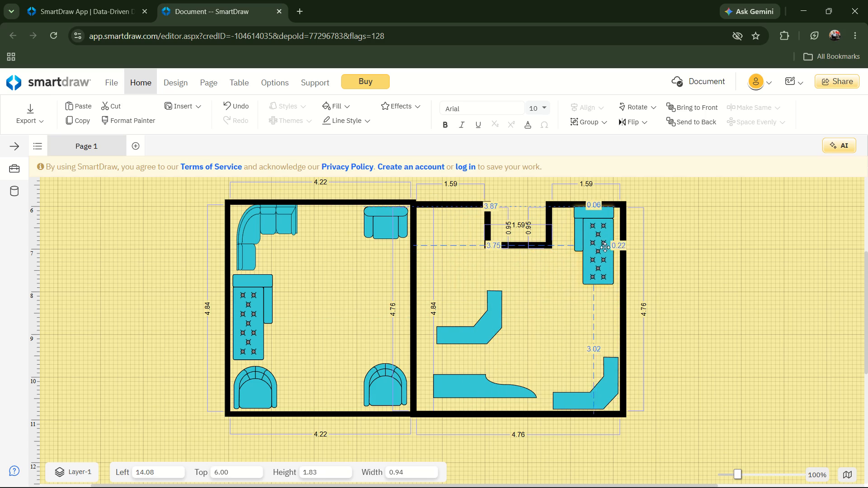
{"action": "left_click_drag", "start_coordinate": [605, 247], "coordinate": [607, 250]}
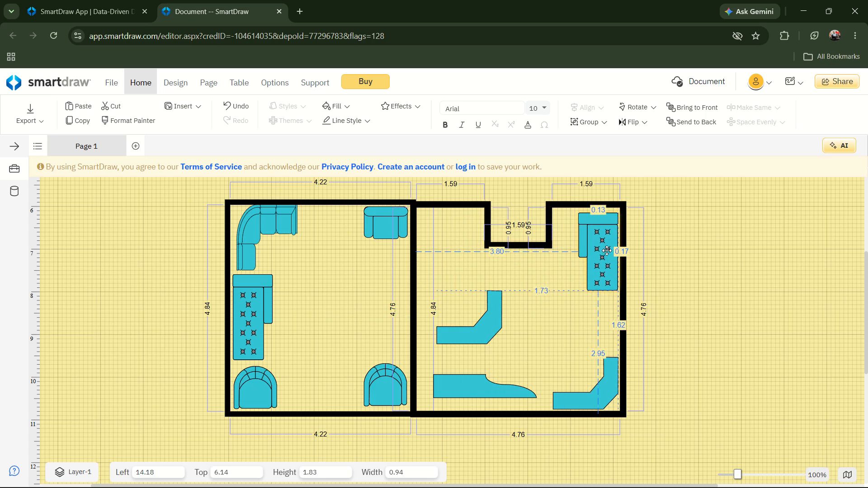
{"action": "left_click_drag", "start_coordinate": [607, 250], "coordinate": [606, 249]}
Place the relocated corner counter in the right-hand room's upper recess beside the dividing wall, at about Left 10.42, Top 6.05.
{"action": "left_click", "coordinate": [475, 311]}
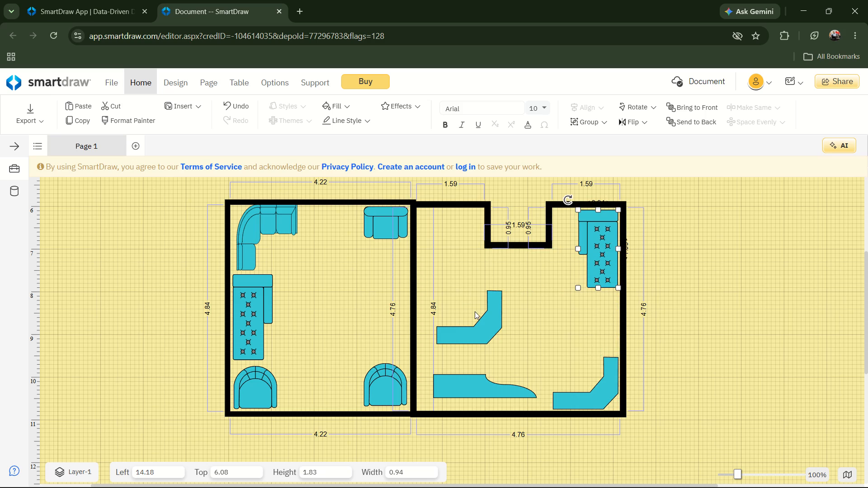
{"action": "left_click", "coordinate": [487, 311]}
{"action": "left_click_drag", "start_coordinate": [496, 315], "coordinate": [481, 255]}
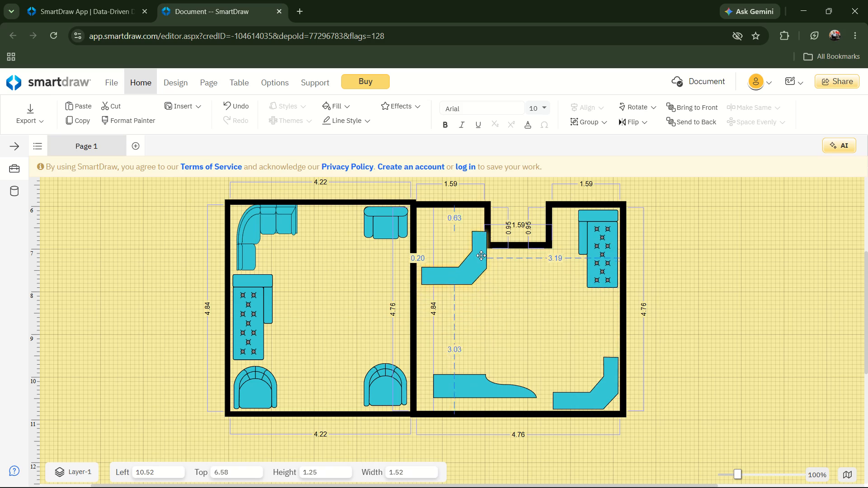
{"action": "left_click_drag", "start_coordinate": [481, 255], "coordinate": [475, 234]}
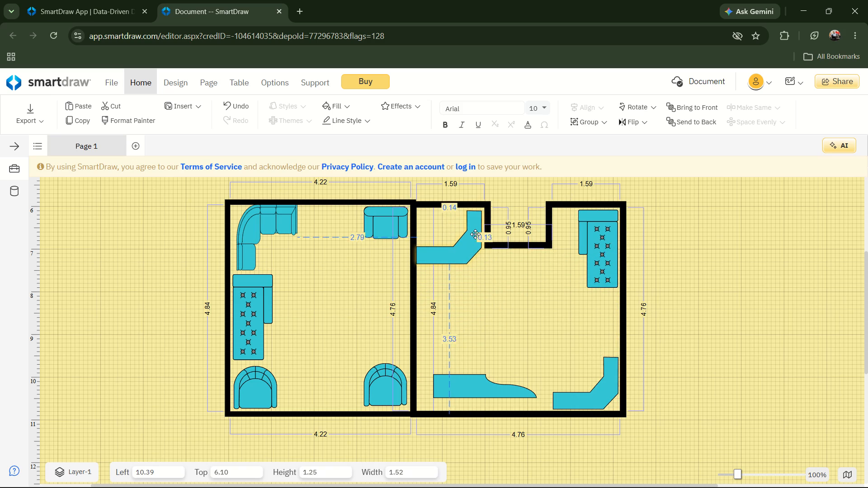
{"action": "left_click_drag", "start_coordinate": [475, 234], "coordinate": [476, 233]}
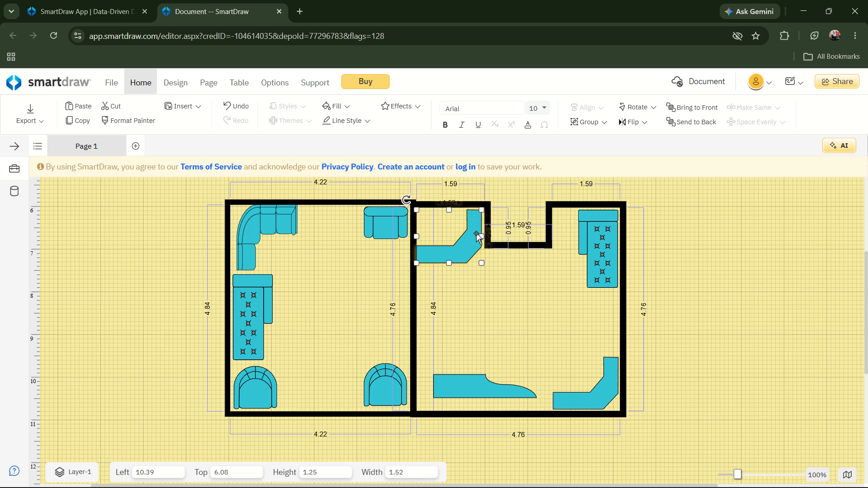
{"action": "key", "text": "Right"}
{"action": "key", "text": "Right"}
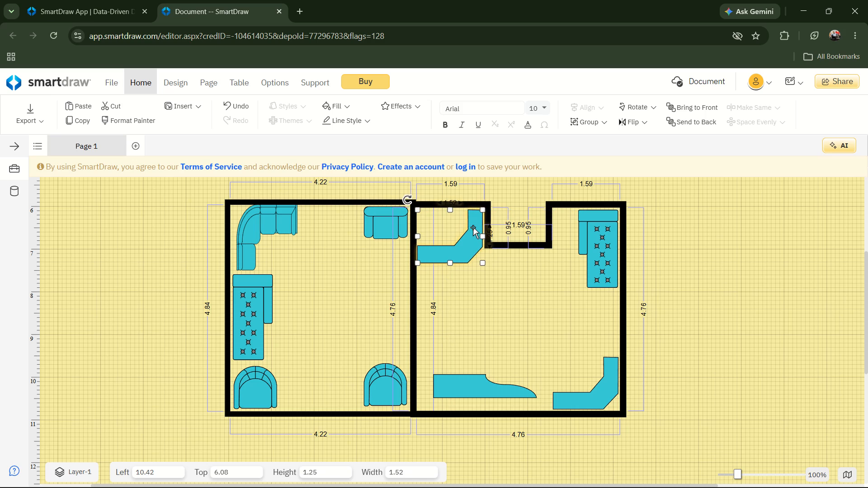
{"action": "key", "text": "Up"}
{"action": "key", "text": "Up"}
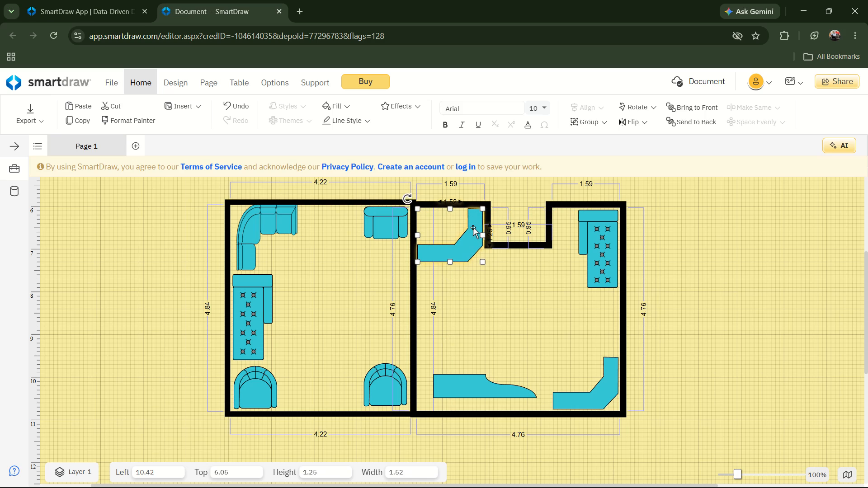
Move the curved-edge counter into the corner of the dividing and bottom walls, to about Left 10.42, Top 10.20.
{"action": "left_click", "coordinate": [439, 391]}
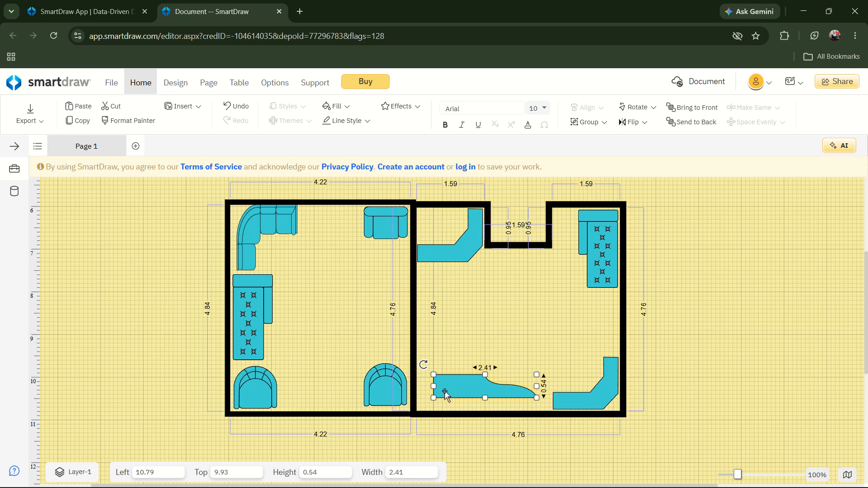
{"action": "left_click_drag", "start_coordinate": [447, 391], "coordinate": [432, 404]}
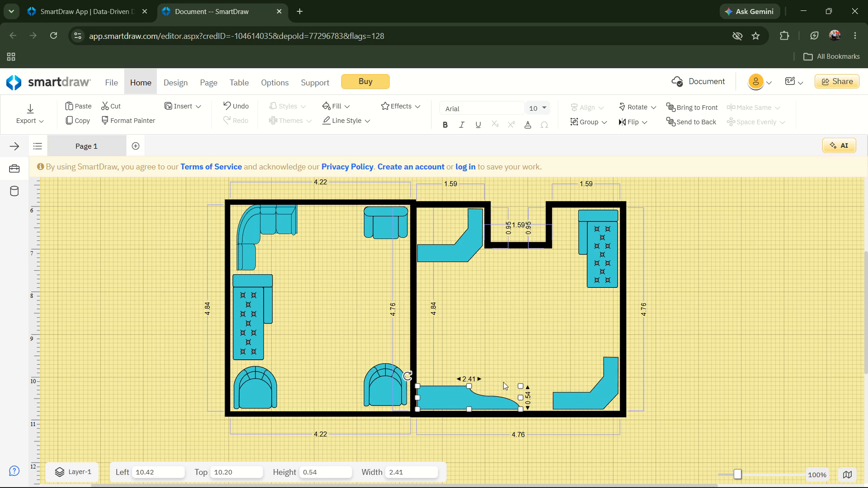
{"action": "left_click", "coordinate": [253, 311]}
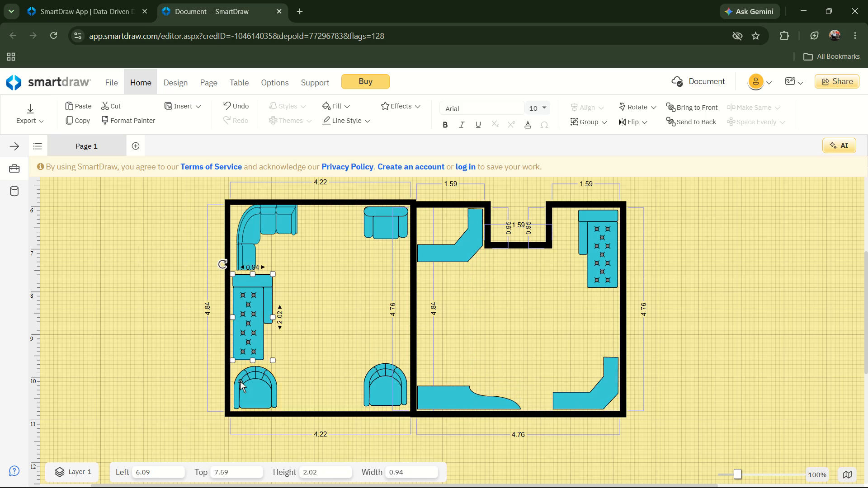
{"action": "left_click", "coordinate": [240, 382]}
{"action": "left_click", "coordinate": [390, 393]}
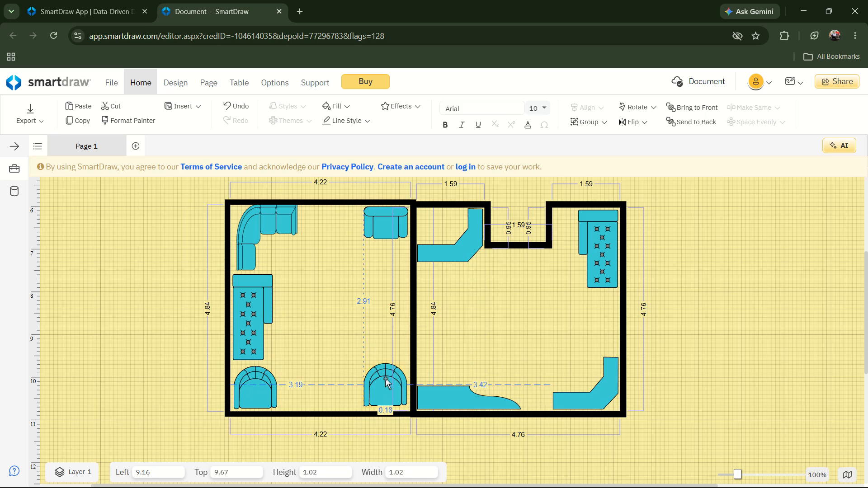
Move the left-hand room's tufted chaise to the top wall between the curved and small sofas, about Left 7.87, Top 6.00.
{"action": "left_click", "coordinate": [249, 295]}
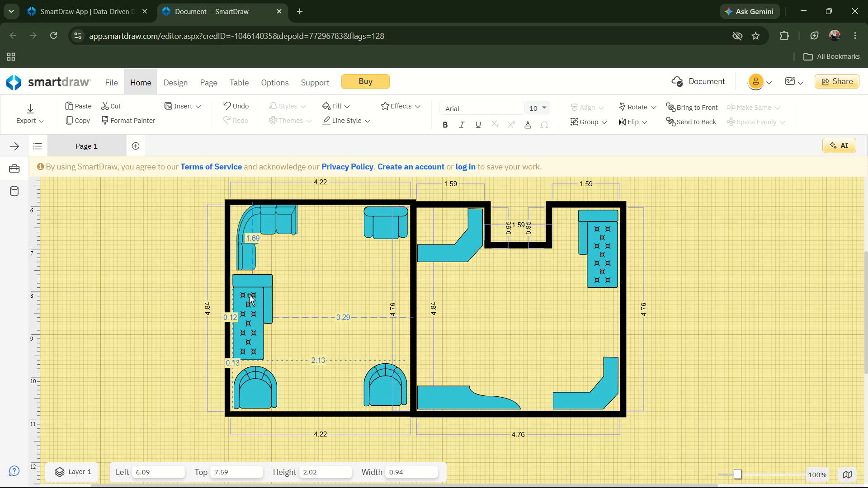
{"action": "left_click_drag", "start_coordinate": [249, 295], "coordinate": [323, 249]}
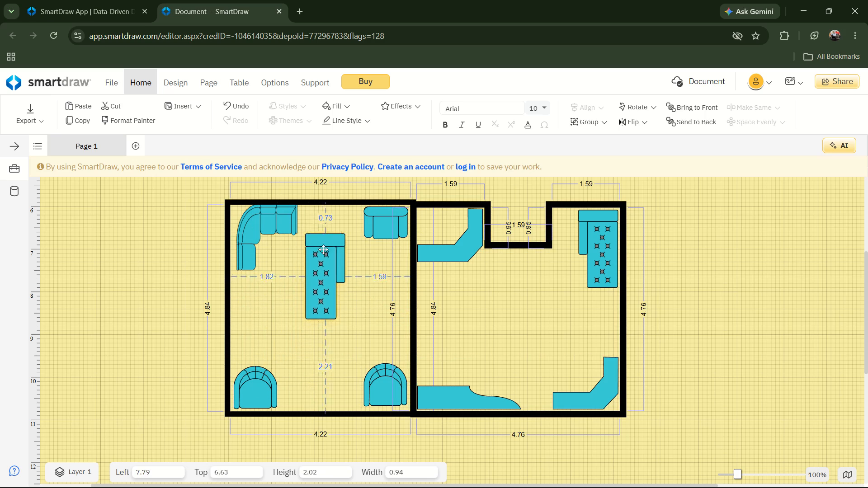
{"action": "left_click_drag", "start_coordinate": [323, 249], "coordinate": [325, 229]}
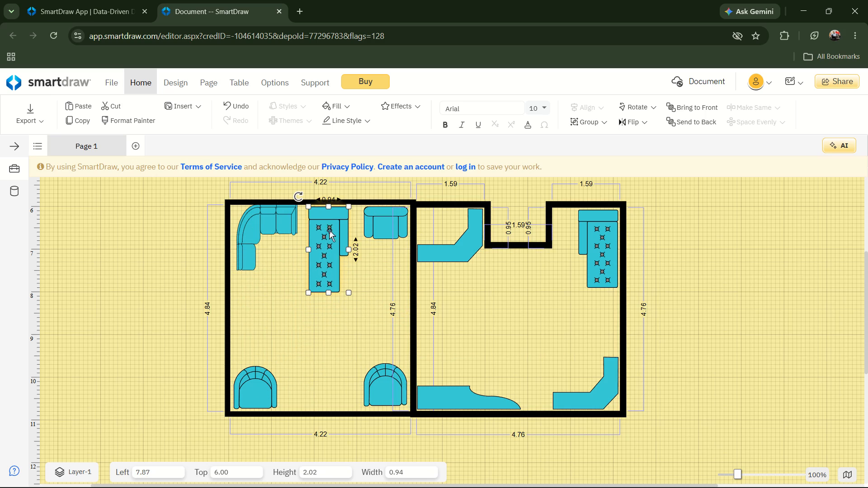
Move the curved sofa down along the left-hand room's outer wall, to about Left 6.13, Top 6.52.
{"action": "double_click", "coordinate": [292, 225]}
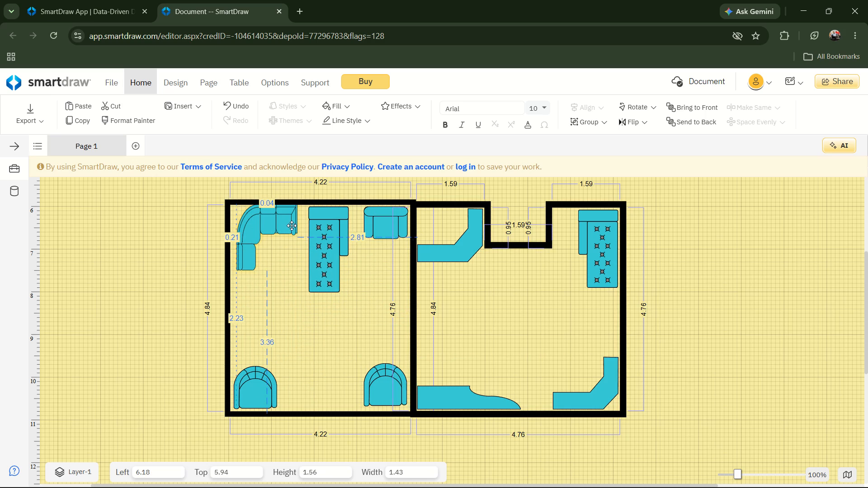
{"action": "left_click", "coordinate": [284, 224]}
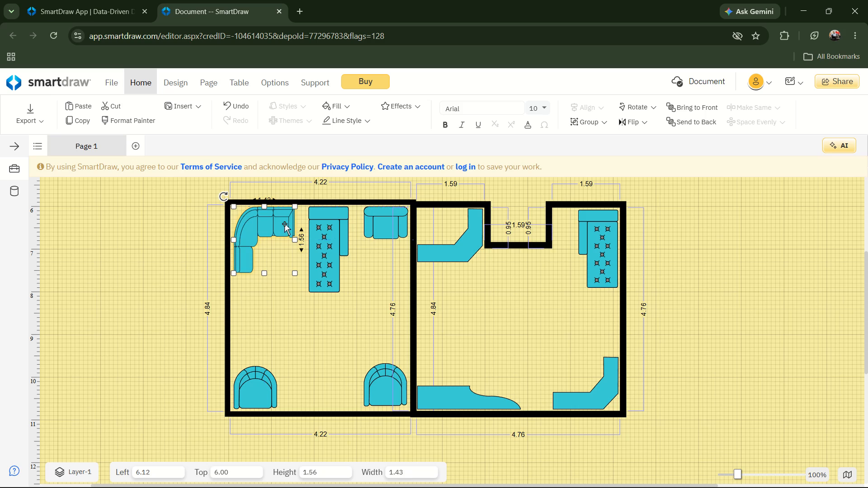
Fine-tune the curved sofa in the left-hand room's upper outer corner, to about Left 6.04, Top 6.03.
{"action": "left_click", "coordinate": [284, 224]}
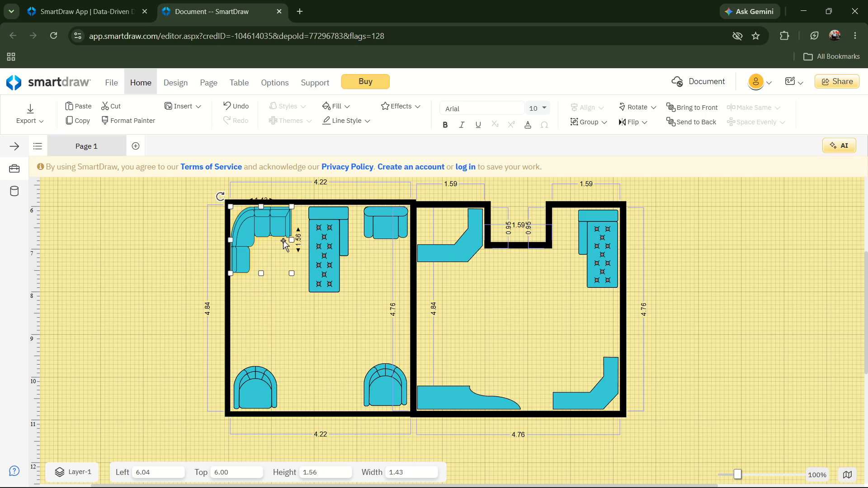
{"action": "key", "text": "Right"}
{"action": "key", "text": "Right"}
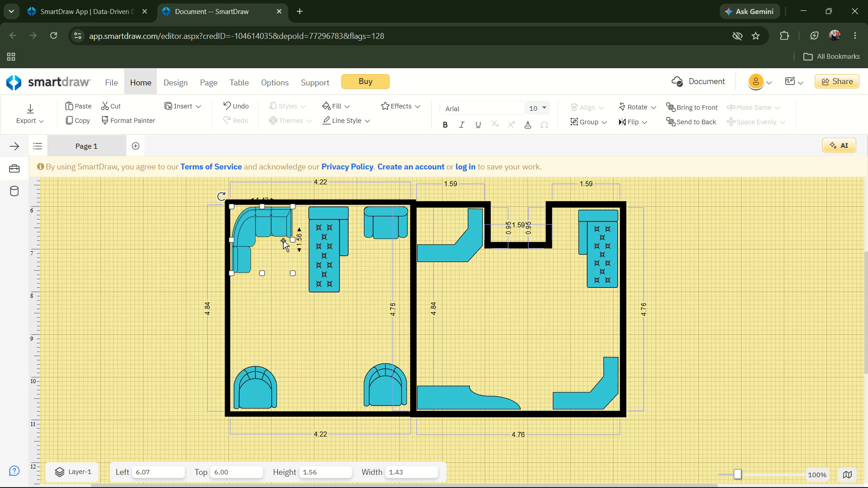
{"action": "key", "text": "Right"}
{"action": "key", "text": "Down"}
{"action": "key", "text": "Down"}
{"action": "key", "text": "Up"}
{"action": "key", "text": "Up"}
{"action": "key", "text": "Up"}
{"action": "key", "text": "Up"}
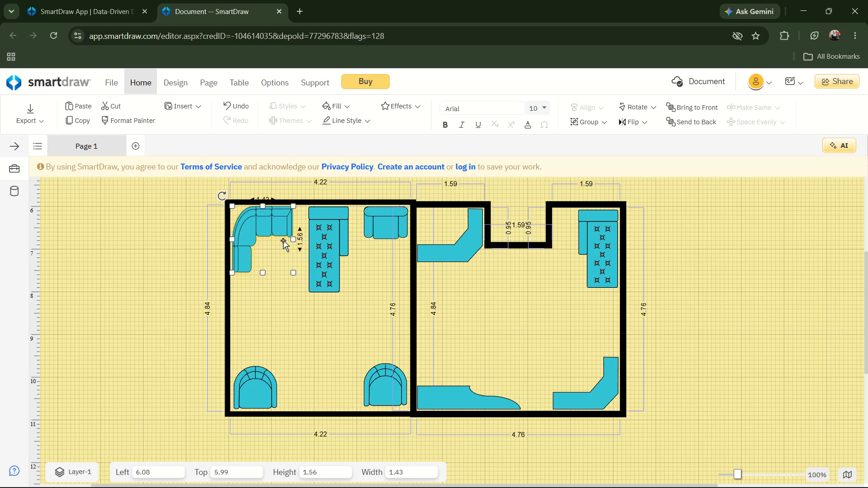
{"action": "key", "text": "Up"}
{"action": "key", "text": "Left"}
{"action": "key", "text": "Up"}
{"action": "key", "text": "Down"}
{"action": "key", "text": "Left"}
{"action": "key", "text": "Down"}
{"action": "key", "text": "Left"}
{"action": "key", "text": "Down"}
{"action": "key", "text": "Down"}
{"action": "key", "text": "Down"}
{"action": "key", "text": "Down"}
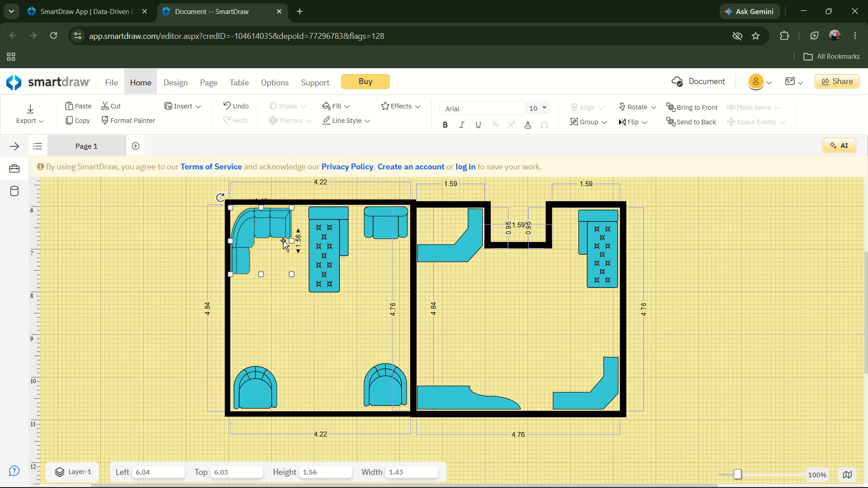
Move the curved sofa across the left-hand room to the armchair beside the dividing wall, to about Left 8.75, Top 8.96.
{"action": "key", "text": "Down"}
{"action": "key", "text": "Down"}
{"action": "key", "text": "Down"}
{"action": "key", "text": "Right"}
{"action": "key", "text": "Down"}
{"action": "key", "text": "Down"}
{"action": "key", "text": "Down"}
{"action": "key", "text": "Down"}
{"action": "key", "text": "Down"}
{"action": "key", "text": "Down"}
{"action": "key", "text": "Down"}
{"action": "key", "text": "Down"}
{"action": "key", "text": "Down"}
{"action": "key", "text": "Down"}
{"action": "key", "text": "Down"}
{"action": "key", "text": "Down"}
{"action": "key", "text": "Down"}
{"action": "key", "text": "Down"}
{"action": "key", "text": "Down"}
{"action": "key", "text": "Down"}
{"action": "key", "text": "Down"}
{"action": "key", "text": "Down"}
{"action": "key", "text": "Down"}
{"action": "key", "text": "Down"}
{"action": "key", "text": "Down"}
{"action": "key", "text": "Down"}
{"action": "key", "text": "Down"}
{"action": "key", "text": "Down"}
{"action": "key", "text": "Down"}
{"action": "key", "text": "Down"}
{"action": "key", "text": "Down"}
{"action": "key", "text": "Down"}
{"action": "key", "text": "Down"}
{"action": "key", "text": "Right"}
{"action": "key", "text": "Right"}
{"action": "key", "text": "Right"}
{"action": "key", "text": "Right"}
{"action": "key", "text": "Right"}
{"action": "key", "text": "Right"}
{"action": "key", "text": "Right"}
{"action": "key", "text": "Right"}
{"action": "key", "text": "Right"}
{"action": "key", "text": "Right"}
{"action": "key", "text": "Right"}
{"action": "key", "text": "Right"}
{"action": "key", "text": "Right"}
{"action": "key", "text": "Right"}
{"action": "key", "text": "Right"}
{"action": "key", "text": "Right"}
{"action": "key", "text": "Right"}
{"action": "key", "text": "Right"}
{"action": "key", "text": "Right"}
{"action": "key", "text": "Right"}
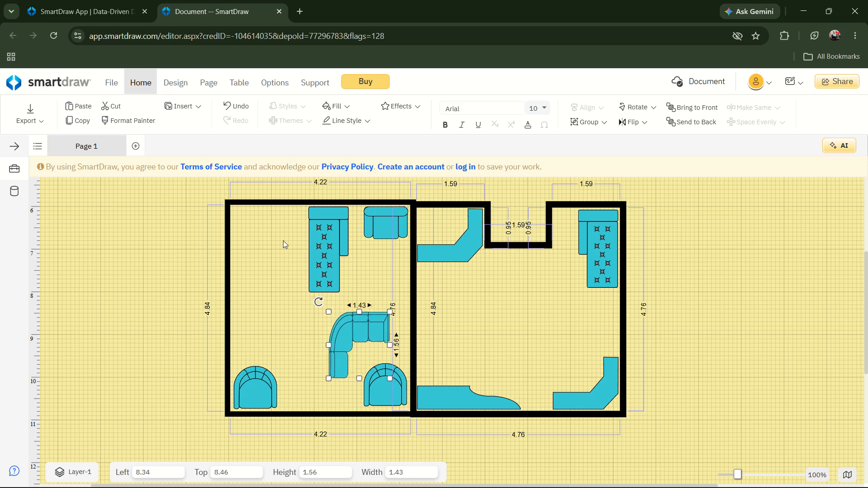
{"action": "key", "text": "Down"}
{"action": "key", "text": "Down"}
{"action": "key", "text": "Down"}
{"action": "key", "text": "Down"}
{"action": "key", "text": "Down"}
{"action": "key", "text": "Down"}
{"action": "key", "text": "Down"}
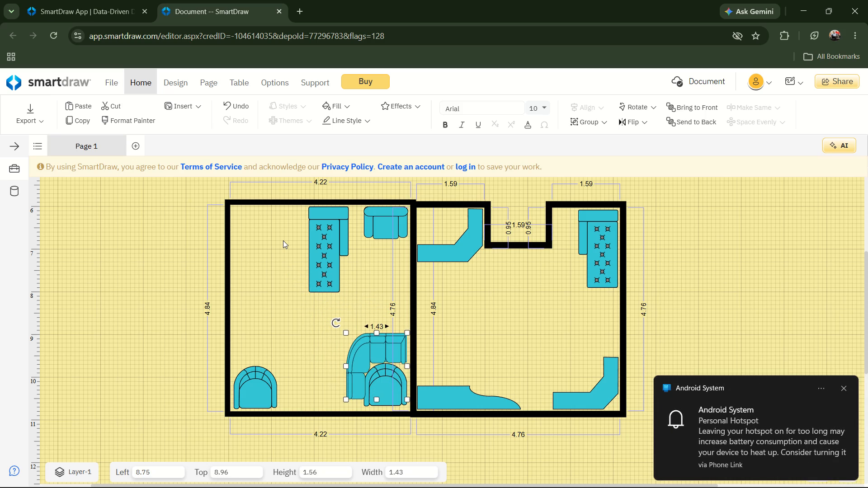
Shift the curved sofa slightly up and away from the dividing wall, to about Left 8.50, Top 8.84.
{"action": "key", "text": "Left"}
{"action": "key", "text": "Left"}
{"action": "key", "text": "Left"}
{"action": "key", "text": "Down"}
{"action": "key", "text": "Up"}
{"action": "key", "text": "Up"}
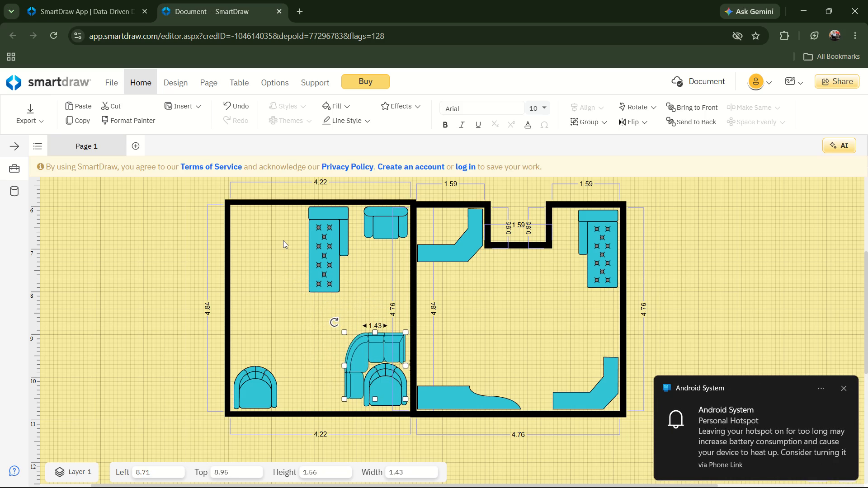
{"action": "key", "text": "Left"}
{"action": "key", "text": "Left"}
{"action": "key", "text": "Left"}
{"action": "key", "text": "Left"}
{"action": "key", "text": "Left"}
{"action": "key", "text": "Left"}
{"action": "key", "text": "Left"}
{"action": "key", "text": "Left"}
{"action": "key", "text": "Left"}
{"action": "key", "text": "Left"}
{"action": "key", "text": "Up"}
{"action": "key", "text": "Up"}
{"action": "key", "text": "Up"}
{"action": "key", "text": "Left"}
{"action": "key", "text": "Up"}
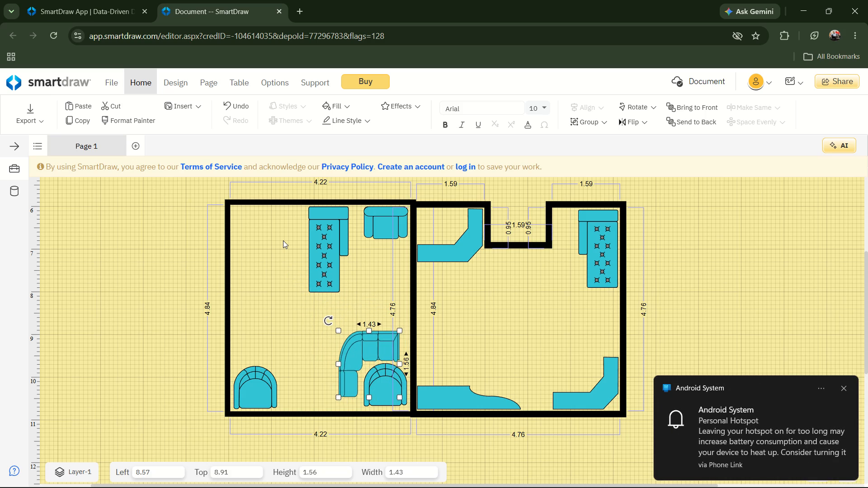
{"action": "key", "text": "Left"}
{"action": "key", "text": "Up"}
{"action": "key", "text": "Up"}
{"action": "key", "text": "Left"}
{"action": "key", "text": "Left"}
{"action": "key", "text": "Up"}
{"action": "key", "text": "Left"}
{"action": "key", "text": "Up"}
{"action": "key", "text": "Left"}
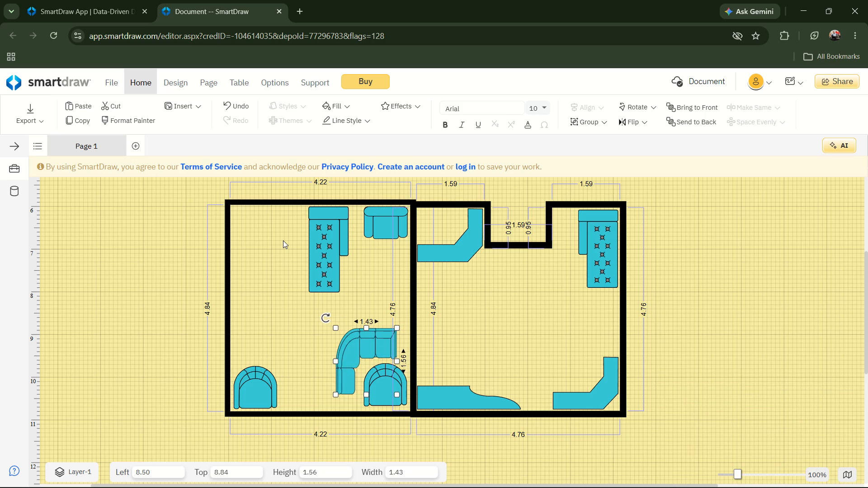
Move the curved sofa away from the armchair beside the dividing wall, across the left-hand room to about Left 7.23, Top 8.83.
{"action": "key", "text": "Up"}
{"action": "key", "text": "Left"}
{"action": "key", "text": "Left"}
{"action": "key", "text": "Left"}
{"action": "key", "text": "Left"}
{"action": "key", "text": "Left"}
{"action": "key", "text": "Left"}
{"action": "key", "text": "Left"}
{"action": "key", "text": "Left"}
{"action": "key", "text": "Left"}
{"action": "key", "text": "Left"}
{"action": "key", "text": "Left"}
{"action": "key", "text": "Left"}
{"action": "key", "text": "Left"}
{"action": "key", "text": "Left"}
{"action": "key", "text": "Left"}
{"action": "key", "text": "Left"}
{"action": "key", "text": "Left"}
{"action": "key", "text": "Left"}
{"action": "key", "text": "Left"}
{"action": "key", "text": "Left"}
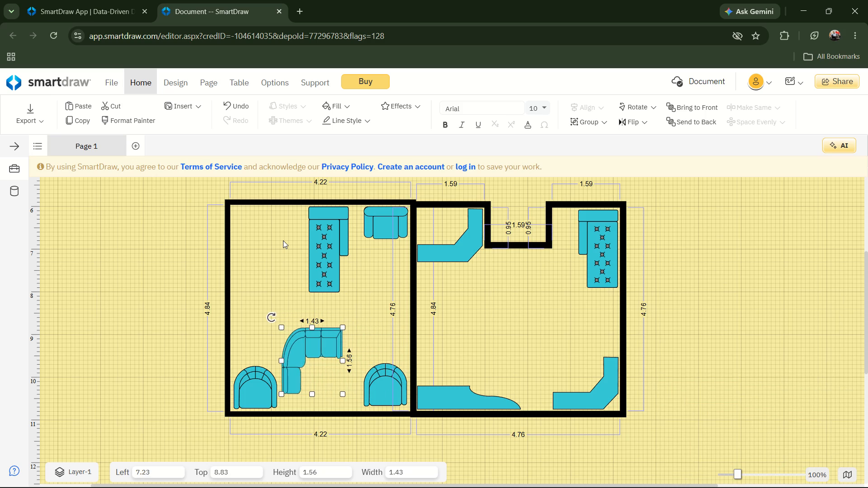
Move the curved sofa up and towards the left-hand room's outer wall, to about Left 6.75, Top 7.96.
{"action": "key", "text": "Up"}
{"action": "key", "text": "Up"}
{"action": "key", "text": "Up"}
{"action": "key", "text": "Up"}
{"action": "key", "text": "Up"}
{"action": "key", "text": "Up"}
{"action": "key", "text": "Up"}
{"action": "key", "text": "Up"}
{"action": "key", "text": "Up"}
{"action": "key", "text": "Up"}
{"action": "key", "text": "Up"}
{"action": "key", "text": "Up"}
{"action": "key", "text": "Up"}
{"action": "key", "text": "Up"}
{"action": "key", "text": "Up"}
{"action": "key", "text": "Up"}
{"action": "key", "text": "Up"}
{"action": "key", "text": "Up"}
{"action": "key", "text": "Up"}
{"action": "key", "text": "Up"}
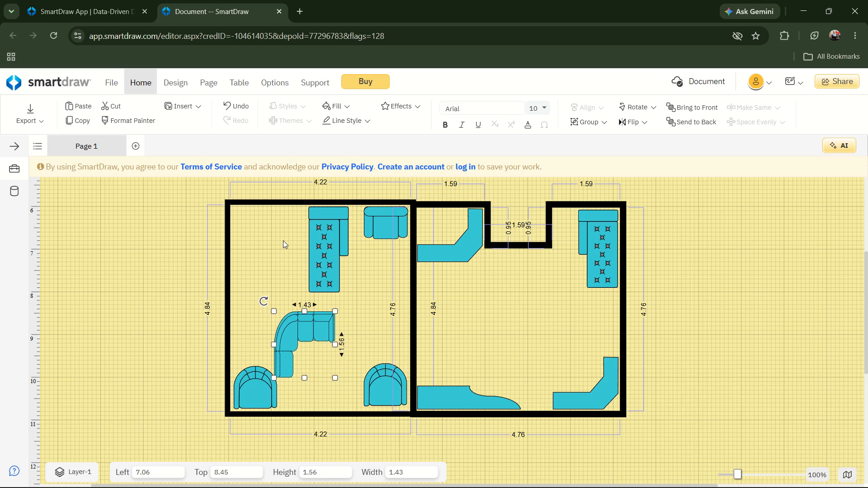
{"action": "key", "text": "Up"}
{"action": "key", "text": "Up"}
{"action": "key", "text": "Up"}
{"action": "key", "text": "Up"}
{"action": "key", "text": "Up"}
{"action": "key", "text": "Up"}
{"action": "key", "text": "Up"}
{"action": "key", "text": "Up"}
{"action": "key", "text": "Up"}
{"action": "key", "text": "Up"}
{"action": "key", "text": "Up"}
{"action": "key", "text": "Up"}
{"action": "key", "text": "Up"}
{"action": "key", "text": "Up"}
{"action": "key", "text": "Up"}
{"action": "key", "text": "Up"}
{"action": "key", "text": "Up"}
{"action": "key", "text": "Up"}
{"action": "key", "text": "Up"}
{"action": "key", "text": "Up"}
{"action": "key", "text": "Left"}
{"action": "key", "text": "Left"}
{"action": "key", "text": "Left"}
{"action": "key", "text": "Left"}
{"action": "key", "text": "Left"}
{"action": "key", "text": "Left"}
{"action": "key", "text": "Left"}
{"action": "key", "text": "Left"}
{"action": "key", "text": "Left"}
{"action": "key", "text": "Left"}
{"action": "key", "text": "Left"}
{"action": "key", "text": "Left"}
{"action": "key", "text": "Left"}
{"action": "key", "text": "Left"}
{"action": "key", "text": "Left"}
{"action": "key", "text": "Left"}
{"action": "key", "text": "Left"}
{"action": "key", "text": "Left"}
{"action": "key", "text": "Left"}
{"action": "key", "text": "Left"}
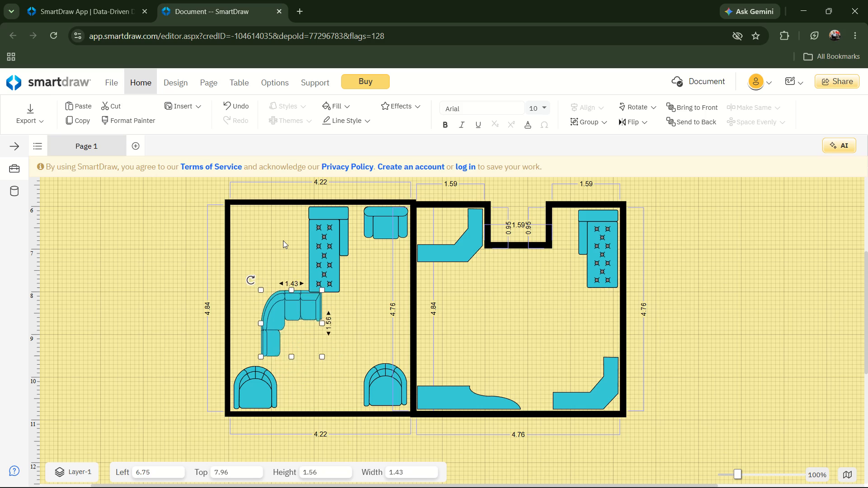
Move the curved sofa up beside the outer wall, next to the tufted chaise, to about Left 6.13, Top 6.62.
{"action": "key", "text": "Up"}
{"action": "key", "text": "Up"}
{"action": "key", "text": "Up"}
{"action": "key", "text": "Up"}
{"action": "key", "text": "Up"}
{"action": "key", "text": "Up"}
{"action": "key", "text": "Up"}
{"action": "key", "text": "Up"}
{"action": "key", "text": "Up"}
{"action": "key", "text": "Up"}
{"action": "key", "text": "Up"}
{"action": "key", "text": "Up"}
{"action": "key", "text": "Up"}
{"action": "key", "text": "Up"}
{"action": "key", "text": "Up"}
{"action": "key", "text": "Up"}
{"action": "key", "text": "Up"}
{"action": "key", "text": "Up"}
{"action": "key", "text": "Up"}
{"action": "key", "text": "Up"}
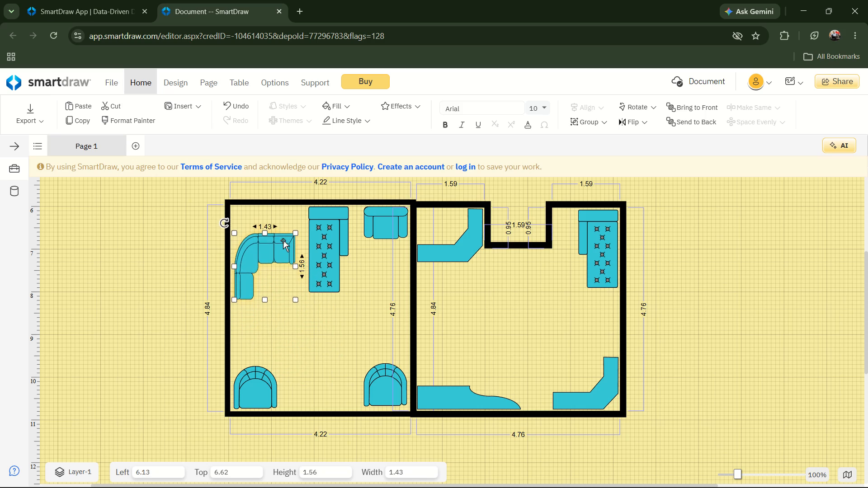
Enlarge the left-hand room outward and downward to about 6.59 wide and 5.75 high.
{"action": "left_click", "coordinate": [226, 288]}
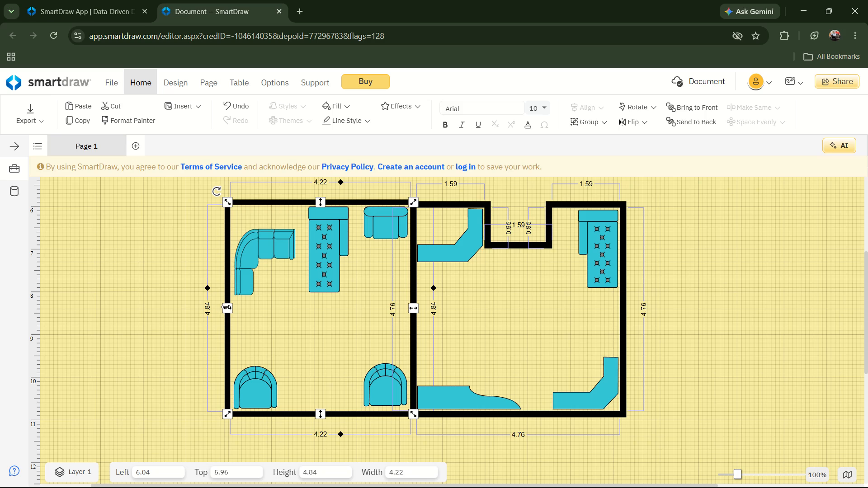
{"action": "left_click_drag", "start_coordinate": [226, 308], "coordinate": [125, 345]}
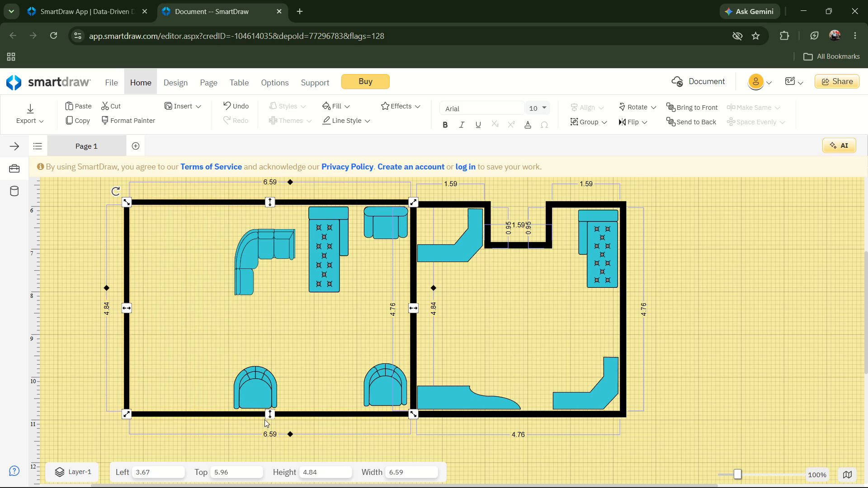
{"action": "left_click_drag", "start_coordinate": [272, 413], "coordinate": [264, 453]}
Enlarge the right-hand room to about 6.83 wide and 5.65 high, and narrow its notch by extending the adjoining top wall to about 2.28.
{"action": "left_click", "coordinate": [539, 408]}
{"action": "left_click", "coordinate": [535, 415]}
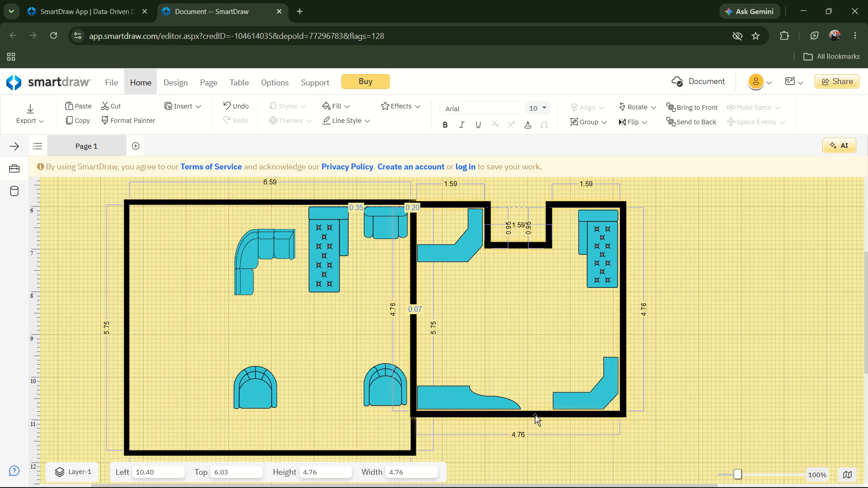
{"action": "left_click_drag", "start_coordinate": [522, 413], "coordinate": [515, 446]}
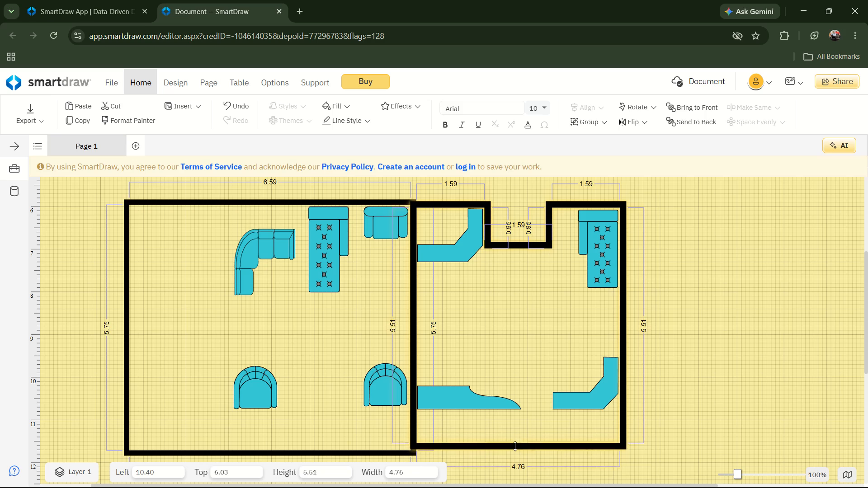
{"action": "left_click_drag", "start_coordinate": [515, 446], "coordinate": [514, 450]}
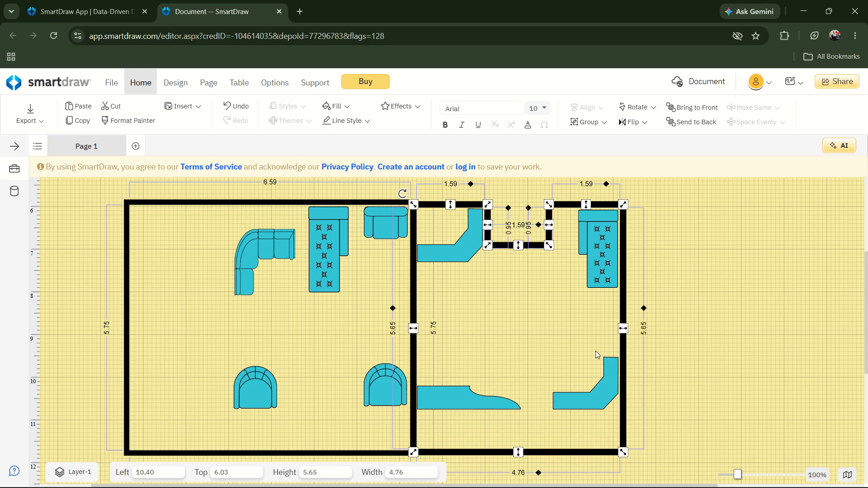
{"action": "left_click_drag", "start_coordinate": [623, 332], "coordinate": [712, 334]}
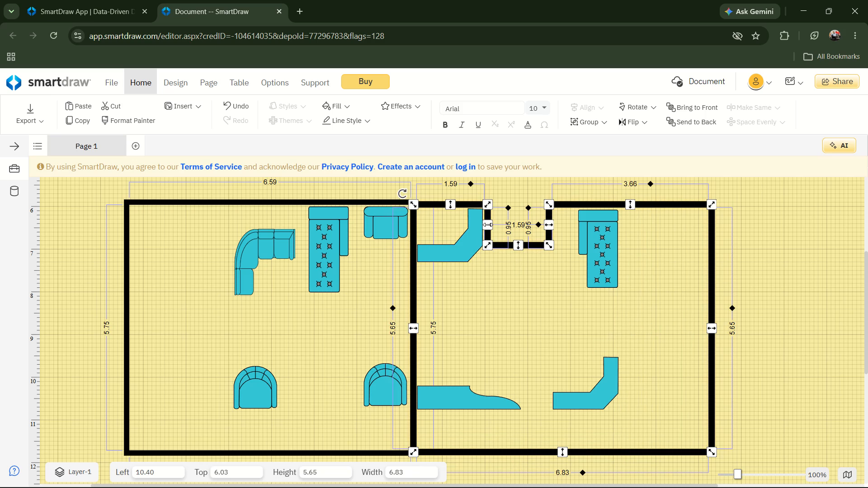
{"action": "left_click_drag", "start_coordinate": [488, 225], "coordinate": [518, 237]}
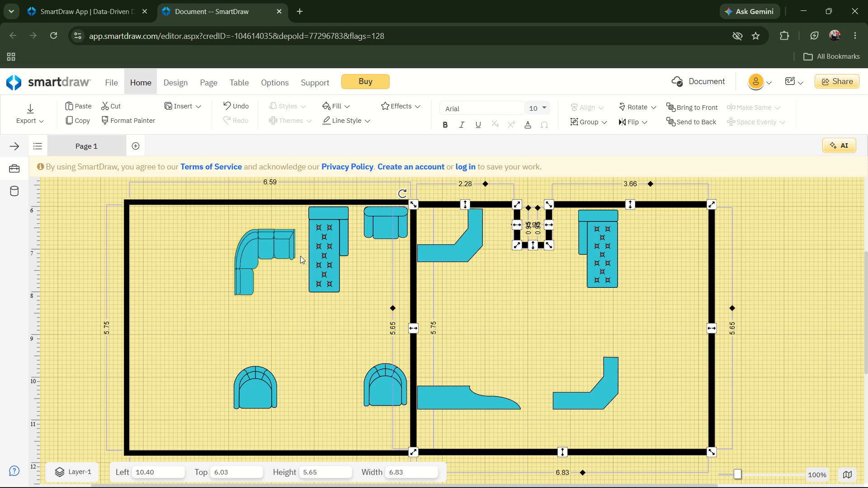
Move the curved sofa into the left-hand room's top outer corner, at about Left 3.7, Top 6.0.
{"action": "left_click", "coordinate": [291, 240]}
{"action": "left_click_drag", "start_coordinate": [292, 249], "coordinate": [201, 233]}
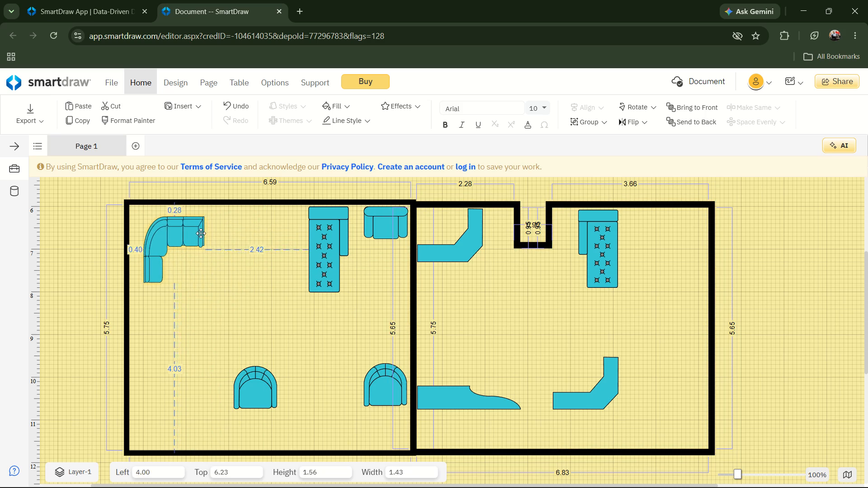
{"action": "left_click_drag", "start_coordinate": [201, 233], "coordinate": [189, 229]}
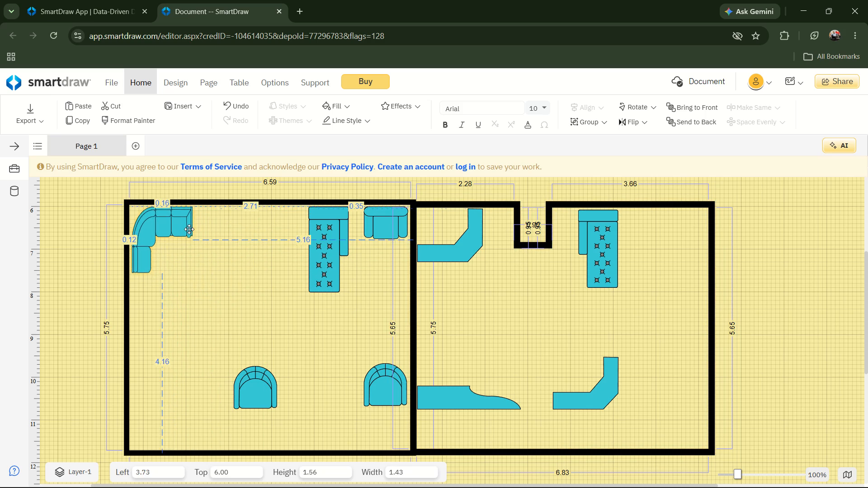
{"action": "left_click_drag", "start_coordinate": [189, 229], "coordinate": [188, 227]}
Move the left-hand room's tufted chaise into the bottom outer corner, at about Left 3.7.
{"action": "left_click", "coordinate": [321, 259]}
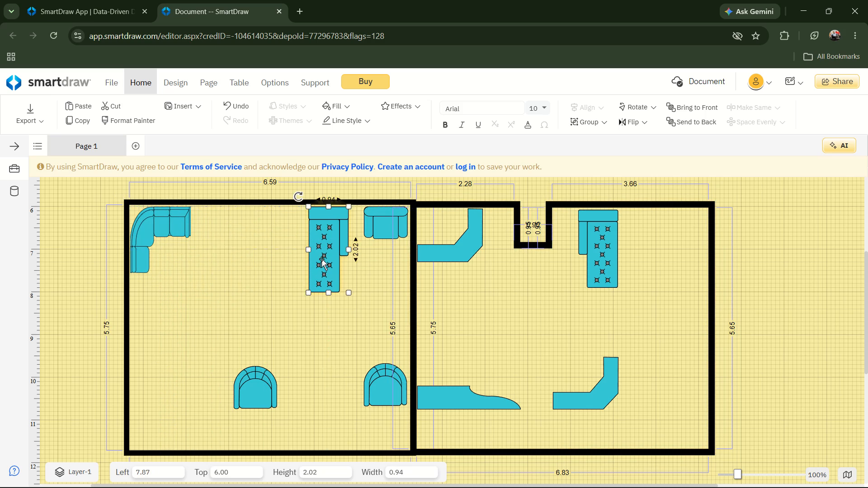
{"action": "left_click_drag", "start_coordinate": [321, 258], "coordinate": [143, 409]}
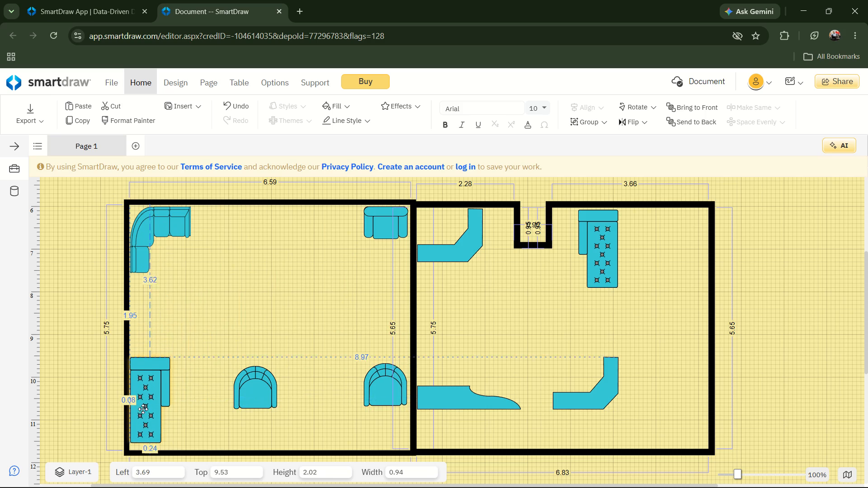
{"action": "left_click_drag", "start_coordinate": [143, 409], "coordinate": [142, 414]}
Place the outer-side armchair in the corner of the bottom and dividing walls, shifting the other armchair to about Left 7.71, Top 8.57.
{"action": "left_click", "coordinate": [264, 376]}
{"action": "left_click_drag", "start_coordinate": [264, 377], "coordinate": [266, 383]}
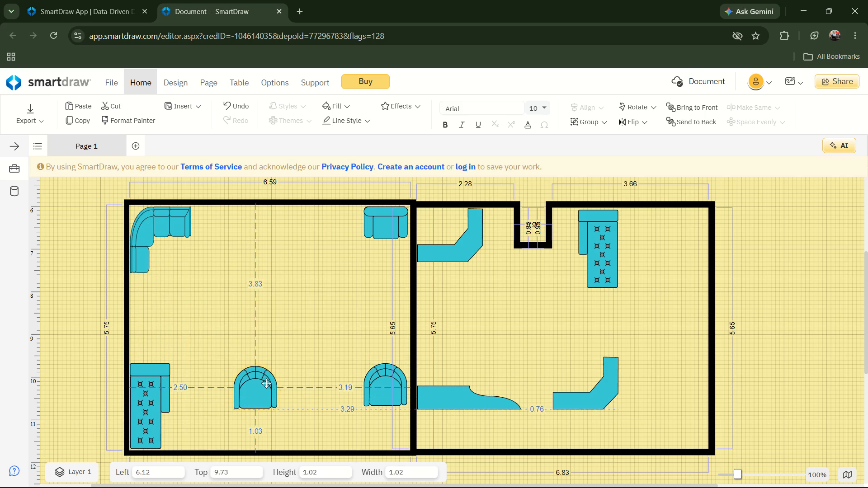
{"action": "left_click_drag", "start_coordinate": [266, 383], "coordinate": [342, 422]}
{"action": "left_click", "coordinate": [375, 397]}
{"action": "left_click_drag", "start_coordinate": [377, 394], "coordinate": [349, 370]}
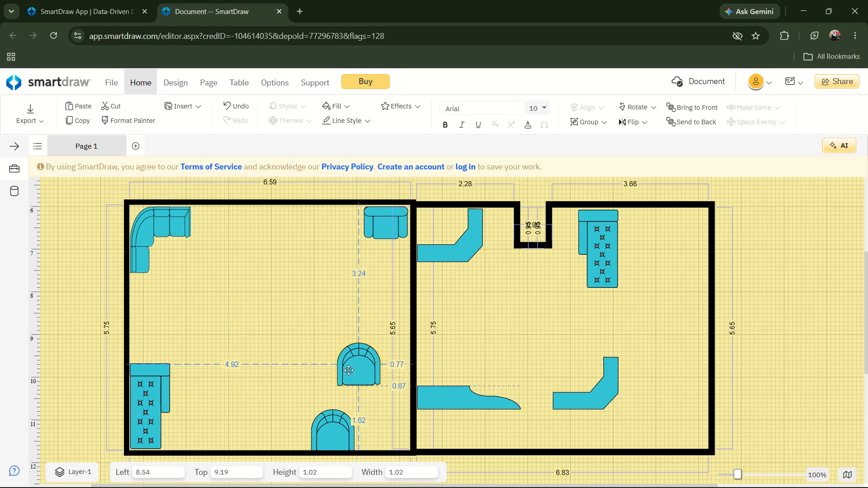
{"action": "left_click_drag", "start_coordinate": [349, 370], "coordinate": [316, 348]}
{"action": "left_click", "coordinate": [323, 423]}
{"action": "left_click_drag", "start_coordinate": [327, 423], "coordinate": [358, 412]}
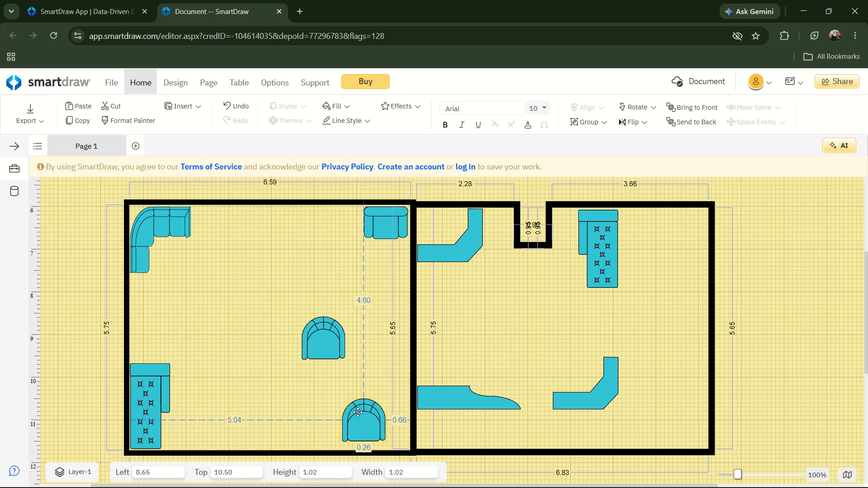
{"action": "left_click_drag", "start_coordinate": [358, 412], "coordinate": [382, 420]}
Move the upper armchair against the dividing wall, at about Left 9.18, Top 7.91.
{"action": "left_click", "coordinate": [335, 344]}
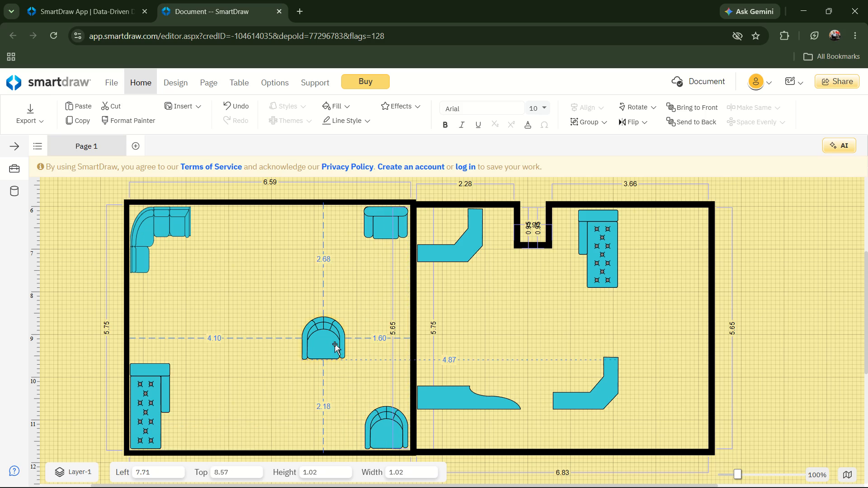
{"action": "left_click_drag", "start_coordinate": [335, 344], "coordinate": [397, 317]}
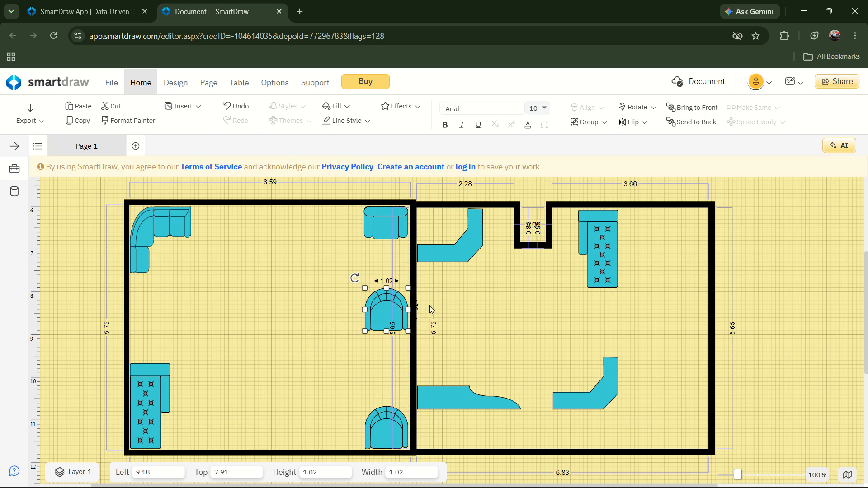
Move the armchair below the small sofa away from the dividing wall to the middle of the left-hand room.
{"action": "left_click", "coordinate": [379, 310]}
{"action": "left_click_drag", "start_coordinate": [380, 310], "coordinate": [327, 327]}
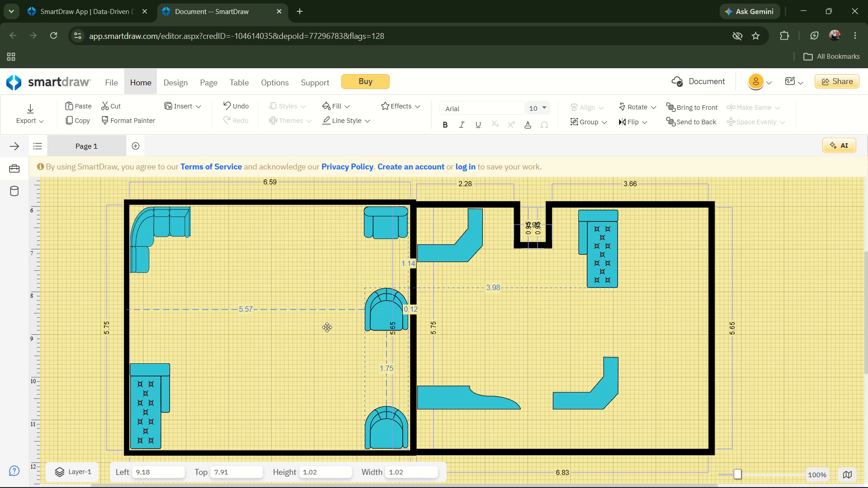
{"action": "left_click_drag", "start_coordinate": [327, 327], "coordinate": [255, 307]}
Move the right-hand room's tufted chaise into the left-hand room against the dividing wall, at about Left 9.26, Top 7.84.
{"action": "left_click", "coordinate": [609, 257]}
{"action": "left_click_drag", "start_coordinate": [609, 257], "coordinate": [609, 265]}
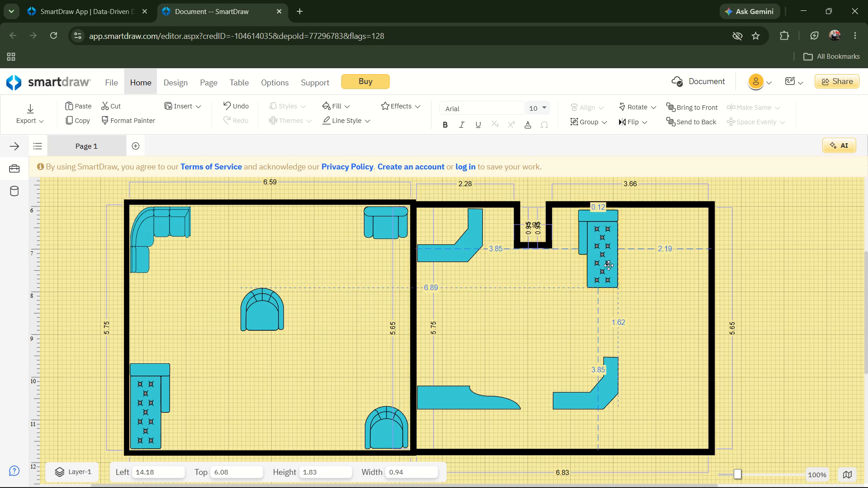
{"action": "left_click_drag", "start_coordinate": [609, 265], "coordinate": [401, 333]}
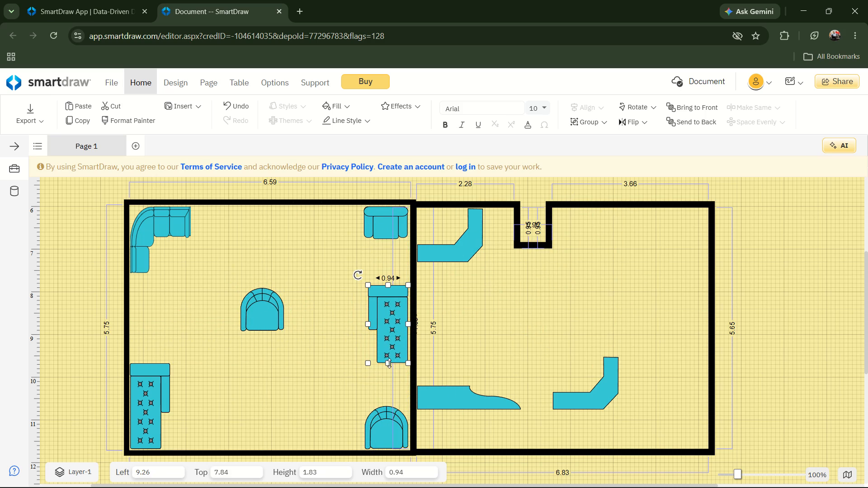
Widen the chaise beside the dividing wall to about 1.26 and lengthen it at both ends between the small sofa and the armchair.
{"action": "left_click_drag", "start_coordinate": [389, 363], "coordinate": [389, 379]}
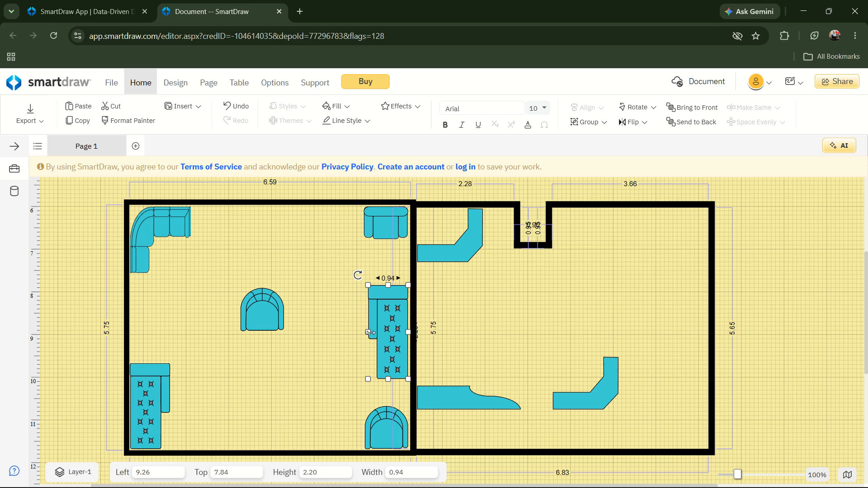
{"action": "left_click_drag", "start_coordinate": [370, 333], "coordinate": [354, 334]}
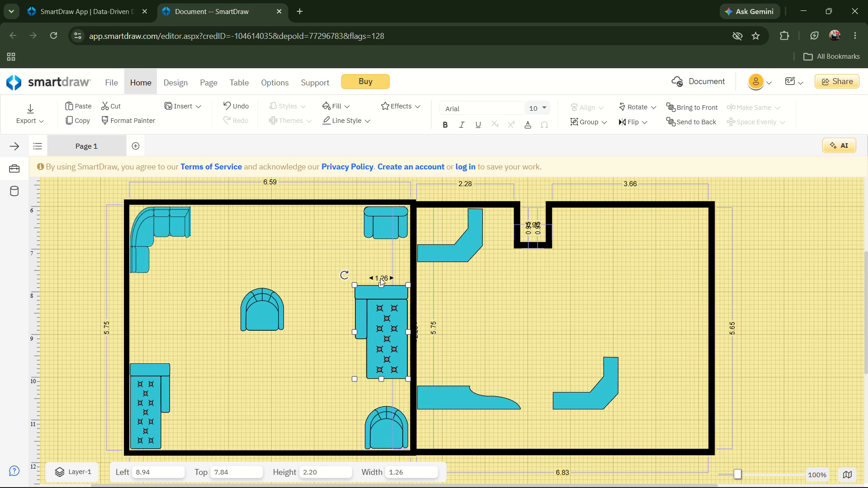
{"action": "left_click_drag", "start_coordinate": [382, 286], "coordinate": [386, 268]}
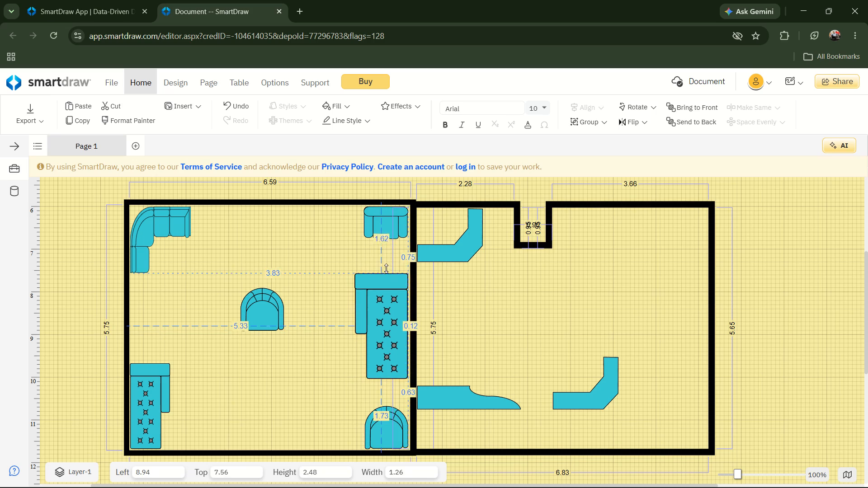
{"action": "left_click_drag", "start_coordinate": [386, 268], "coordinate": [387, 267]}
Enlarge the small sofa in the left-hand room's top corner to about 1.12 wide and 0.98 high.
{"action": "left_click", "coordinate": [393, 226]}
{"action": "left_click_drag", "start_coordinate": [388, 240], "coordinate": [387, 240]}
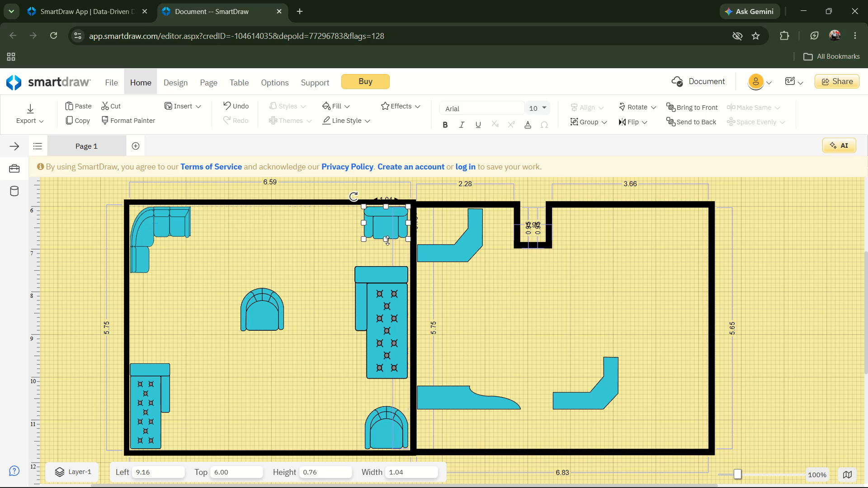
{"action": "left_click_drag", "start_coordinate": [387, 240], "coordinate": [387, 247]}
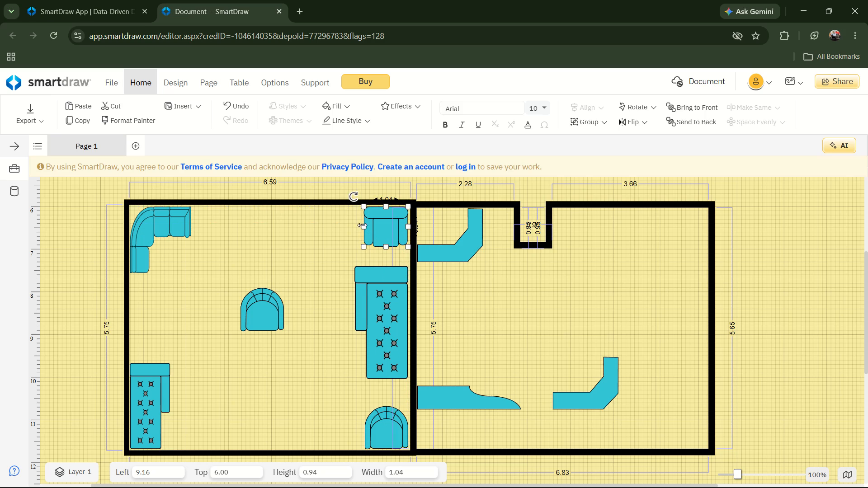
{"action": "left_click_drag", "start_coordinate": [363, 227], "coordinate": [359, 235]}
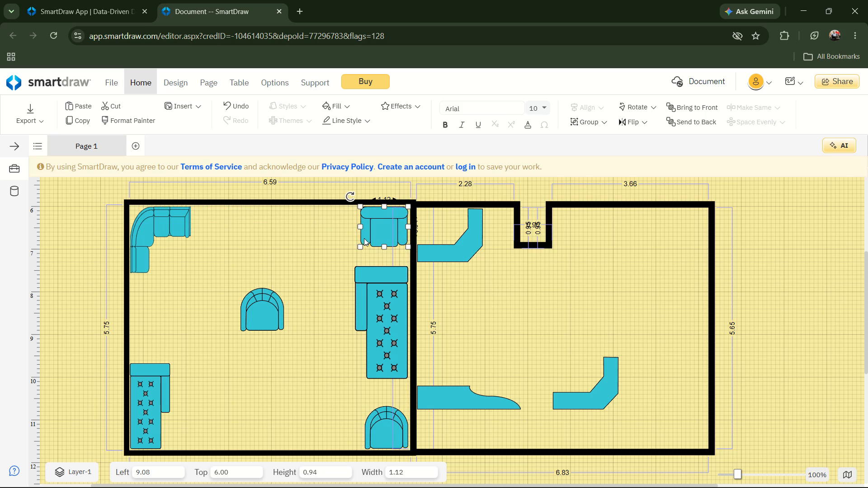
{"action": "left_click", "coordinate": [384, 249]}
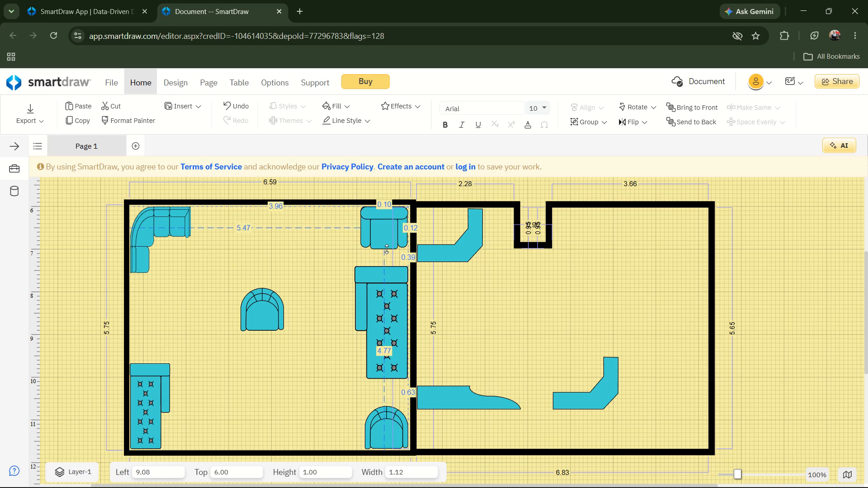
Move the curved-edge counter down to the right-hand room's bottom wall beside the dividing wall, at about Left 10.42, Top 11.08.
{"action": "left_click", "coordinate": [462, 401]}
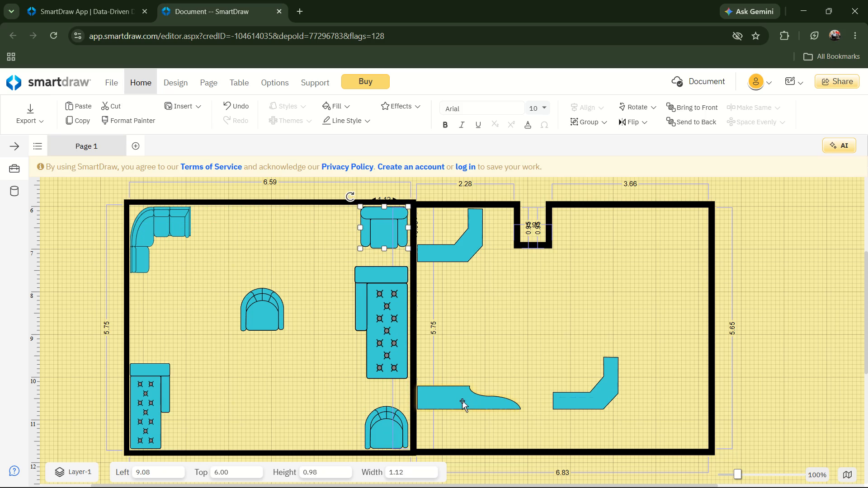
{"action": "left_click_drag", "start_coordinate": [462, 401], "coordinate": [464, 438]}
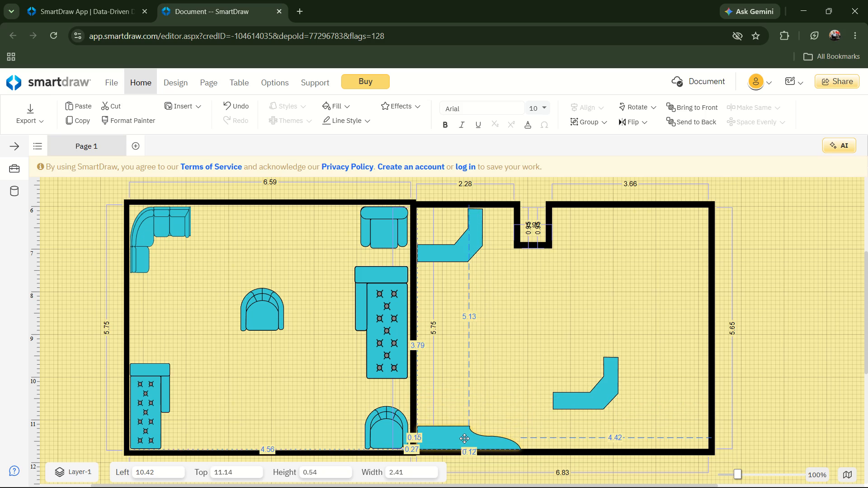
{"action": "left_click_drag", "start_coordinate": [464, 438], "coordinate": [464, 438]}
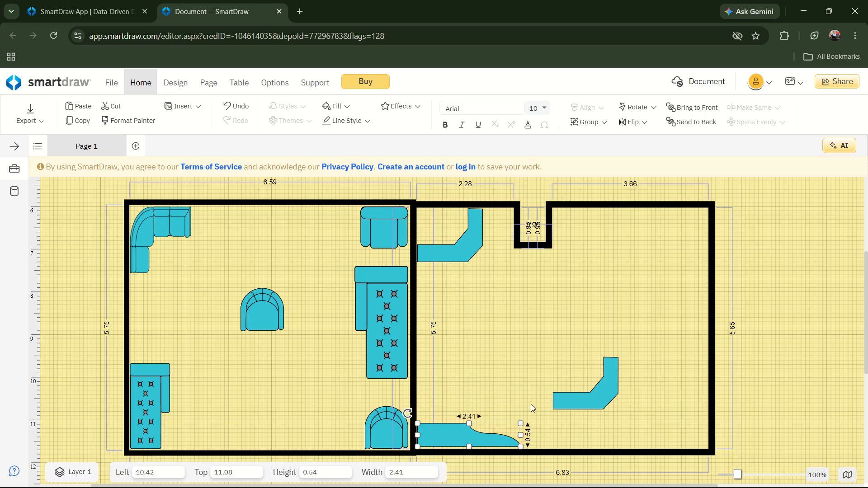
Move the lower corner counter up into the right-hand room's top outer corner.
{"action": "left_click", "coordinate": [596, 391]}
{"action": "left_click_drag", "start_coordinate": [598, 393], "coordinate": [664, 322]}
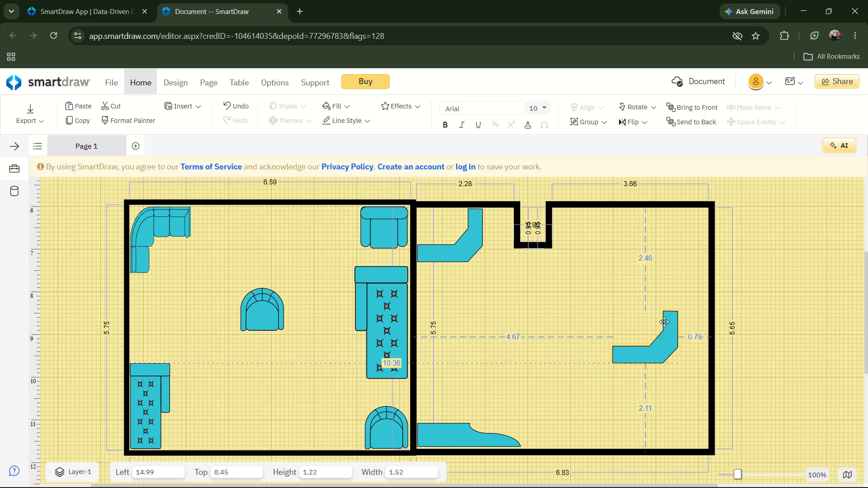
{"action": "left_click_drag", "start_coordinate": [664, 322], "coordinate": [686, 248]}
Move the corner counter beside the dividing wall into the right-hand room's bottom outer corner, at about Left 15.63, Top 10.38.
{"action": "left_click", "coordinate": [467, 254]}
{"action": "left_click_drag", "start_coordinate": [467, 254], "coordinate": [600, 422]}
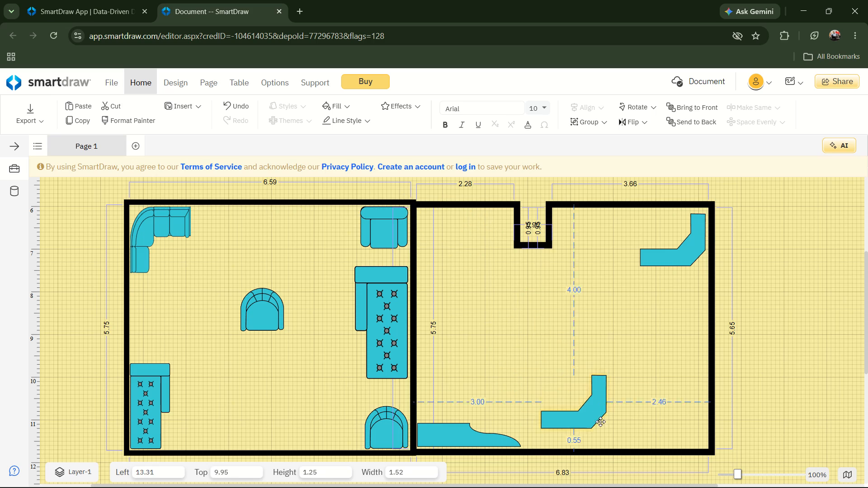
{"action": "left_click_drag", "start_coordinate": [600, 422], "coordinate": [686, 440]}
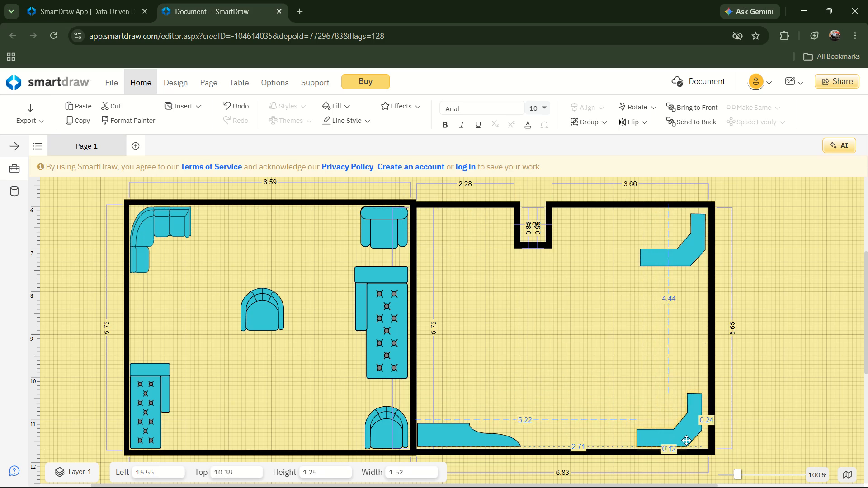
{"action": "left_click_drag", "start_coordinate": [686, 440], "coordinate": [689, 441]}
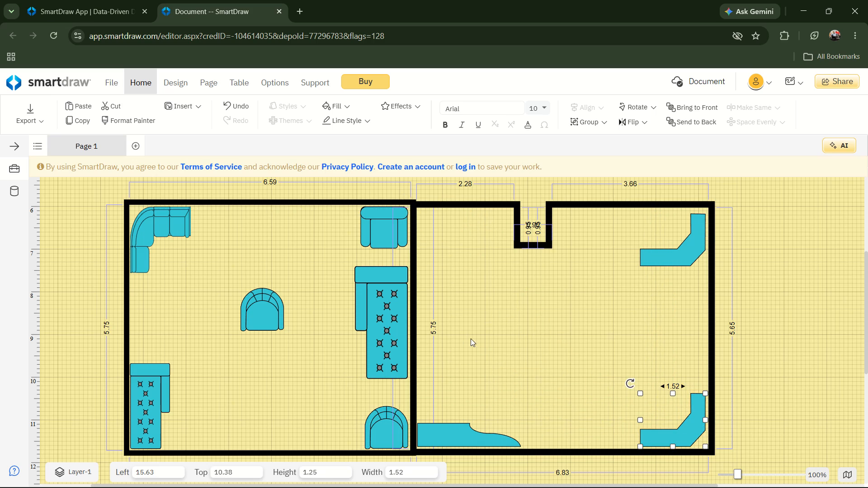
Move the middle armchair into the right-hand room's top corner beside the dividing wall, at about Left 10.42, Top 5.98.
{"action": "left_click", "coordinate": [248, 312]}
{"action": "left_click_drag", "start_coordinate": [251, 314], "coordinate": [528, 262]}
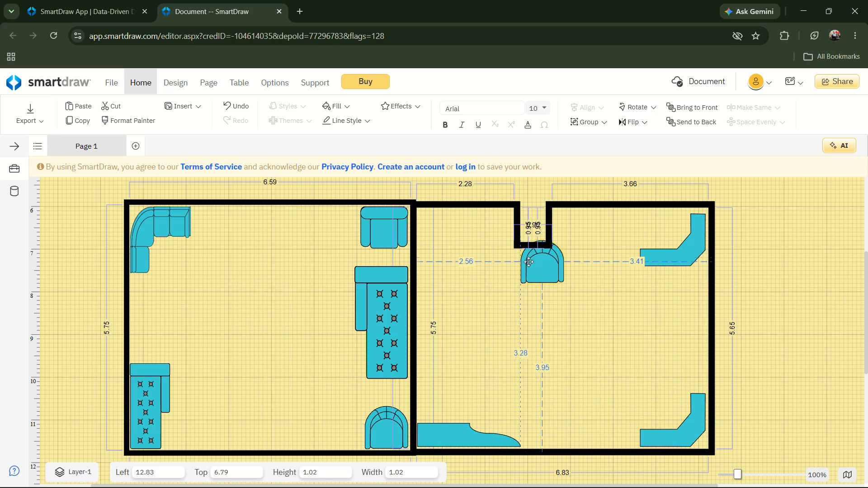
{"action": "left_click_drag", "start_coordinate": [528, 262], "coordinate": [429, 231]}
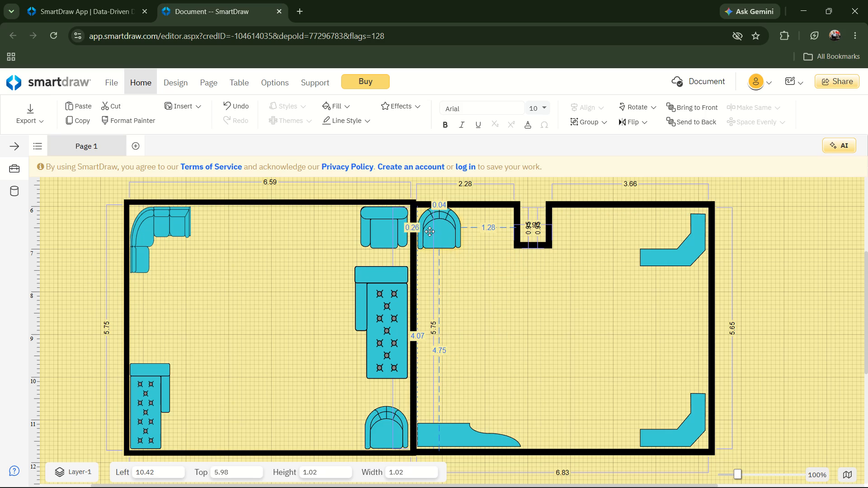
Nudge the armchair slightly down from the right-hand room's top wall, to about Left 10.42, Top 6.08.
{"action": "left_click_drag", "start_coordinate": [429, 231], "coordinate": [431, 236]}
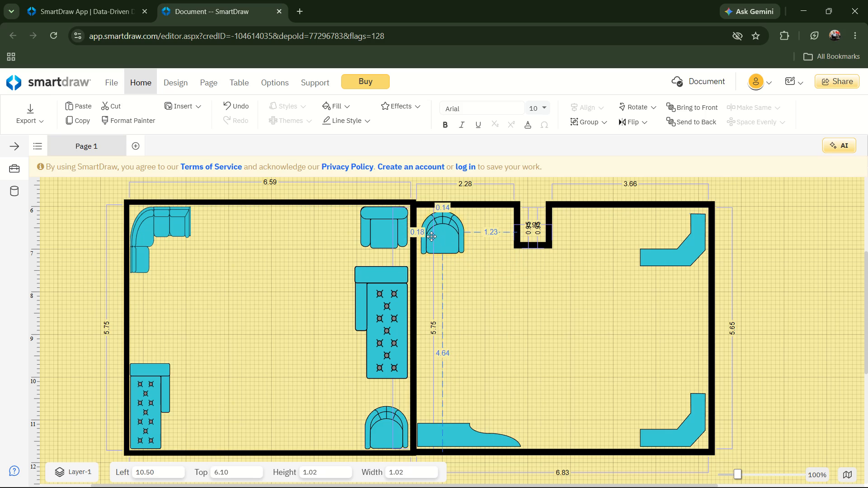
{"action": "left_click_drag", "start_coordinate": [431, 236], "coordinate": [429, 236]}
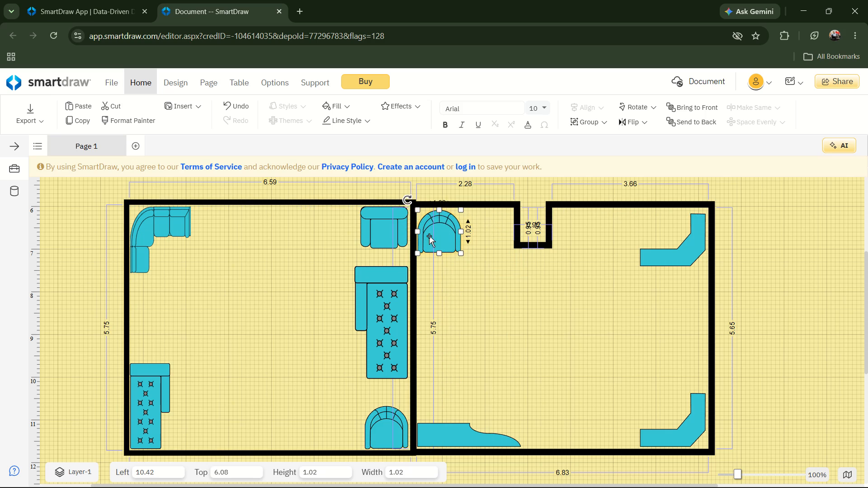
{"action": "left_click", "coordinate": [486, 263]}
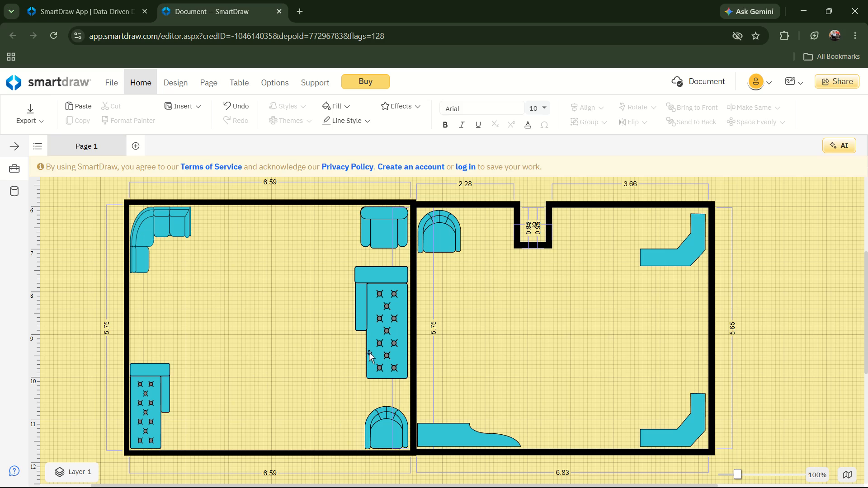
{"action": "left_click", "coordinate": [453, 230]}
{"action": "left_click", "coordinate": [454, 234]}
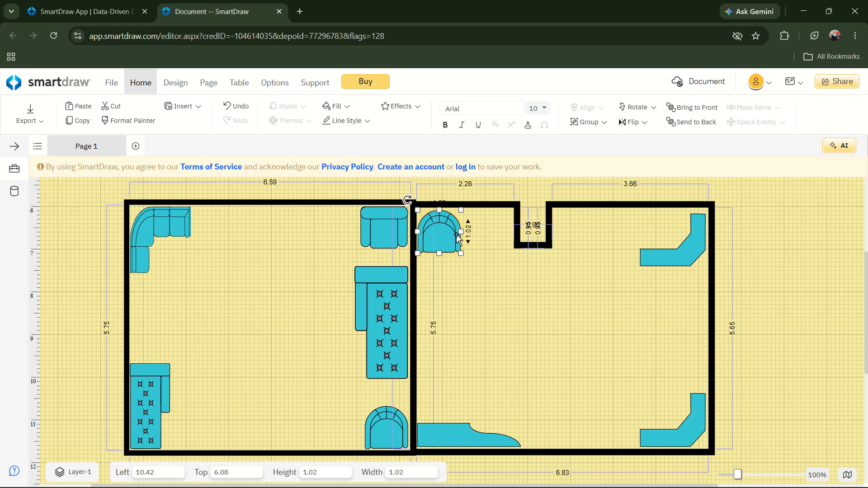
{"action": "left_click", "coordinate": [533, 292]}
Flatten the notch in the right-hand room's top wall so the wall runs straight across.
{"action": "left_click", "coordinate": [538, 244]}
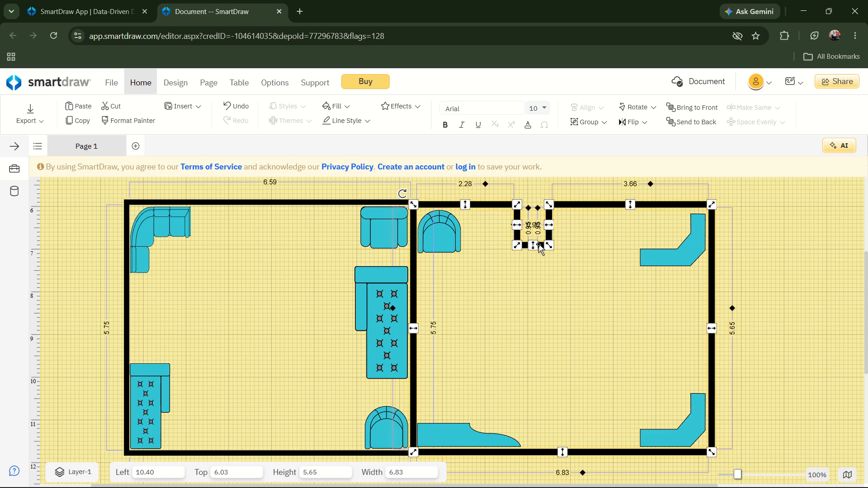
{"action": "left_click_drag", "start_coordinate": [533, 244], "coordinate": [533, 221]}
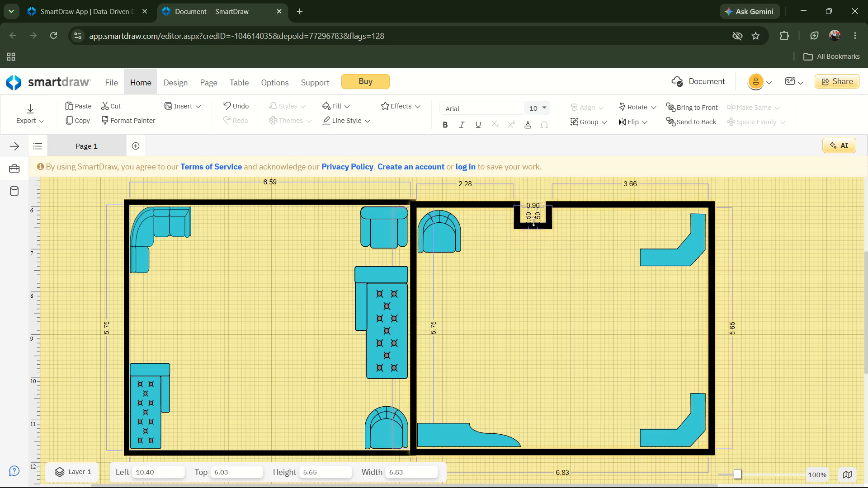
{"action": "left_click_drag", "start_coordinate": [533, 221], "coordinate": [533, 202]}
{"action": "left_click", "coordinate": [535, 192]}
{"action": "left_click", "coordinate": [536, 204]}
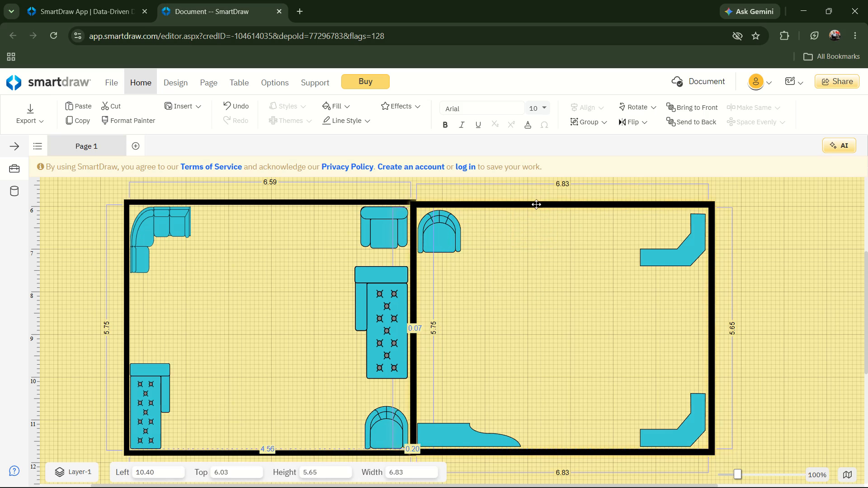
Align the right-hand room's top wall with the left-hand room's, at about Top 5.98 and Height 5.70.
{"action": "left_click_drag", "start_coordinate": [561, 204], "coordinate": [563, 222]}
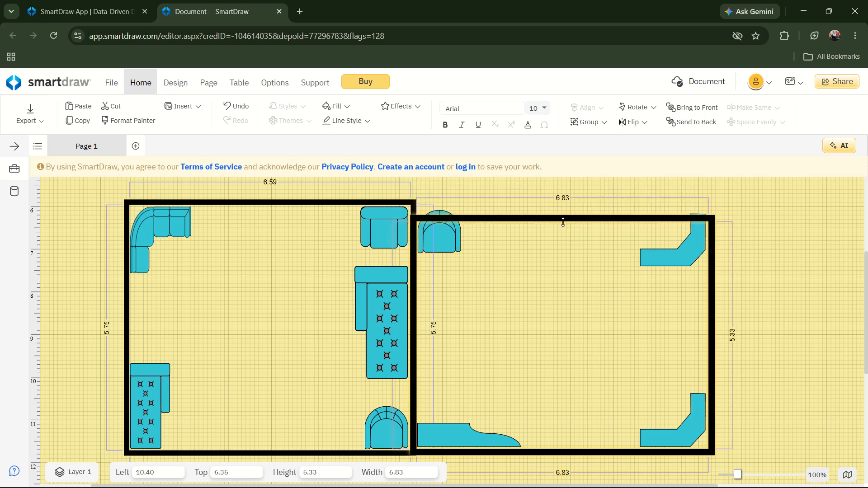
{"action": "left_click_drag", "start_coordinate": [563, 222], "coordinate": [562, 208]}
{"action": "left_click_drag", "start_coordinate": [562, 208], "coordinate": [562, 208]}
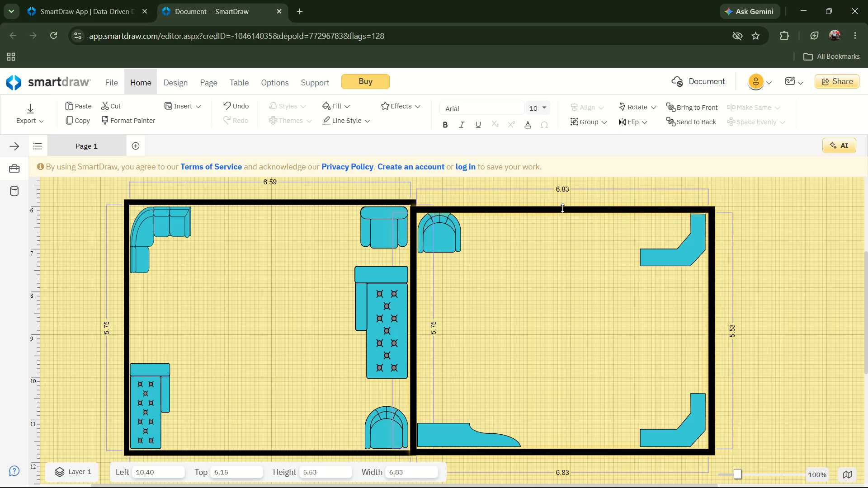
{"action": "left_click_drag", "start_coordinate": [562, 208], "coordinate": [563, 199]}
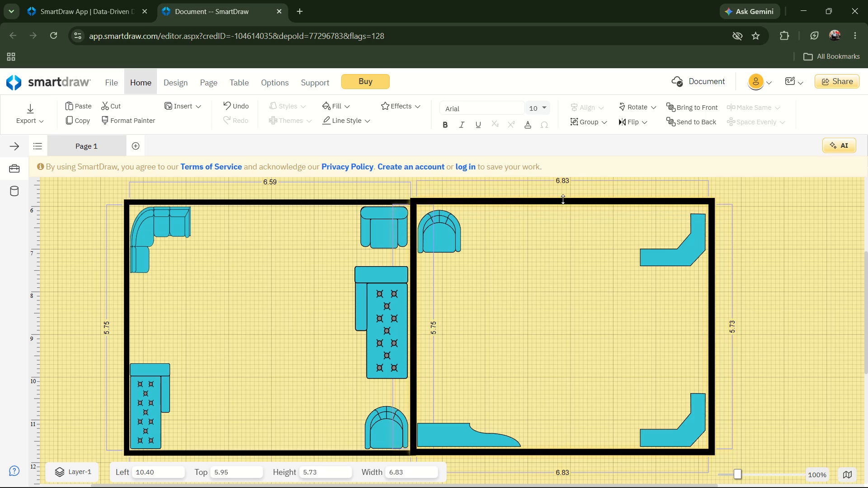
{"action": "left_click_drag", "start_coordinate": [563, 199], "coordinate": [563, 202]}
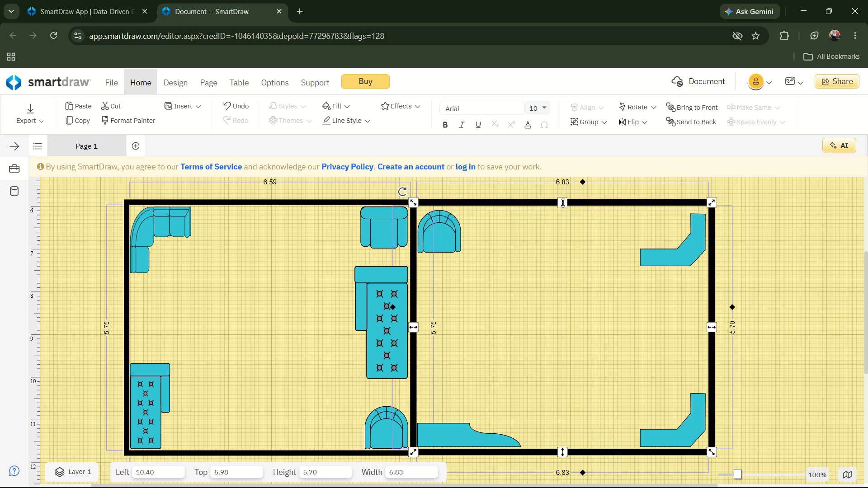
{"action": "left_click", "coordinate": [560, 239]}
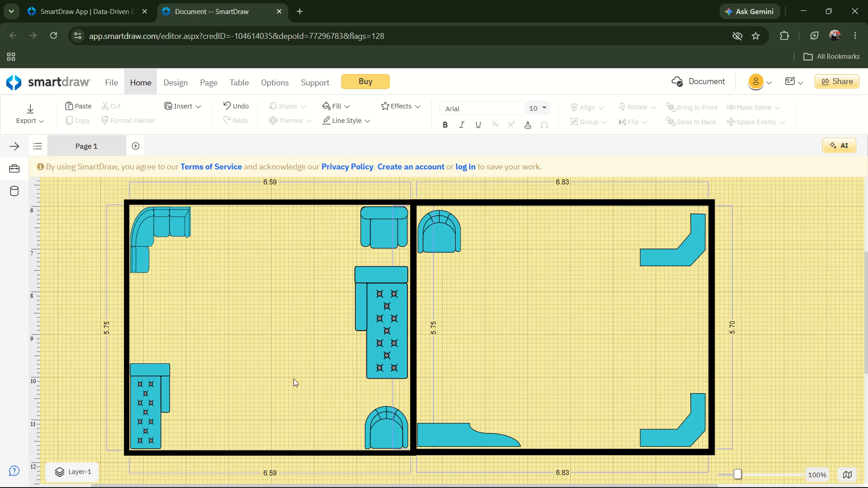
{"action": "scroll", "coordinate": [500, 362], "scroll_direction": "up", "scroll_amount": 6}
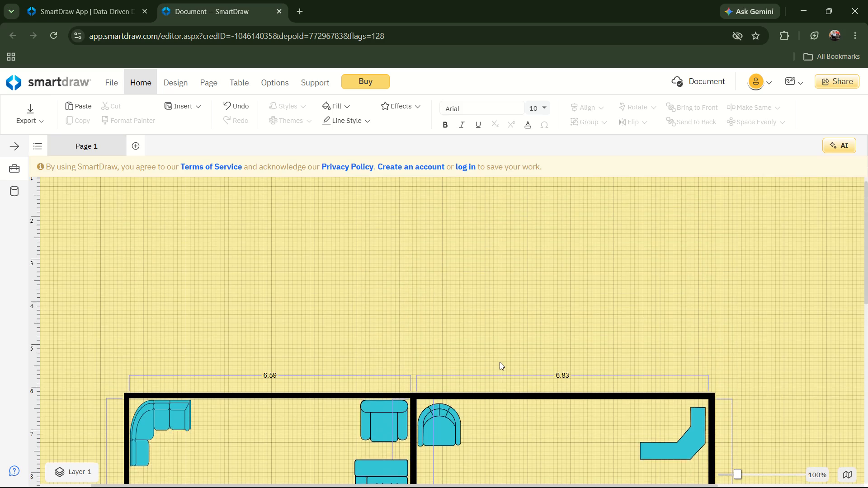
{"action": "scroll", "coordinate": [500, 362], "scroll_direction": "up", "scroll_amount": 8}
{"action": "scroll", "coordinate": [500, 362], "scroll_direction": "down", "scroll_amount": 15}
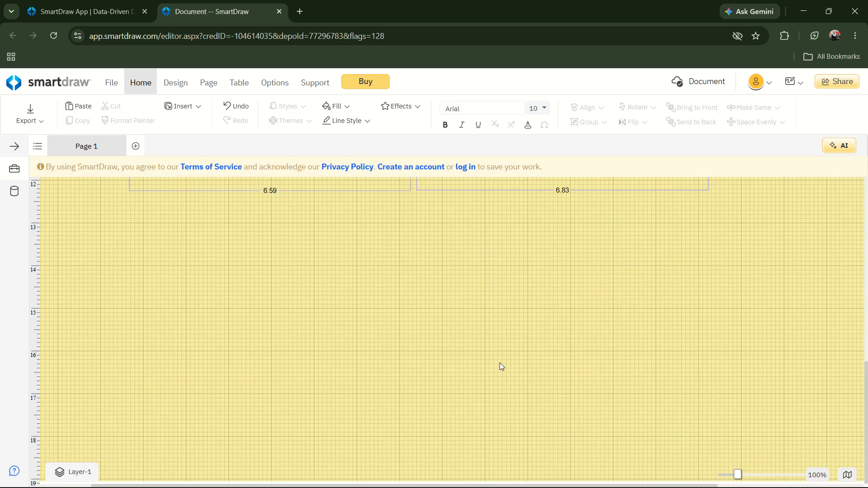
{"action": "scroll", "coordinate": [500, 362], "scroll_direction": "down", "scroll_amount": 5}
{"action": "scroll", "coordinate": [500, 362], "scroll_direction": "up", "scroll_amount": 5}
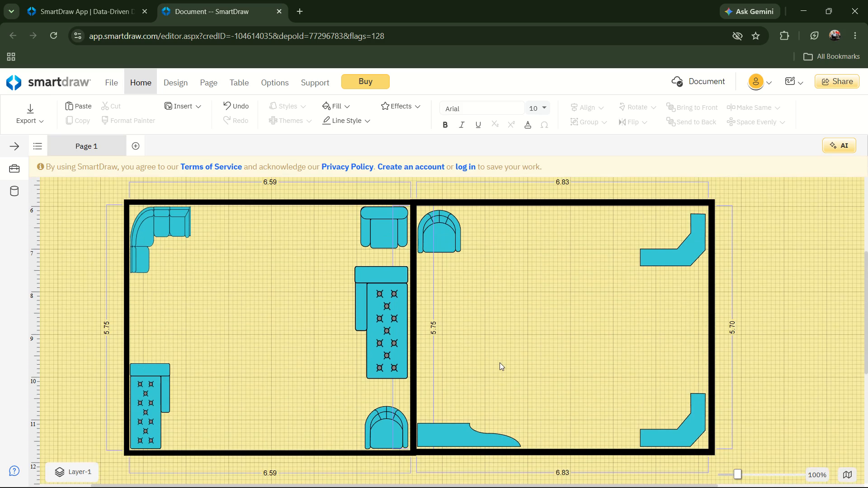
Add a Sectional Sofa - Armless from the recently used symbols above the rooms, and delete the stray curved-edge counter overlapping it.
{"action": "scroll", "coordinate": [320, 296], "scroll_direction": "up", "scroll_amount": 5}
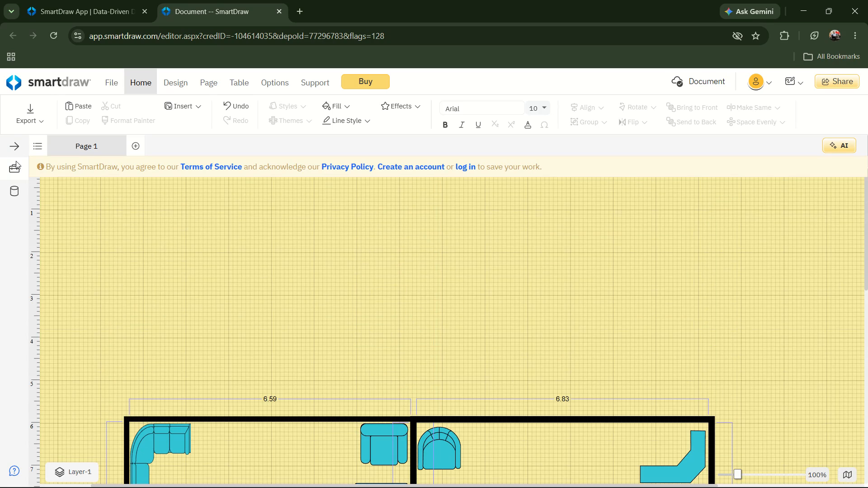
{"action": "left_click", "coordinate": [14, 147]}
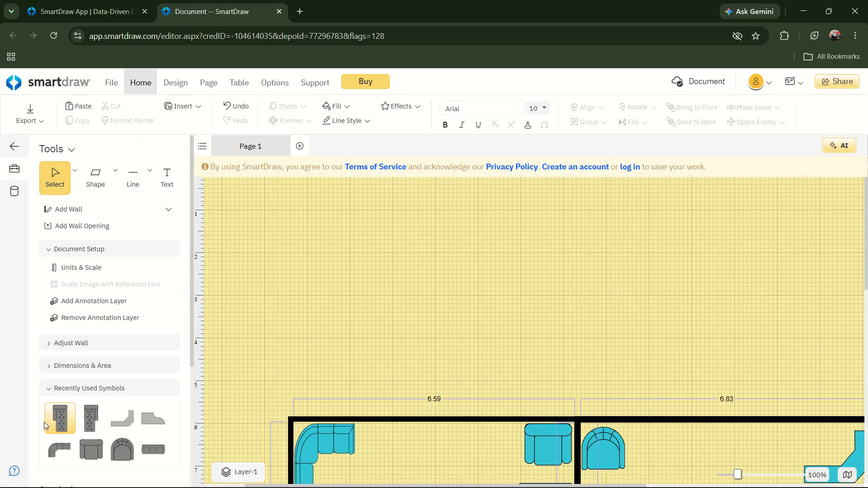
{"action": "scroll", "coordinate": [105, 444], "scroll_direction": "down", "scroll_amount": 1}
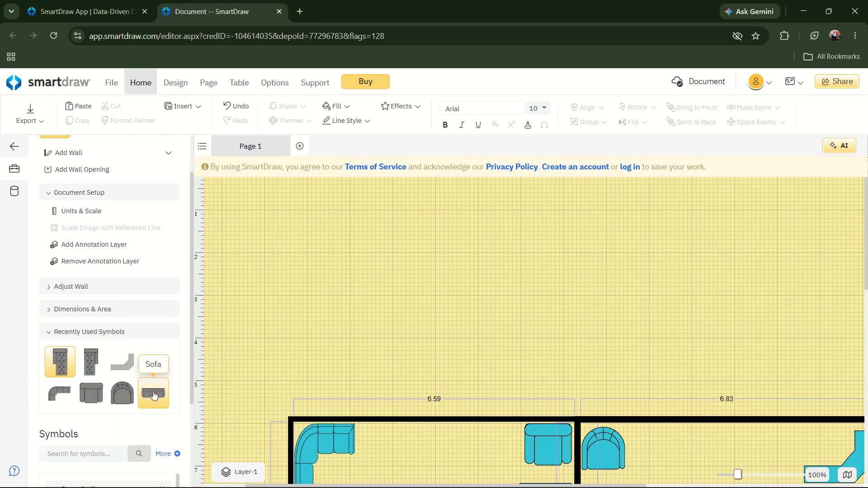
{"action": "scroll", "coordinate": [152, 374], "scroll_direction": "down", "scroll_amount": 1}
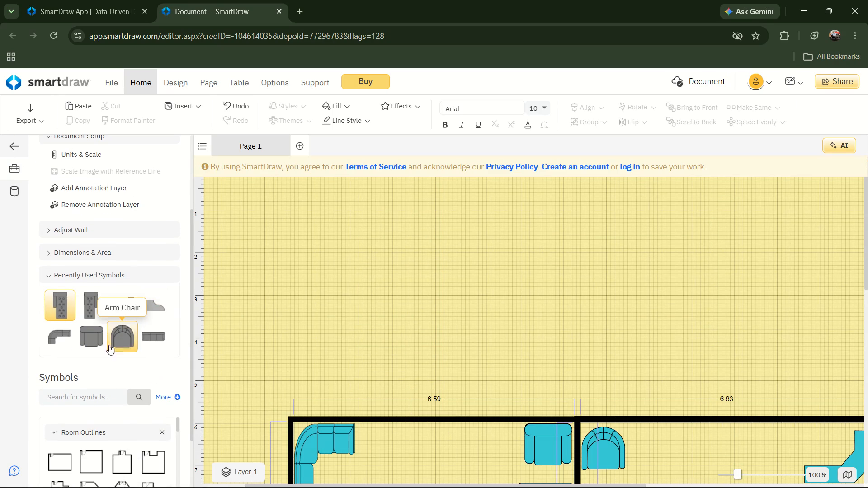
{"action": "double_click", "coordinate": [67, 332]}
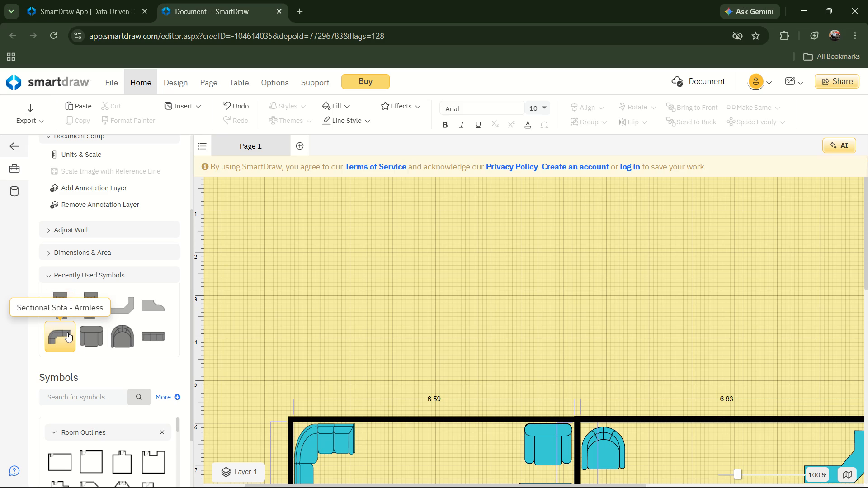
{"action": "double_click", "coordinate": [67, 332]}
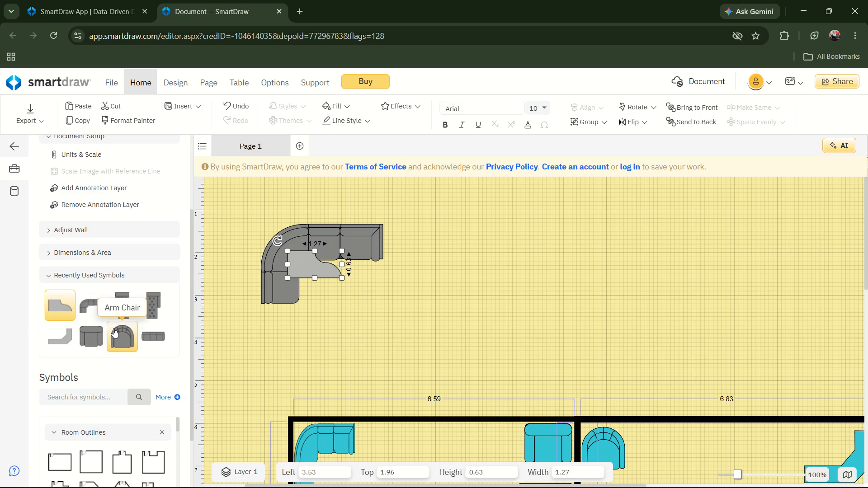
{"action": "left_click", "coordinate": [310, 268]}
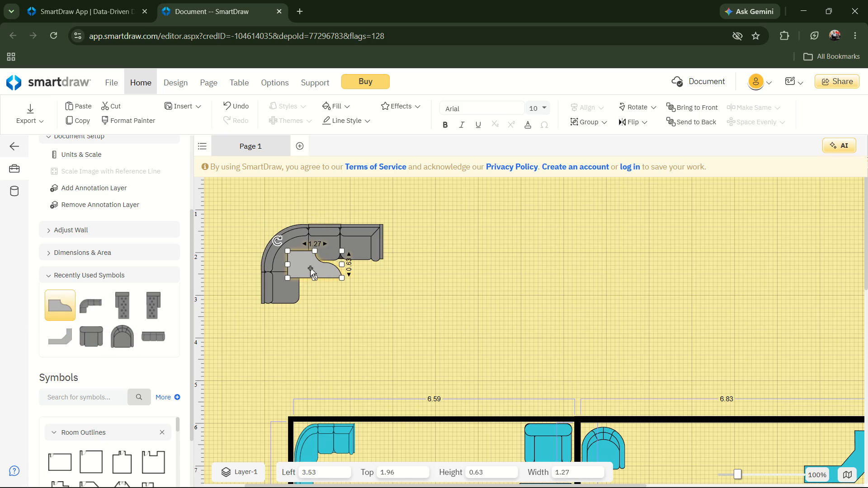
{"action": "key", "text": "Delete"}
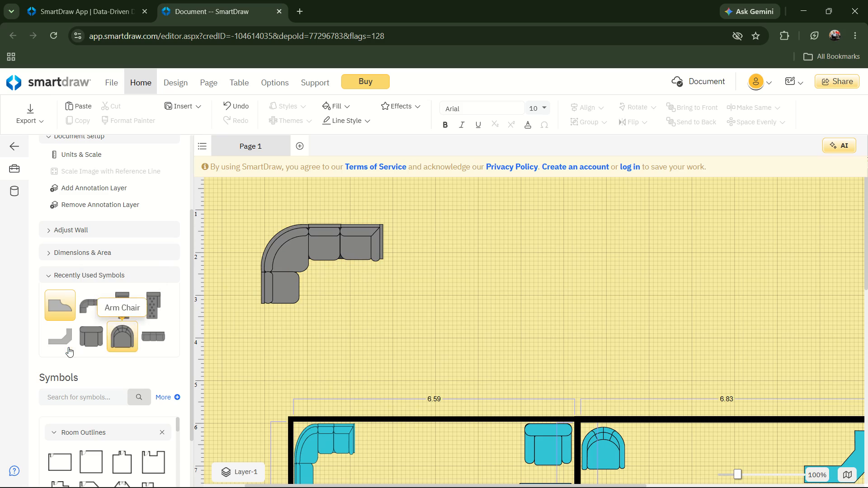
Add an Arm Chaise - Right symbol from the recently used symbols, below the new sectional sofa.
{"action": "double_click", "coordinate": [155, 308]}
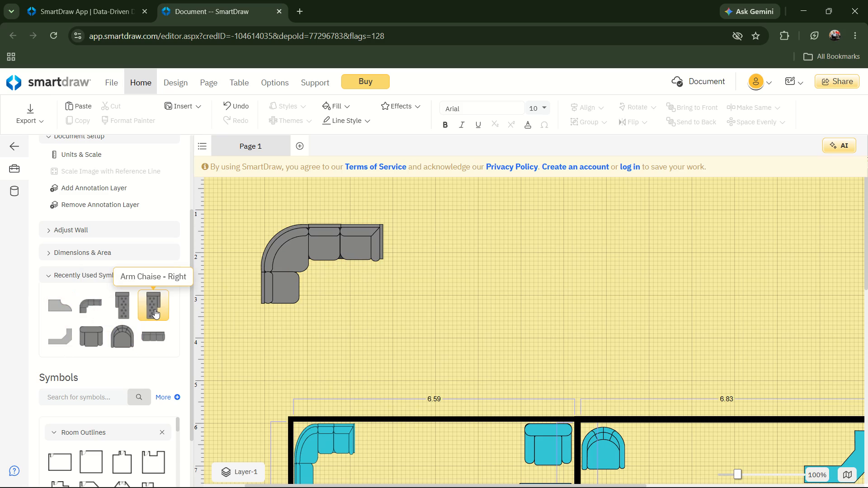
{"action": "double_click", "coordinate": [155, 309]}
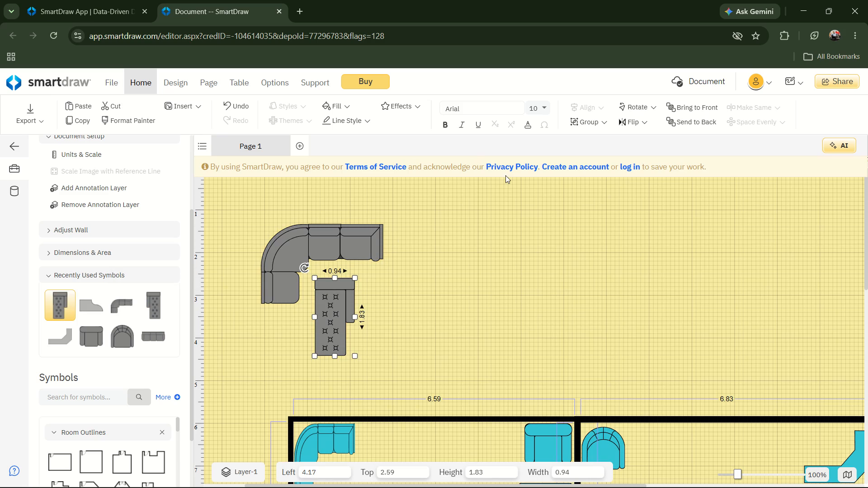
Fill the new sectional sofa and the new arm chaise together with the light purple standard colour.
{"action": "left_click", "coordinate": [328, 244], "text": "ctrl"}
{"action": "right_click", "coordinate": [326, 244]}
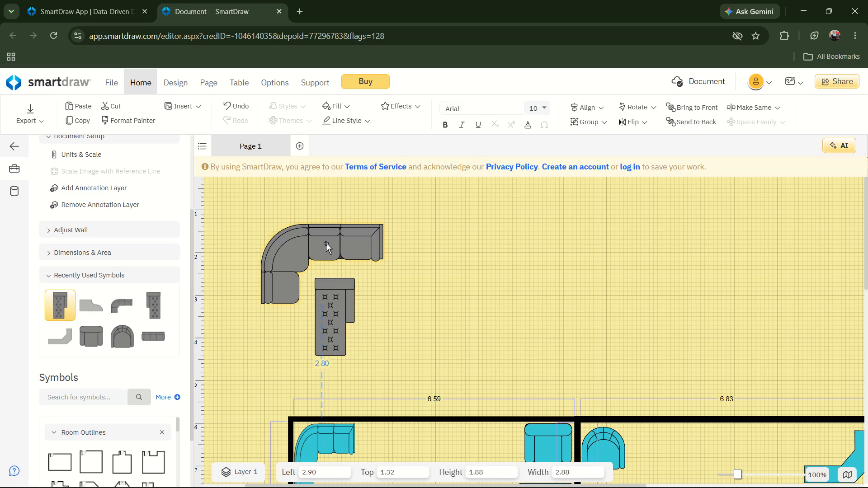
{"action": "left_click", "coordinate": [382, 161]}
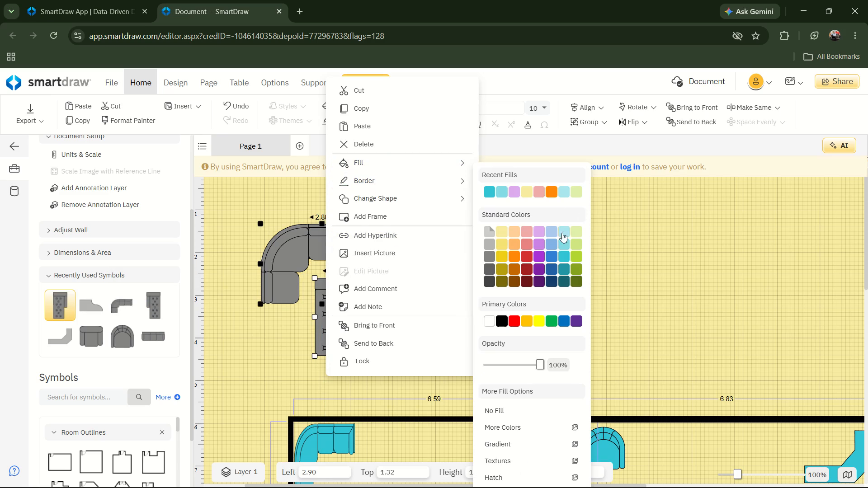
{"action": "left_click", "coordinate": [537, 230]}
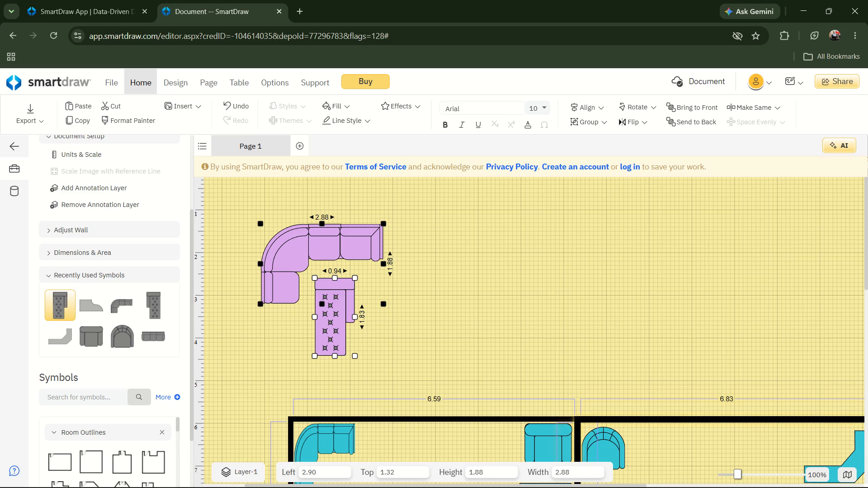
{"action": "left_click", "coordinate": [475, 229]}
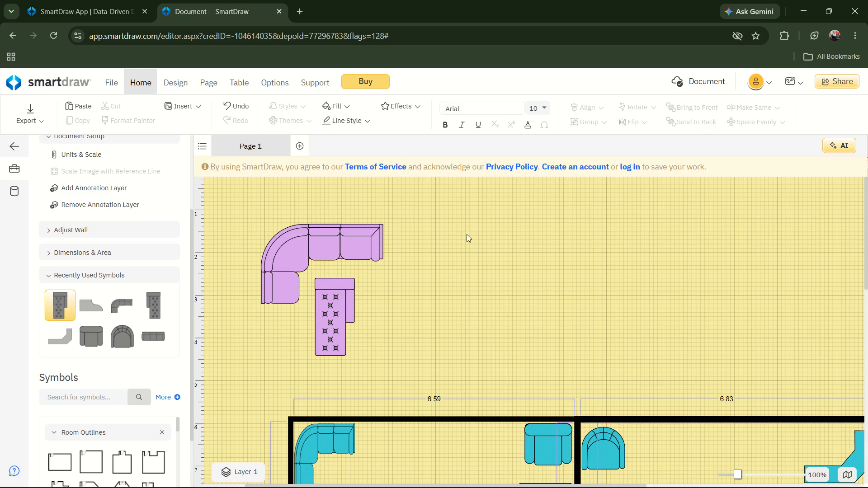
{"action": "left_click", "coordinate": [7, 148]}
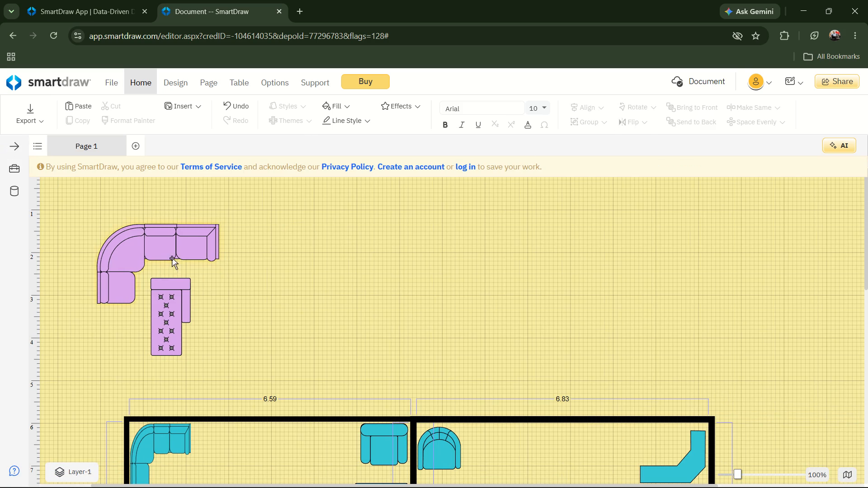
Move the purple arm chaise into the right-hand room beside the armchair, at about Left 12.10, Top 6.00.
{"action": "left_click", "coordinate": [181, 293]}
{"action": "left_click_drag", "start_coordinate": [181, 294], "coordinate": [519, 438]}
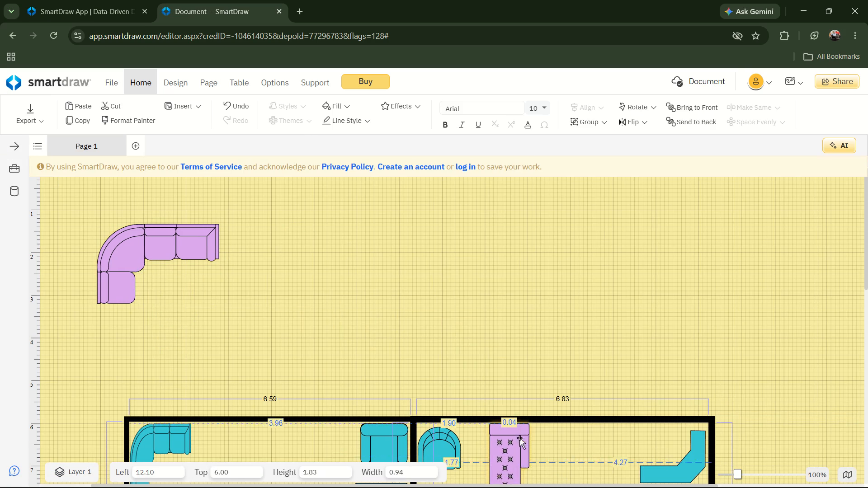
Move the purple sectional sofa into the left-hand room below its top wall, at about Left 5.59, Top 6.17.
{"action": "left_click", "coordinate": [192, 205]}
{"action": "left_click_drag", "start_coordinate": [192, 205], "coordinate": [307, 420]}
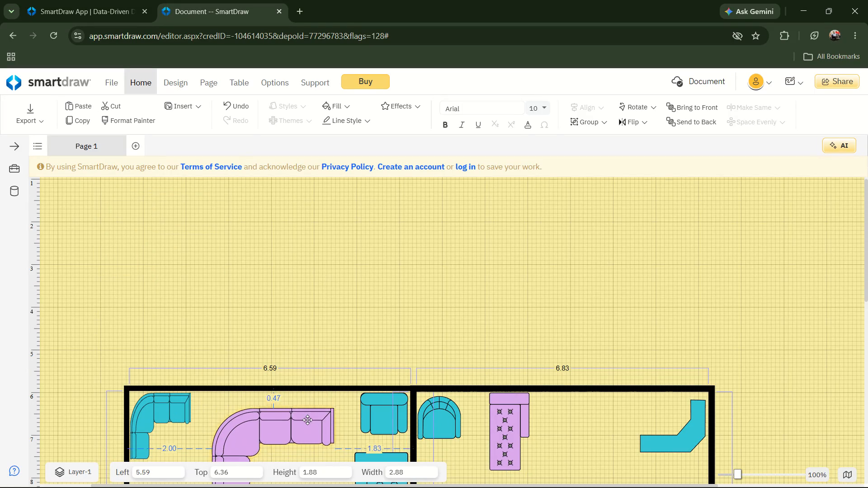
{"action": "left_click_drag", "start_coordinate": [307, 420], "coordinate": [307, 412]}
Move the purple arm chaise into the left-hand room below the purple sectional sofa, at about Left 7.04, Top 8.21.
{"action": "scroll", "coordinate": [340, 370], "scroll_direction": "down", "scroll_amount": 2}
{"action": "scroll", "coordinate": [414, 301], "scroll_direction": "down", "scroll_amount": 2}
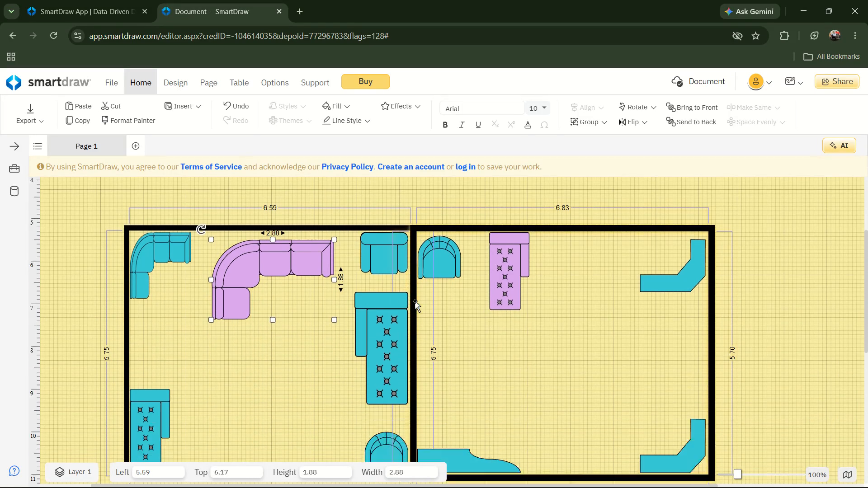
{"action": "scroll", "coordinate": [476, 297], "scroll_direction": "up", "scroll_amount": 1}
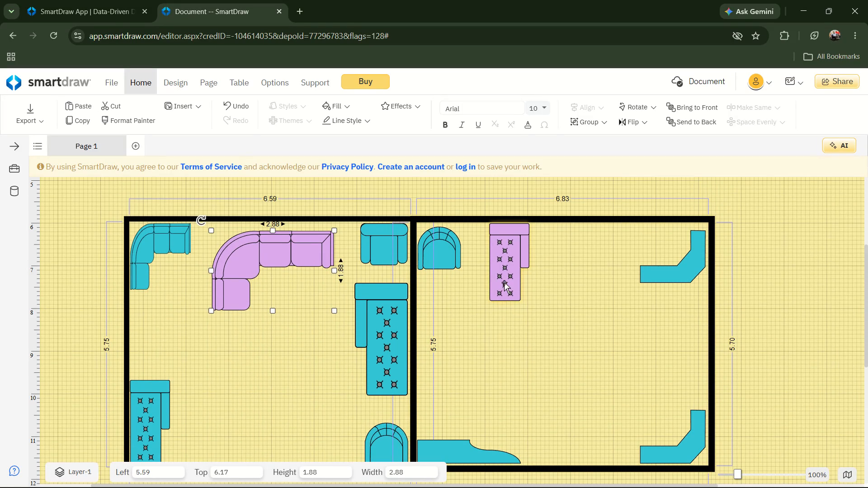
{"action": "left_click", "coordinate": [510, 278]}
{"action": "left_click_drag", "start_coordinate": [510, 278], "coordinate": [294, 371]}
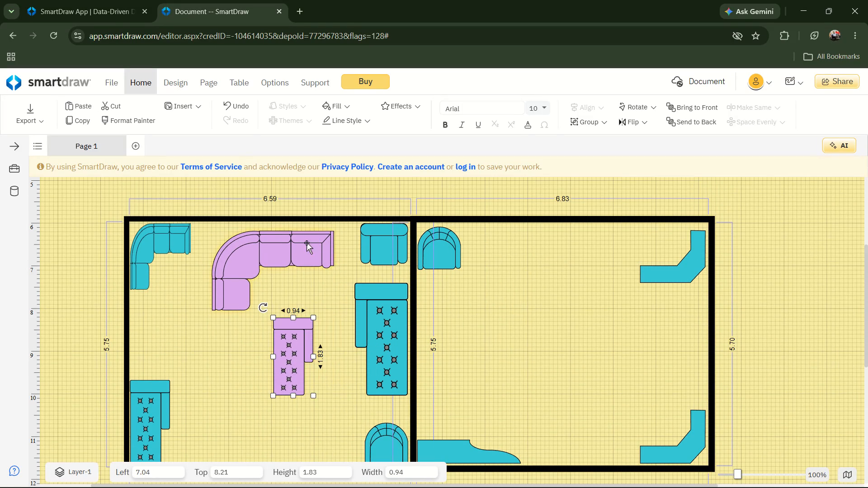
Move the purple sectional sofa into the right-hand room beside the armchair, at about Left 12.10, Top 6.33.
{"action": "left_click", "coordinate": [300, 251]}
{"action": "left_click_drag", "start_coordinate": [300, 252], "coordinate": [578, 258]}
Shrink the purple sectional sofa to about Height 1.47 and Width 2.13, nudging it slightly to Left 12.09.
{"action": "key", "text": "shift+Up"}
{"action": "key", "text": "shift+Up"}
{"action": "key", "text": "shift+Up"}
{"action": "key", "text": "shift+Up"}
{"action": "key", "text": "shift+Up"}
{"action": "key", "text": "shift+Up"}
{"action": "key", "text": "shift+Up"}
{"action": "key", "text": "shift+Up"}
{"action": "key", "text": "shift+Up"}
{"action": "key", "text": "shift+Up"}
{"action": "key", "text": "shift+Up"}
{"action": "key", "text": "shift+Up"}
{"action": "key", "text": "shift+Up"}
{"action": "key", "text": "shift+Up"}
{"action": "key", "text": "shift+Up"}
{"action": "key", "text": "shift+Up"}
{"action": "key", "text": "shift+Up"}
{"action": "key", "text": "shift+Up"}
{"action": "key", "text": "shift+Up"}
{"action": "key", "text": "shift+Up"}
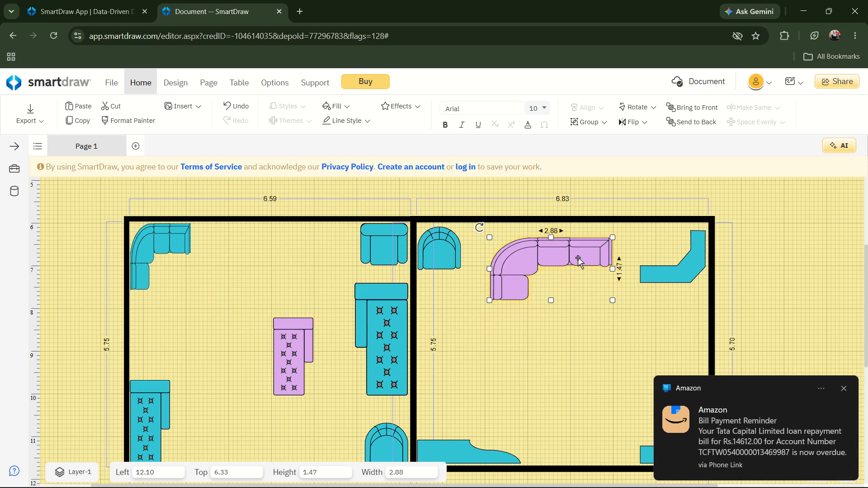
{"action": "key", "text": "Left"}
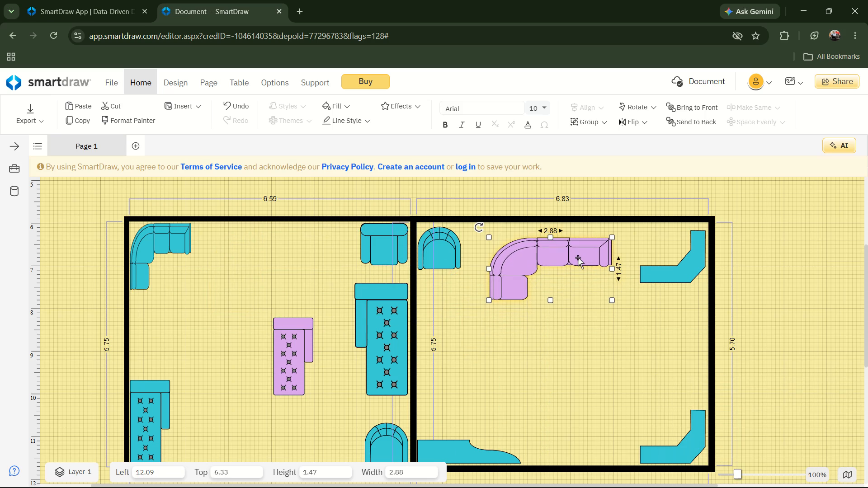
{"action": "key", "text": "shift+Left"}
{"action": "key", "text": "shift+Left"}
{"action": "key", "text": "shift+Left"}
{"action": "key", "text": "shift+Left"}
{"action": "key", "text": "shift+Left"}
{"action": "key", "text": "shift+Left"}
{"action": "key", "text": "shift+Left"}
{"action": "key", "text": "shift+Left"}
{"action": "key", "text": "shift+Left"}
{"action": "key", "text": "shift+Left"}
{"action": "key", "text": "shift+Left"}
{"action": "key", "text": "shift+Left"}
{"action": "key", "text": "shift+Left"}
{"action": "key", "text": "shift+Left"}
{"action": "key", "text": "shift+Left"}
{"action": "key", "text": "shift+Left"}
{"action": "key", "text": "shift+Left"}
{"action": "key", "text": "shift+Left"}
{"action": "key", "text": "shift+Left"}
{"action": "key", "text": "shift+Left"}
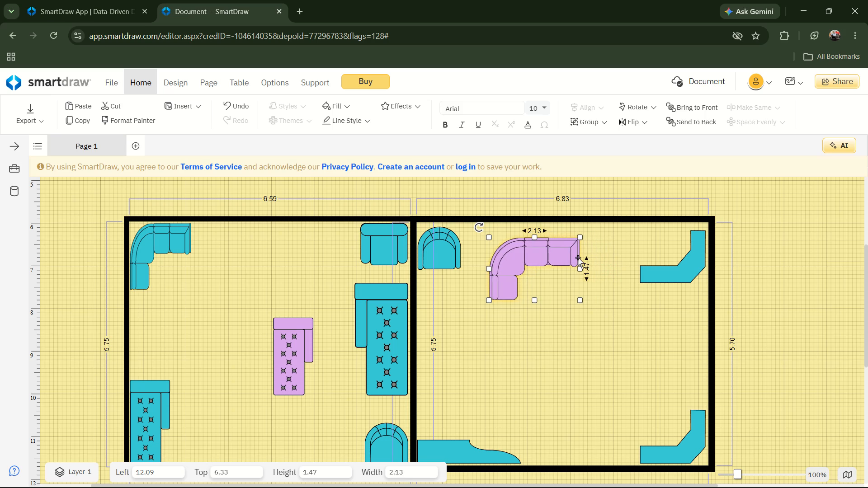
Adjust the purple sectional sofa's proportions to about Height 1.68 and Width 1.99.
{"action": "key", "text": "shift+Down"}
{"action": "key", "text": "shift+Down"}
{"action": "key", "text": "shift+Down"}
{"action": "key", "text": "shift+Down"}
{"action": "key", "text": "shift+Down"}
{"action": "key", "text": "shift+Down"}
{"action": "key", "text": "shift+Down"}
{"action": "key", "text": "shift+Down"}
{"action": "key", "text": "shift+Down"}
{"action": "key", "text": "shift+Down"}
{"action": "key", "text": "shift+Down"}
{"action": "key", "text": "shift+Down"}
{"action": "key", "text": "shift+Down"}
{"action": "key", "text": "shift+Down"}
{"action": "key", "text": "shift+Down"}
{"action": "key", "text": "shift+Down"}
{"action": "key", "text": "shift+Down"}
{"action": "key", "text": "shift+Down"}
{"action": "key", "text": "shift+Down"}
{"action": "key", "text": "shift+Left"}
{"action": "key", "text": "shift+Left"}
{"action": "key", "text": "shift+Left"}
{"action": "key", "text": "shift+Left"}
{"action": "key", "text": "shift+Left"}
{"action": "key", "text": "shift+Left"}
{"action": "key", "text": "shift+Left"}
{"action": "key", "text": "shift+Left"}
{"action": "key", "text": "shift+Left"}
{"action": "key", "text": "shift+Left"}
{"action": "key", "text": "shift+Left"}
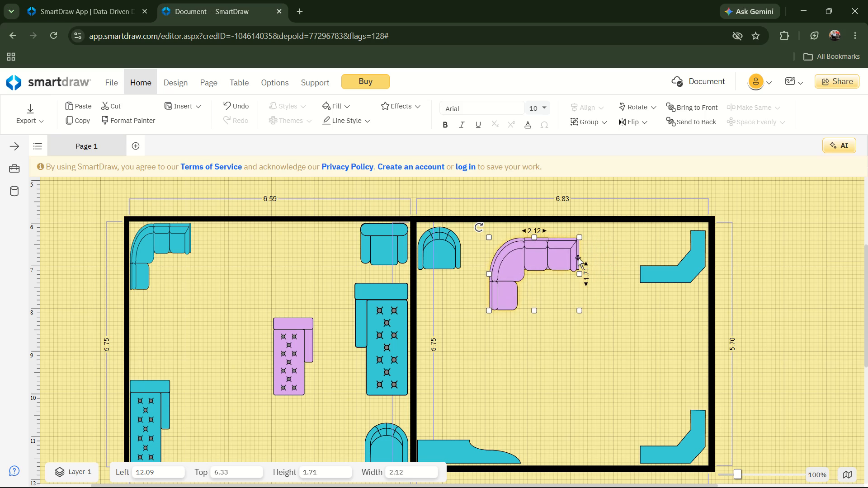
{"action": "key", "text": "shift+Up"}
{"action": "key", "text": "shift+Up"}
{"action": "key", "text": "shift+Up"}
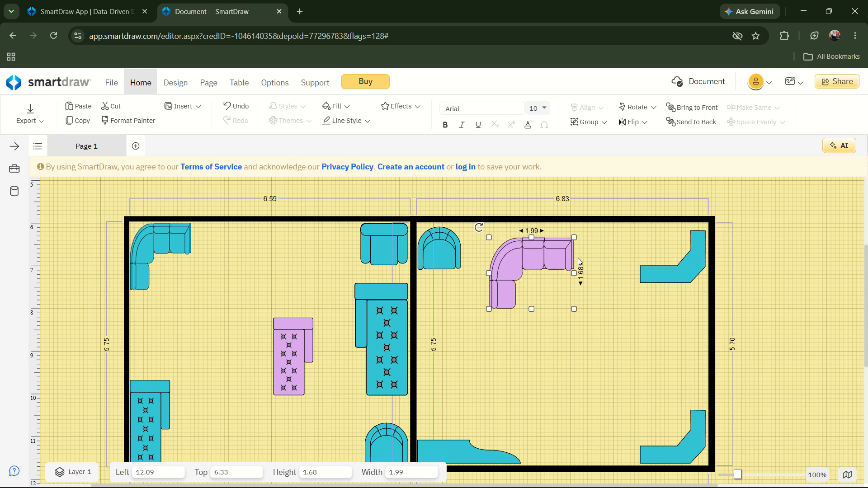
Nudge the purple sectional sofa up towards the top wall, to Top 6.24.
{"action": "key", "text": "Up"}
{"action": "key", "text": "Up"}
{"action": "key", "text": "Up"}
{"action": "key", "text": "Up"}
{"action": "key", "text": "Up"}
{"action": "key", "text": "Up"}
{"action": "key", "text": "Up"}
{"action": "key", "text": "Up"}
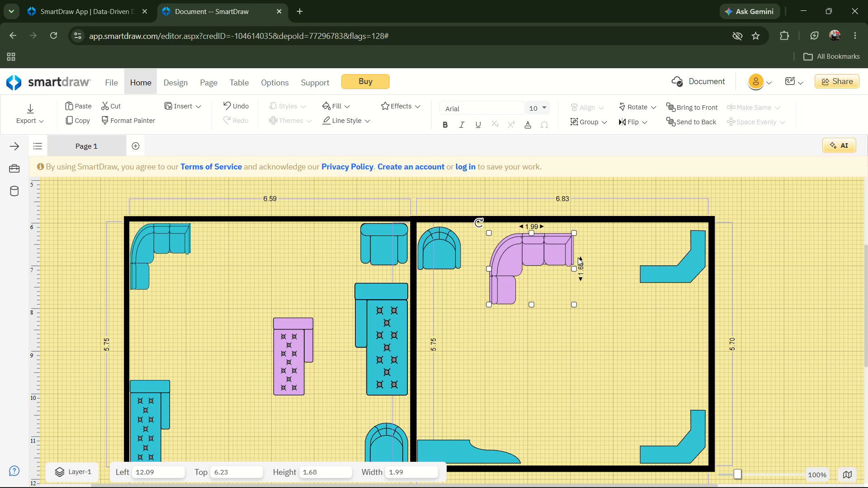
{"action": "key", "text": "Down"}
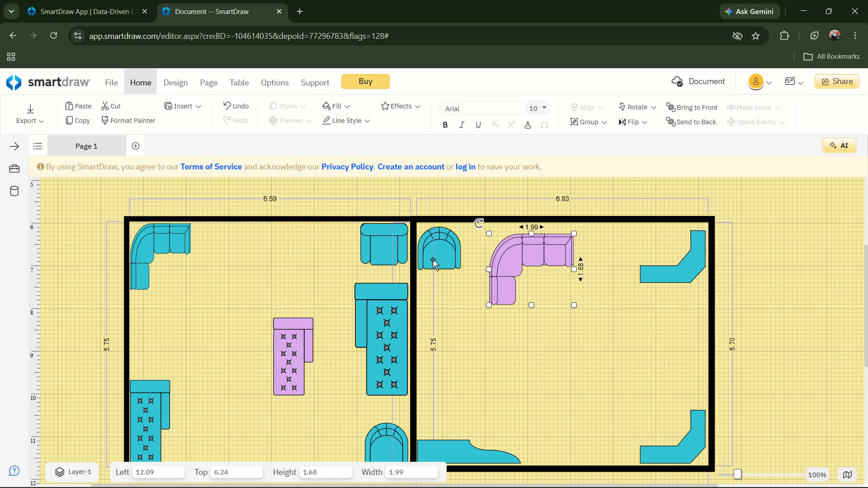
Move the teal armchair out of the right-hand room's upper-left corner into the open middle of that room.
{"action": "left_click", "coordinate": [433, 259]}
{"action": "left_click_drag", "start_coordinate": [433, 259], "coordinate": [564, 365]}
Place the purple sectional sofa in the right-hand room's upper-left corner, at about Left 10.42, Top 6.00.
{"action": "left_click", "coordinate": [530, 258]}
{"action": "left_click_drag", "start_coordinate": [530, 258], "coordinate": [520, 267]}
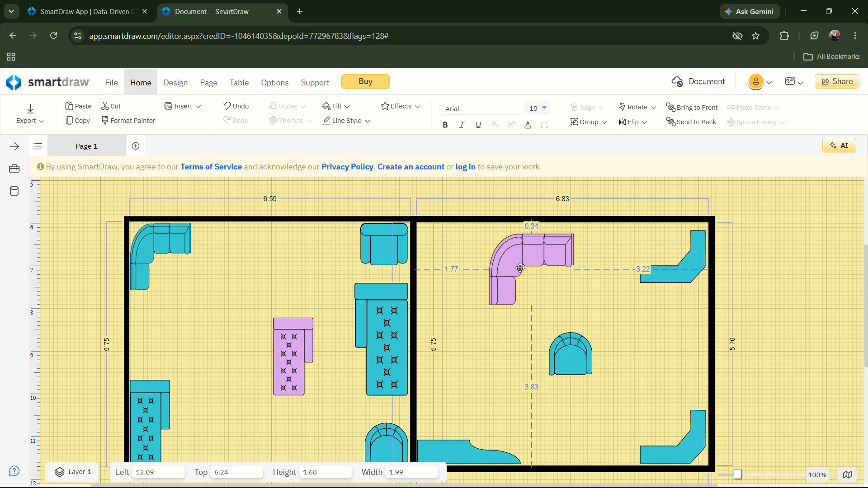
{"action": "left_click_drag", "start_coordinate": [520, 267], "coordinate": [461, 253]}
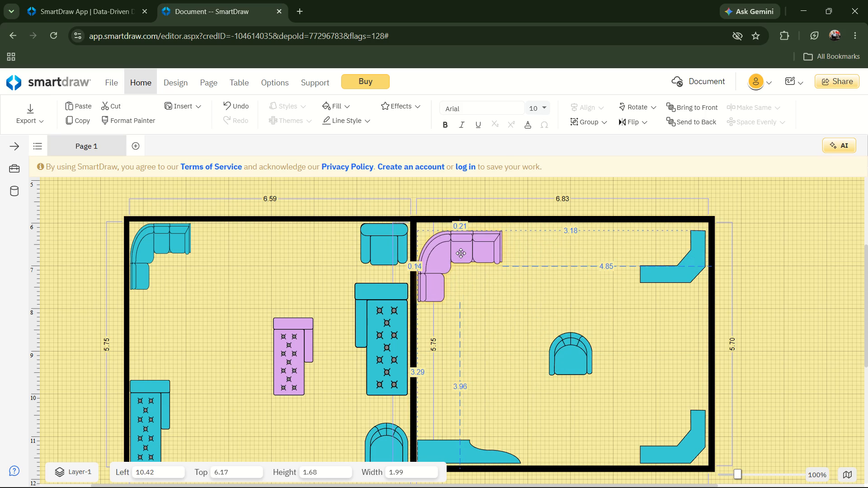
{"action": "left_click_drag", "start_coordinate": [461, 253], "coordinate": [461, 250]}
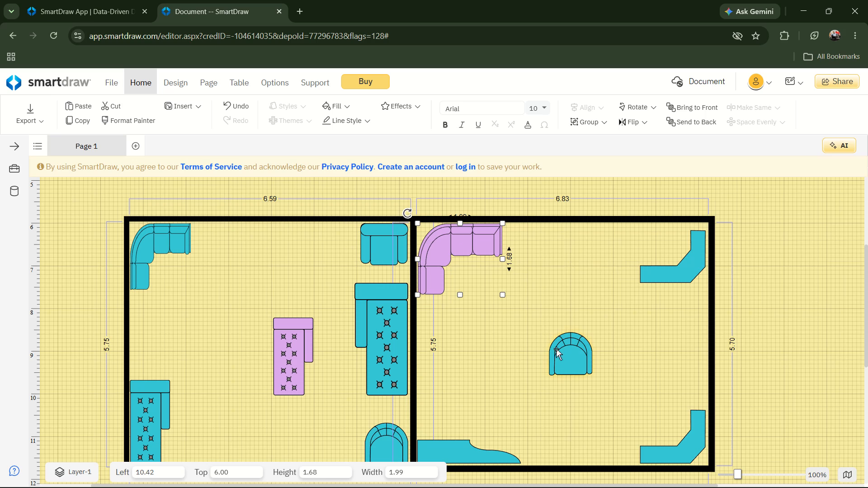
Move the teal armchair up under the right-hand room's top wall beside the purple sofa, at about Left 13.30, Top 6.10.
{"action": "left_click", "coordinate": [557, 350]}
{"action": "left_click_drag", "start_coordinate": [563, 354], "coordinate": [555, 253]}
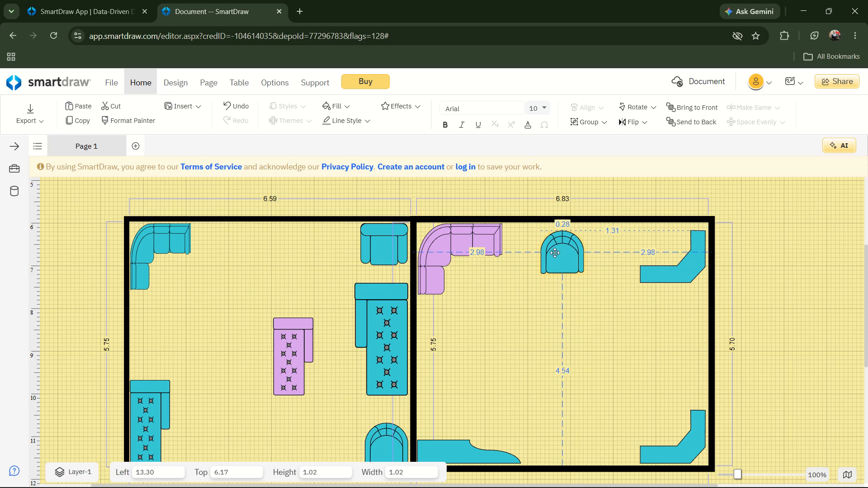
{"action": "left_click_drag", "start_coordinate": [555, 253], "coordinate": [555, 249]}
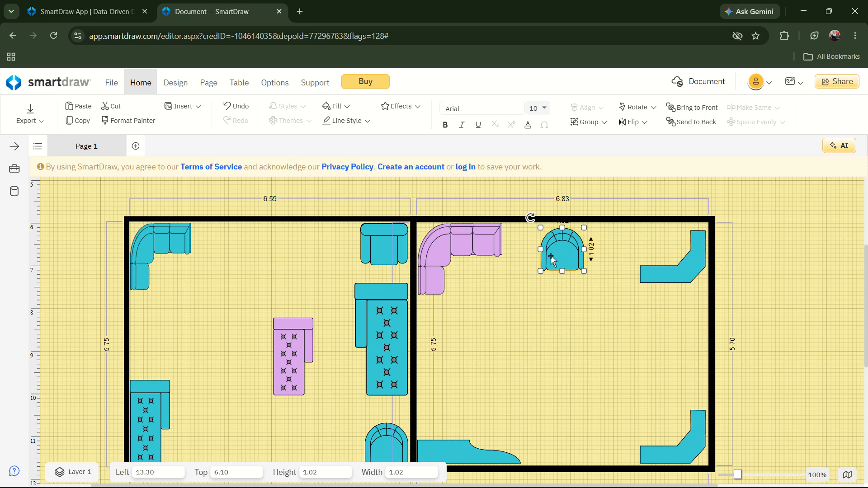
Move the purple arm chaise into the right-hand room, along the dividing wall below the purple sectional sofa.
{"action": "left_click", "coordinate": [301, 333]}
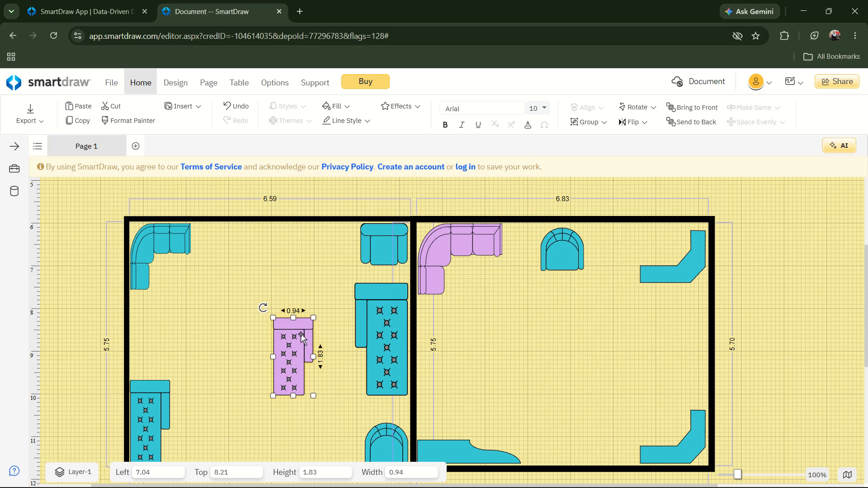
{"action": "left_click_drag", "start_coordinate": [301, 334], "coordinate": [444, 336]}
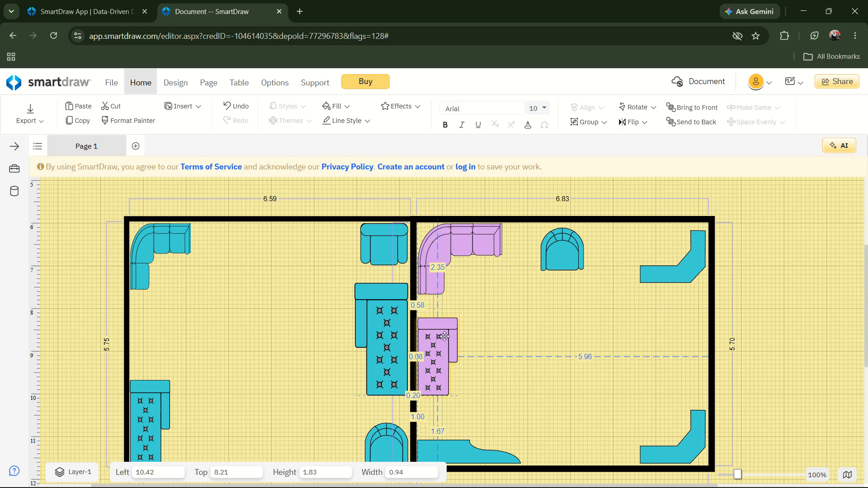
{"action": "left_click_drag", "start_coordinate": [444, 336], "coordinate": [448, 326]}
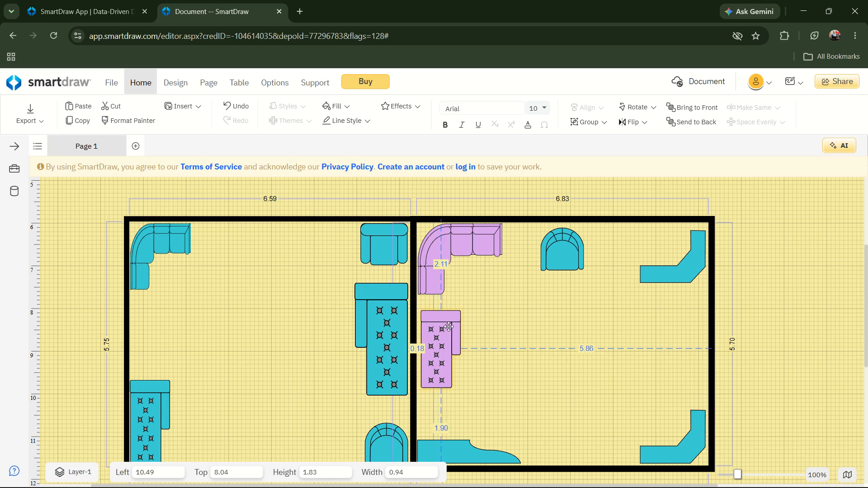
{"action": "left_click_drag", "start_coordinate": [448, 326], "coordinate": [449, 337]}
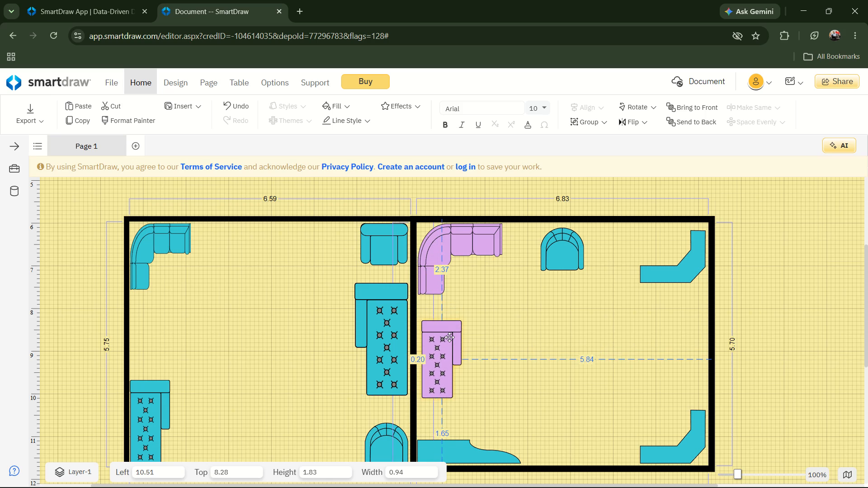
{"action": "left_click_drag", "start_coordinate": [449, 337], "coordinate": [444, 346]}
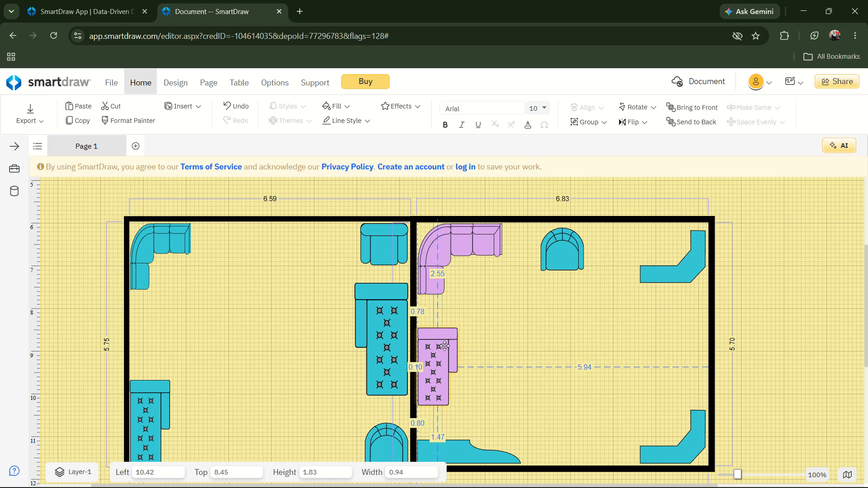
{"action": "left_click_drag", "start_coordinate": [444, 346], "coordinate": [448, 340]}
Shift the purple sectional sofa slightly off the corner walls, to about Left 10.44, Top 6.04.
{"action": "left_click", "coordinate": [451, 259]}
{"action": "left_click_drag", "start_coordinate": [447, 255], "coordinate": [450, 259]}
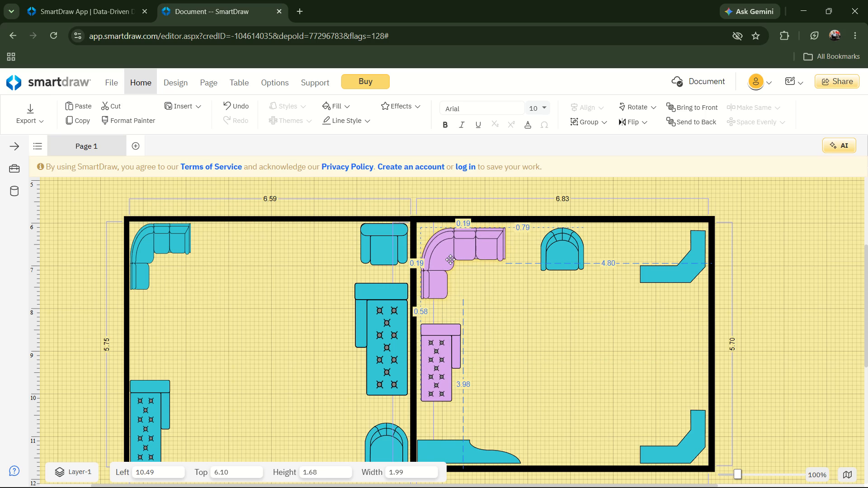
{"action": "left_click_drag", "start_coordinate": [450, 259], "coordinate": [450, 259]}
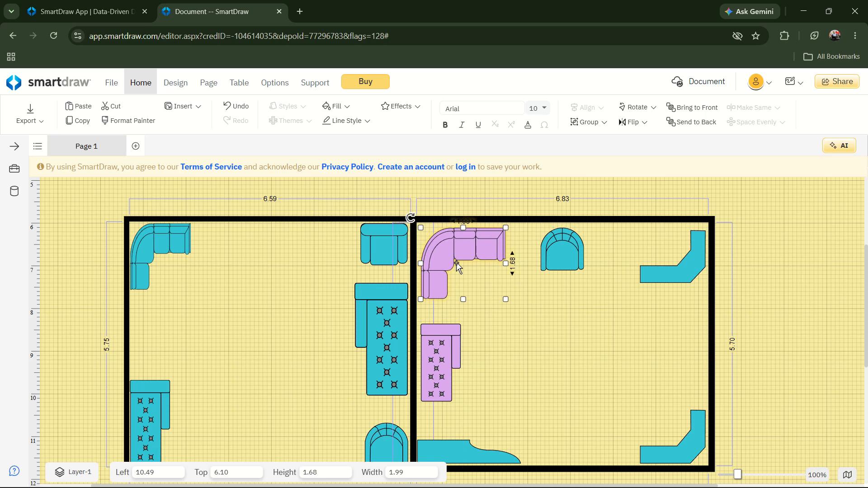
{"action": "key", "text": "Up"}
{"action": "key", "text": "Left"}
{"action": "key", "text": "Left"}
{"action": "key", "text": "Up"}
{"action": "key", "text": "Up"}
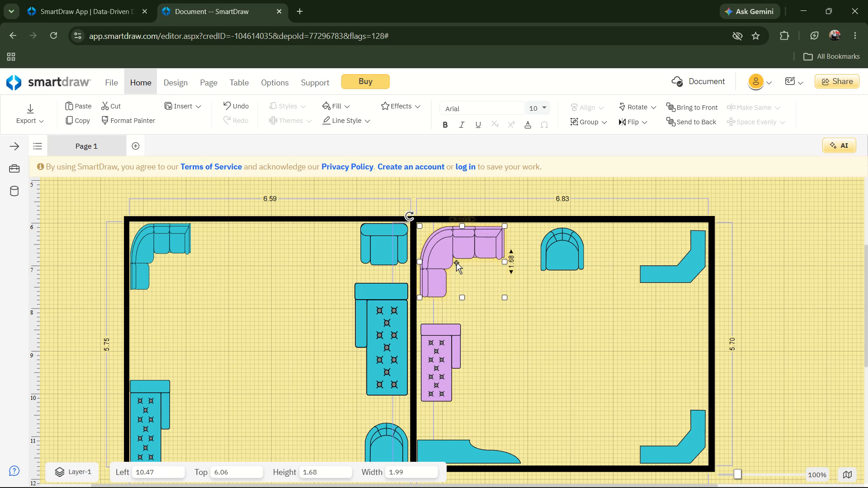
{"action": "key", "text": "Up"}
{"action": "key", "text": "Left"}
{"action": "key", "text": "Up"}
{"action": "key", "text": "Left"}
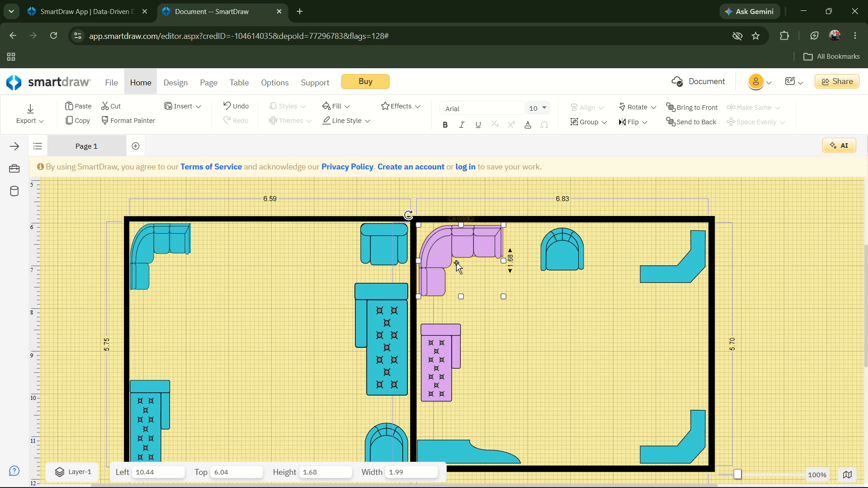
Fine-tune the purple sectional sofa's gap from the dividing wall and top wall, to about Left 10.45, Top 6.03.
{"action": "key", "text": "Down"}
{"action": "key", "text": "Down"}
{"action": "key", "text": "Down"}
{"action": "key", "text": "Left"}
{"action": "key", "text": "Left"}
{"action": "key", "text": "Up"}
{"action": "key", "text": "Up"}
{"action": "key", "text": "Right"}
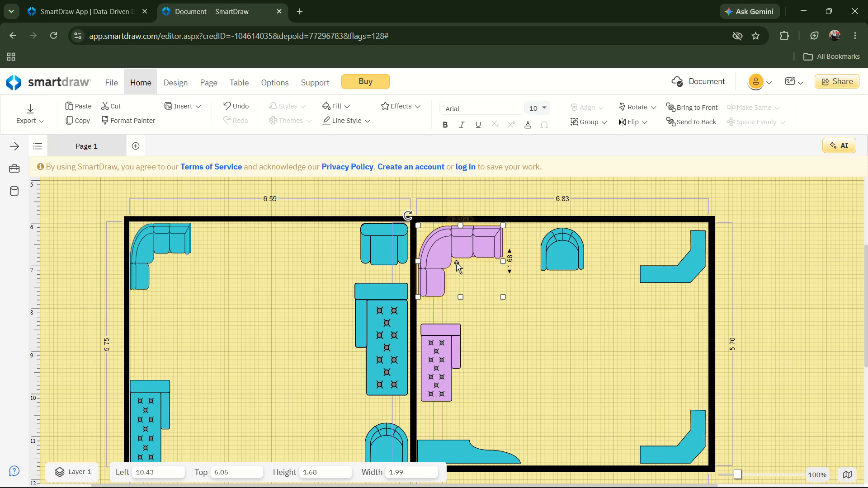
{"action": "key", "text": "Right"}
{"action": "key", "text": "Down"}
{"action": "key", "text": "Down"}
{"action": "key", "text": "Left"}
{"action": "key", "text": "Up"}
{"action": "key", "text": "Right"}
{"action": "key", "text": "Right"}
{"action": "key", "text": "Down"}
{"action": "key", "text": "Up"}
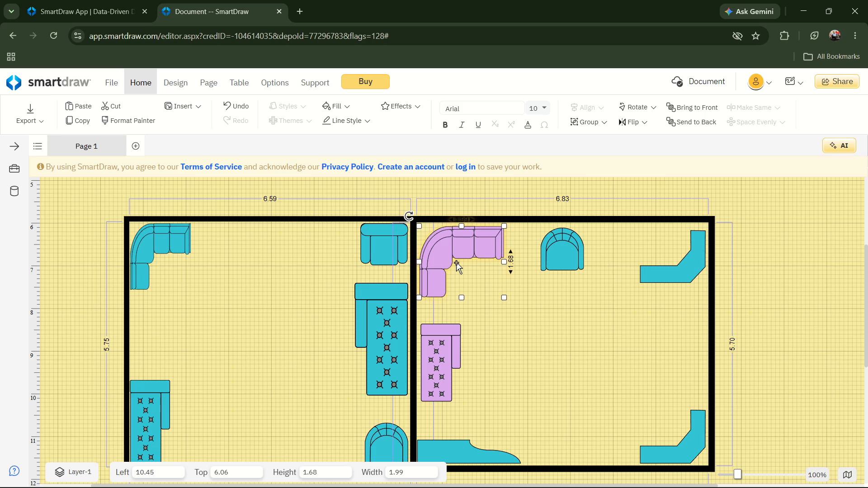
{"action": "key", "text": "Up"}
{"action": "key", "text": "Up"}
{"action": "key", "text": "Up"}
{"action": "key", "text": "Up"}
{"action": "key", "text": "Right"}
{"action": "key", "text": "Down"}
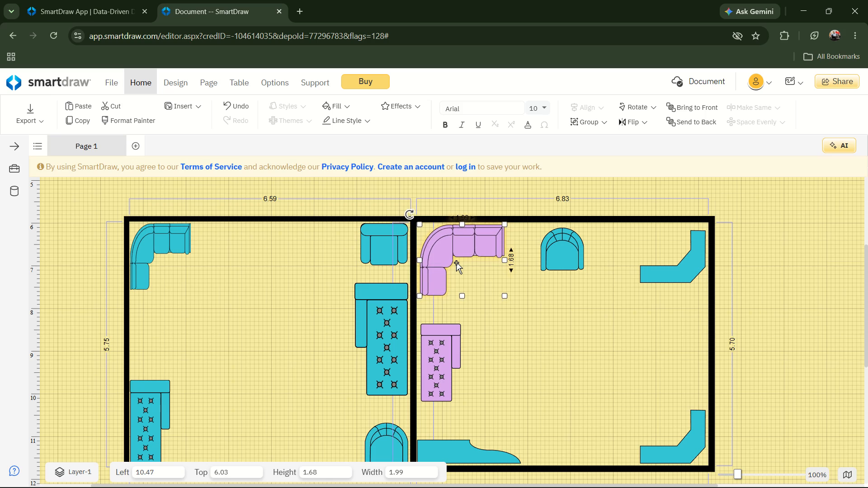
{"action": "key", "text": "Down"}
{"action": "key", "text": "Left"}
{"action": "key", "text": "Left"}
{"action": "key", "text": "Up"}
{"action": "key", "text": "Down"}
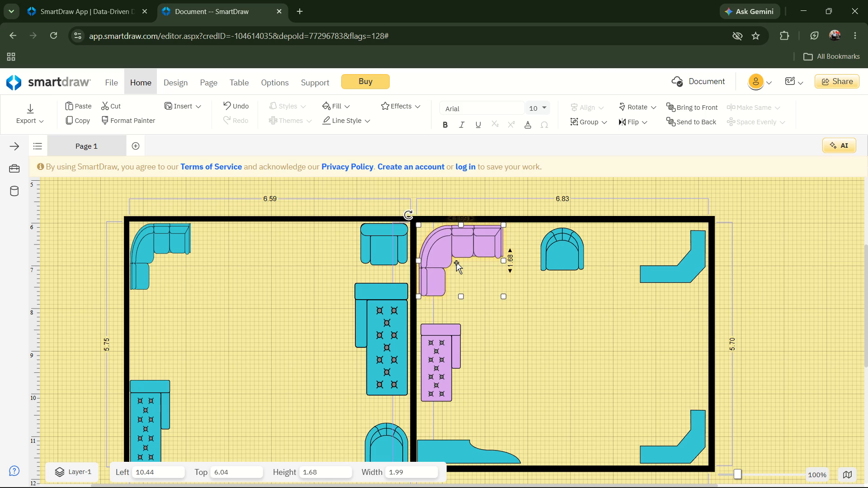
{"action": "key", "text": "Right"}
{"action": "key", "text": "Right"}
{"action": "key", "text": "Up"}
{"action": "key", "text": "Up"}
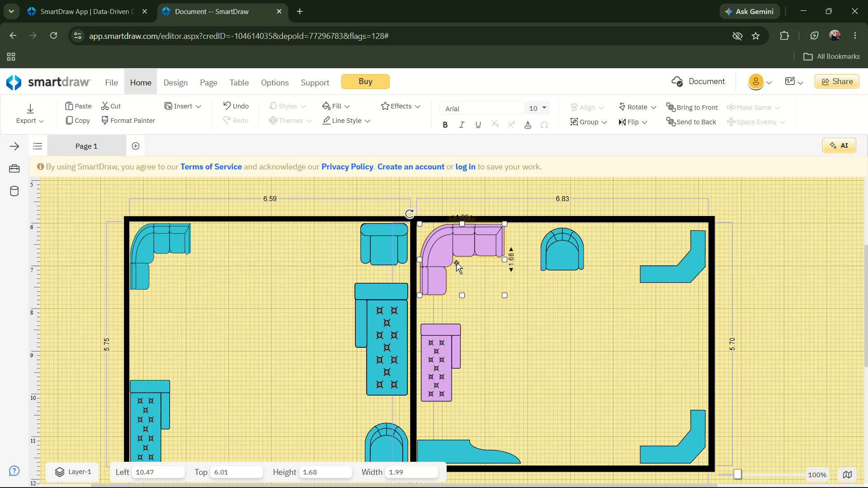
{"action": "key", "text": "Down"}
{"action": "key", "text": "Left"}
{"action": "key", "text": "Left"}
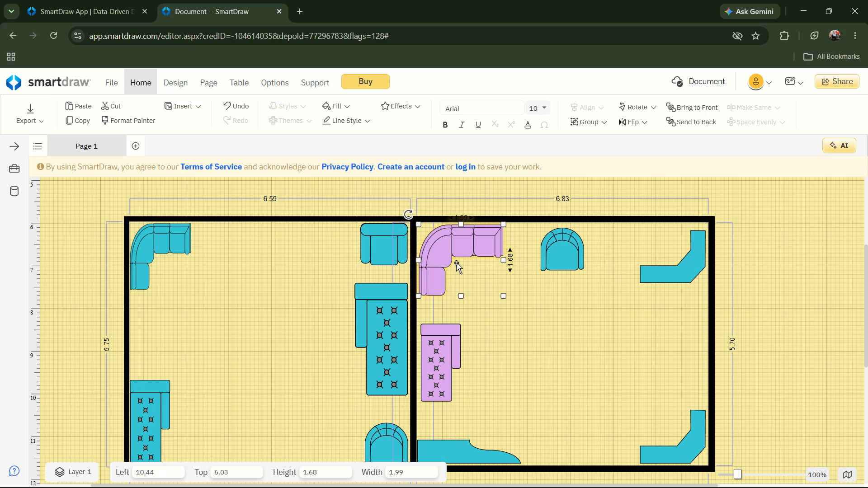
{"action": "key", "text": "Down"}
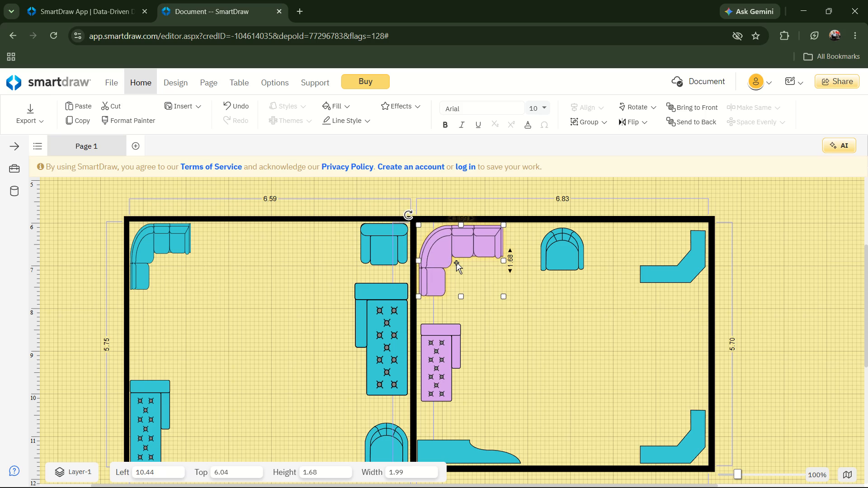
{"action": "key", "text": "Right"}
{"action": "key", "text": "Down"}
{"action": "key", "text": "Up"}
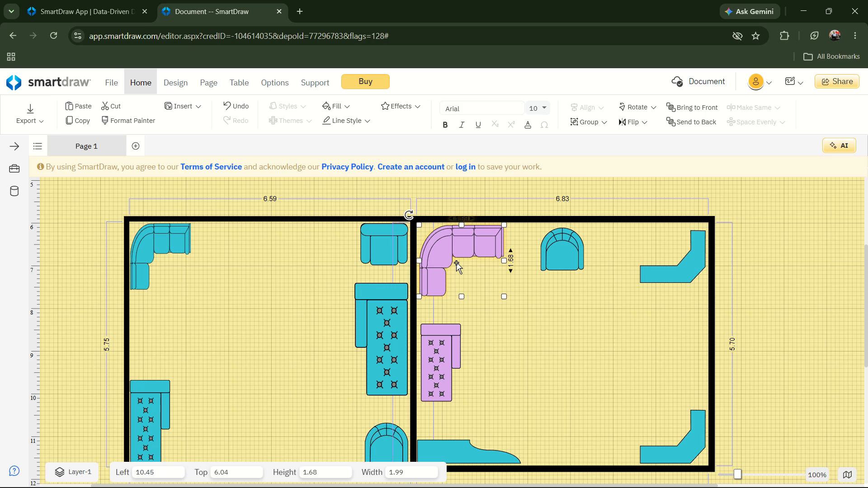
{"action": "key", "text": "Down"}
{"action": "key", "text": "Down"}
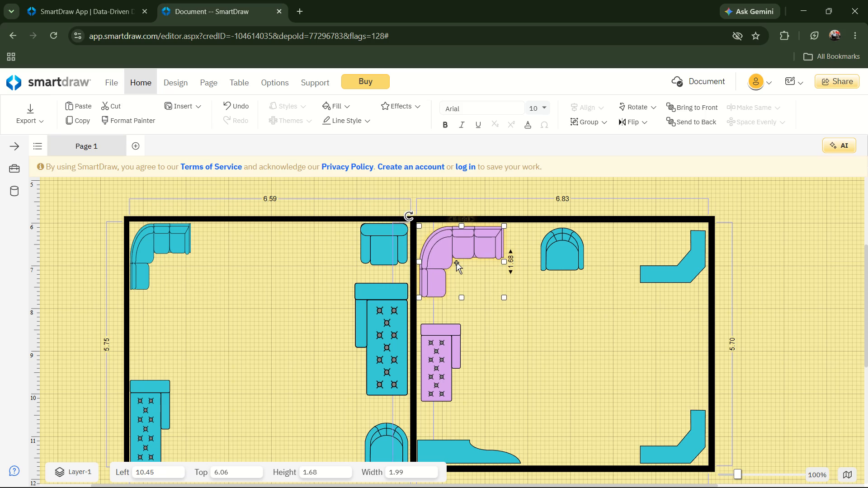
{"action": "key", "text": "Left"}
{"action": "key", "text": "Up"}
{"action": "key", "text": "Up"}
{"action": "key", "text": "Up"}
{"action": "key", "text": "Up"}
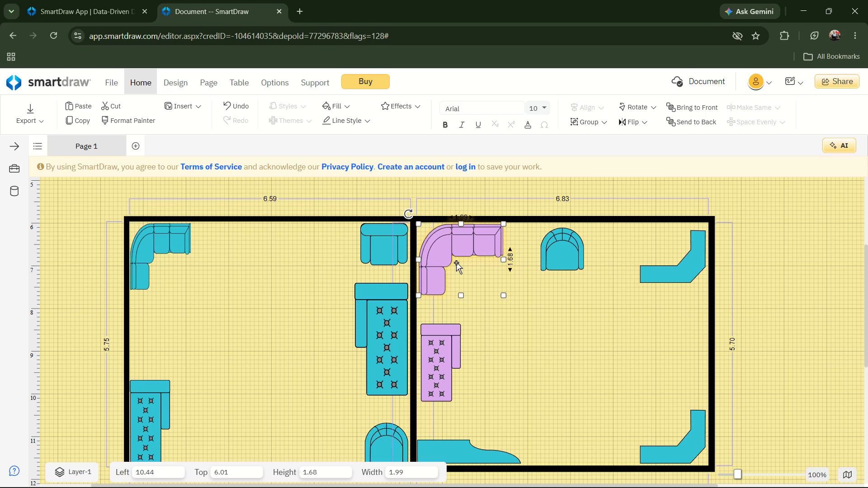
{"action": "key", "text": "Down"}
{"action": "key", "text": "Right"}
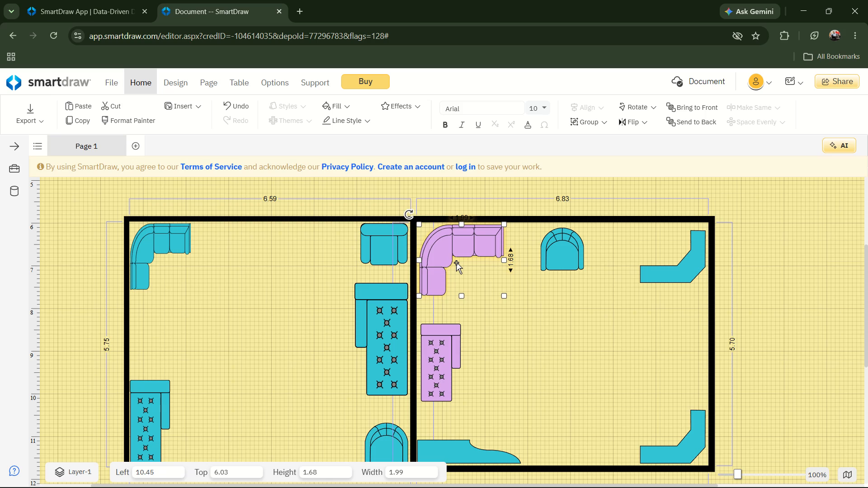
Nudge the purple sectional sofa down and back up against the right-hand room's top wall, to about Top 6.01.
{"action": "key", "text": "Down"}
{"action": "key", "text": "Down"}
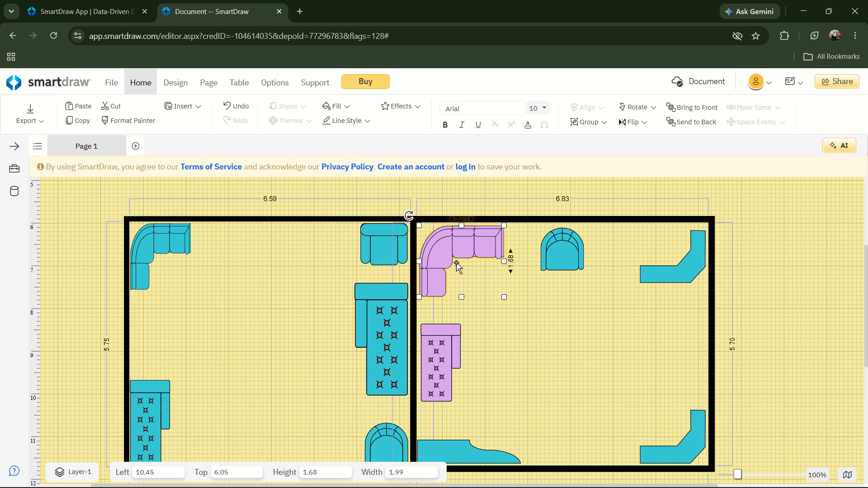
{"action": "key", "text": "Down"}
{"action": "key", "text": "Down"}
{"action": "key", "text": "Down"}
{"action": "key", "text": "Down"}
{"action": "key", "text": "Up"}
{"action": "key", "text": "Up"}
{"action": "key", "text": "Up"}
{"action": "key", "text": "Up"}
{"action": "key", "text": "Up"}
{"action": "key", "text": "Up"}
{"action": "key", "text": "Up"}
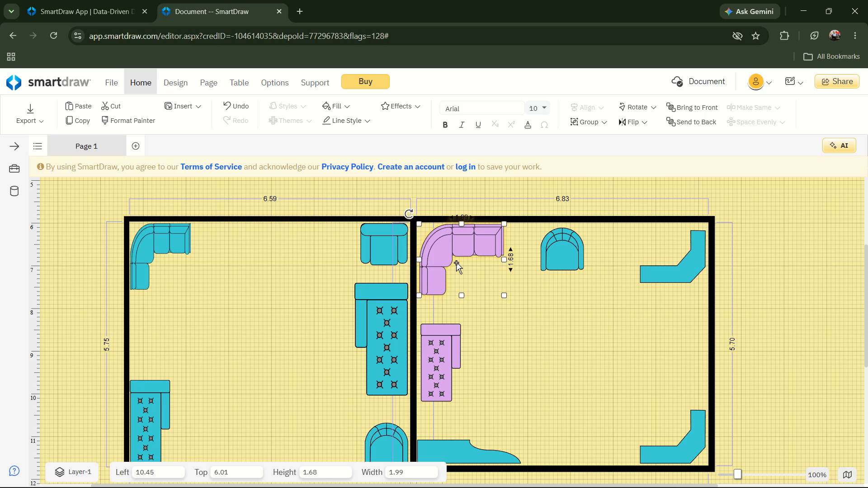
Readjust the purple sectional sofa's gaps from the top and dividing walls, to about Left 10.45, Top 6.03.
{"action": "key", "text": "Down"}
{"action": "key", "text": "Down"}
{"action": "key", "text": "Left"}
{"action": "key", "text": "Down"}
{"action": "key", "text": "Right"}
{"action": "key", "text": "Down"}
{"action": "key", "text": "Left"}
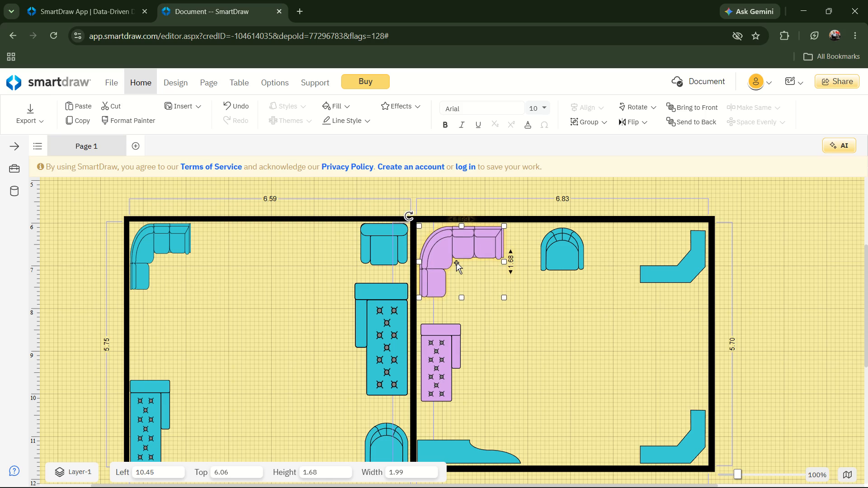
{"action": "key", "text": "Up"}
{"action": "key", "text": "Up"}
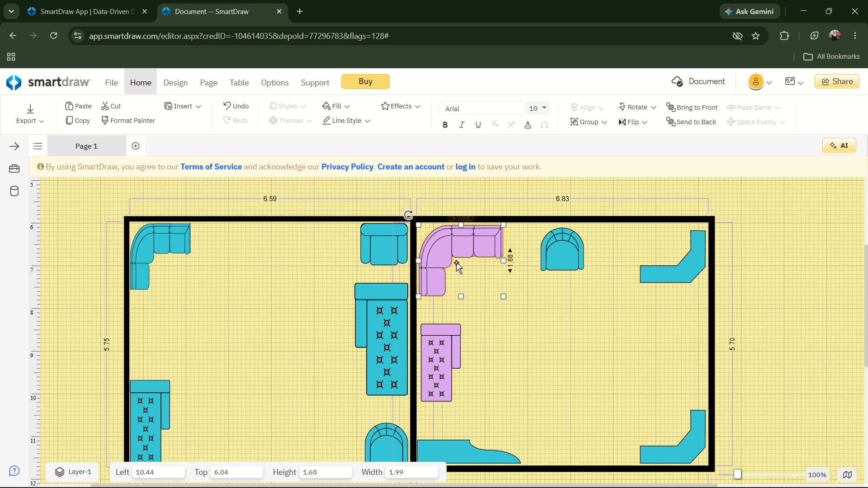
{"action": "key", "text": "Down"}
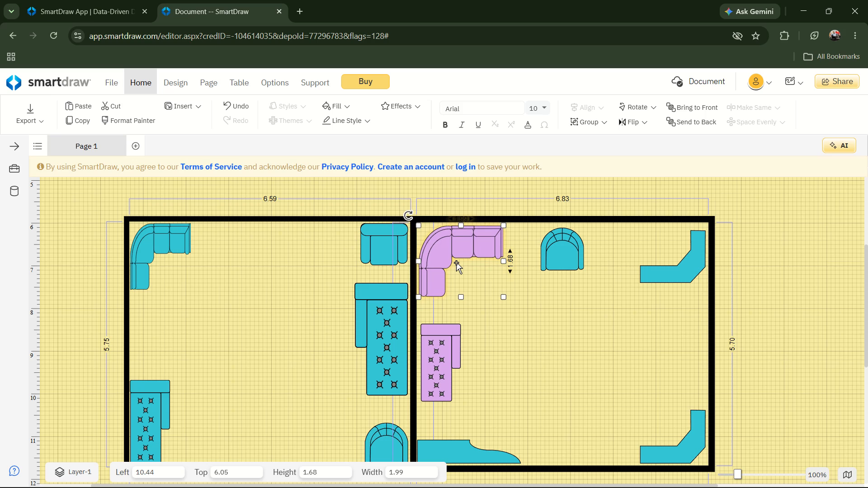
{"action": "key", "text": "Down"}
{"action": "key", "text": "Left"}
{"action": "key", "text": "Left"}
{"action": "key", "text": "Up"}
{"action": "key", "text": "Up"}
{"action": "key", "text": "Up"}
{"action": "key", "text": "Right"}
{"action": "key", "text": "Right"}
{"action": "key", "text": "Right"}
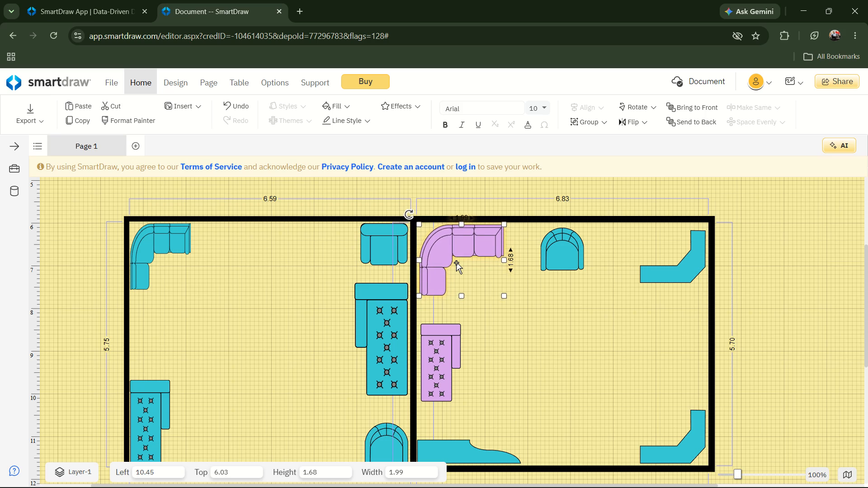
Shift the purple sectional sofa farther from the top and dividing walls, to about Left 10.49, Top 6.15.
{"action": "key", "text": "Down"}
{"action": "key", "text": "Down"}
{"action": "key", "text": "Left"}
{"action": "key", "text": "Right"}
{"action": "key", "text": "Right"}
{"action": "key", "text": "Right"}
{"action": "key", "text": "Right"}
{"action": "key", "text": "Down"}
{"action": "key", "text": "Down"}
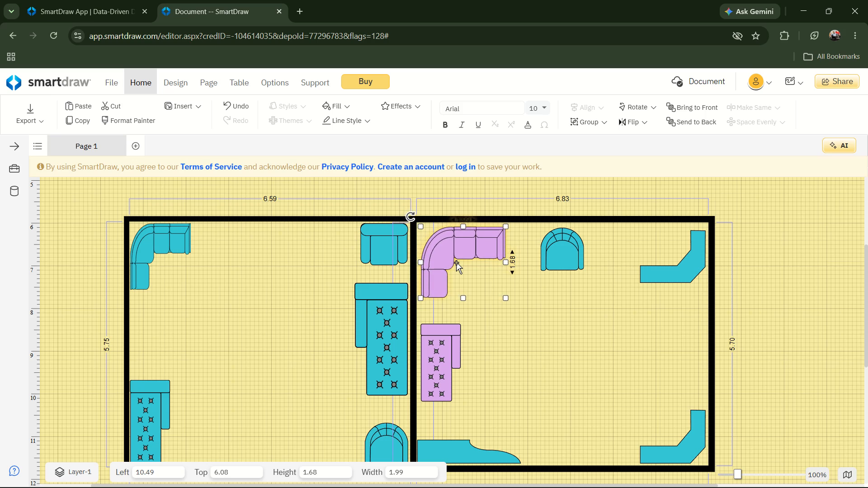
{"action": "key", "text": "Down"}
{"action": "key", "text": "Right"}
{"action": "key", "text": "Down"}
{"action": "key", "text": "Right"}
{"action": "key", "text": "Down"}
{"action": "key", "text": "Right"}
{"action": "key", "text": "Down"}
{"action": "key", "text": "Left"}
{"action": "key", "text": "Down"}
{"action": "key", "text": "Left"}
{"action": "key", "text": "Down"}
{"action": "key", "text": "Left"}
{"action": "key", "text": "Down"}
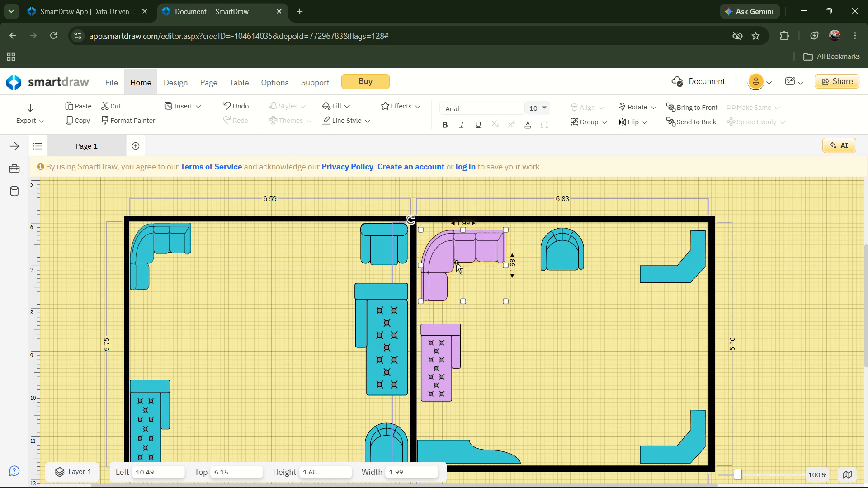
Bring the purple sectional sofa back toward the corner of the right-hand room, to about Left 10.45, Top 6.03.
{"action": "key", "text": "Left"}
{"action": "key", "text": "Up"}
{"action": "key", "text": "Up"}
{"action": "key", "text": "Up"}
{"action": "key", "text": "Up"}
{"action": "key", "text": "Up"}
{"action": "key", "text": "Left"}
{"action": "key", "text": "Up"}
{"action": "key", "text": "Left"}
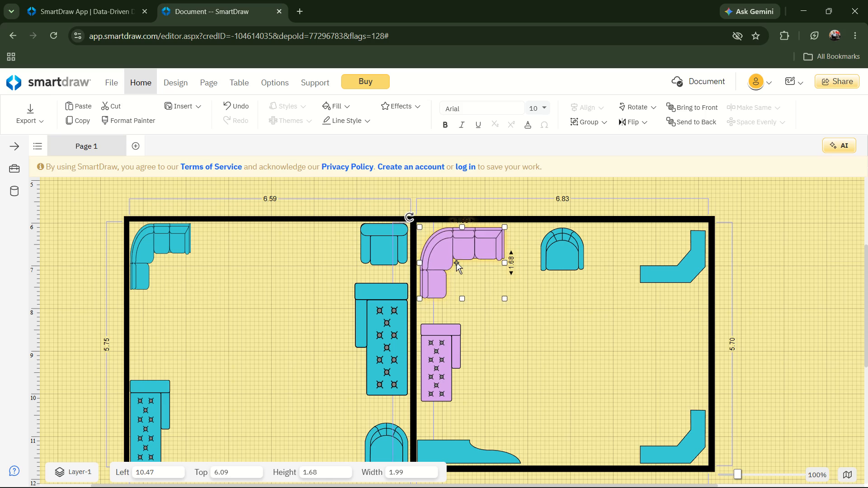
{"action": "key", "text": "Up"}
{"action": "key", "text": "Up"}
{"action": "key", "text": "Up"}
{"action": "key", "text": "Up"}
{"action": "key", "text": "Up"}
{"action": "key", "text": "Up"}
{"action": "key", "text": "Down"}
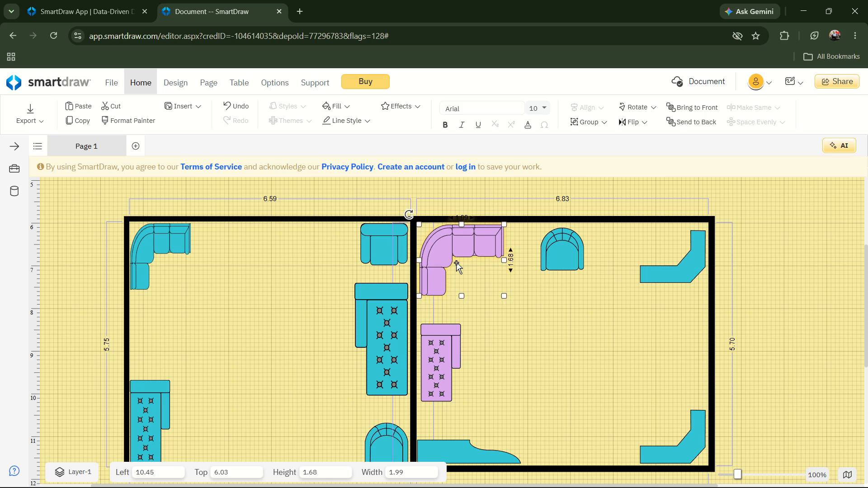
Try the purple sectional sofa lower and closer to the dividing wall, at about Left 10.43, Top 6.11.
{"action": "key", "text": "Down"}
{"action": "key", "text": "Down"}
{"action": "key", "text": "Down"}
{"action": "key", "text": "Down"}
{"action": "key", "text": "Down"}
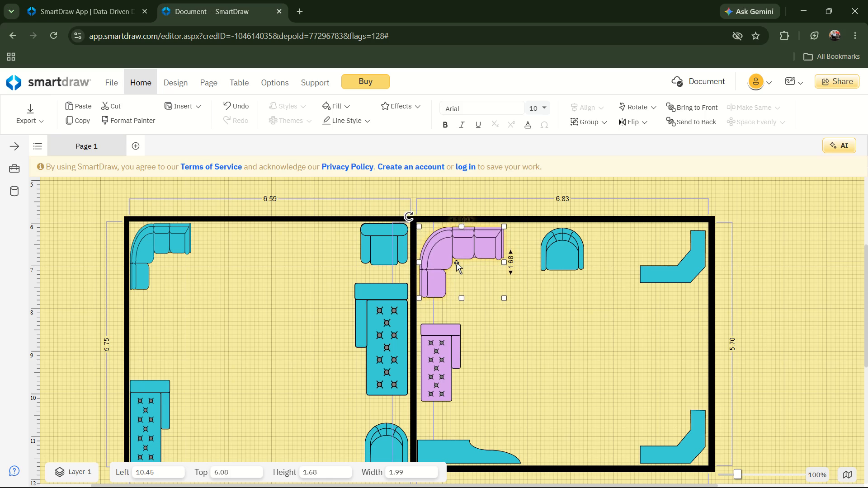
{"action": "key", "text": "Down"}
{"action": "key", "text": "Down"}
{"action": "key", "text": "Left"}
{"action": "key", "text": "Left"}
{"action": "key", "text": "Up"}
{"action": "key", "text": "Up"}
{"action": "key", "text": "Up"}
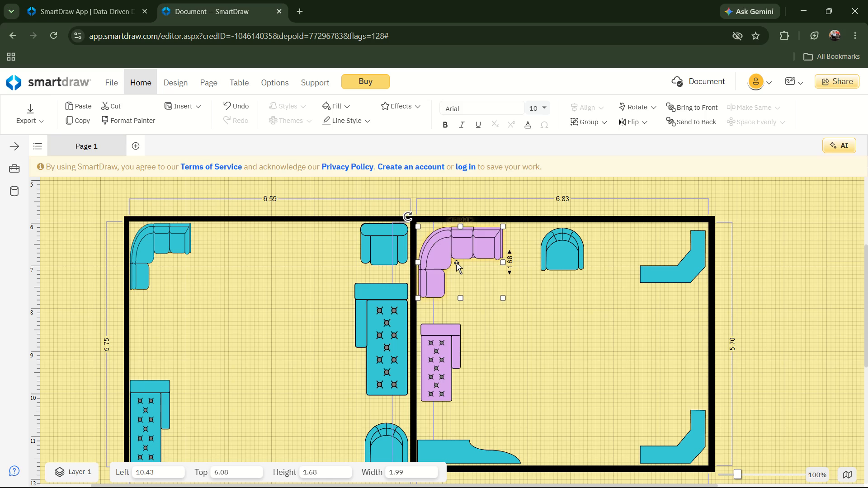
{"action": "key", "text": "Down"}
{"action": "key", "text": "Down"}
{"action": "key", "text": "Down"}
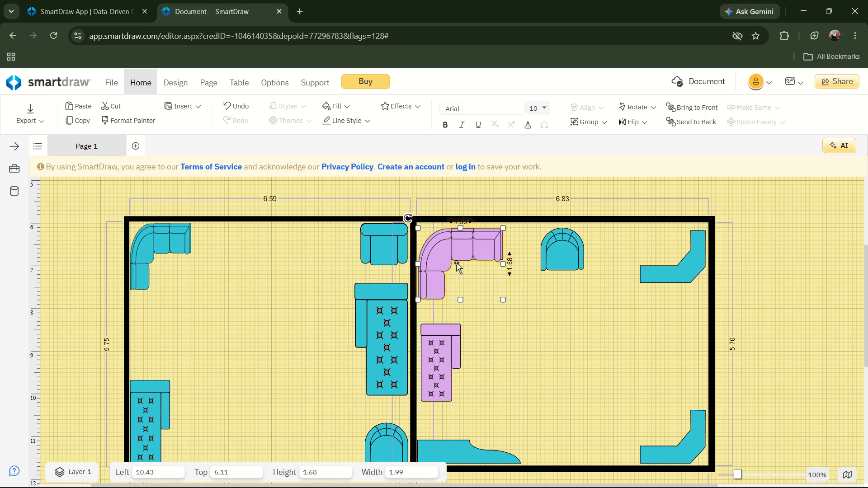
Position the purple sectional sofa just off the right-hand room's top and dividing walls, at about Left 10.47, Top 6.04.
{"action": "key", "text": "Down"}
{"action": "key", "text": "Down"}
{"action": "key", "text": "Right"}
{"action": "key", "text": "Right"}
{"action": "key", "text": "Right"}
{"action": "key", "text": "Right"}
{"action": "key", "text": "Down"}
{"action": "key", "text": "Up"}
{"action": "key", "text": "Up"}
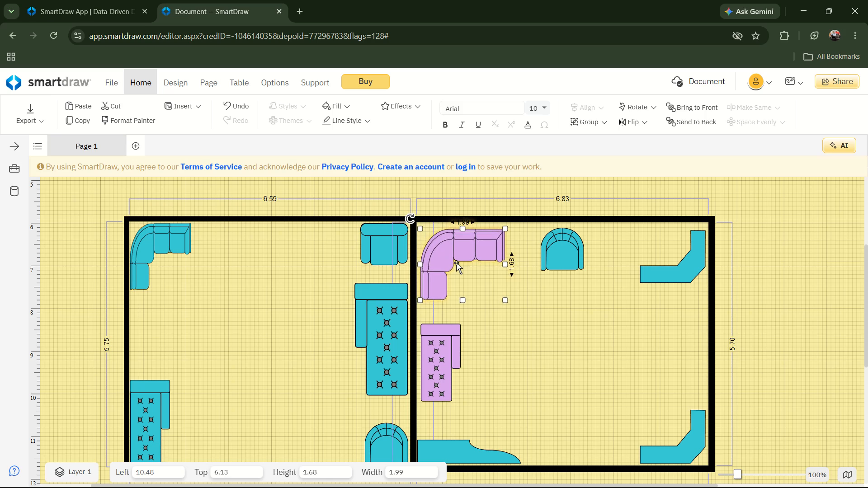
{"action": "key", "text": "Up"}
{"action": "key", "text": "Up"}
{"action": "key", "text": "Up"}
{"action": "key", "text": "Up"}
{"action": "key", "text": "Up"}
{"action": "key", "text": "Up"}
{"action": "key", "text": "Up"}
{"action": "key", "text": "Left"}
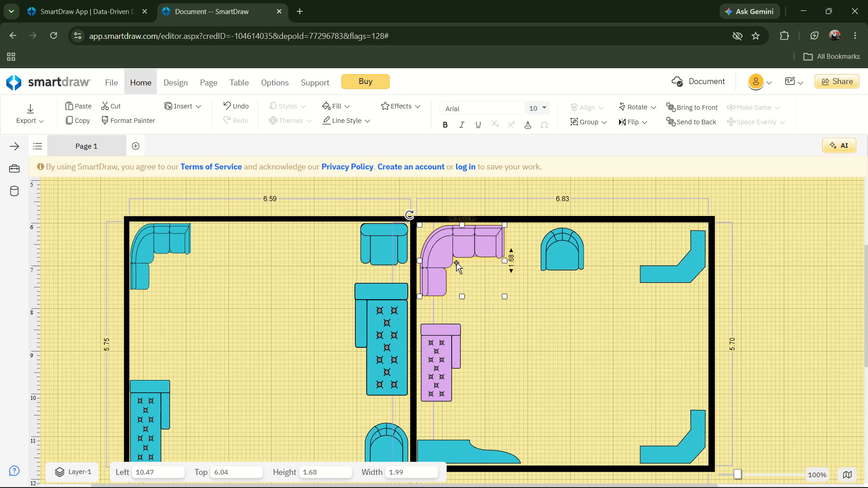